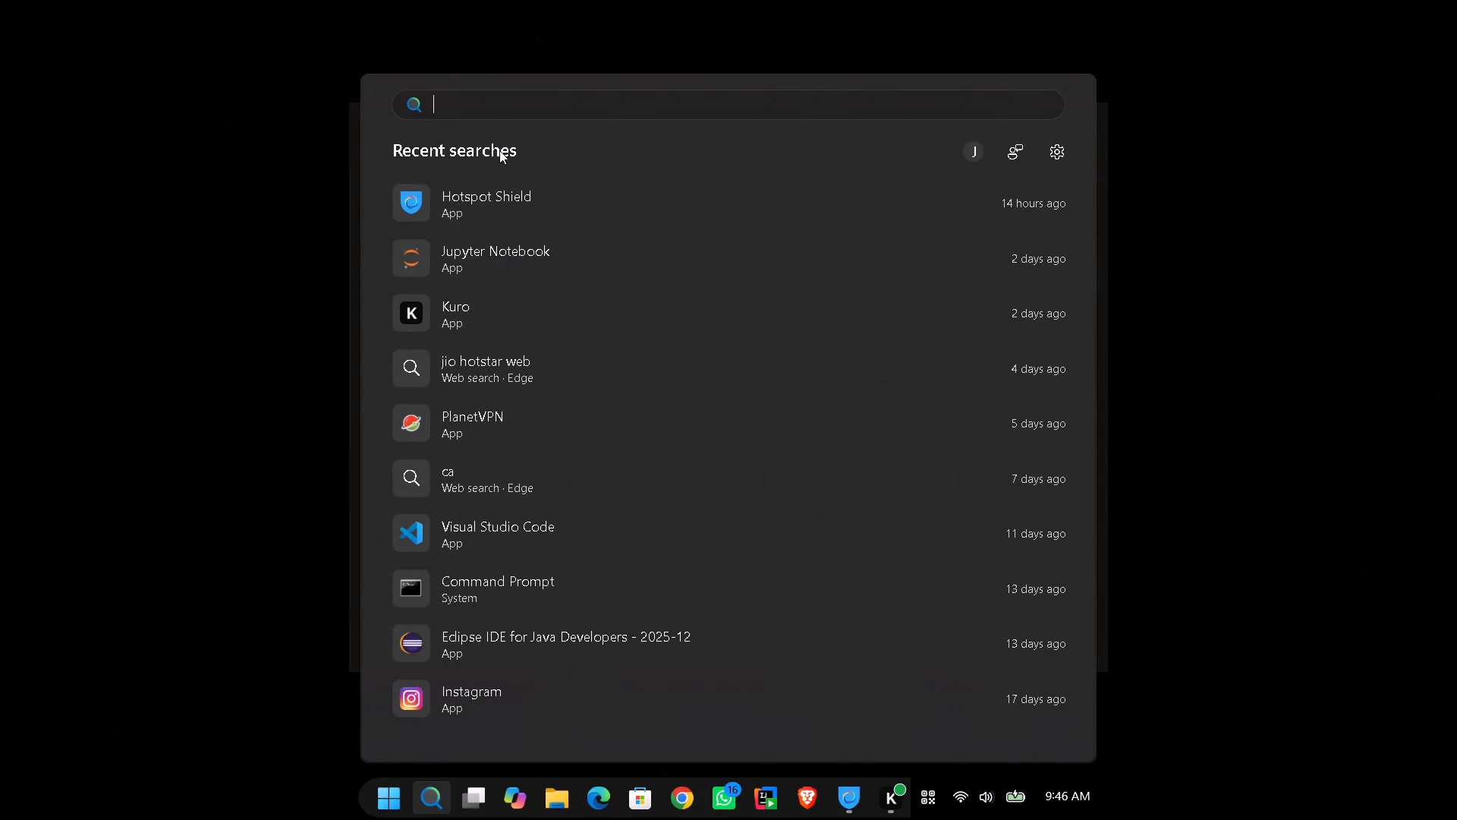
Switch to Hotspot Shield and start the VPN connection.
{"action": "left_click", "coordinate": [857, 803]}
{"action": "left_click", "coordinate": [727, 363]}
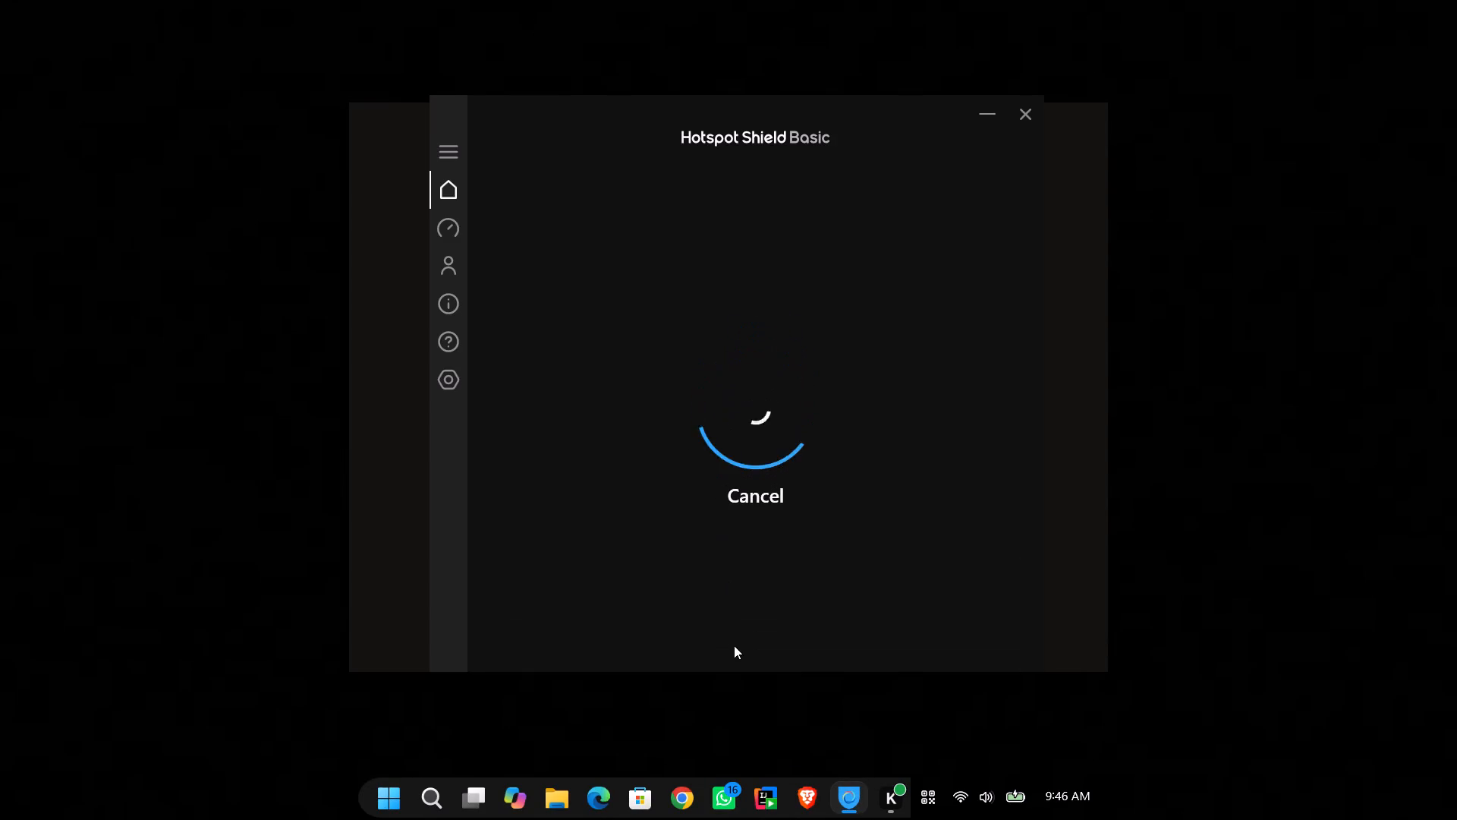
Search the computer for "cap" and launch the best-matching app.
{"action": "left_click", "coordinate": [435, 794]}
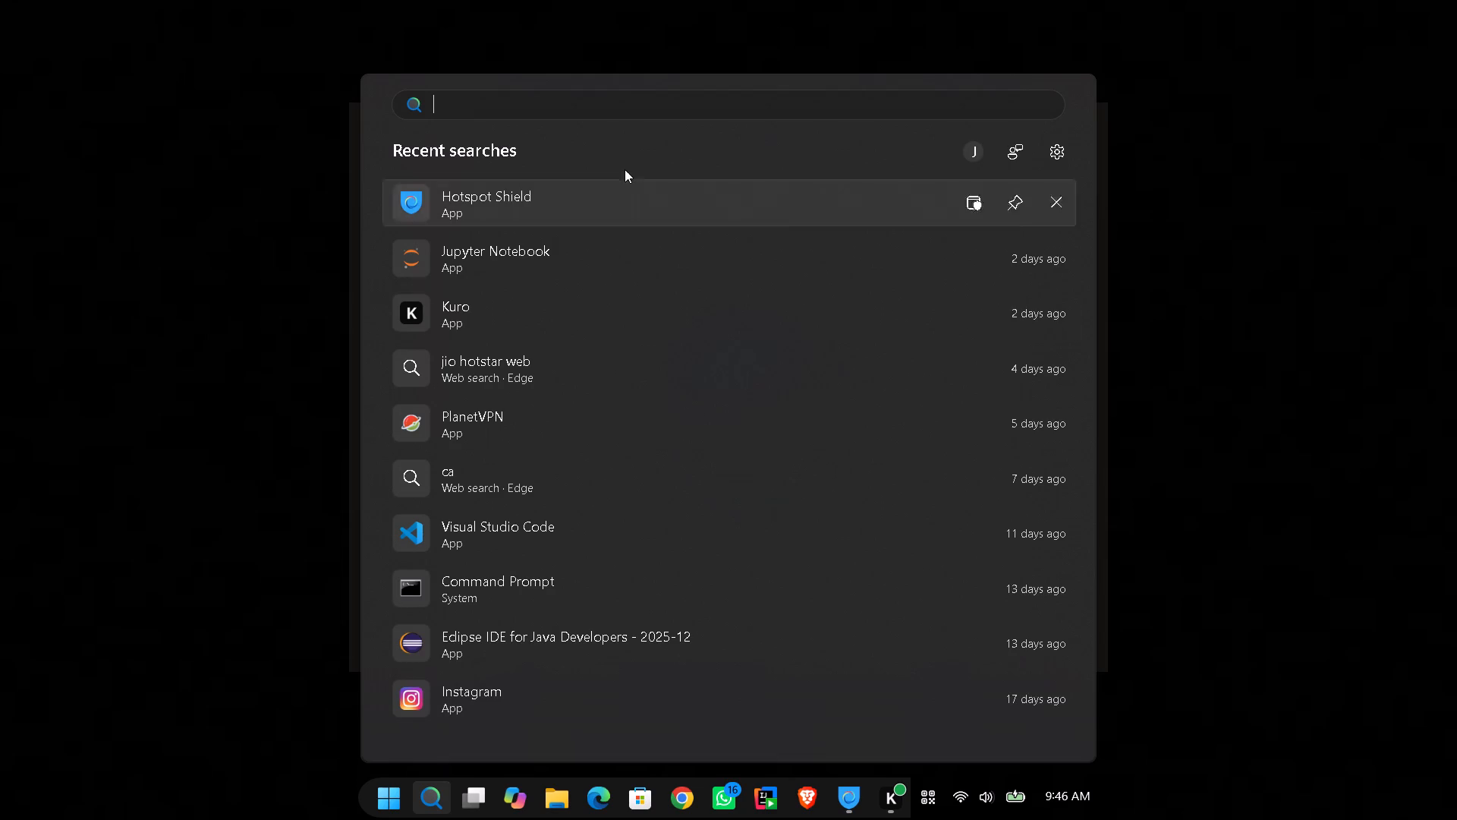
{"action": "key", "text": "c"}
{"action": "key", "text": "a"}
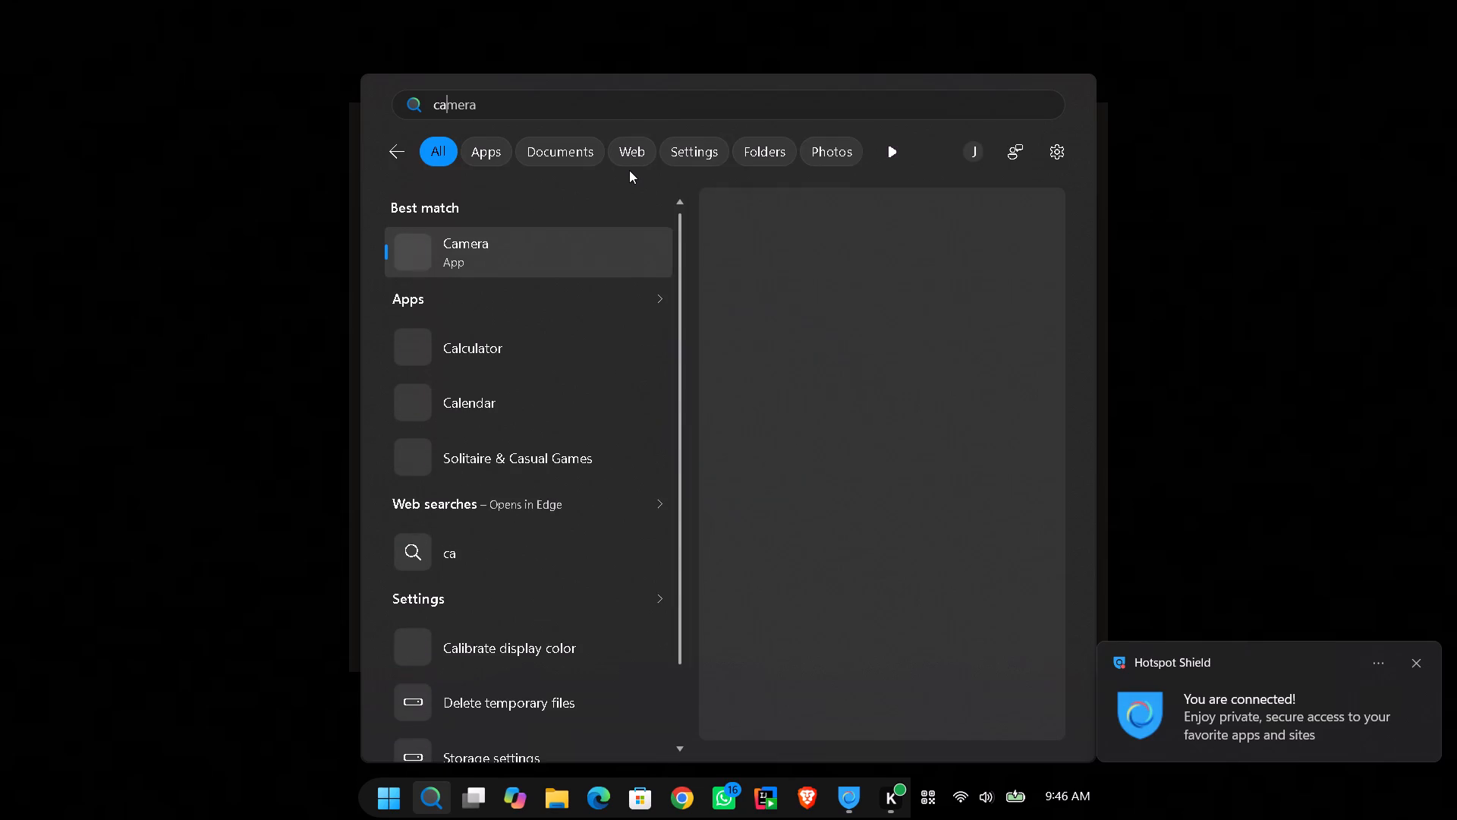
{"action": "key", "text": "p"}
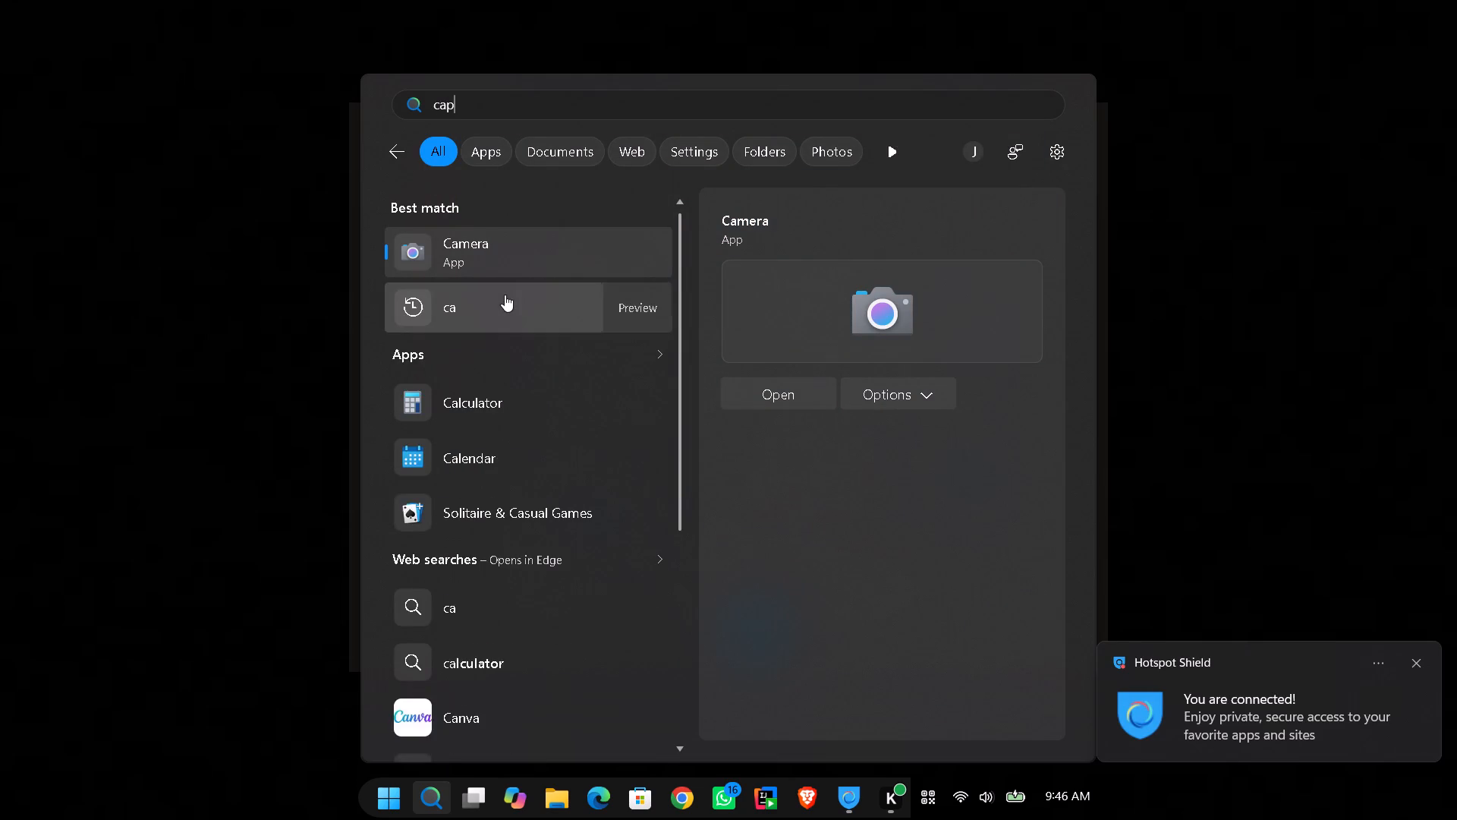
{"action": "left_click", "coordinate": [496, 259]}
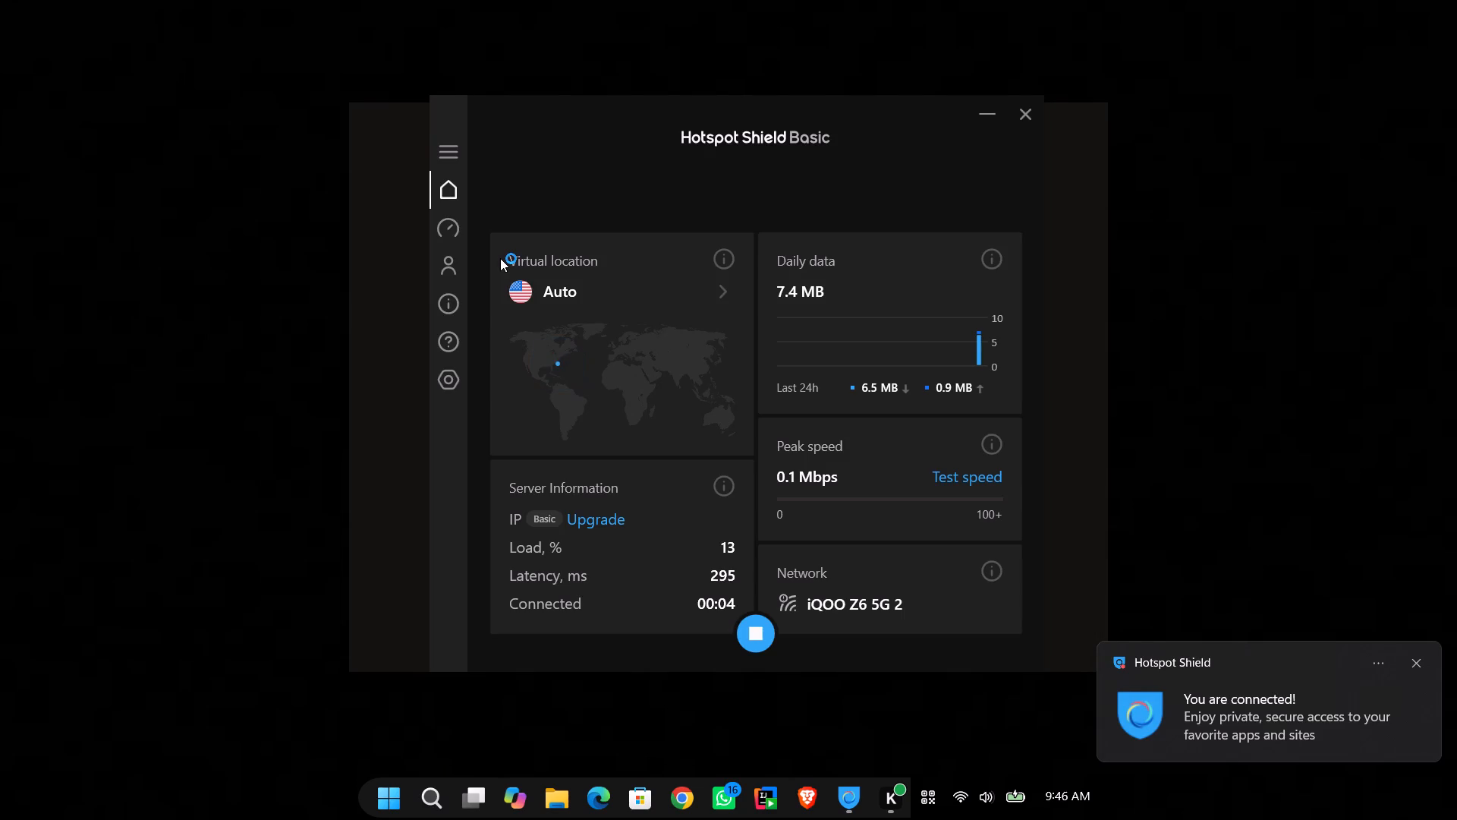
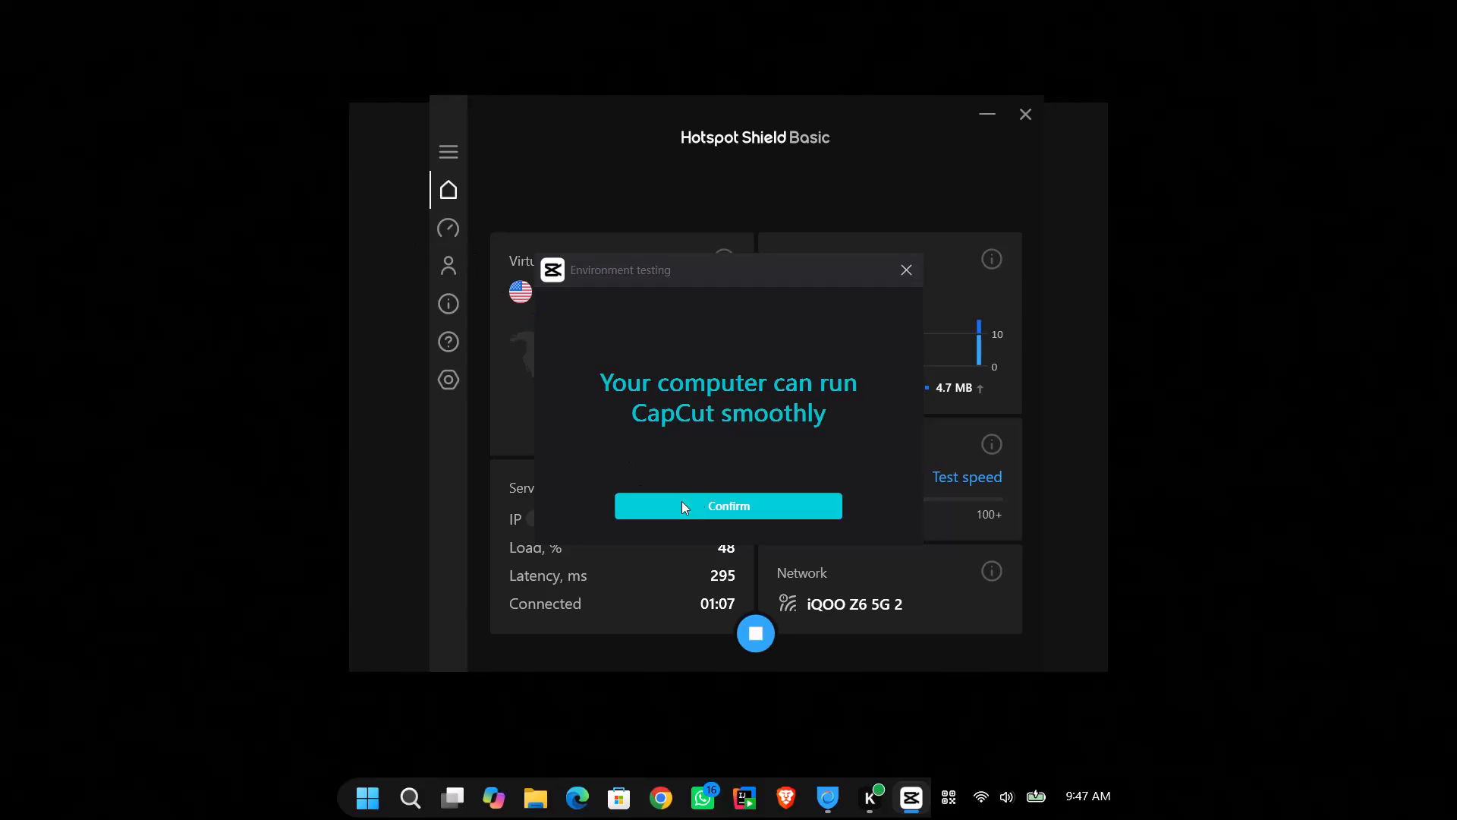
Accept CapCut's environment test result and open the first project in the Projects list.
{"action": "left_click", "coordinate": [699, 504]}
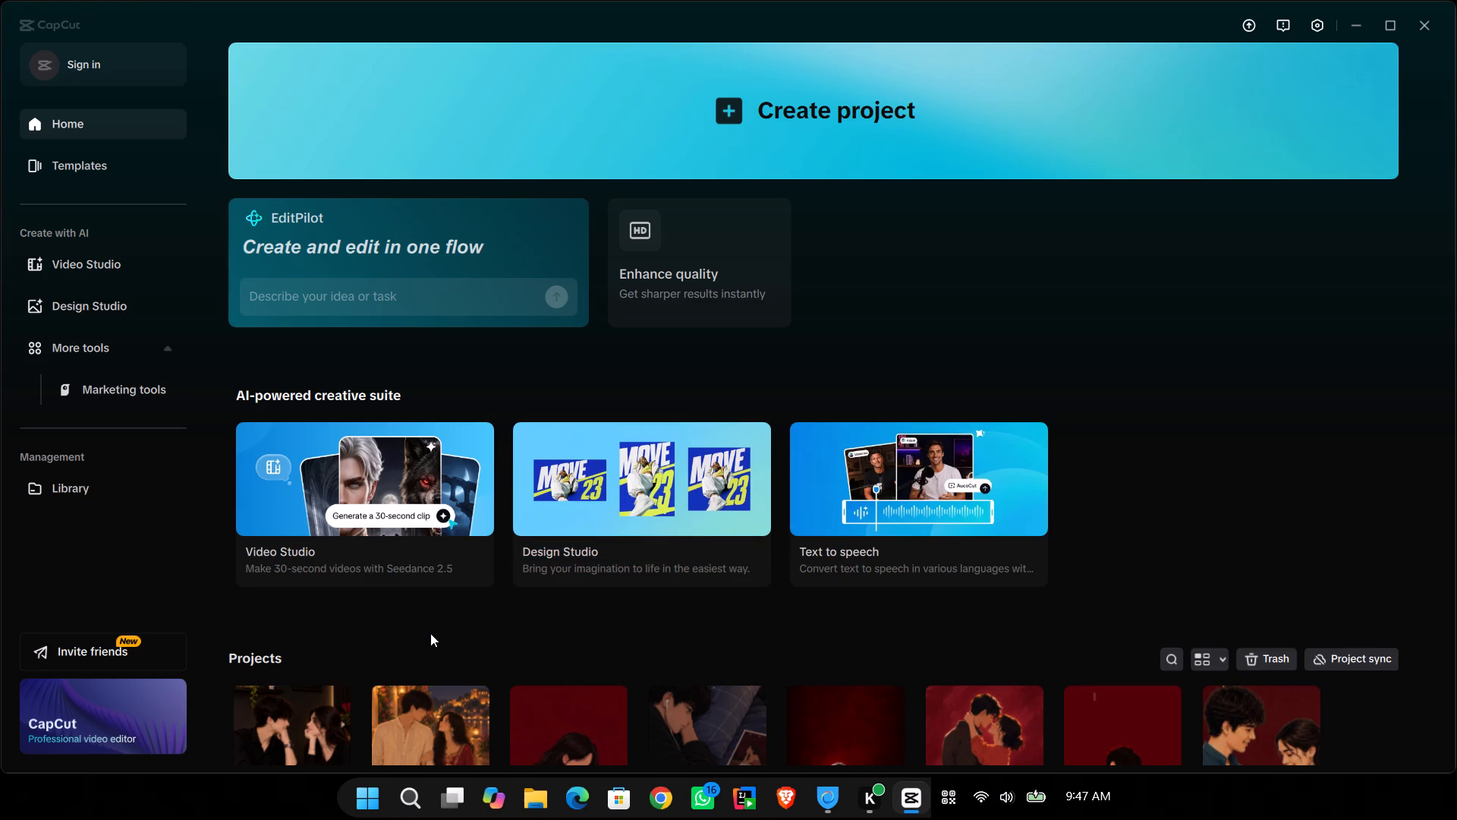
{"action": "left_click", "coordinate": [294, 736]}
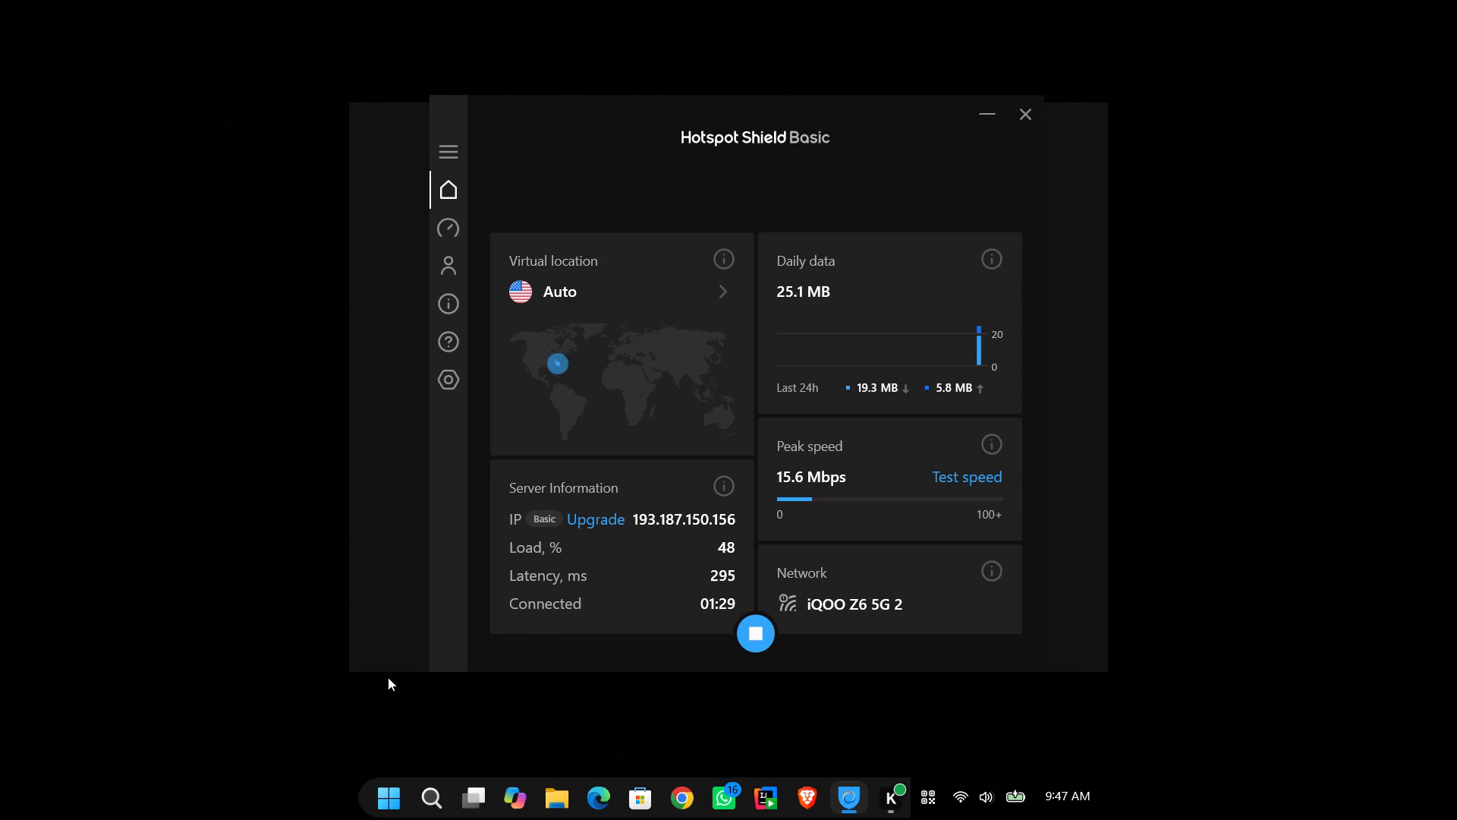
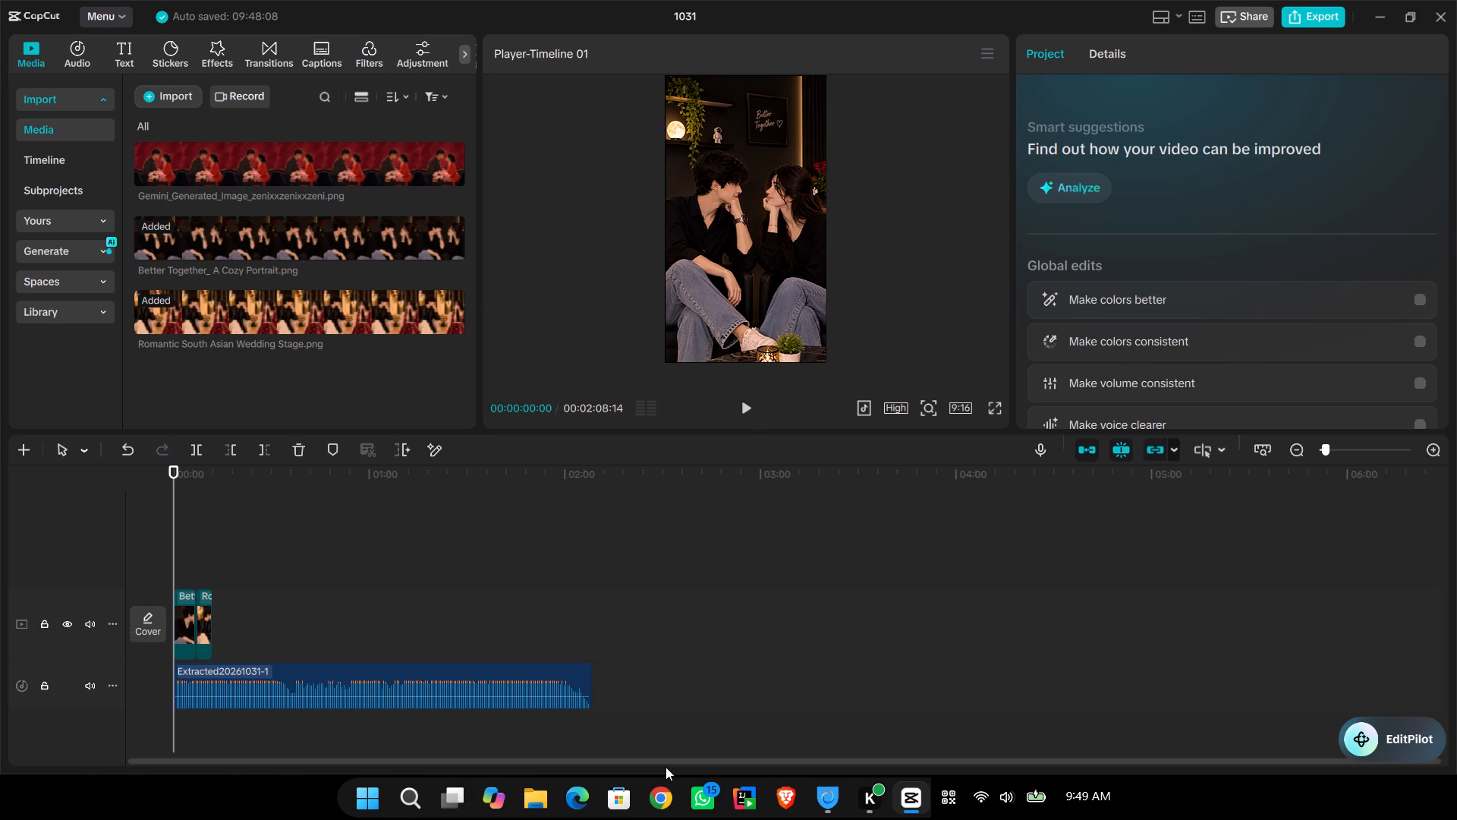
Play the timeline from the beginning to listen to the audio, and pause at 00:00:32:16.
{"action": "scroll", "coordinate": [204, 599], "scroll_direction": "up", "scroll_amount": 3, "text": "ctrl"}
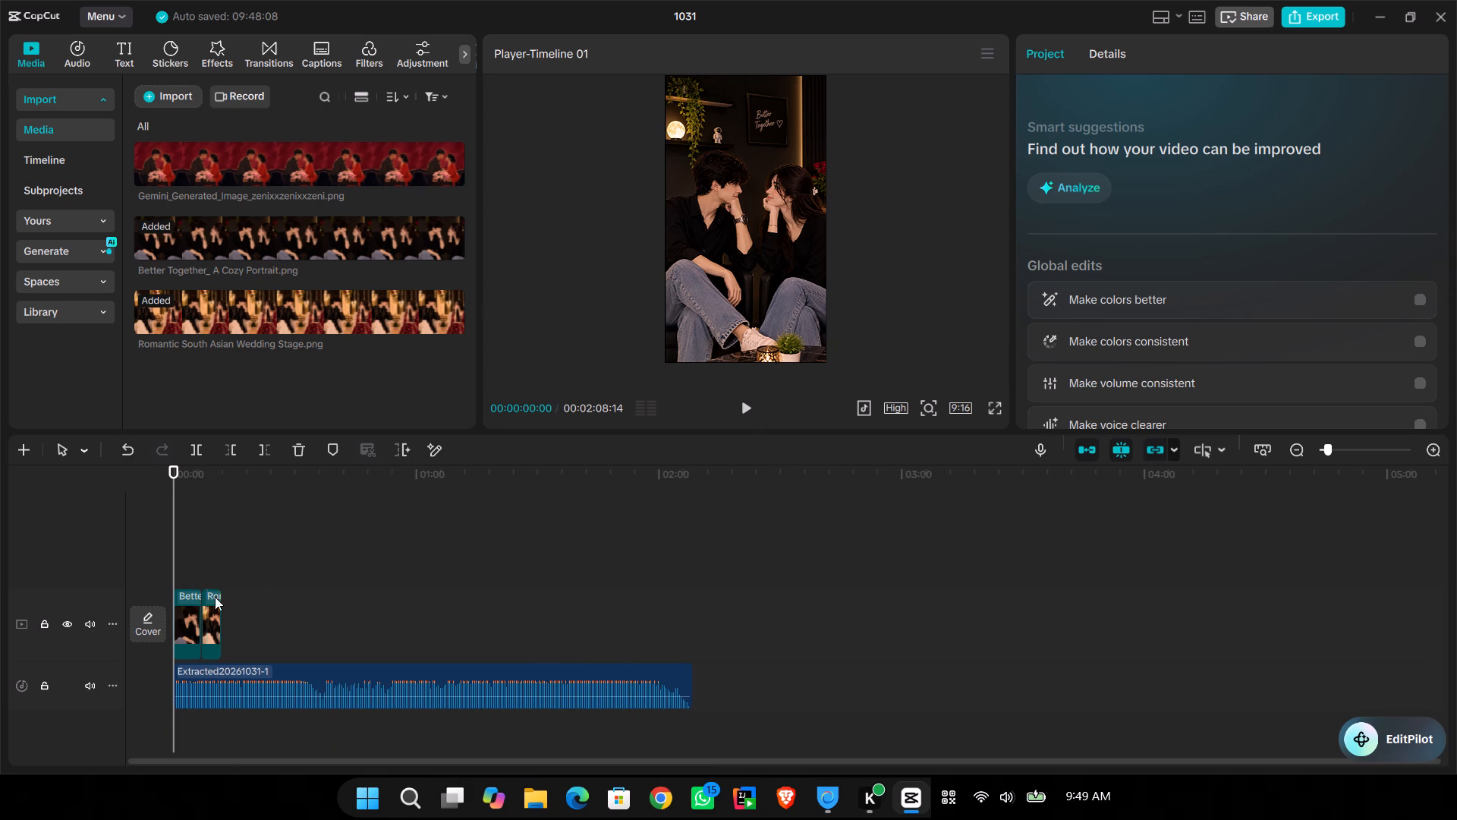
{"action": "key", "text": "space"}
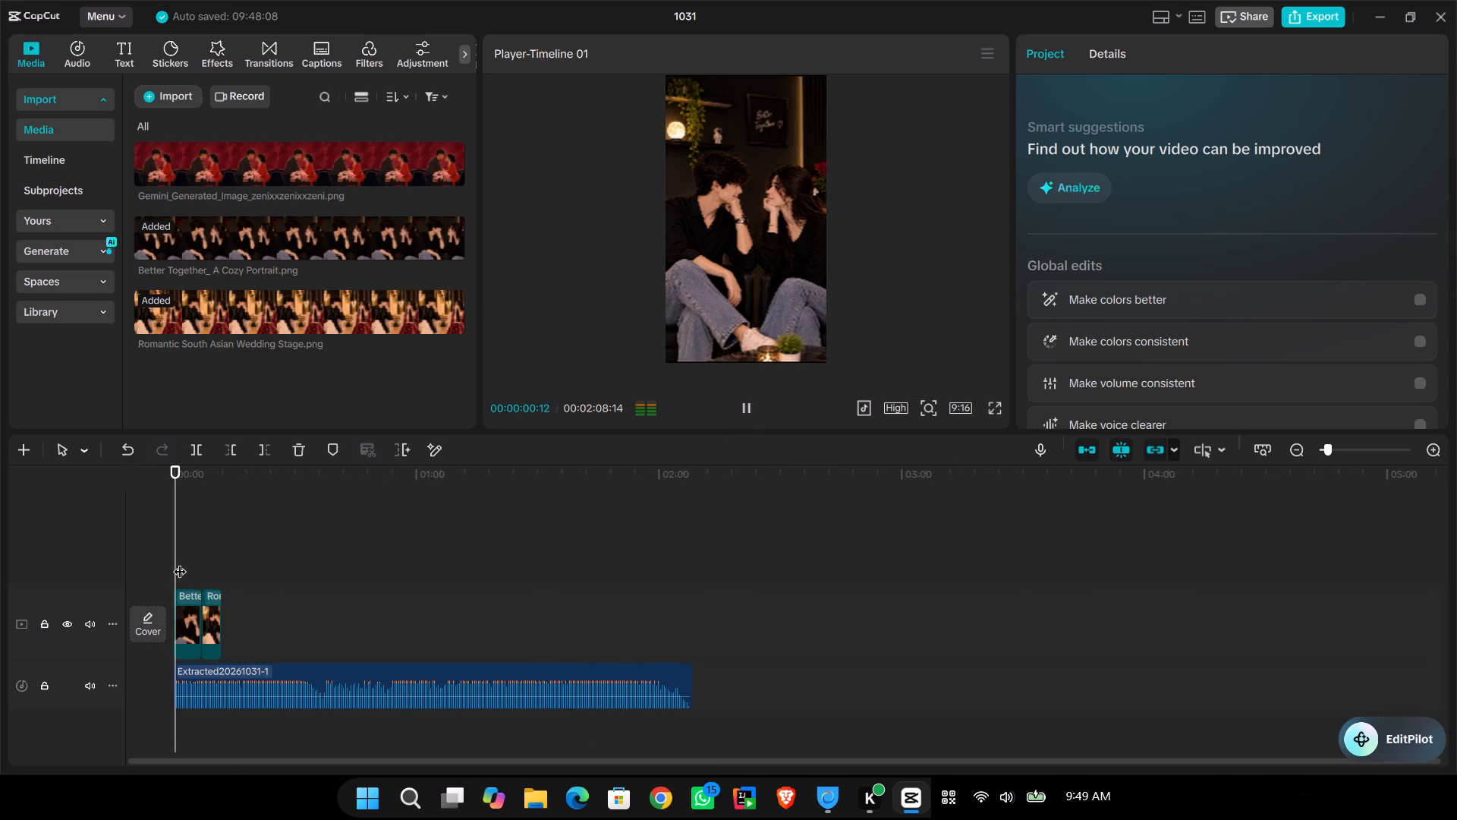
{"action": "key", "text": "space"}
{"action": "key", "text": "space"}
{"action": "key", "text": "space"}
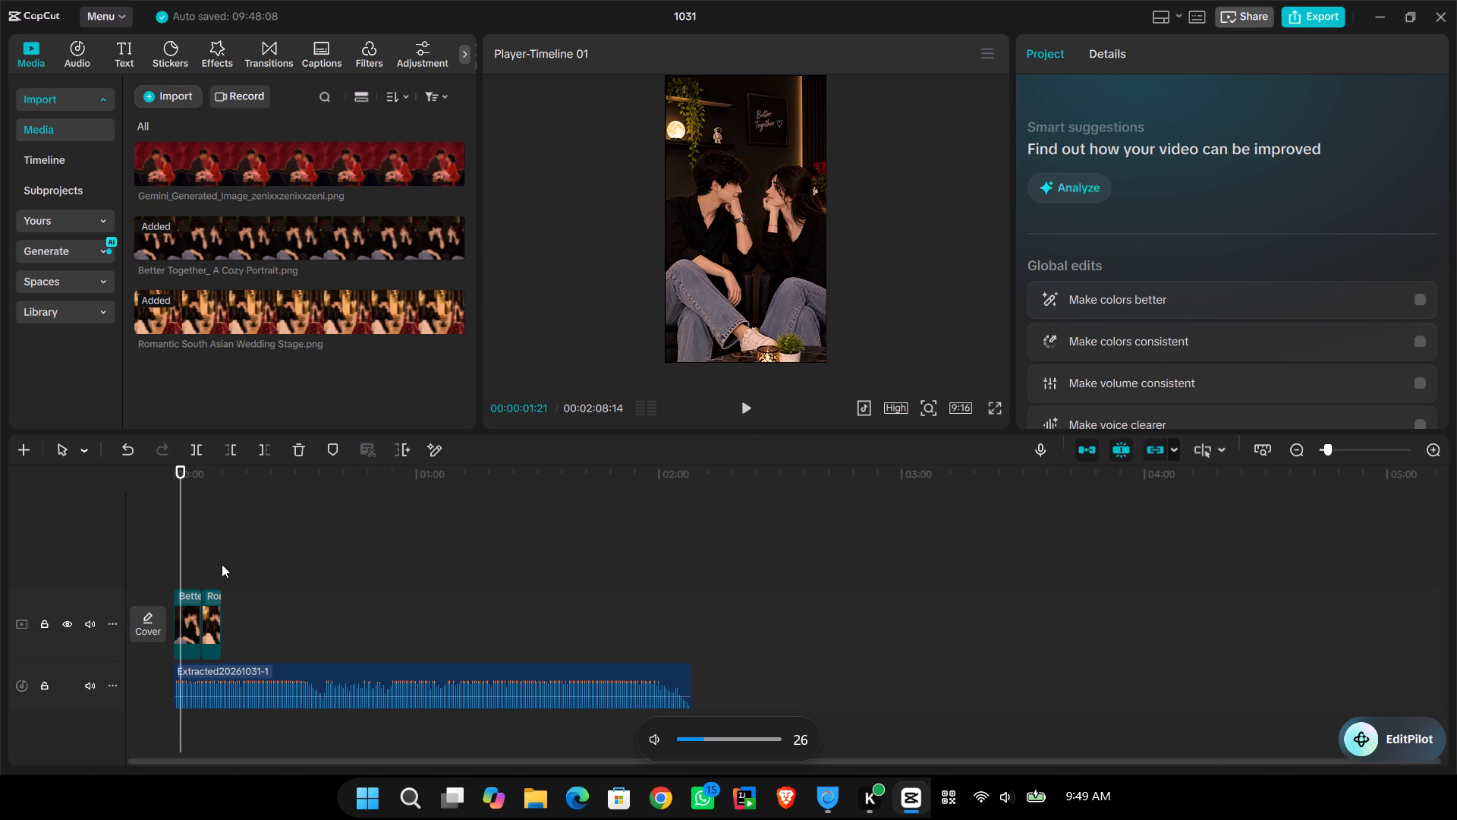
{"action": "key", "text": "space"}
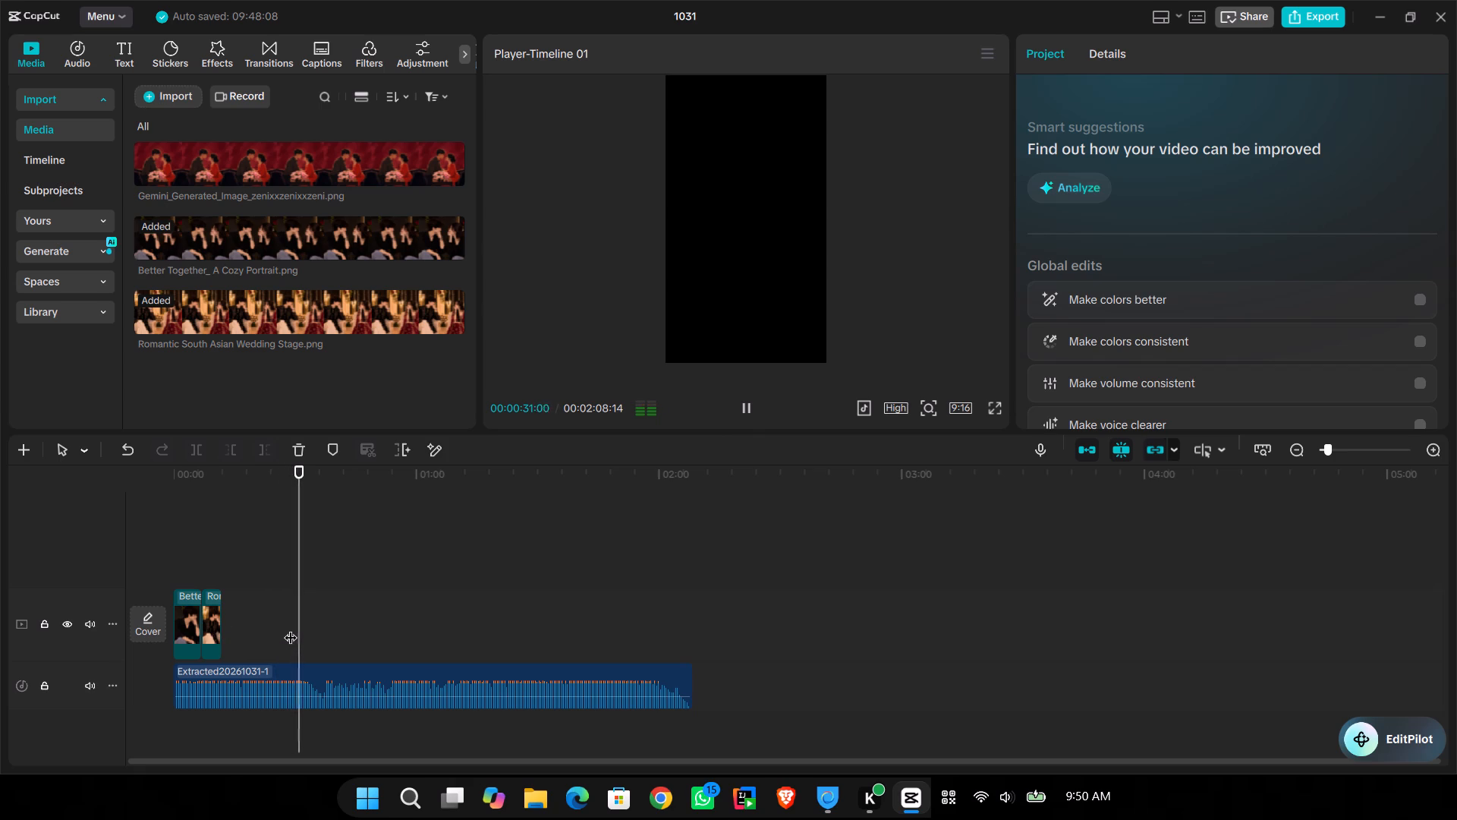
{"action": "key", "text": "space"}
{"action": "key", "text": "space"}
{"action": "key", "text": "space"}
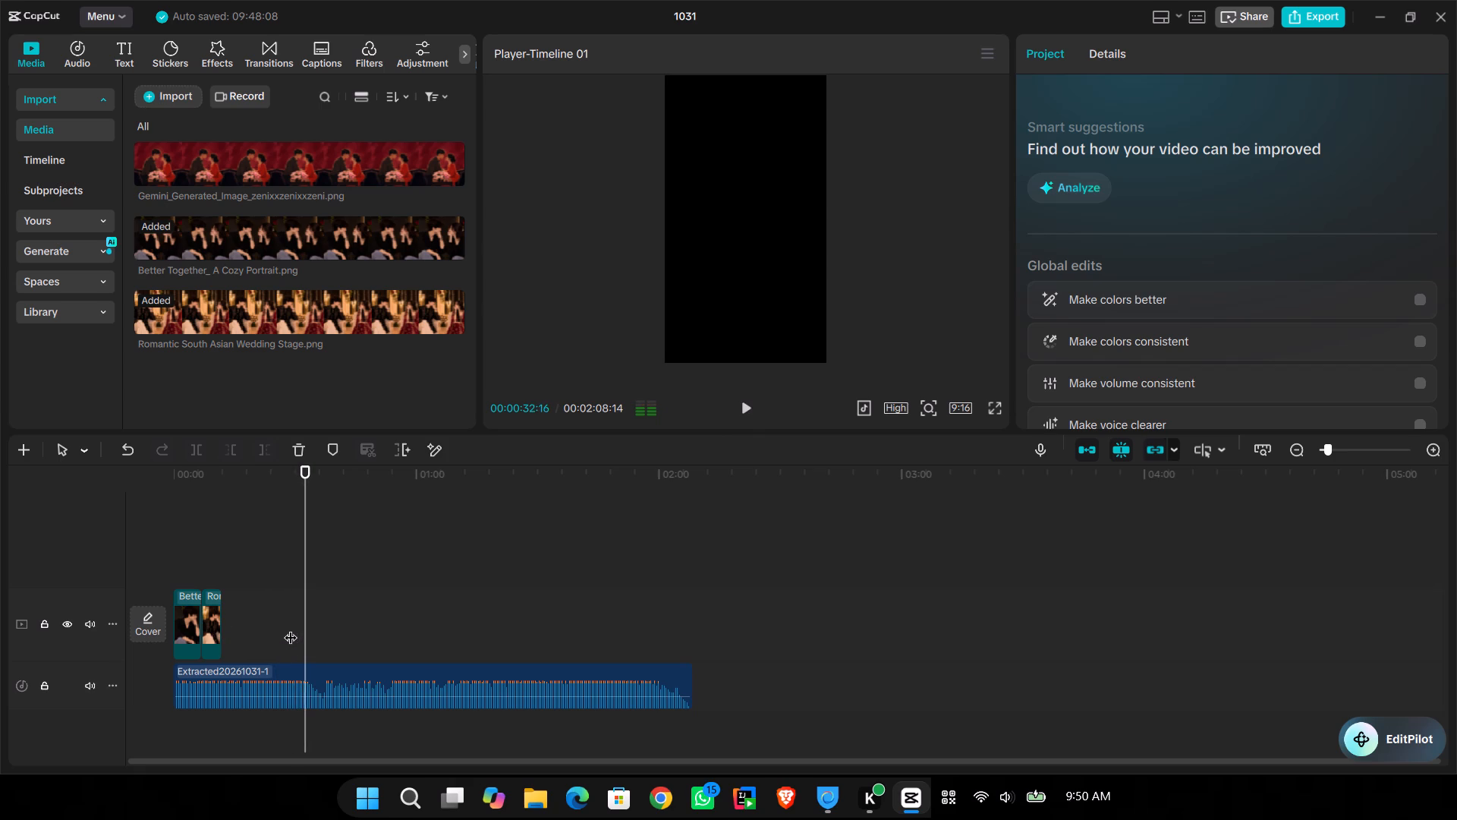
Extend the end of the Romantic South Asian Wedding Stage clip to the playhead at 00:00:32:16.
{"action": "left_click", "coordinate": [209, 625]}
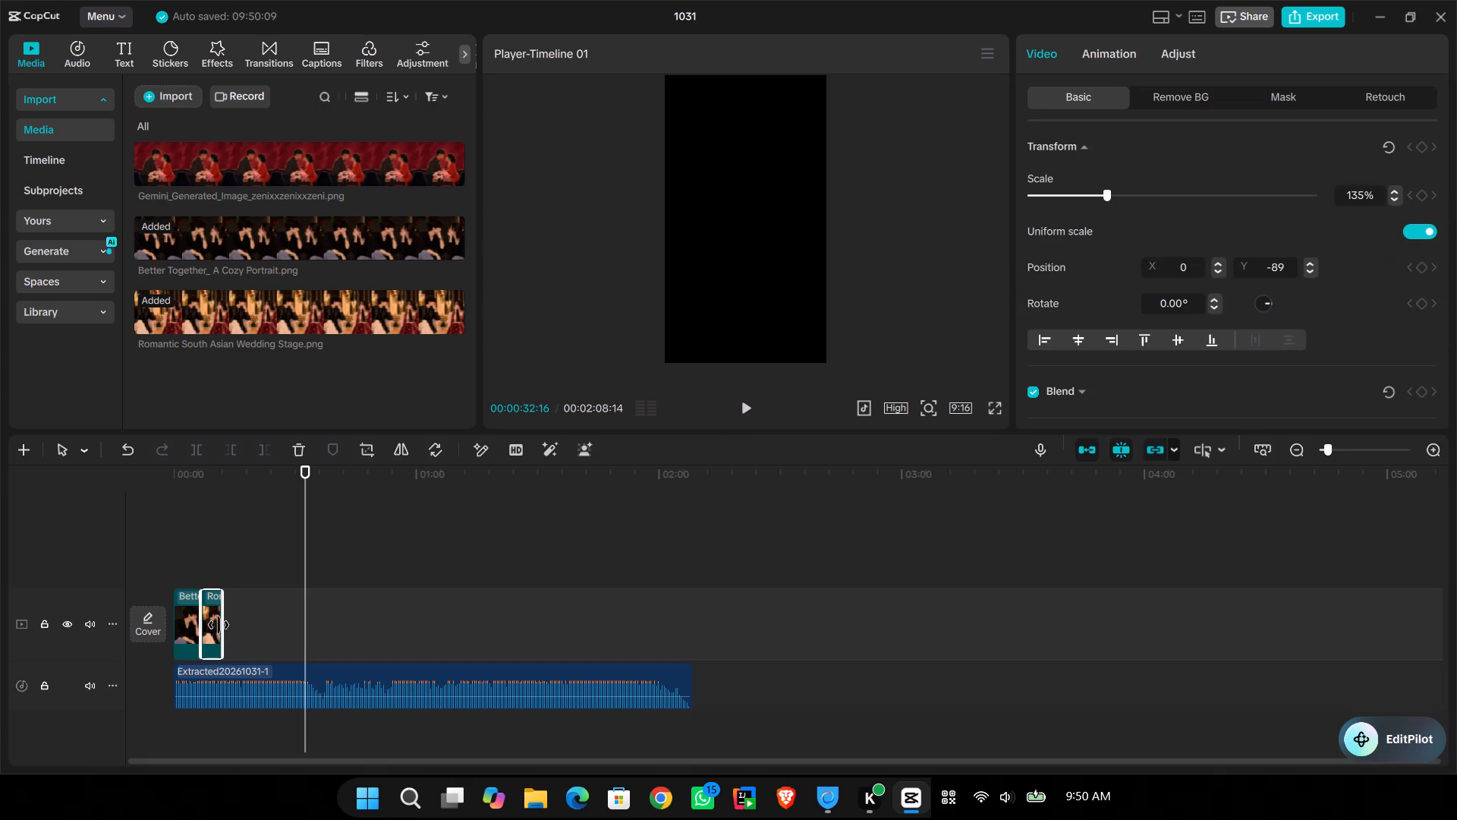
{"action": "left_click_drag", "start_coordinate": [222, 624], "coordinate": [227, 624]}
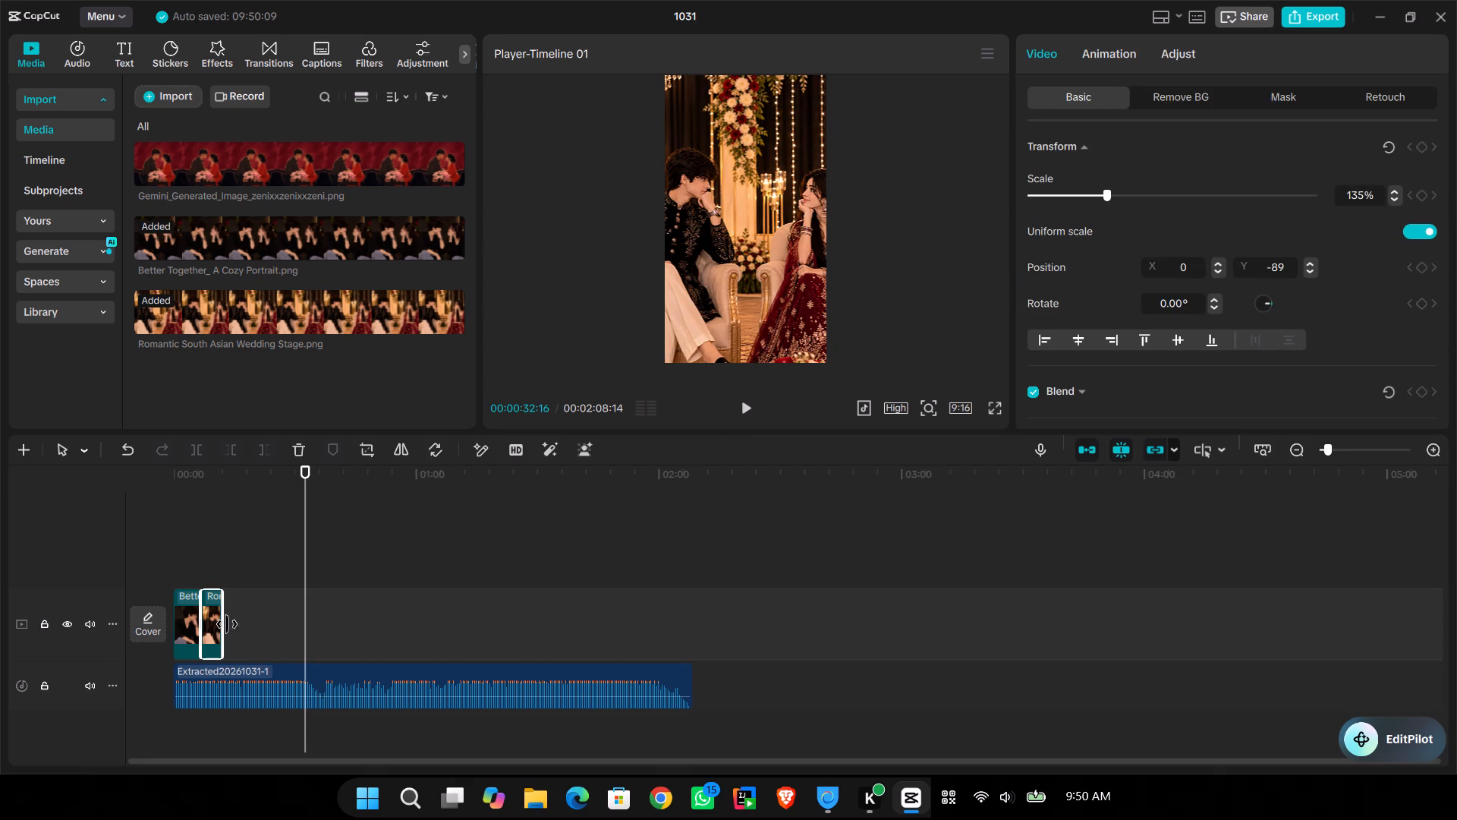
{"action": "left_click_drag", "start_coordinate": [227, 624], "coordinate": [298, 627]}
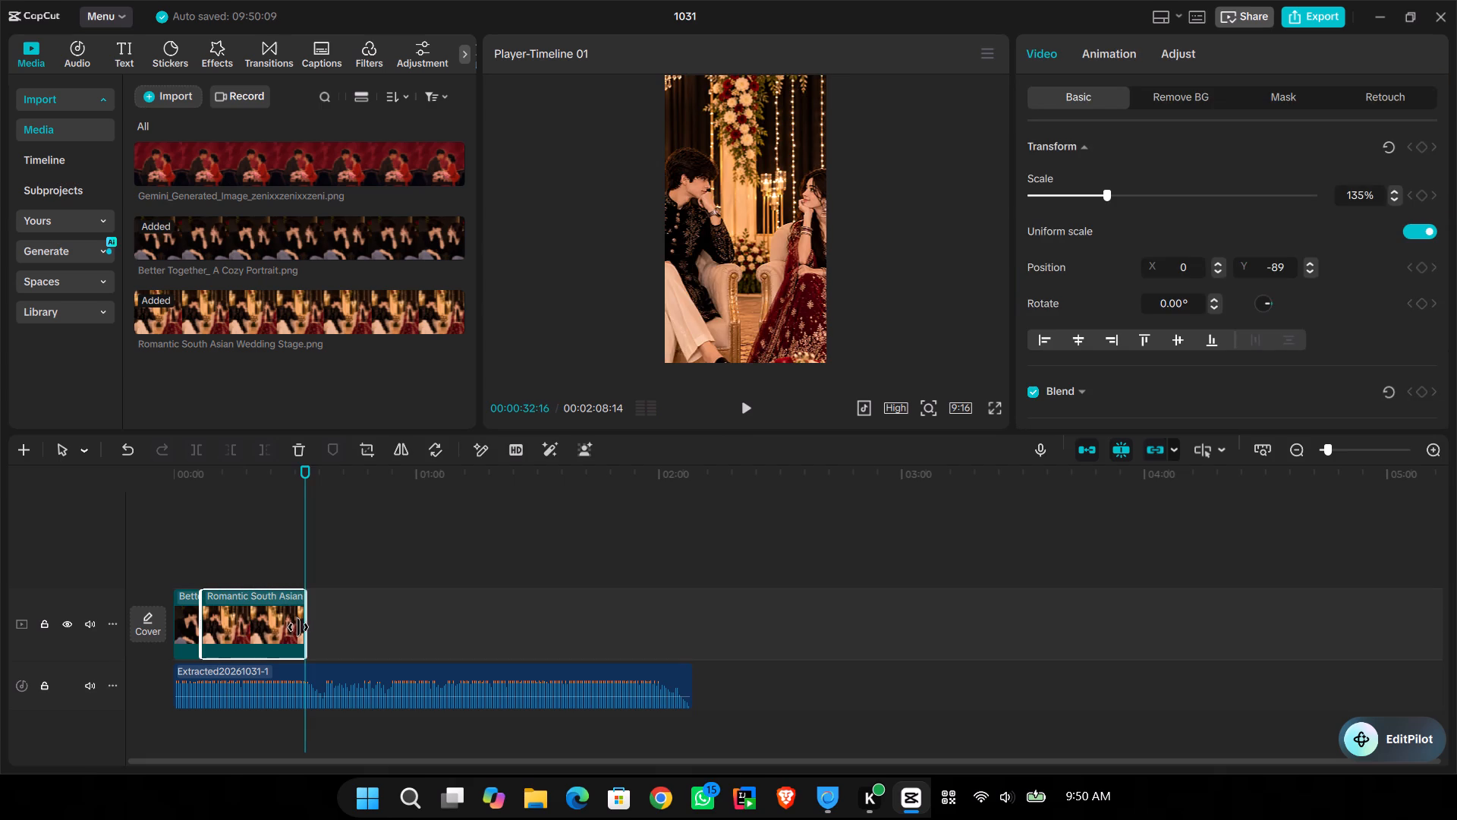
{"action": "left_click_drag", "start_coordinate": [298, 627], "coordinate": [297, 628]}
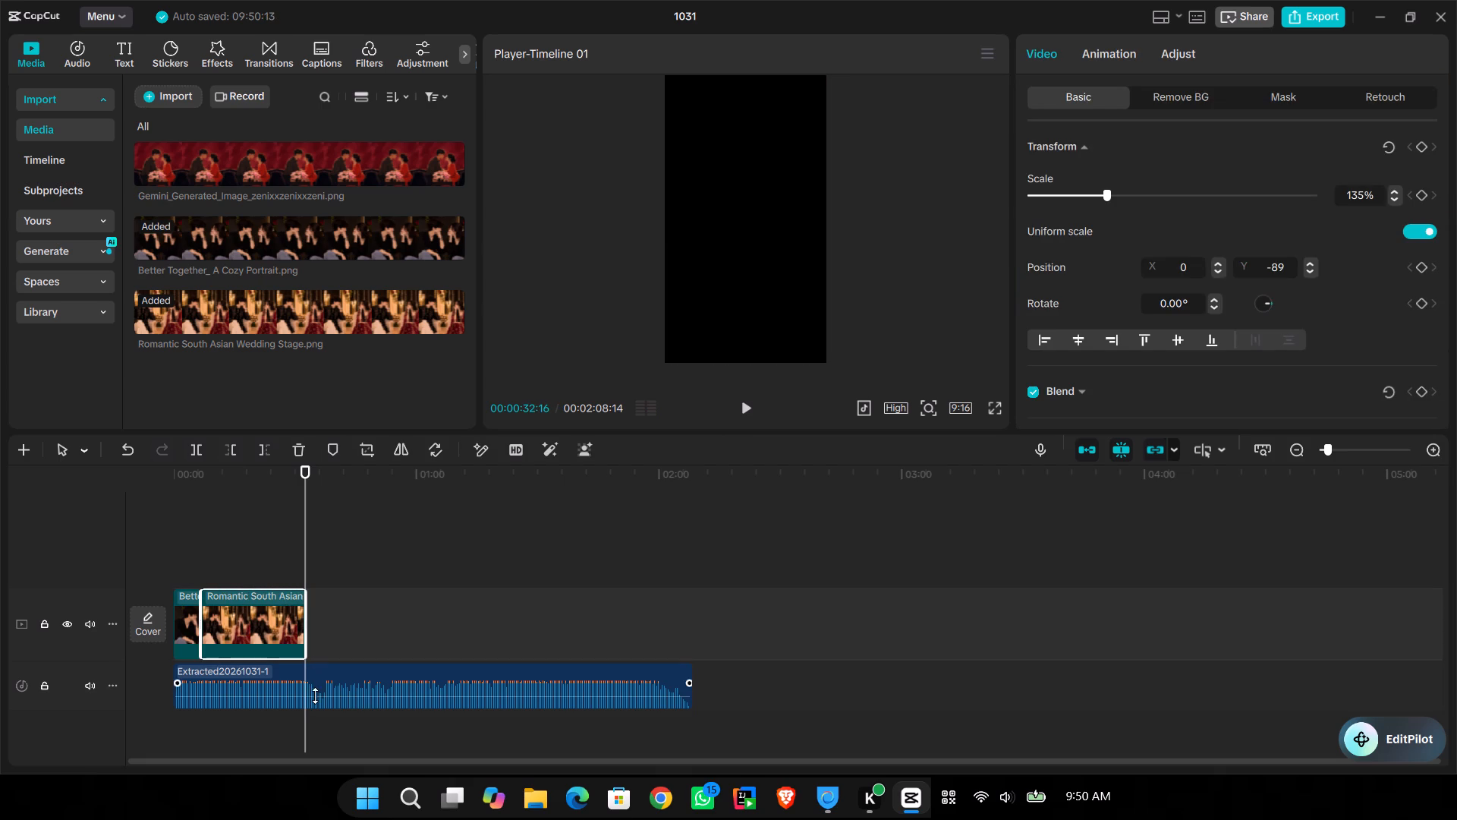
Split the extracted audio at 00:00:32:16 and delete the part after the playhead.
{"action": "left_click", "coordinate": [315, 695], "text": "ctrl"}
{"action": "key", "text": "ctrl+b"}
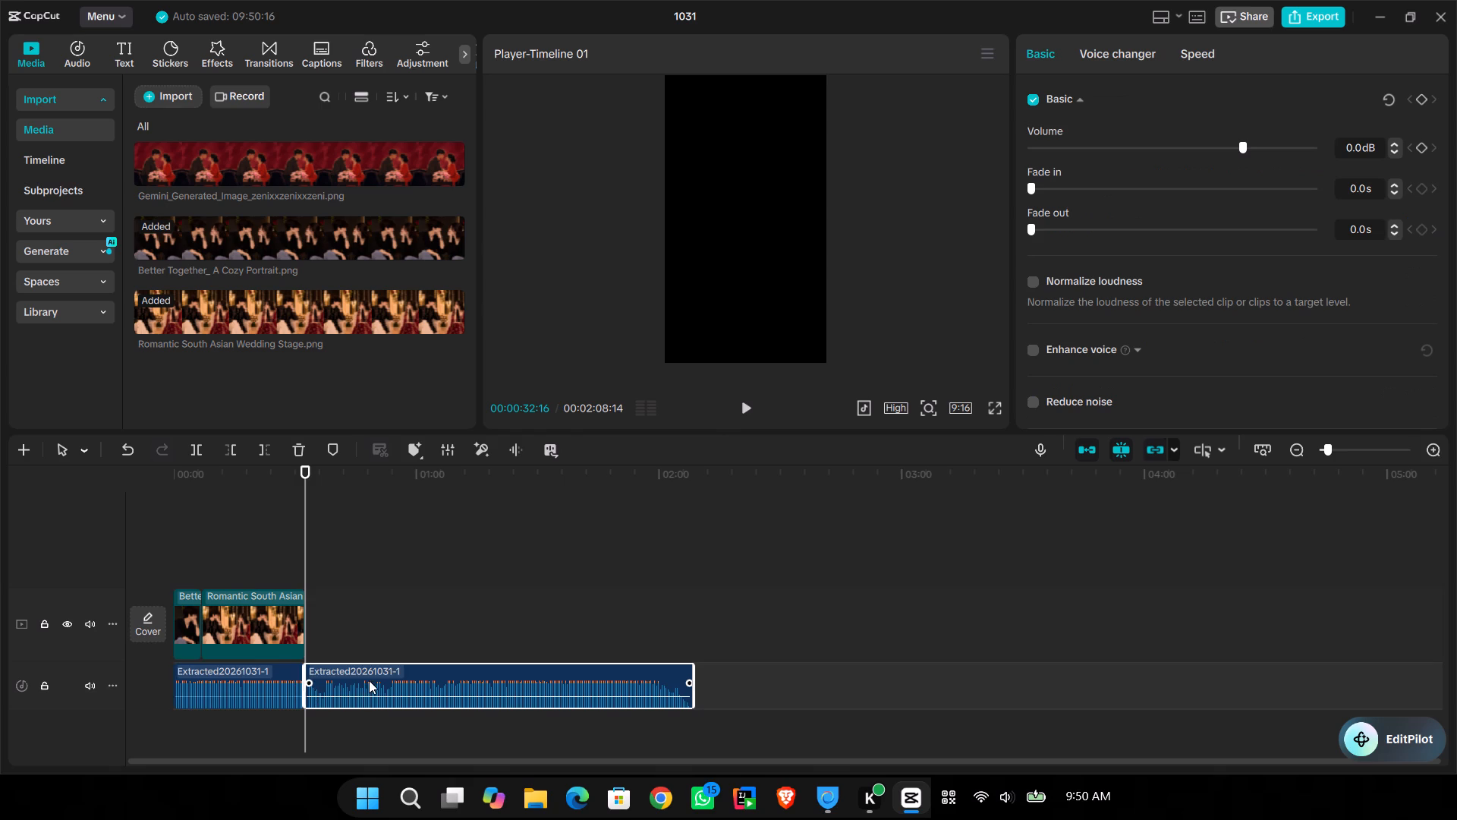
{"action": "key", "text": "BackSpace"}
Add a Transform keyframe at 00:00:00:00 on the Better Together portrait clip.
{"action": "left_click", "coordinate": [234, 536]}
{"action": "left_click_drag", "start_coordinate": [234, 536], "coordinate": [109, 567]}
{"action": "scroll", "coordinate": [323, 607], "scroll_direction": "up", "scroll_amount": 3, "text": "ctrl"}
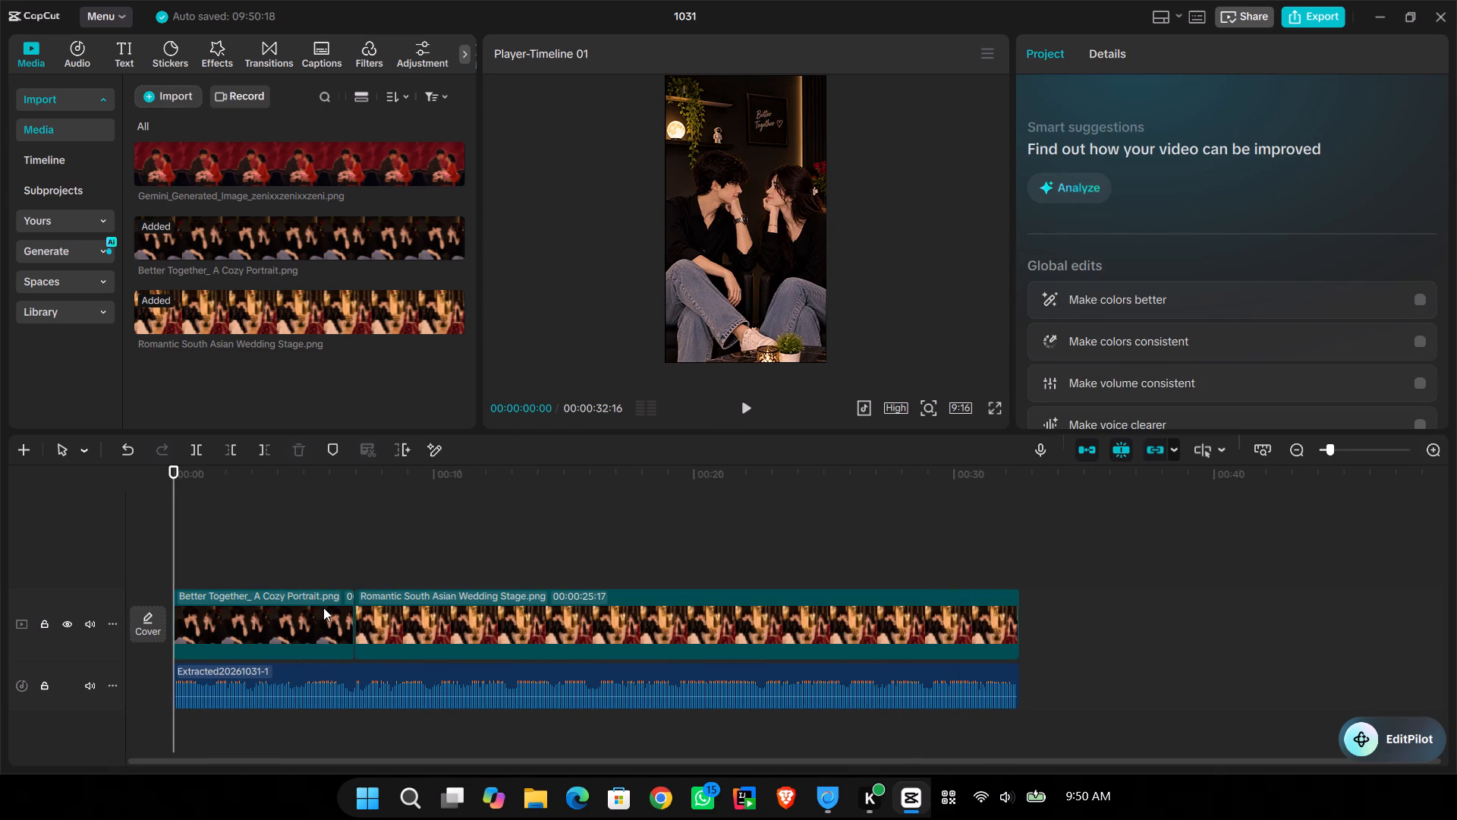
{"action": "scroll", "coordinate": [323, 607], "scroll_direction": "up", "scroll_amount": 2, "text": "ctrl"}
{"action": "left_click", "coordinate": [214, 555]}
{"action": "left_click_drag", "start_coordinate": [217, 555], "coordinate": [190, 561]}
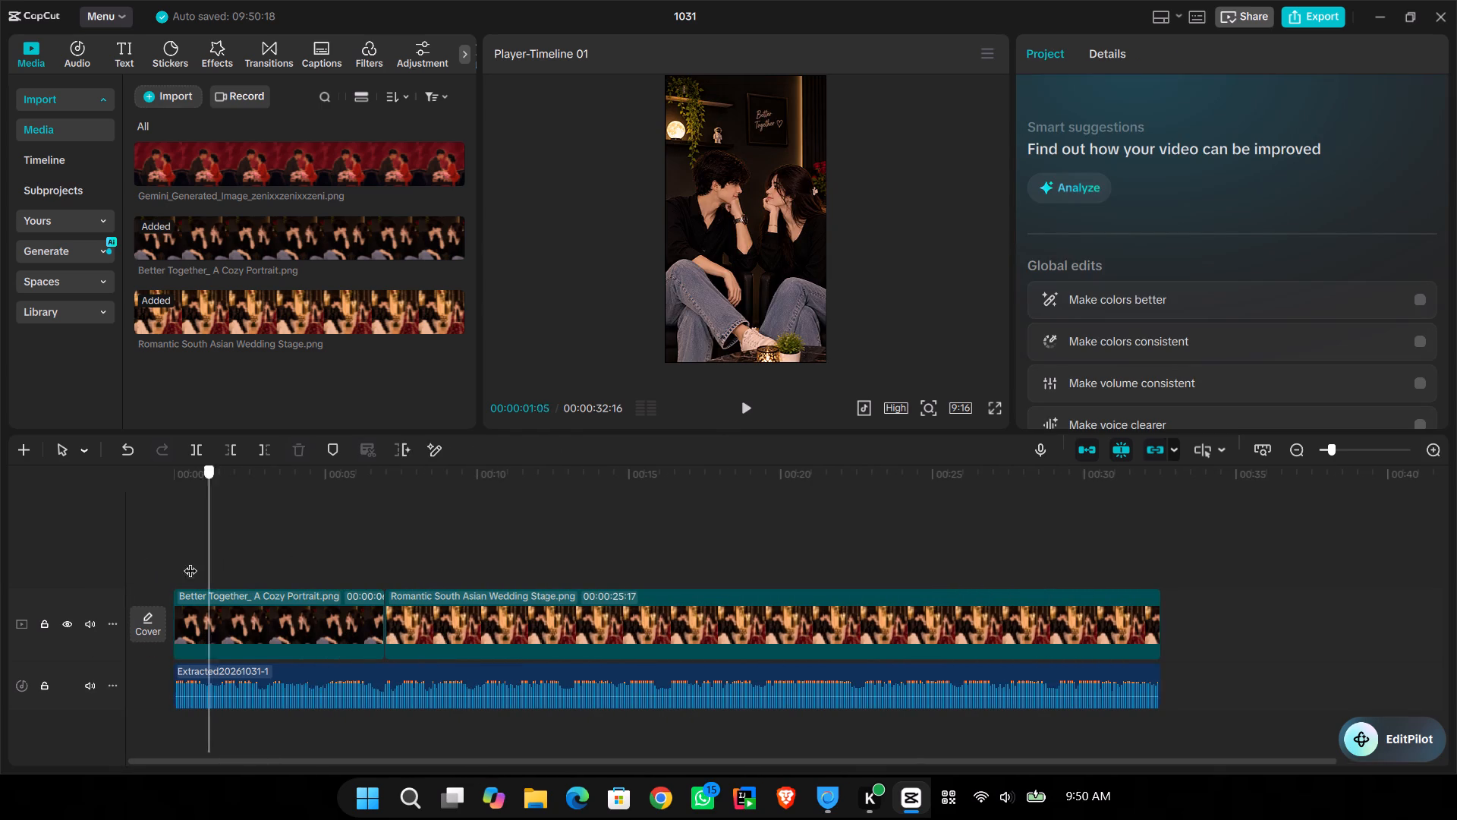
{"action": "left_click_drag", "start_coordinate": [190, 561], "coordinate": [142, 566]}
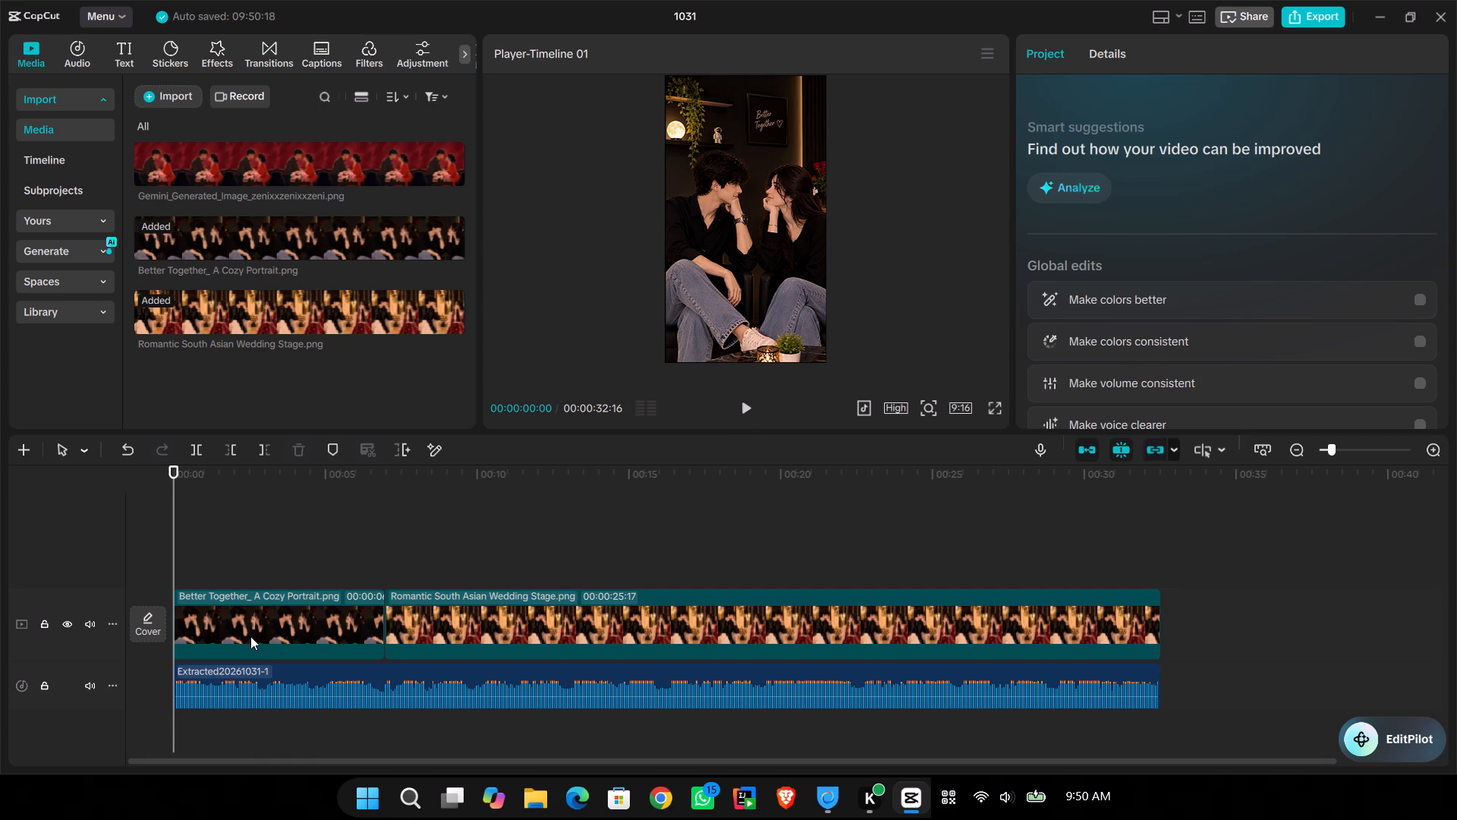
{"action": "left_click", "coordinate": [246, 629]}
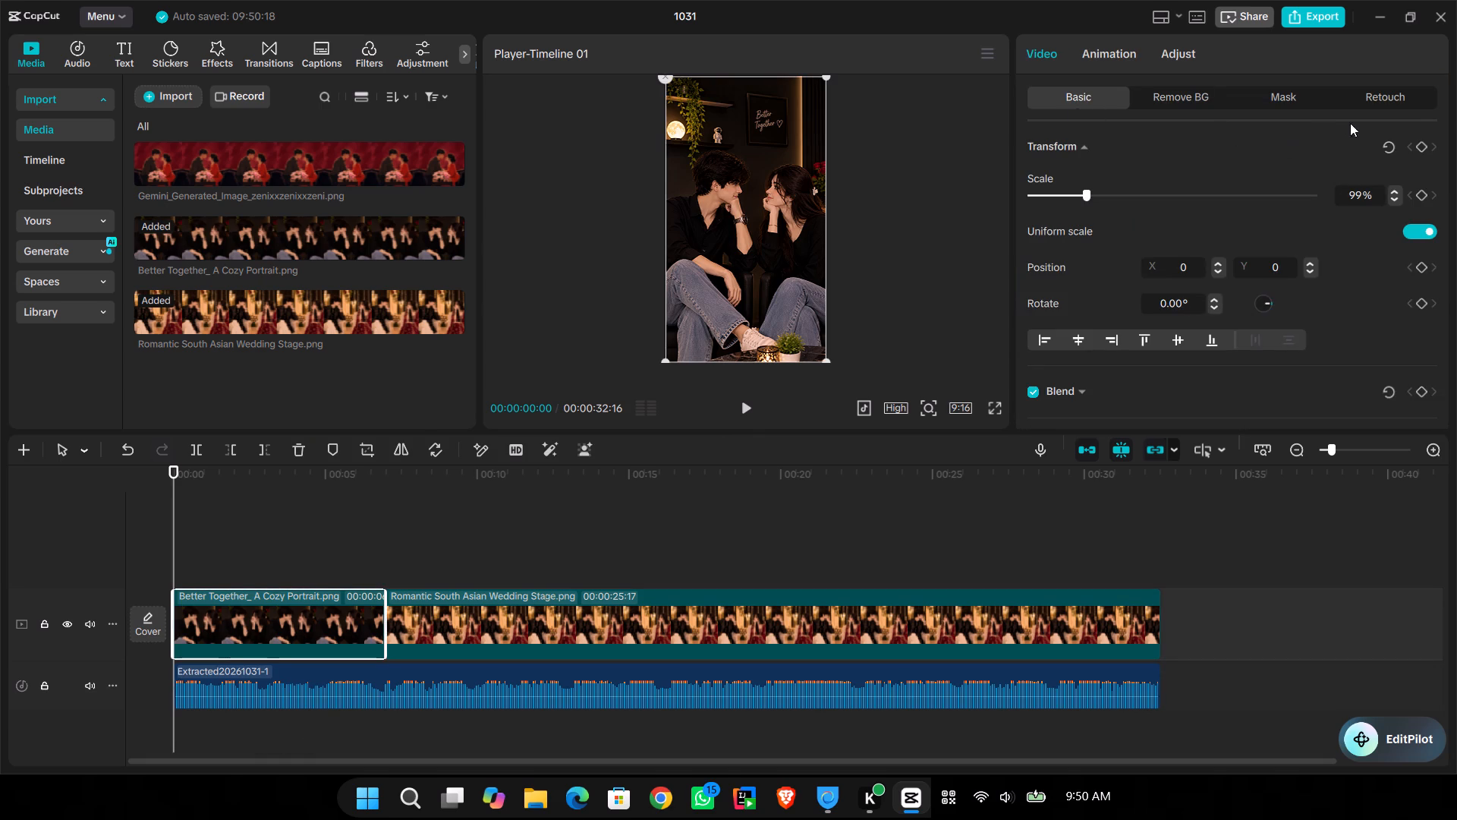
{"action": "left_click", "coordinate": [1424, 142]}
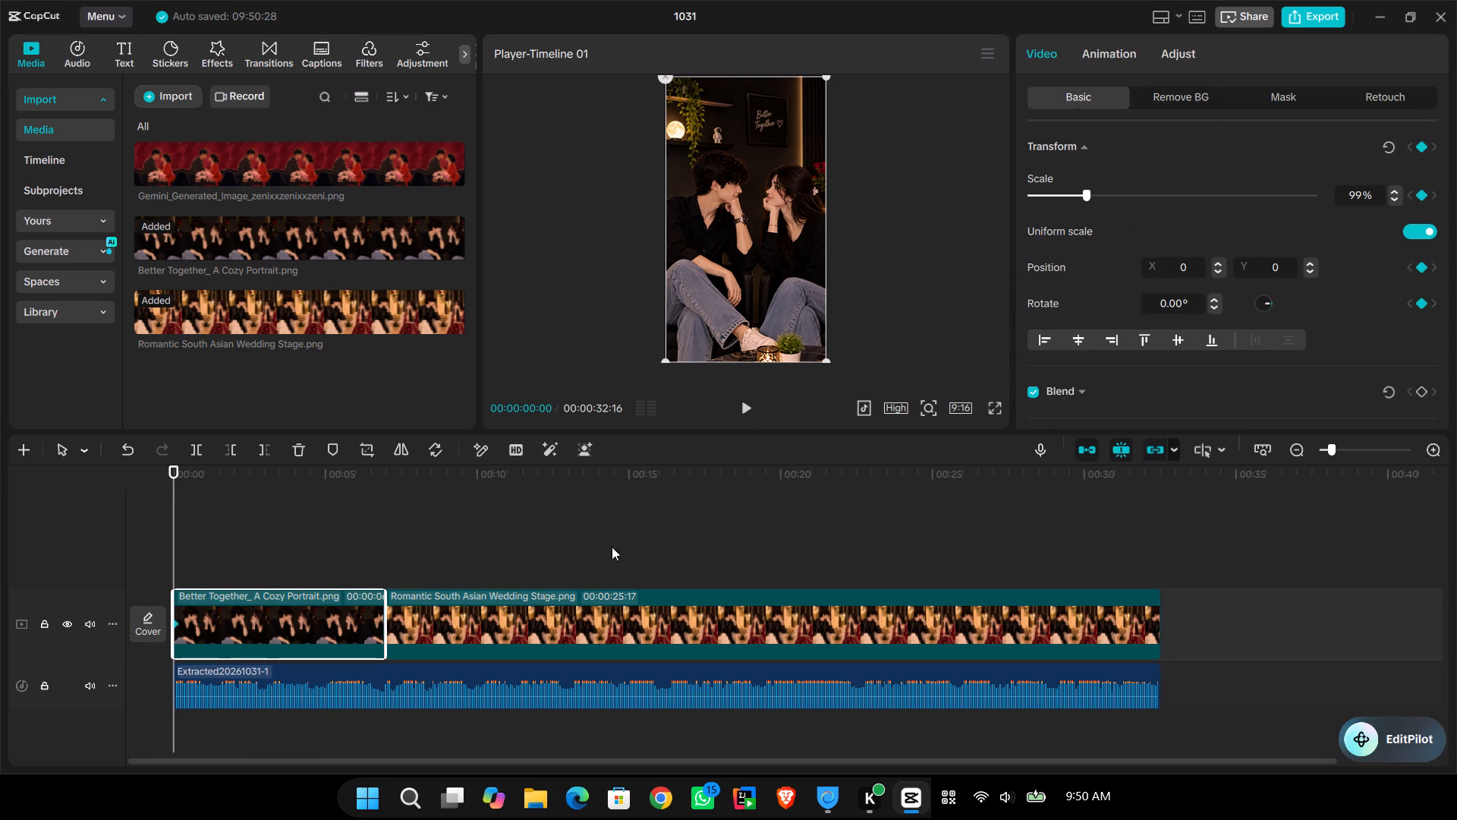
At 00:00:06:26, near the end of the Better Together clip, set the scale to 201% and add a Transform keyframe.
{"action": "left_click", "coordinate": [377, 548]}
{"action": "key", "text": "space"}
{"action": "key", "text": "space"}
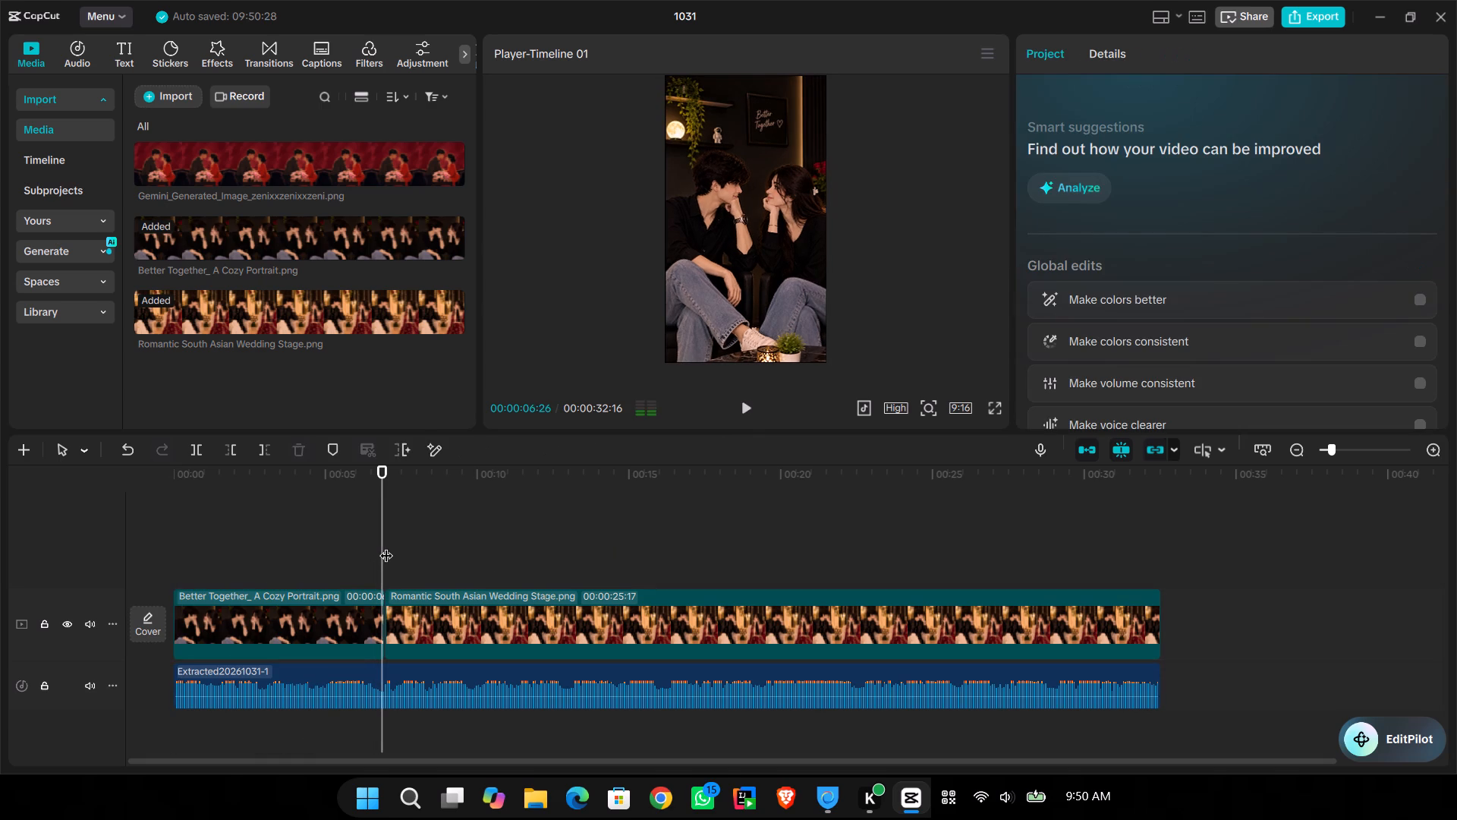
{"action": "left_click", "coordinate": [372, 616]}
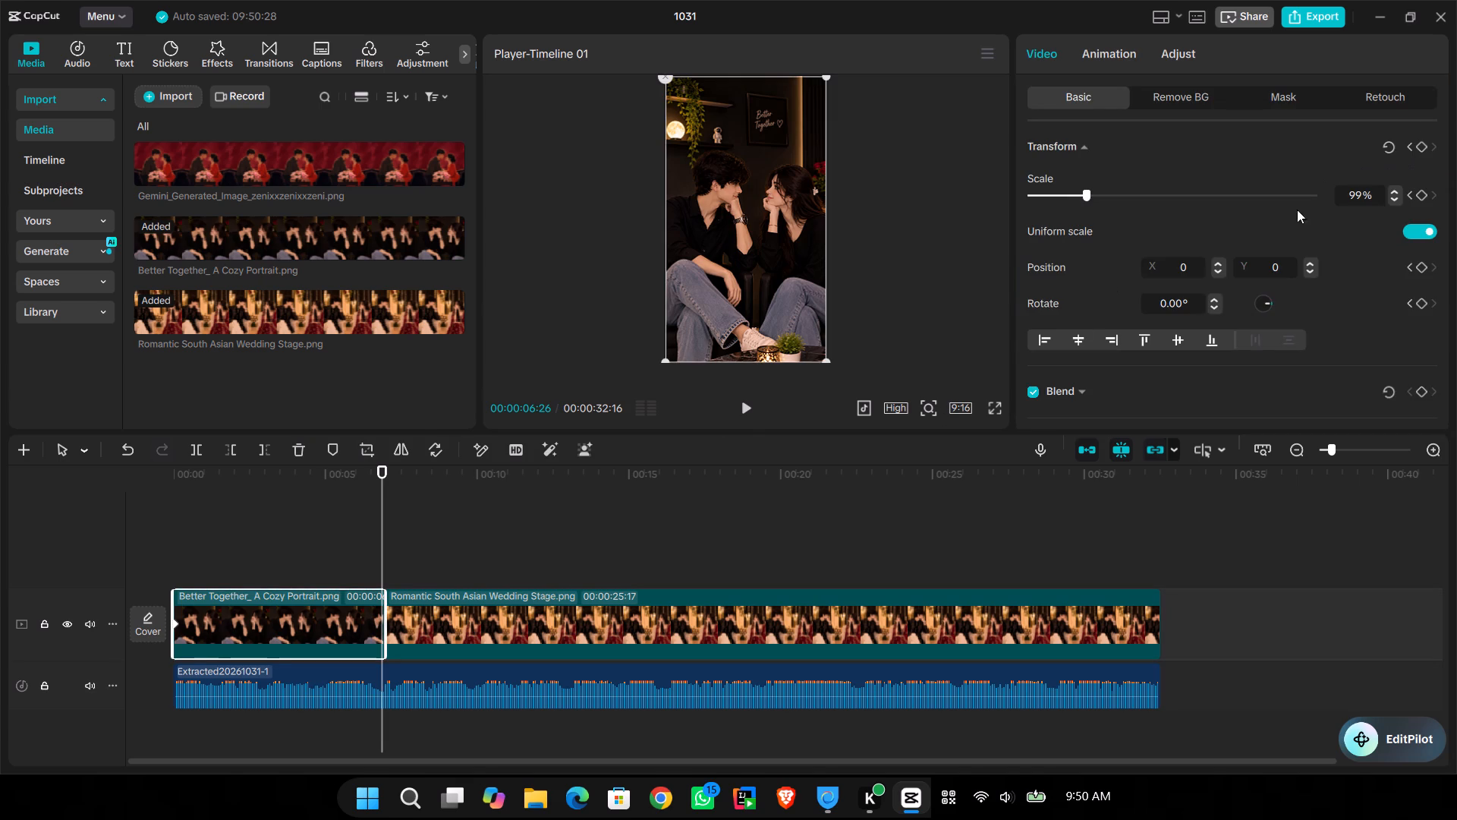
{"action": "left_click_drag", "start_coordinate": [1086, 194], "coordinate": [1094, 194]}
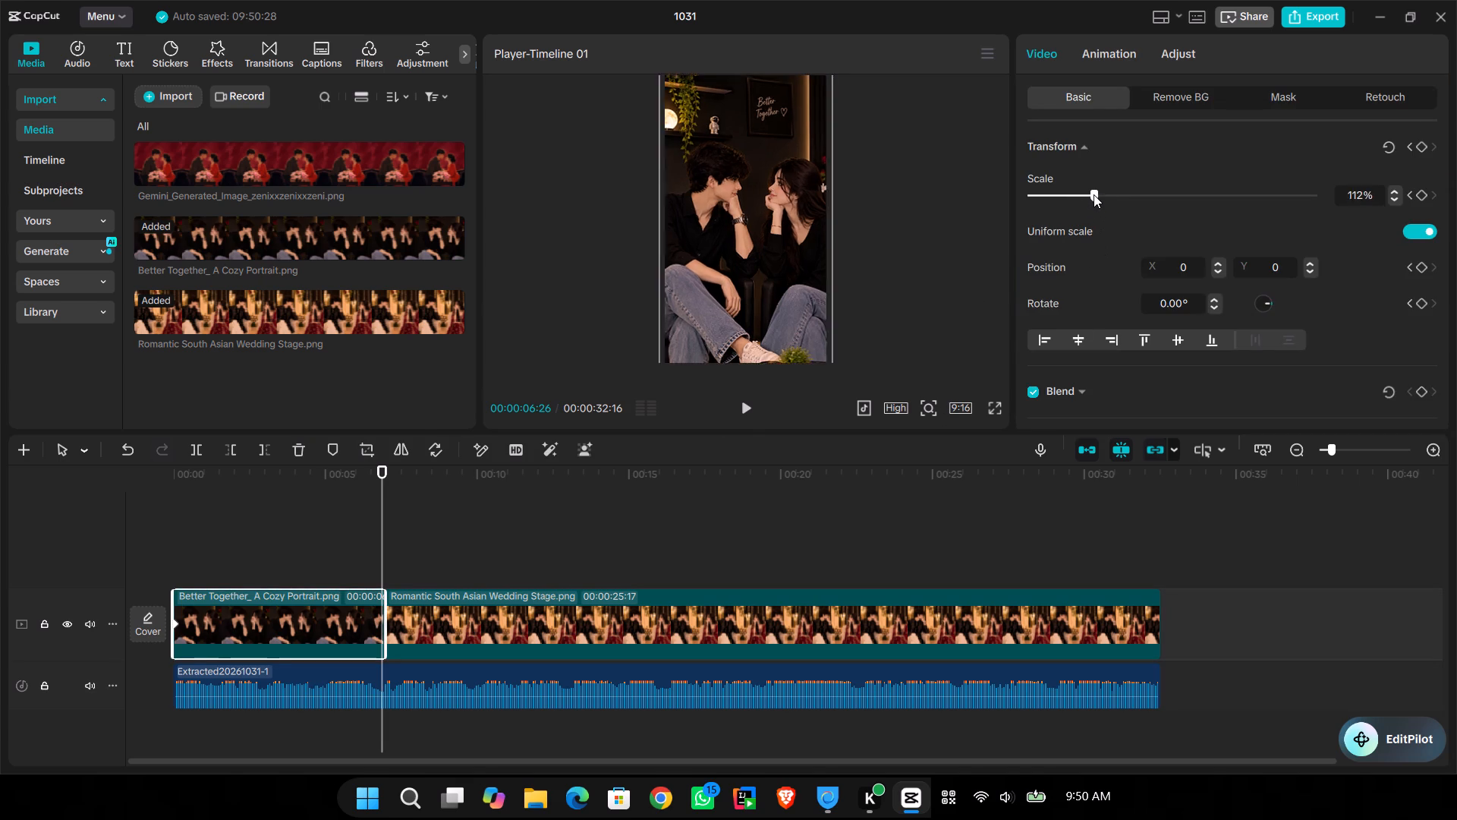
{"action": "left_click_drag", "start_coordinate": [1094, 194], "coordinate": [1125, 204]}
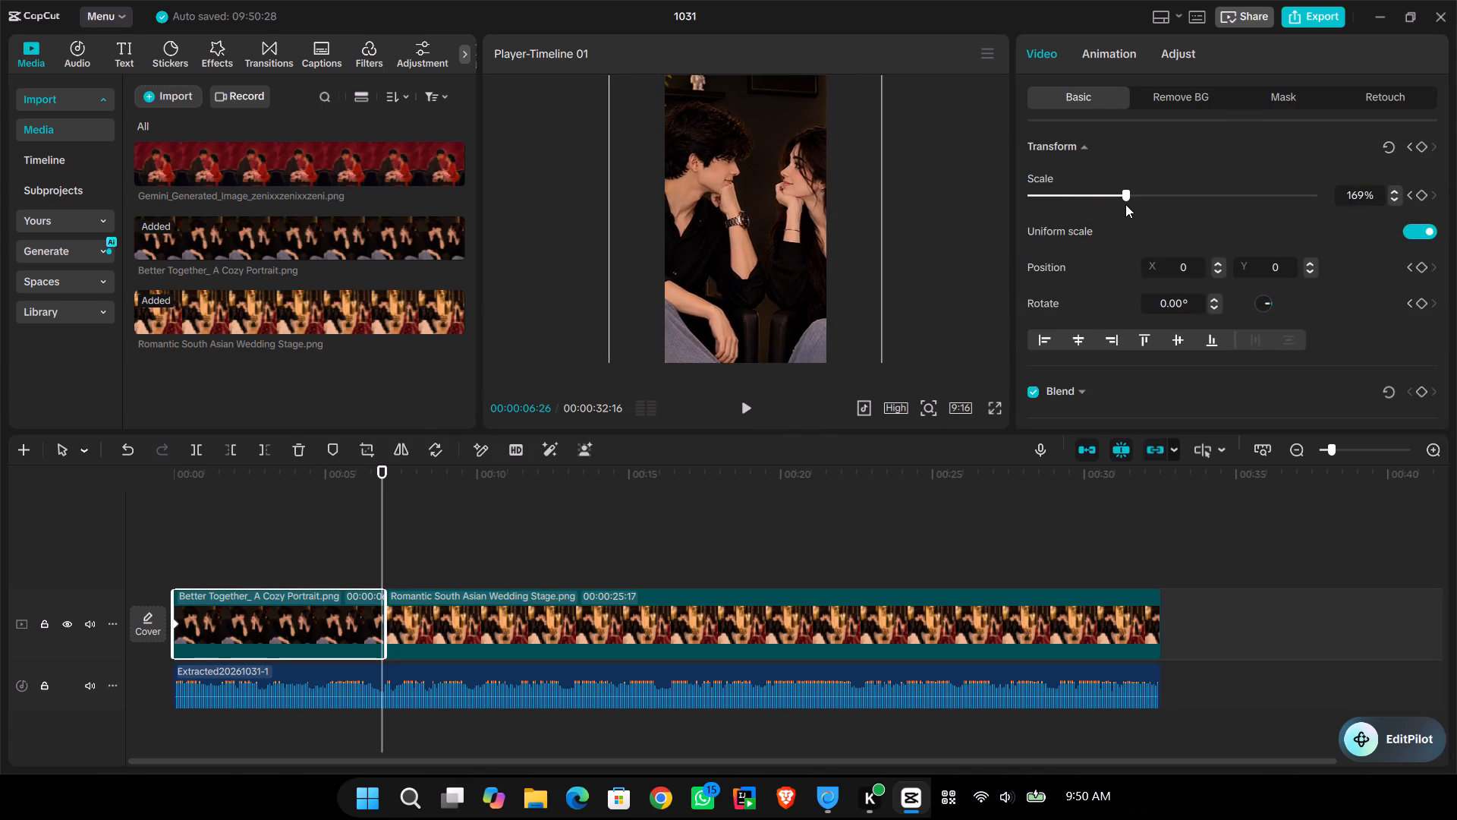
{"action": "left_click_drag", "start_coordinate": [1125, 204], "coordinate": [1144, 216]}
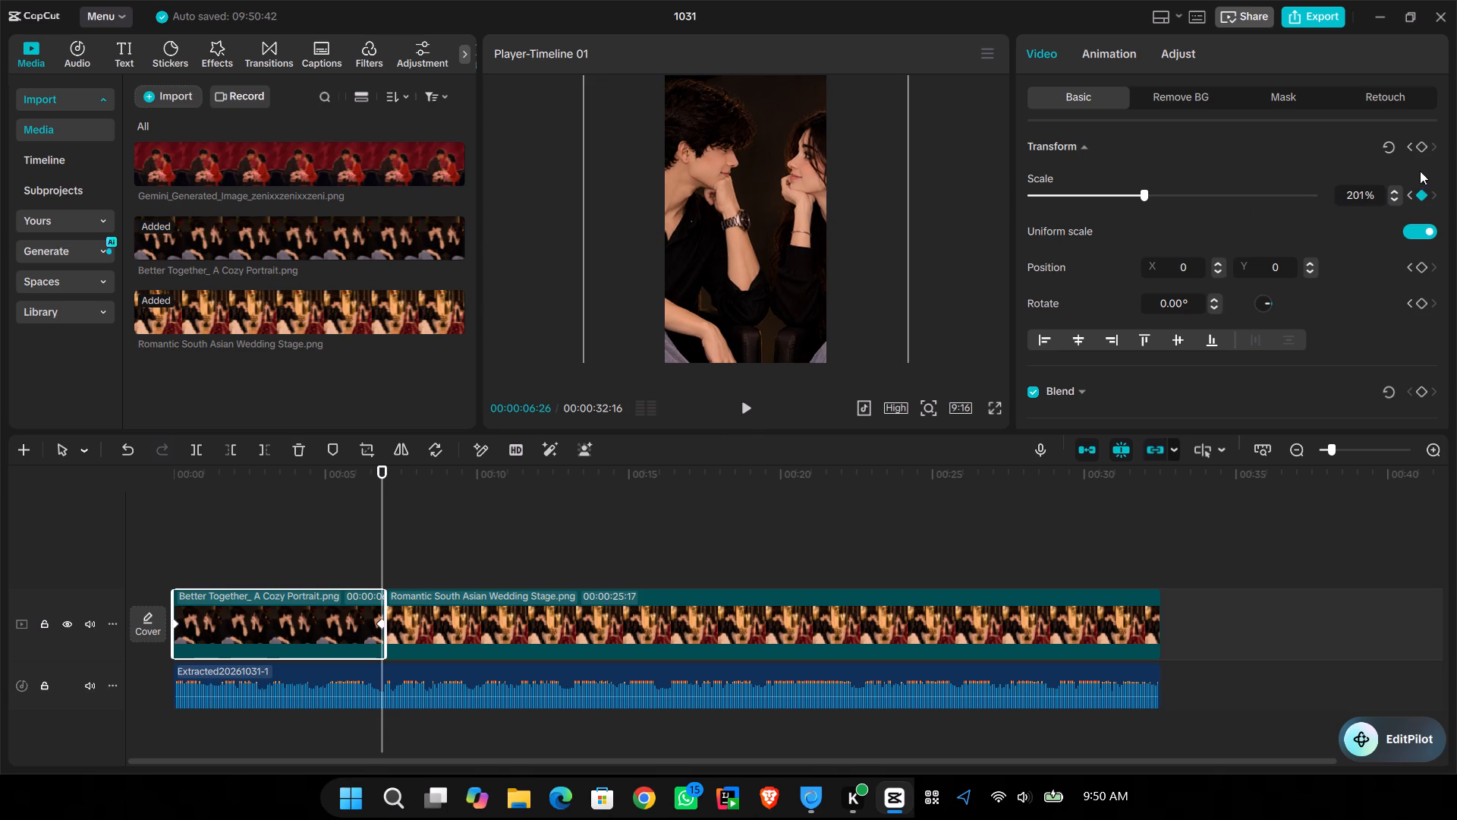
{"action": "left_click", "coordinate": [1418, 150]}
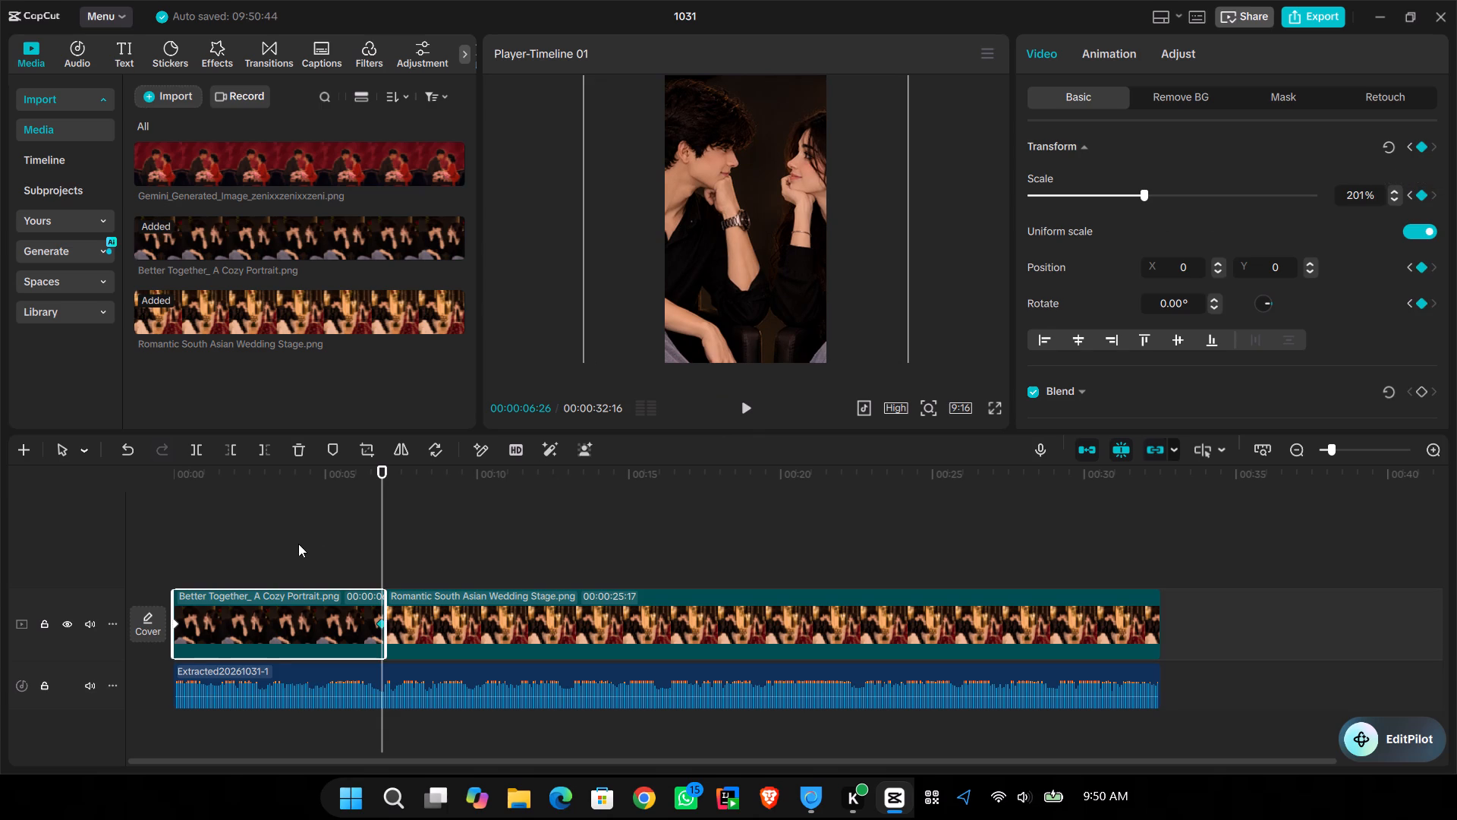
Play back the first clip's zoom, and at the wedding stage clip's start (00:00:06:29) set the scale to 190% with a Transform keyframe.
{"action": "left_click", "coordinate": [297, 544]}
{"action": "left_click_drag", "start_coordinate": [297, 544], "coordinate": [0, 547]}
{"action": "key", "text": "space"}
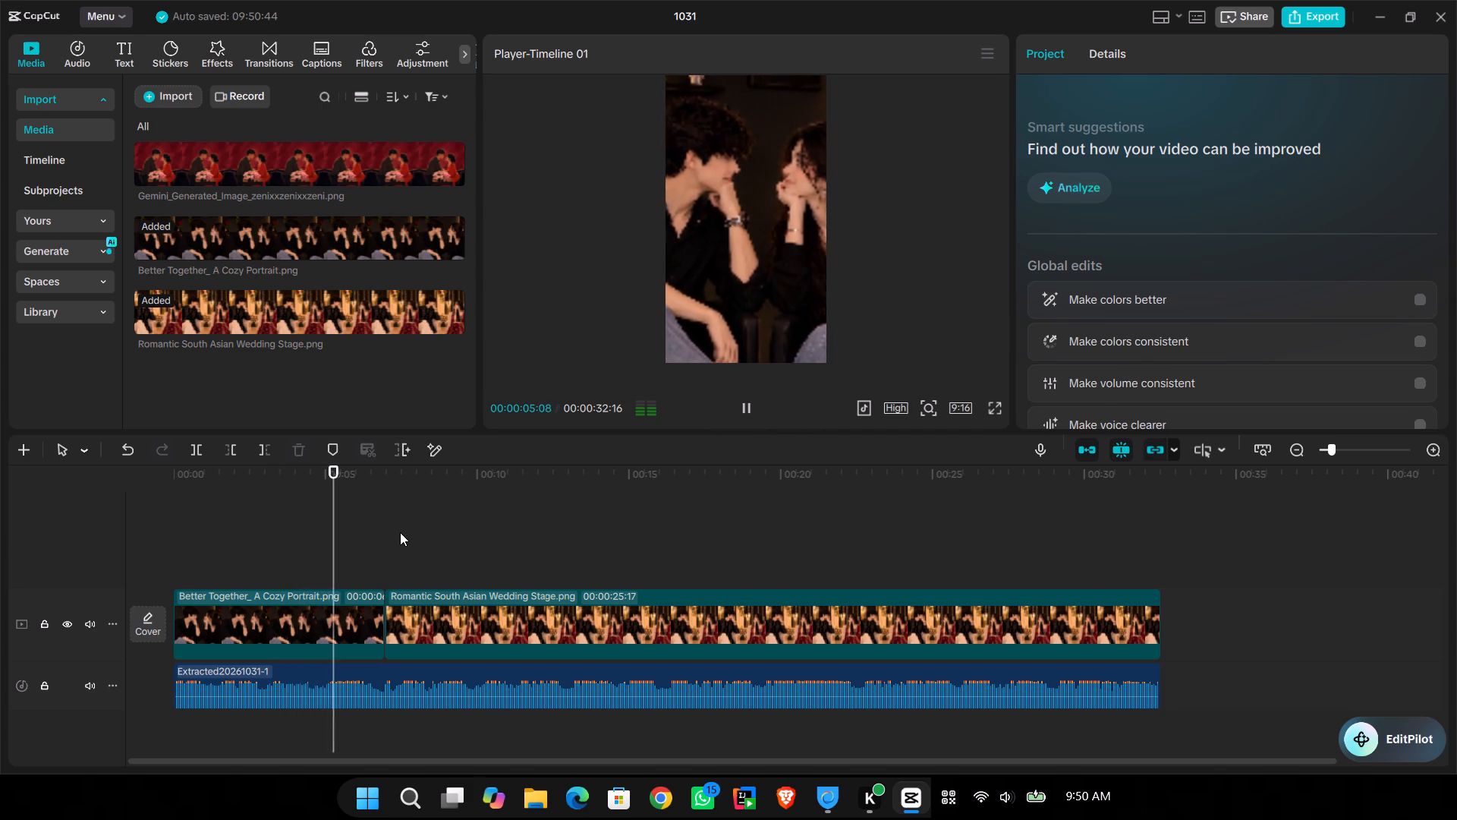
{"action": "key", "text": "space"}
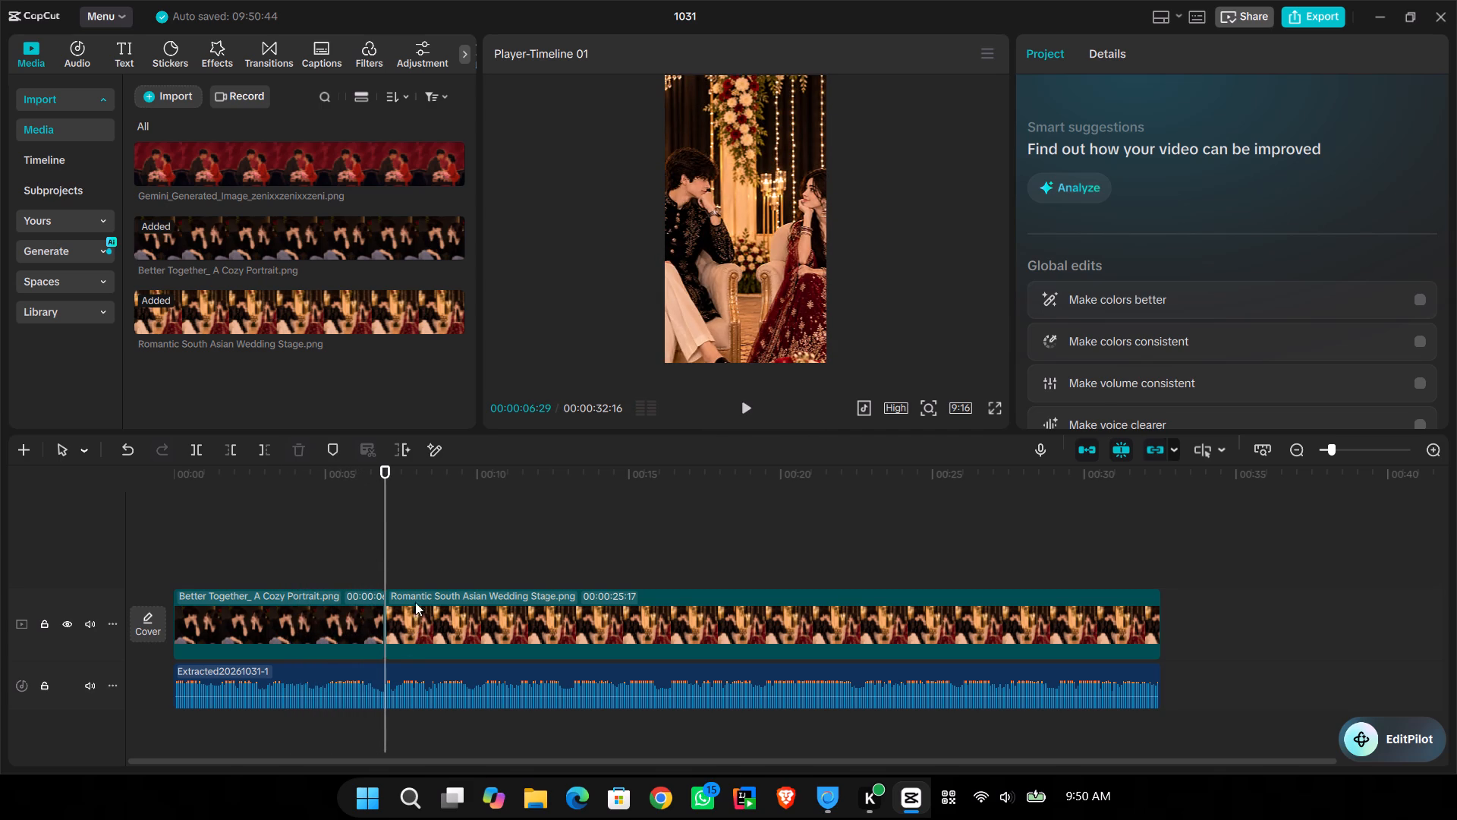
{"action": "left_click", "coordinate": [700, 249]}
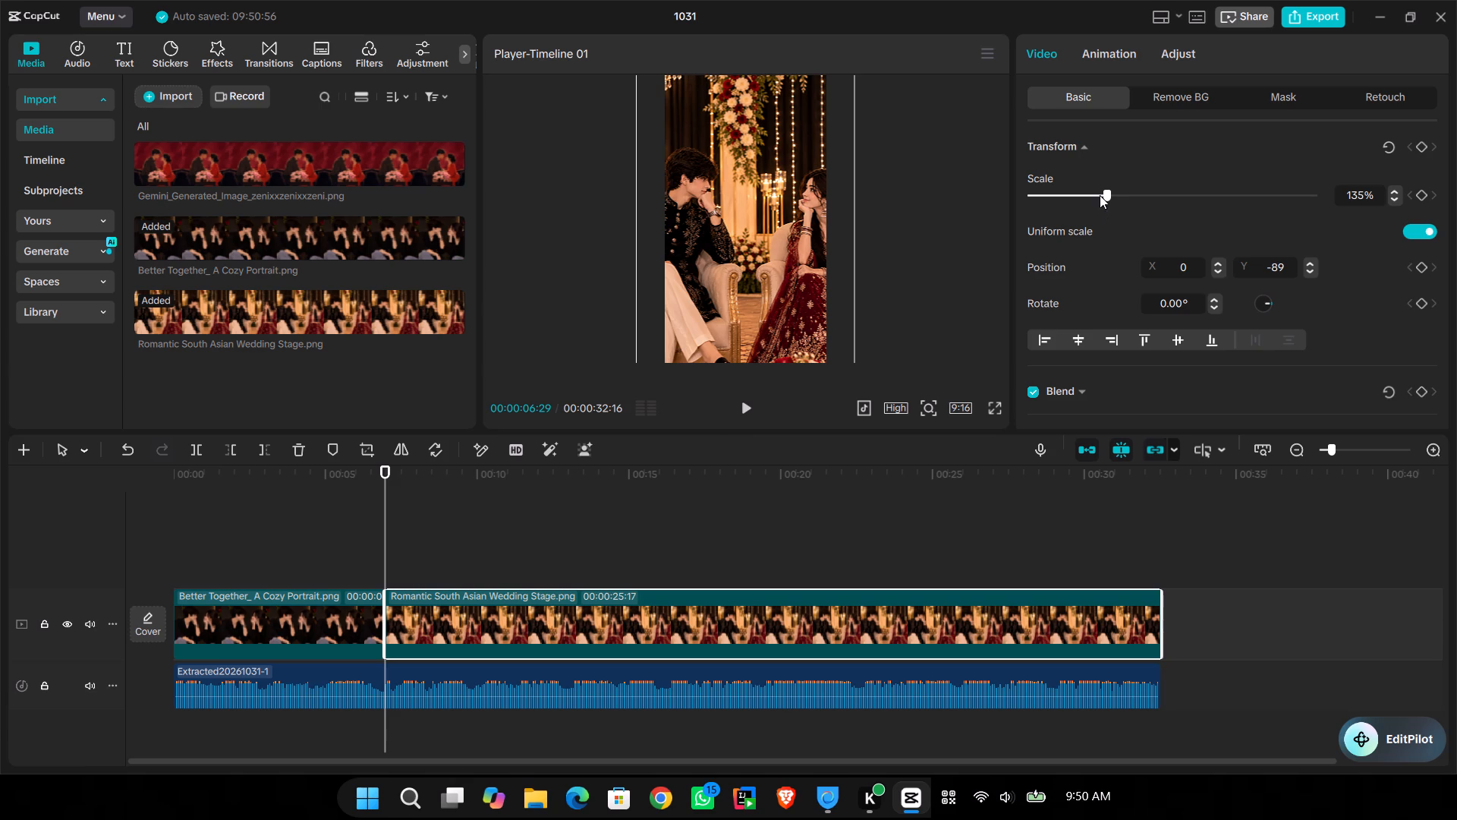
{"action": "left_click_drag", "start_coordinate": [1105, 194], "coordinate": [1118, 194]}
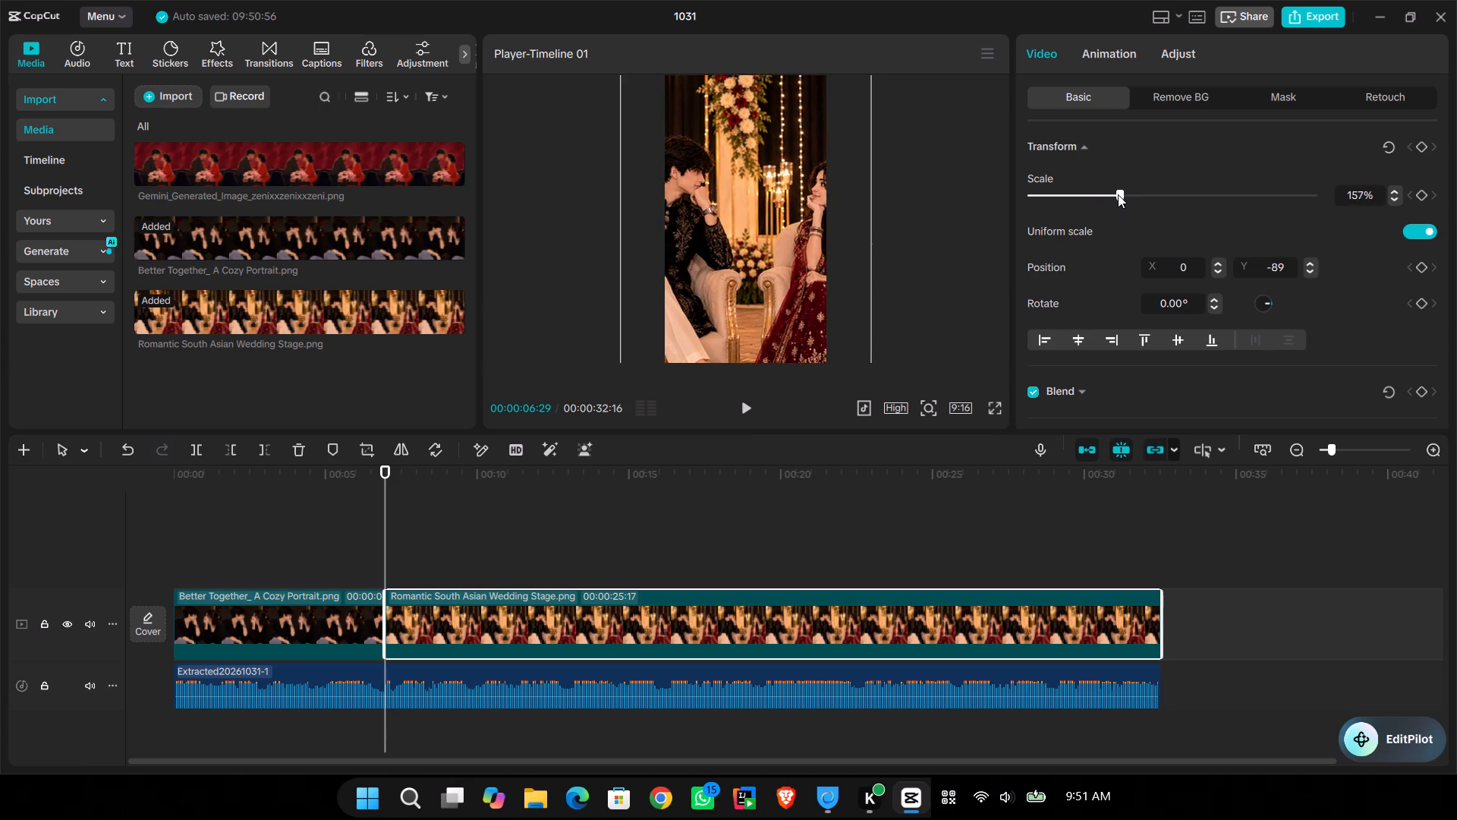
{"action": "left_click_drag", "start_coordinate": [1118, 194], "coordinate": [1131, 197]}
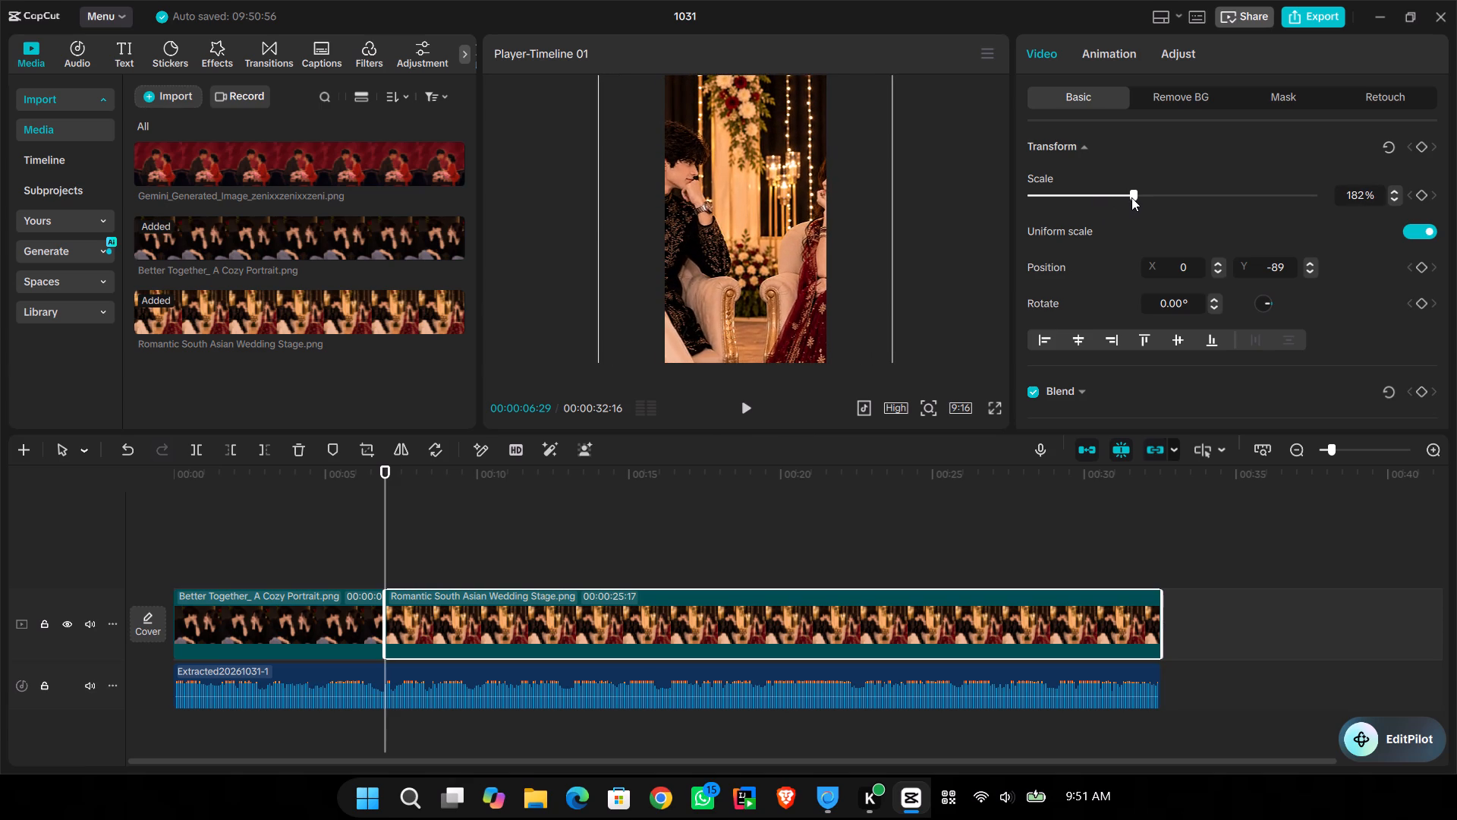
{"action": "left_click_drag", "start_coordinate": [1131, 197], "coordinate": [1136, 197]}
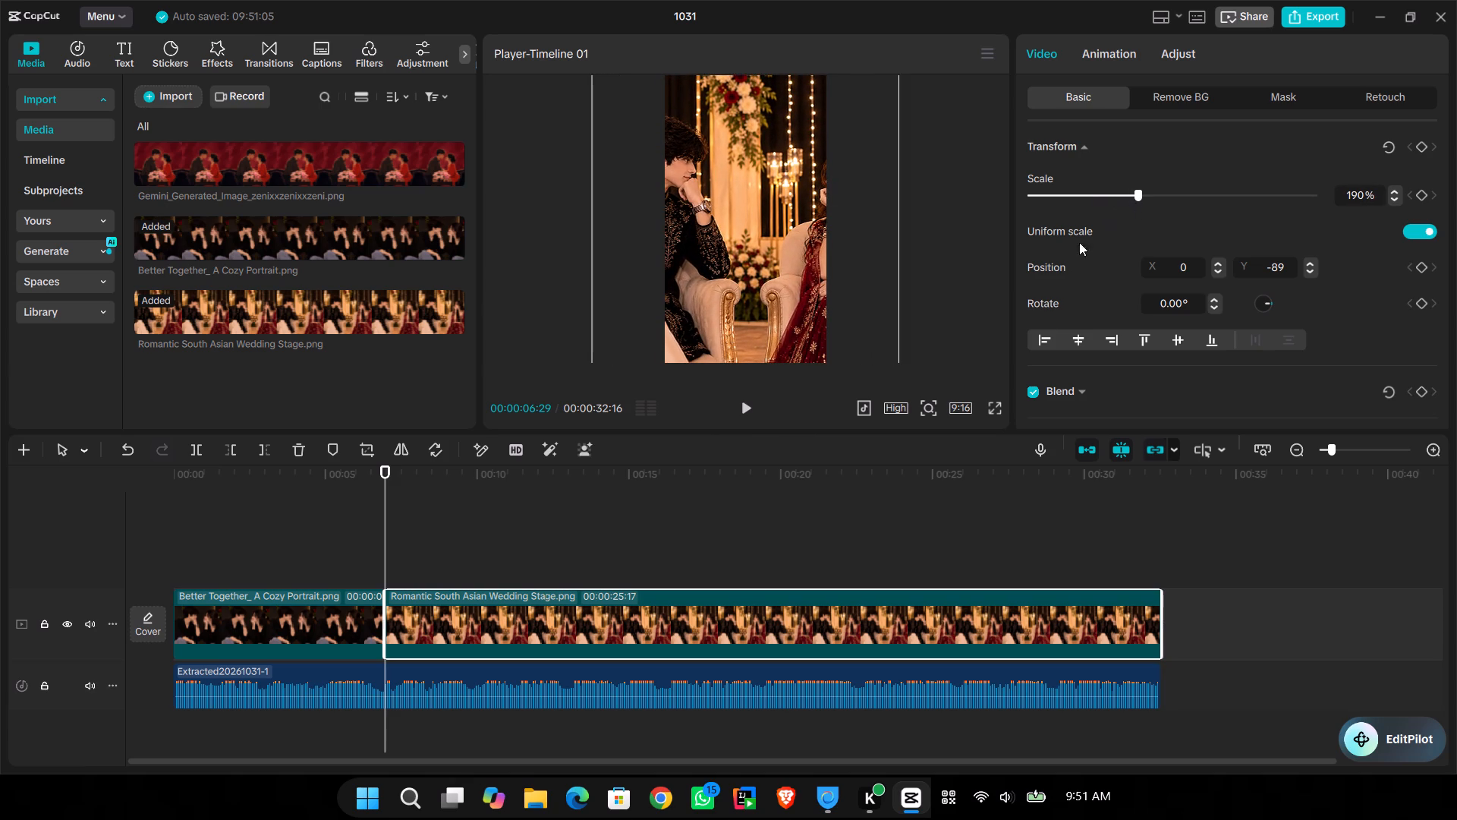
{"action": "left_click", "coordinate": [1422, 140]}
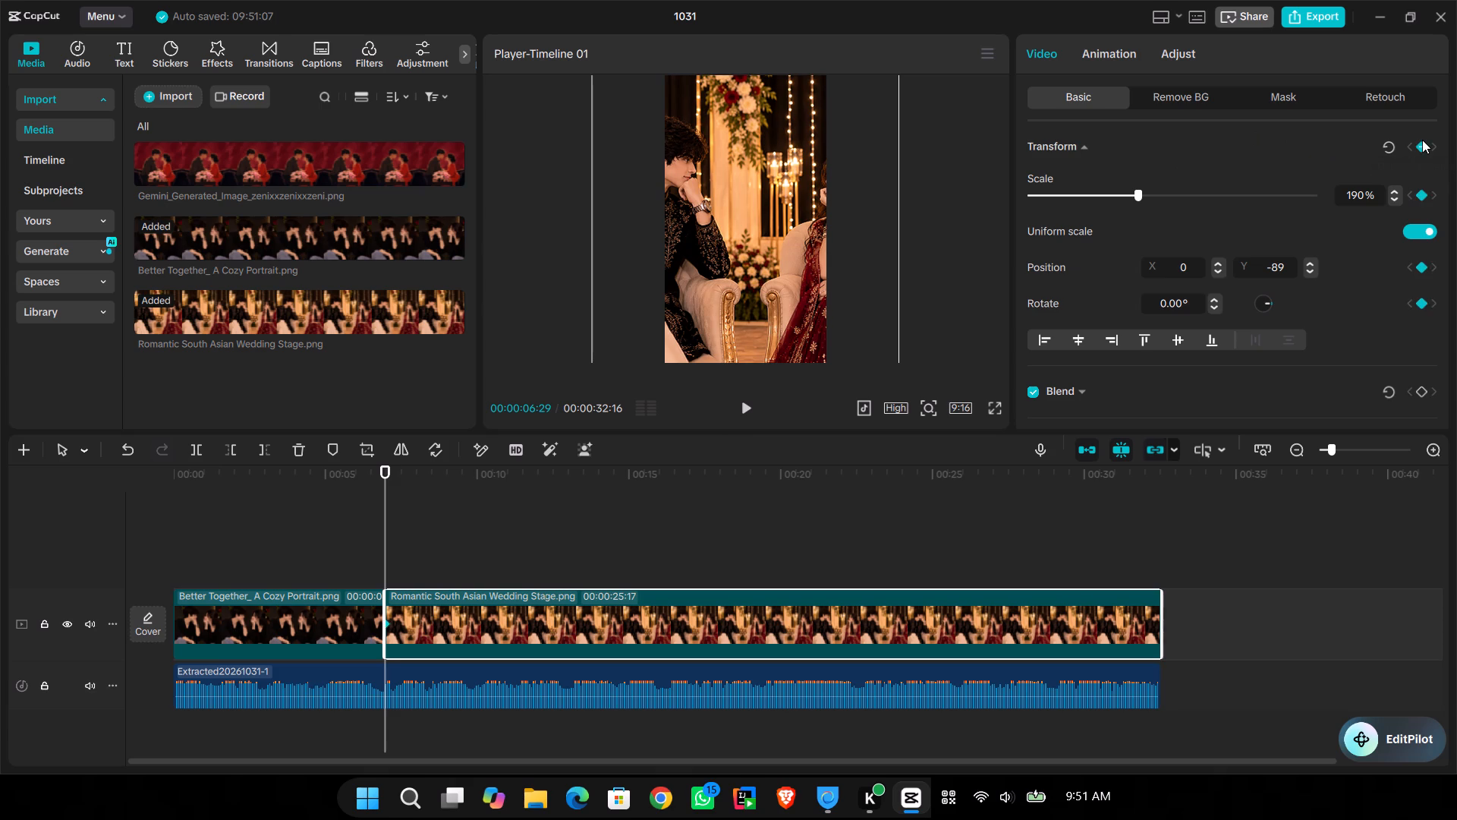
At 00:00:07:27 on the wedding stage clip, set the scale to 107% and add a Transform keyframe.
{"action": "key", "text": "space"}
{"action": "key", "text": "space"}
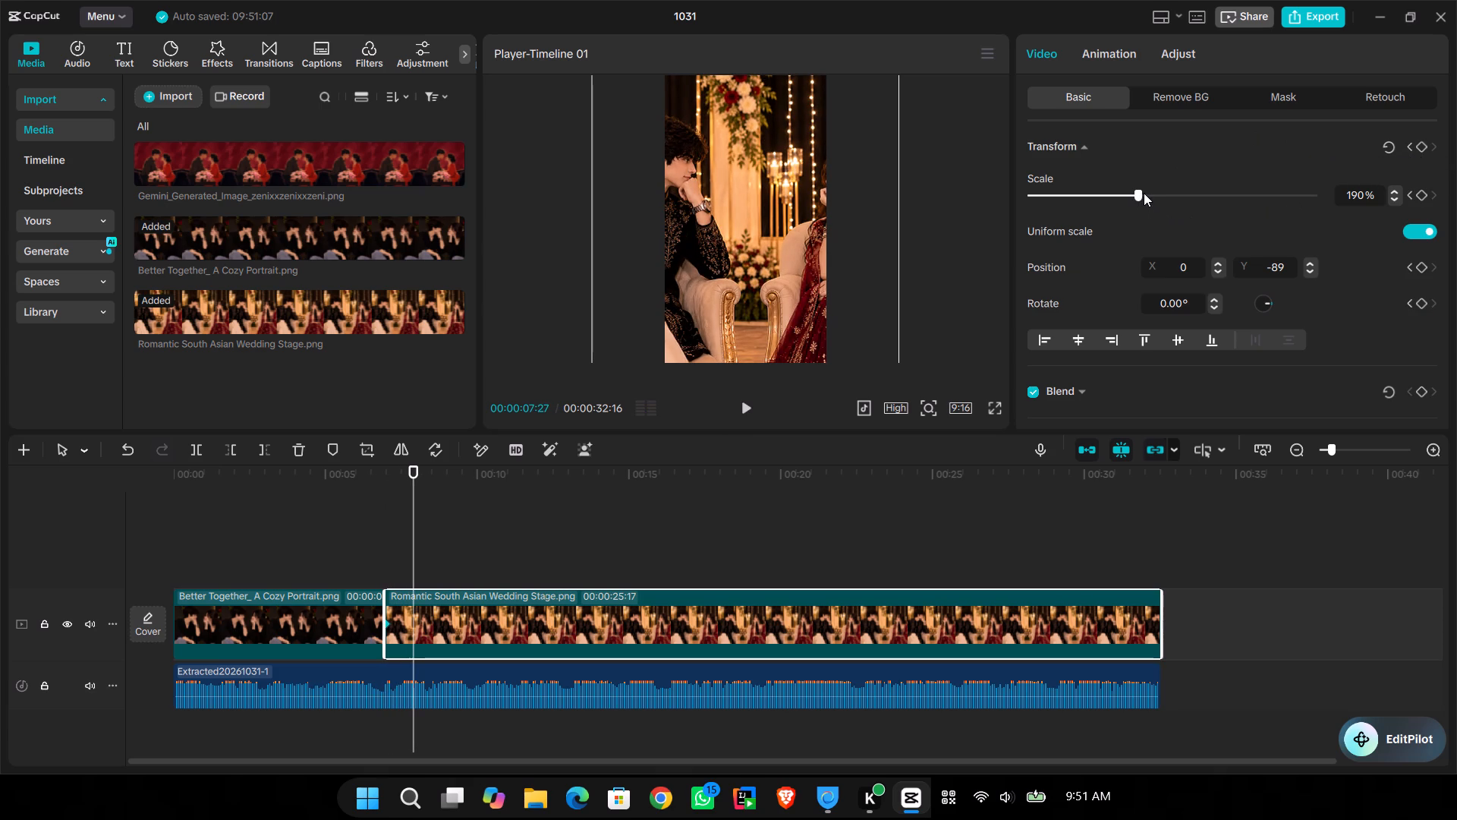
{"action": "left_click_drag", "start_coordinate": [1138, 193], "coordinate": [1093, 194]}
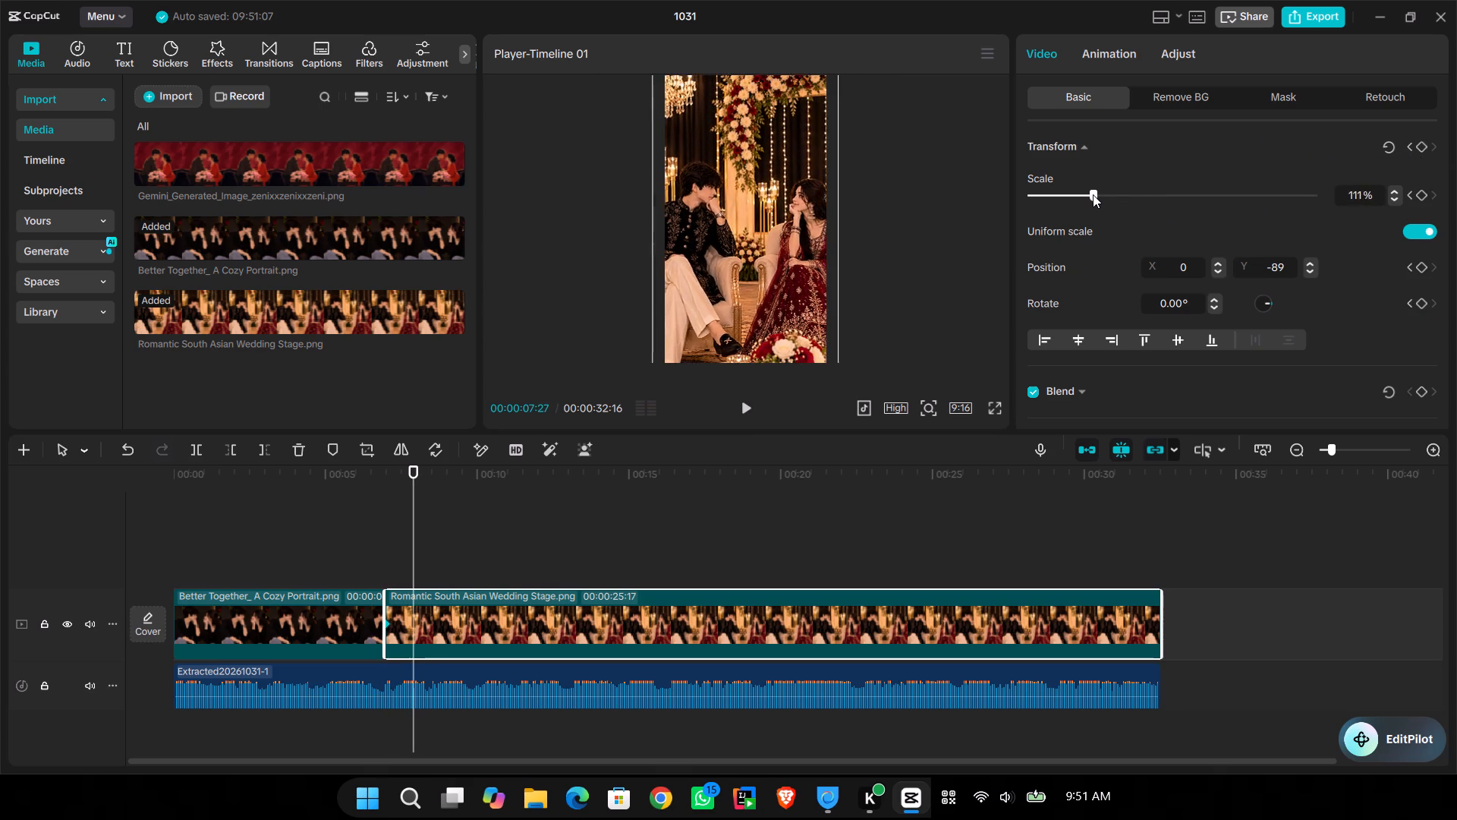
{"action": "left_click_drag", "start_coordinate": [1093, 194], "coordinate": [1088, 192]}
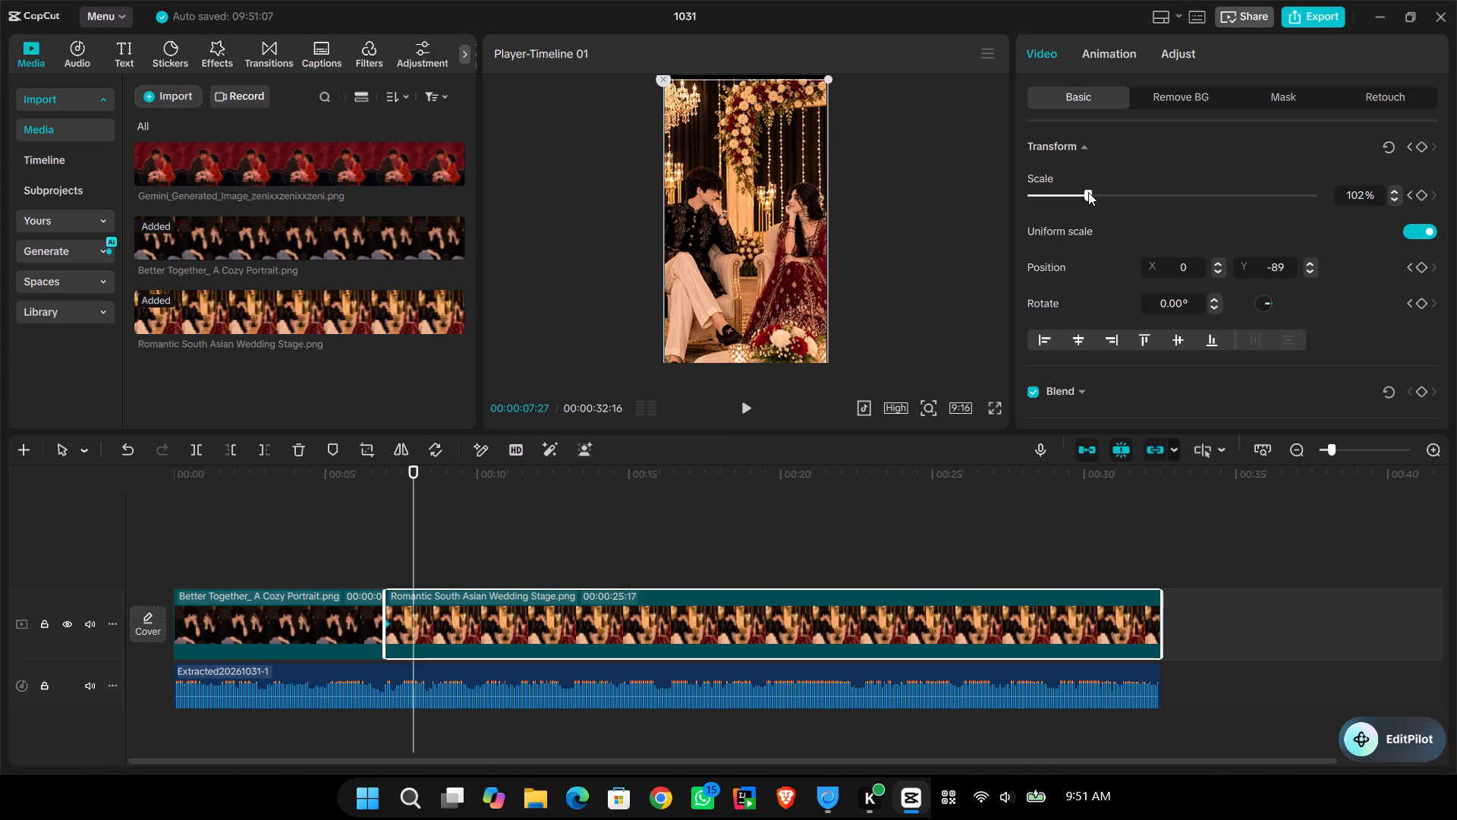
{"action": "left_click_drag", "start_coordinate": [1088, 192], "coordinate": [1091, 191]}
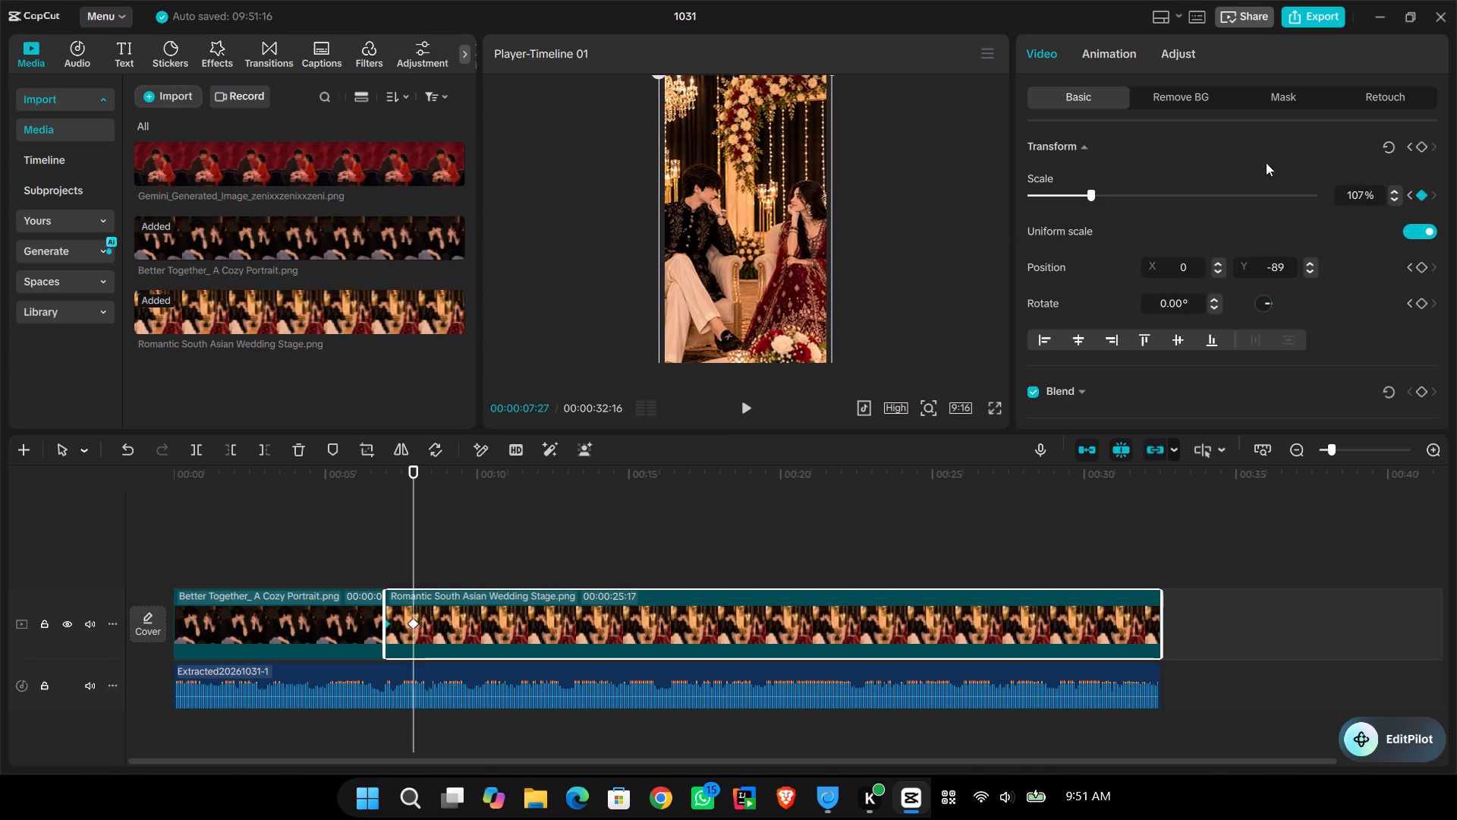
{"action": "left_click", "coordinate": [1418, 144]}
Play back the timeline around the cut to the wedding stage clip to review its zoom animation against the music.
{"action": "left_click_drag", "start_coordinate": [323, 510], "coordinate": [340, 508]}
{"action": "key", "text": "space"}
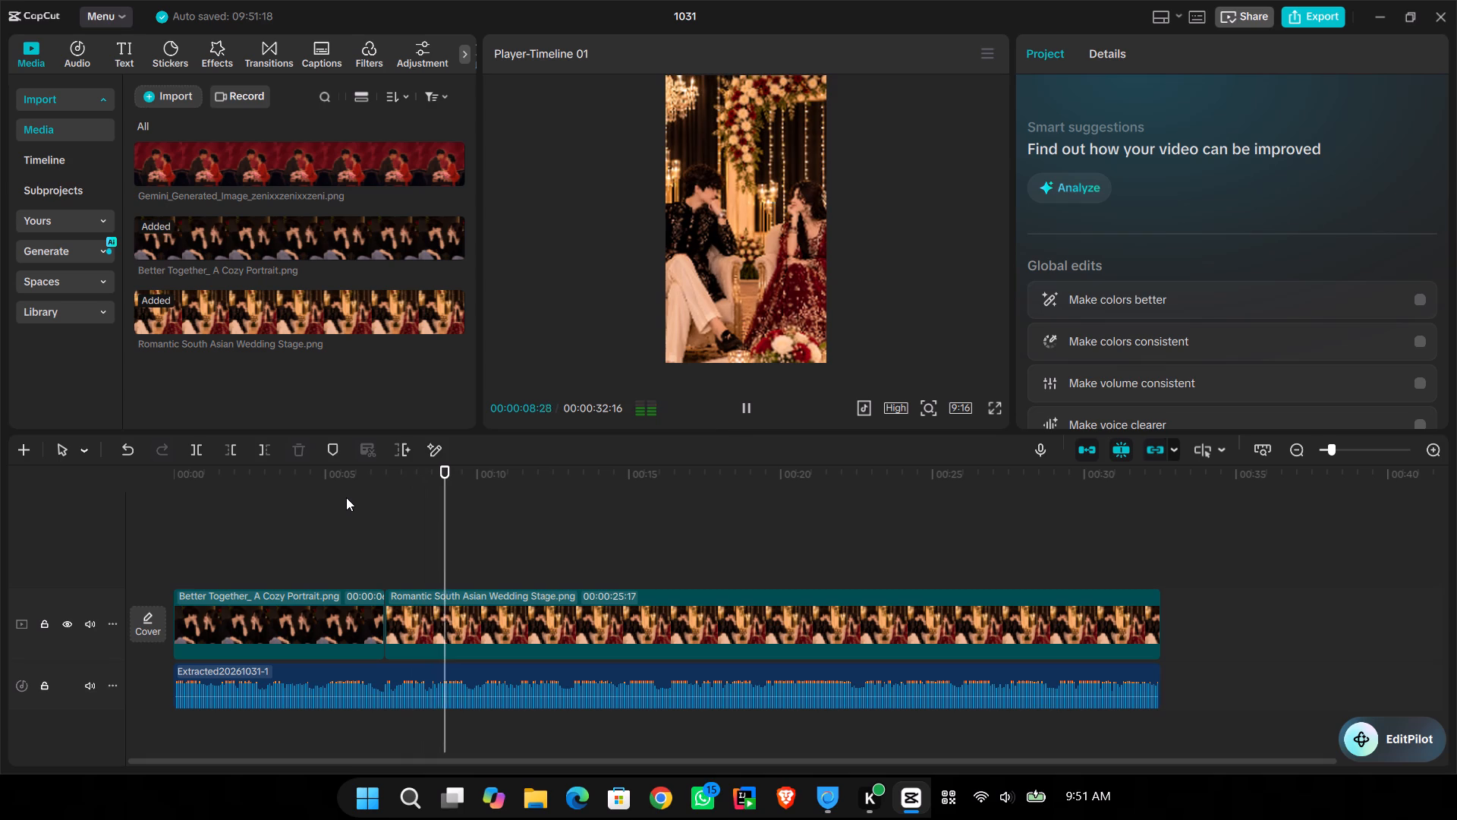
{"action": "key", "text": "space"}
{"action": "key", "text": "space"}
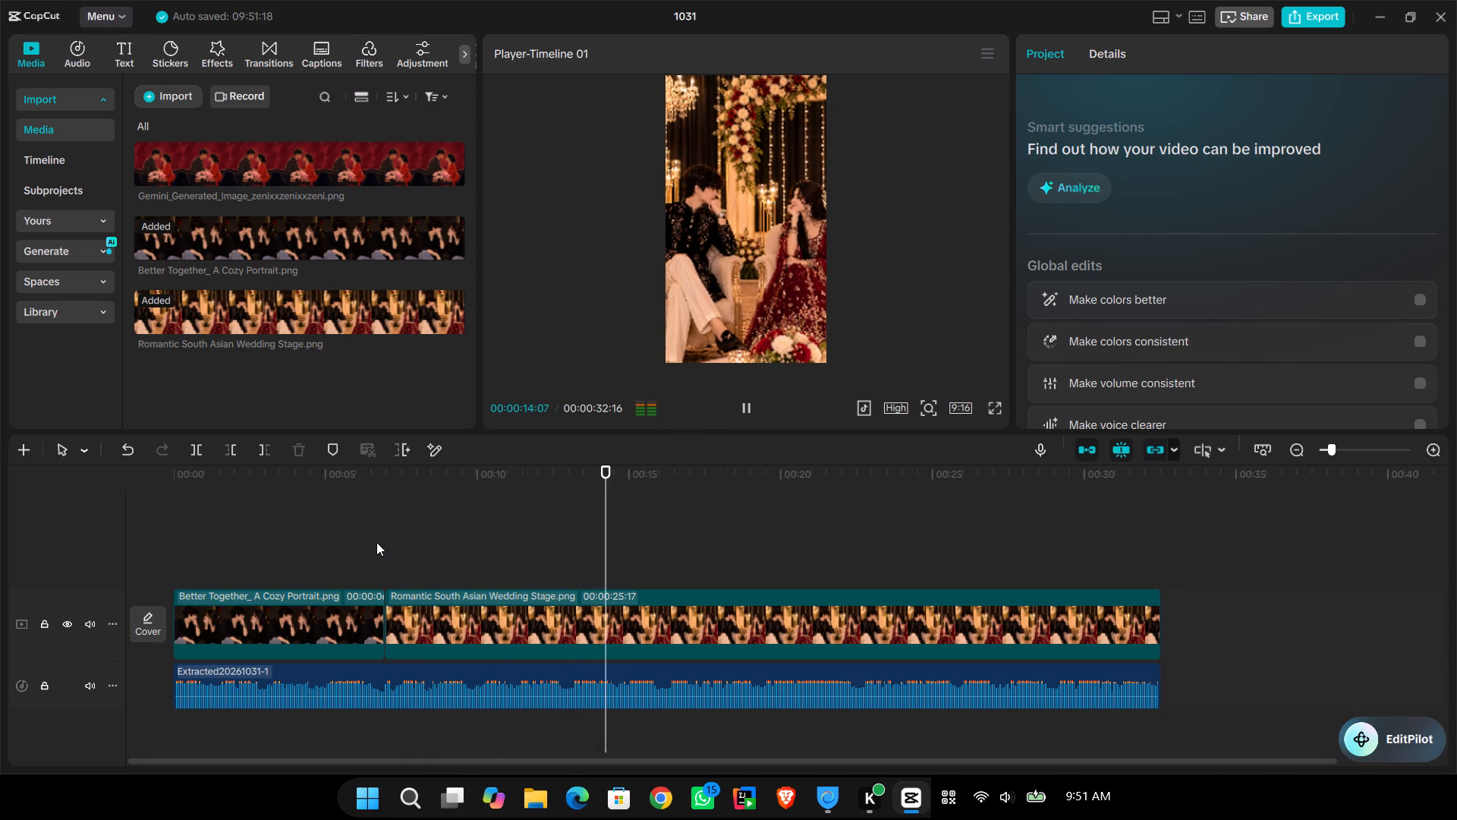
{"action": "left_click", "coordinate": [395, 538]}
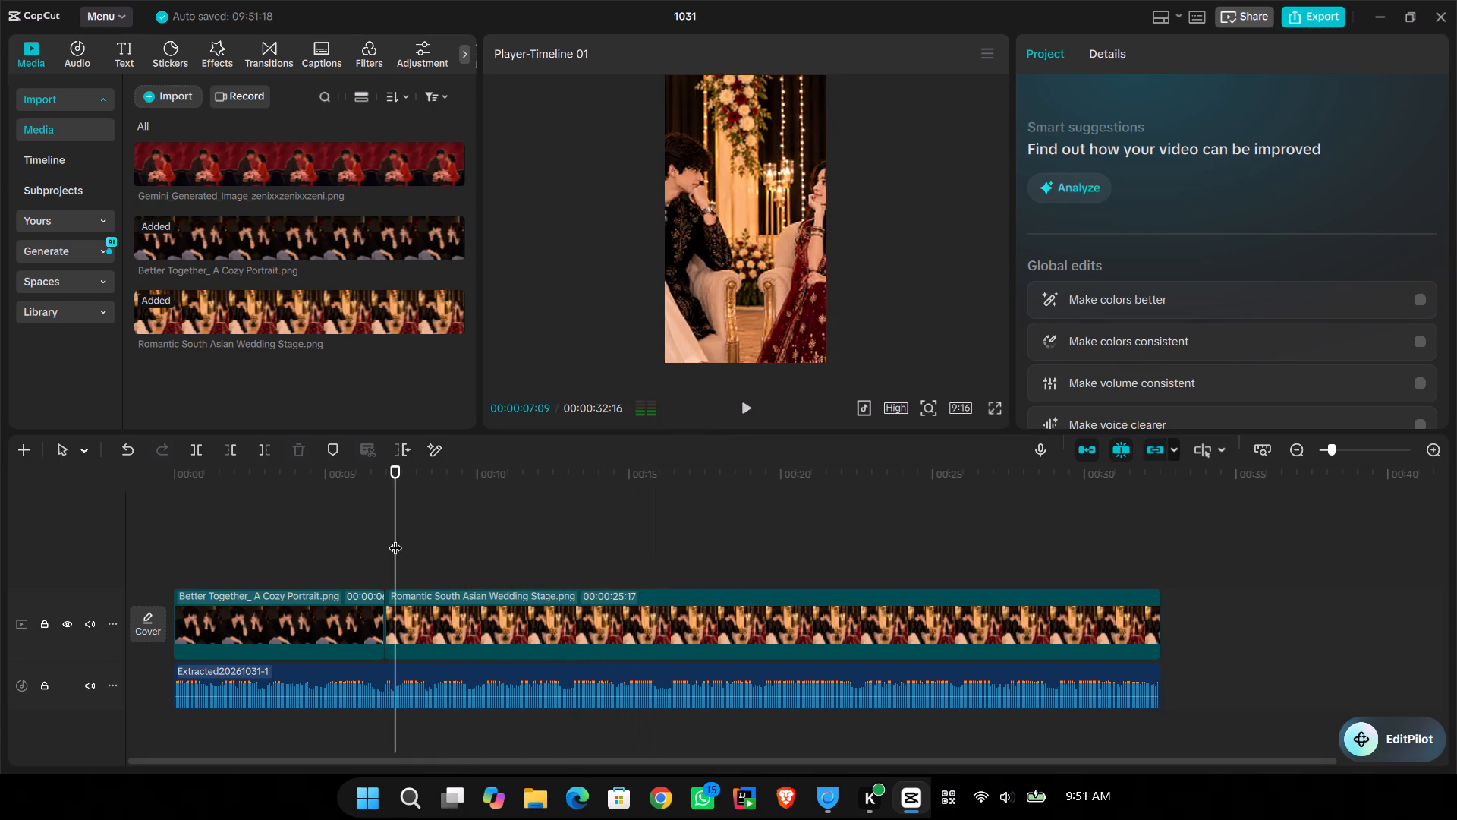
{"action": "left_click_drag", "start_coordinate": [395, 538], "coordinate": [367, 538]}
{"action": "key", "text": "space"}
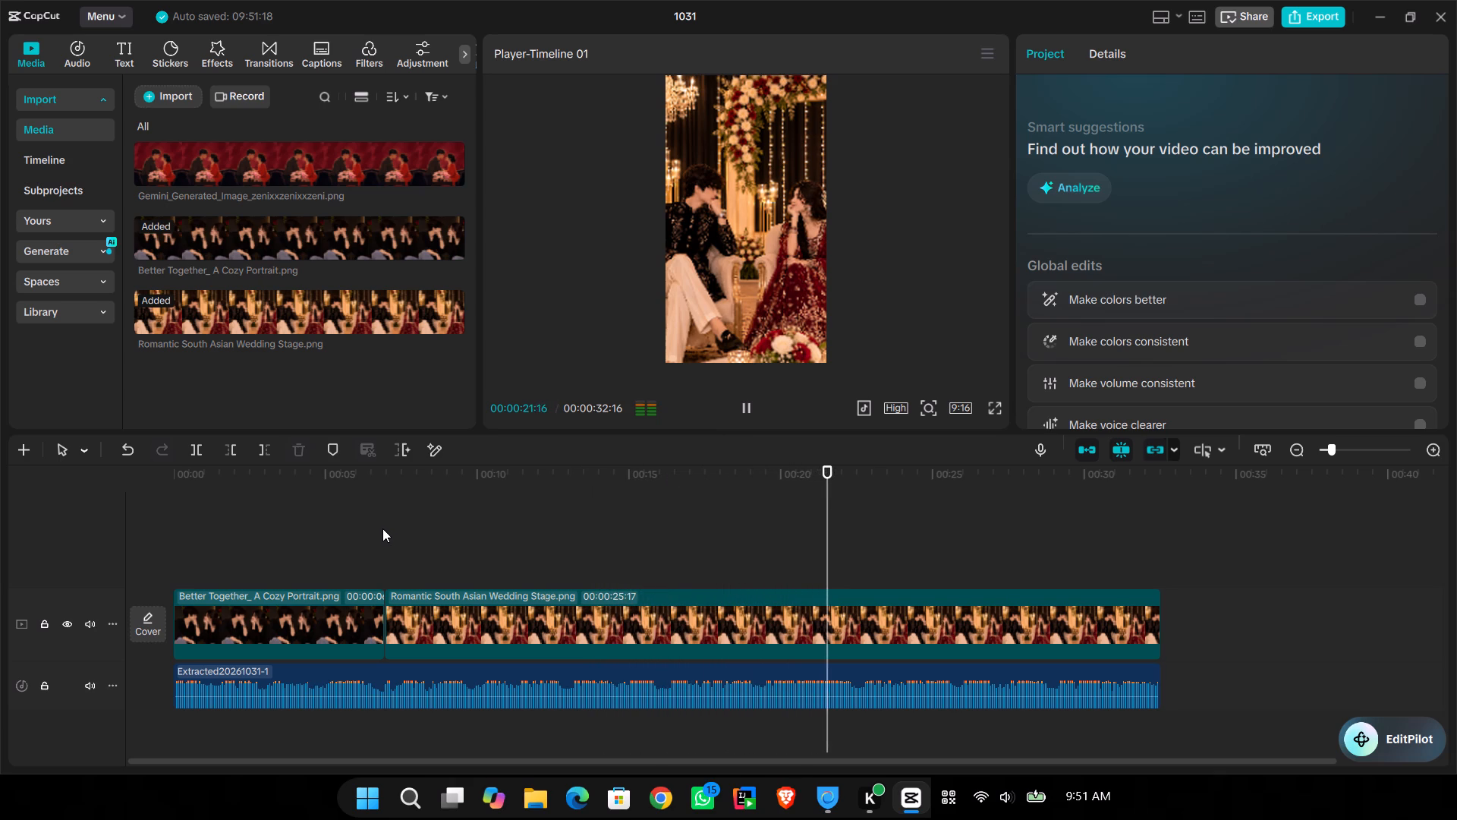
{"action": "left_click", "coordinate": [379, 528]}
{"action": "key", "text": "space"}
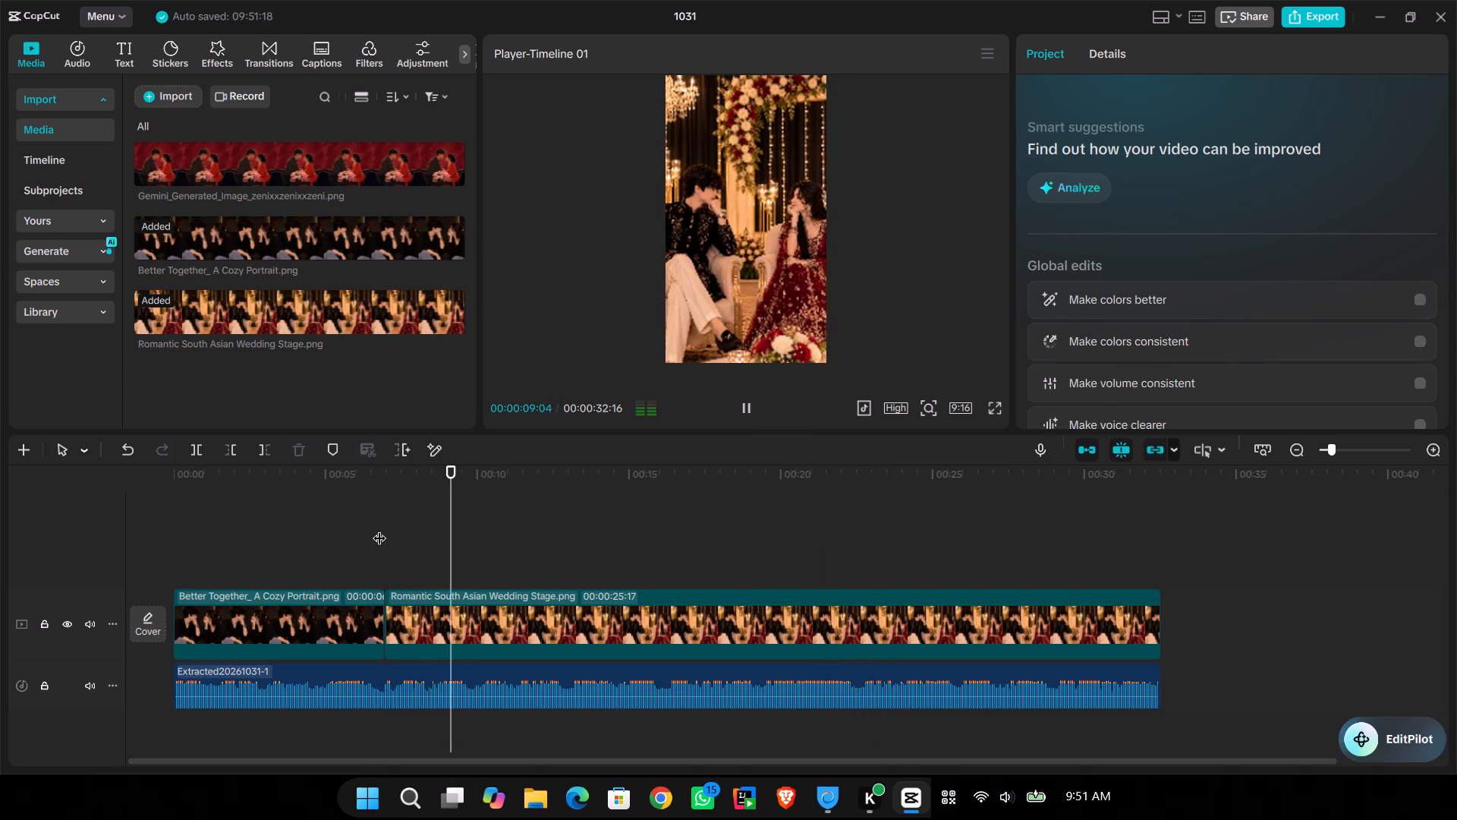
{"action": "key", "text": "space"}
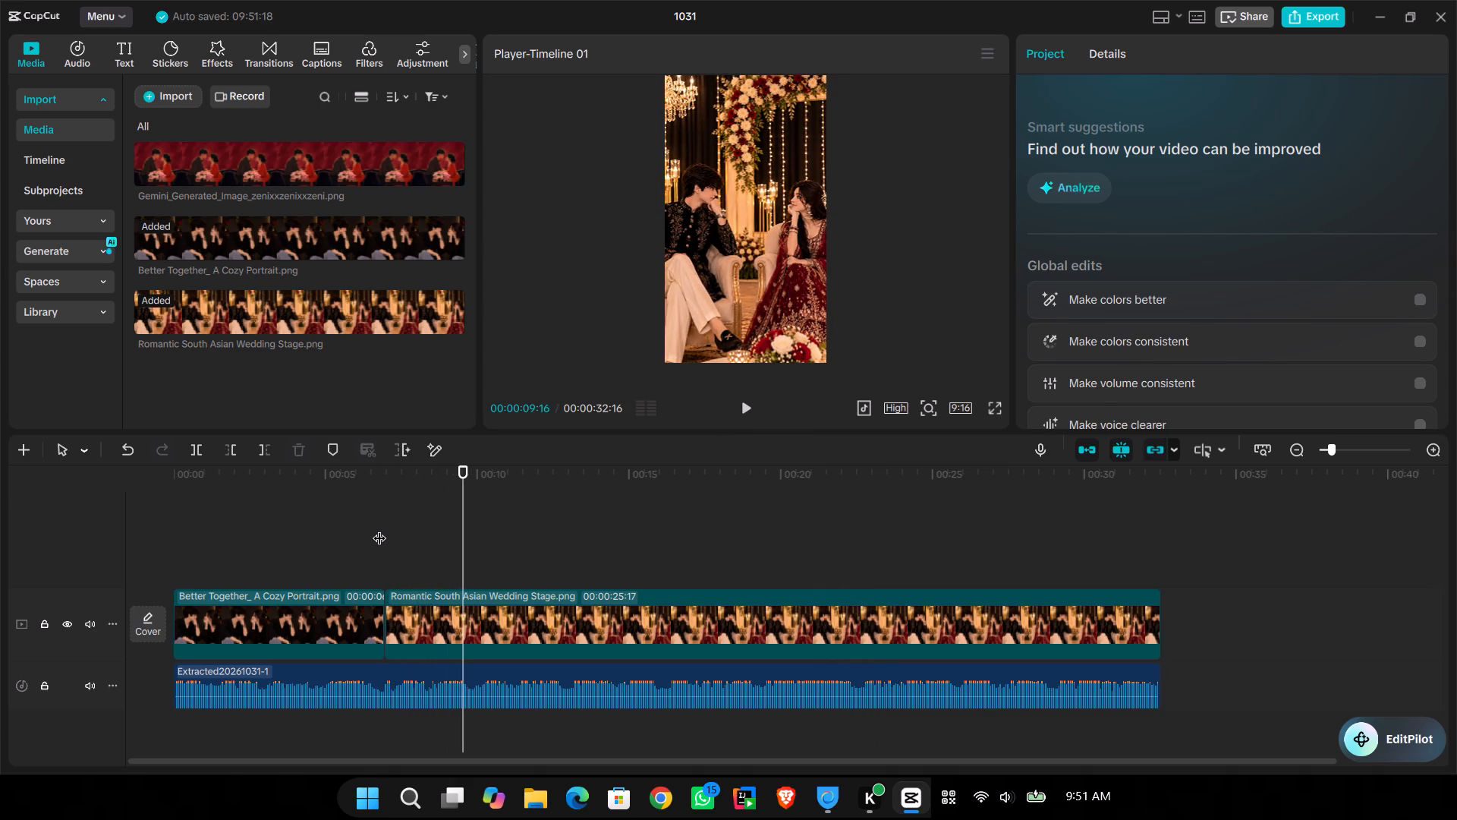
{"action": "left_click", "coordinate": [795, 783]}
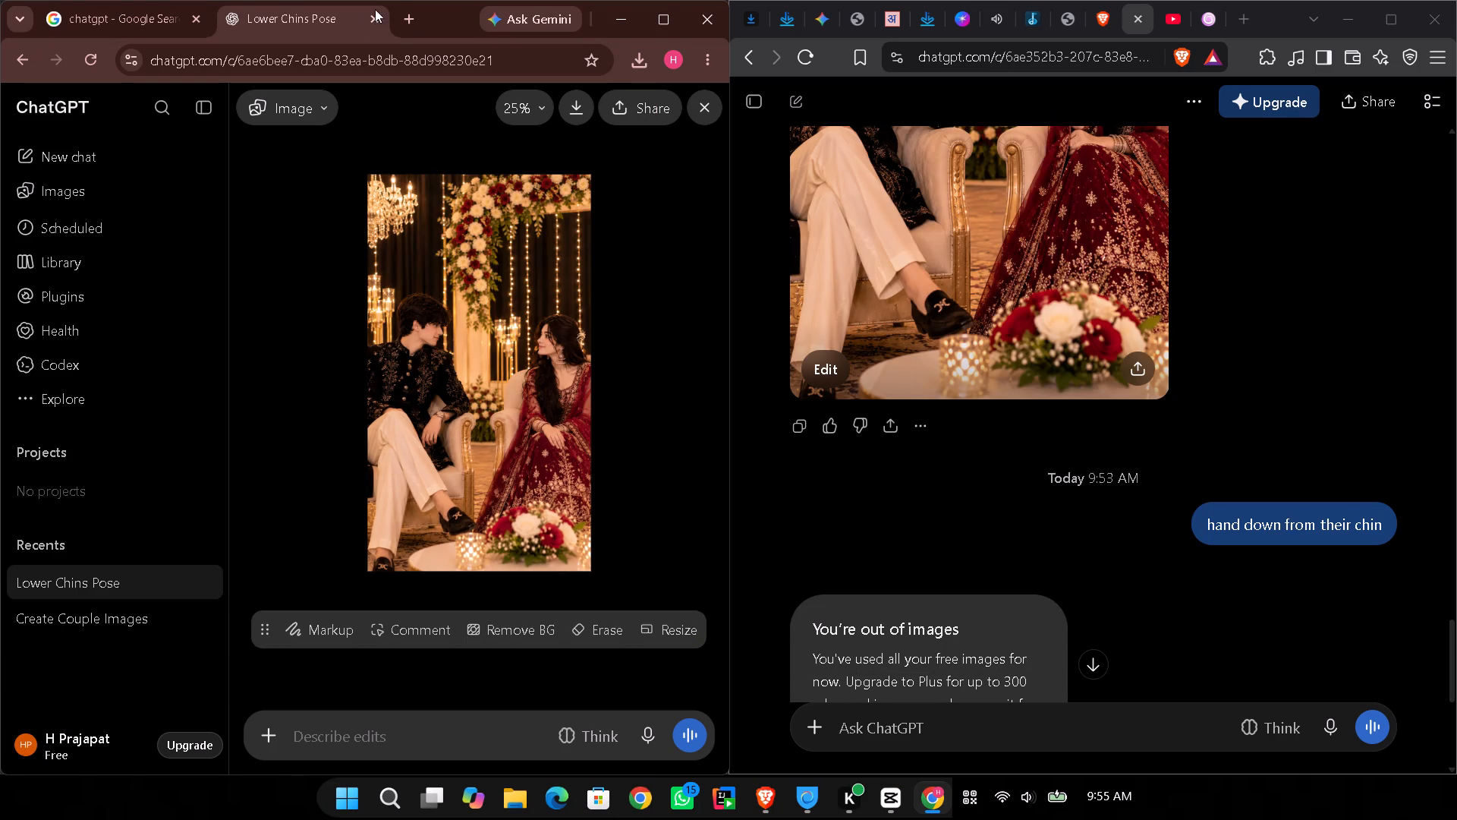
Switch to CapCut and import Warmly Exchanged Wedding Glances (2).png from the Downloads folder into the project media.
{"action": "left_click", "coordinate": [895, 806]}
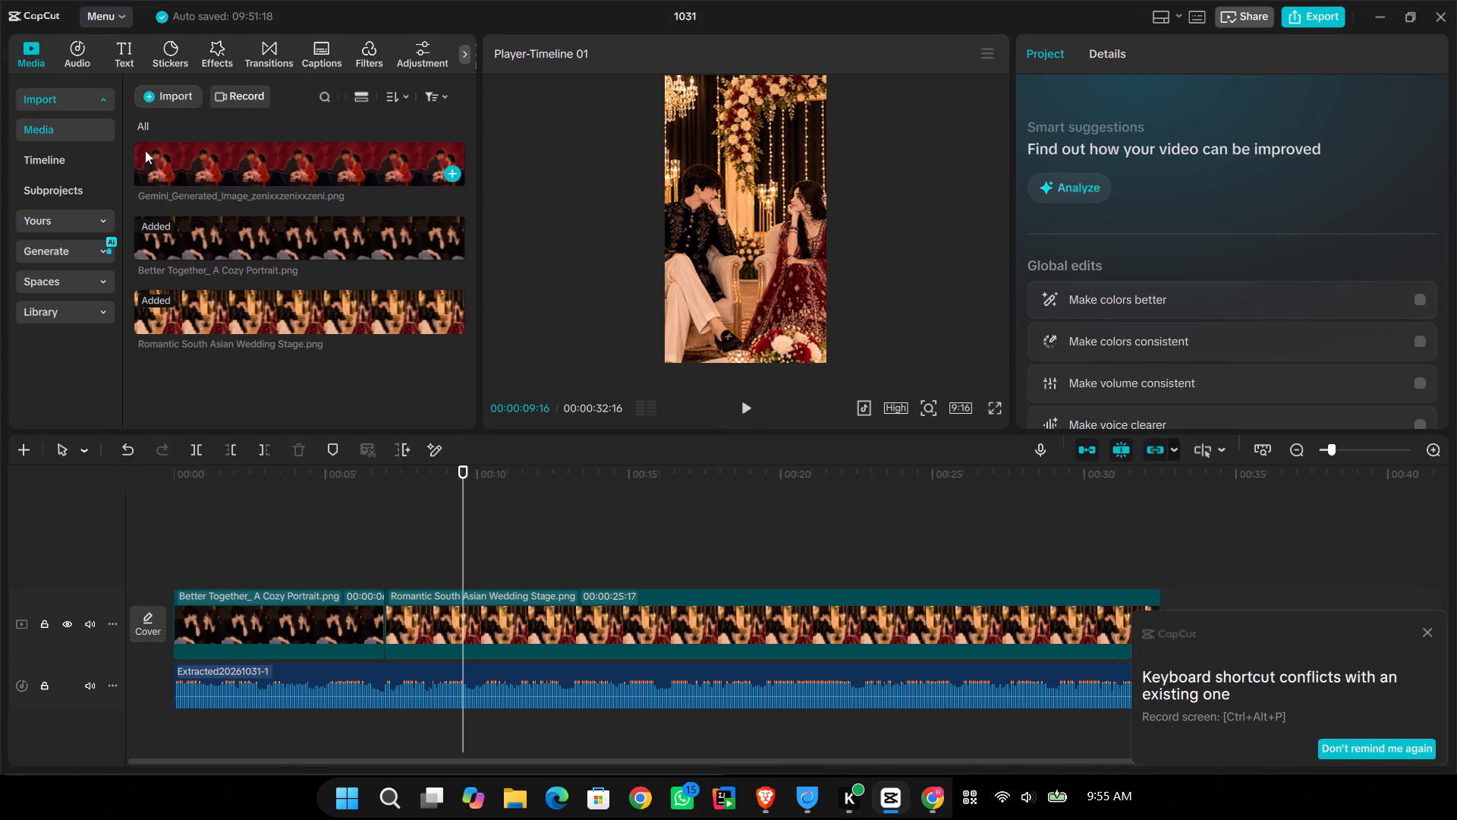
{"action": "left_click", "coordinate": [165, 100]}
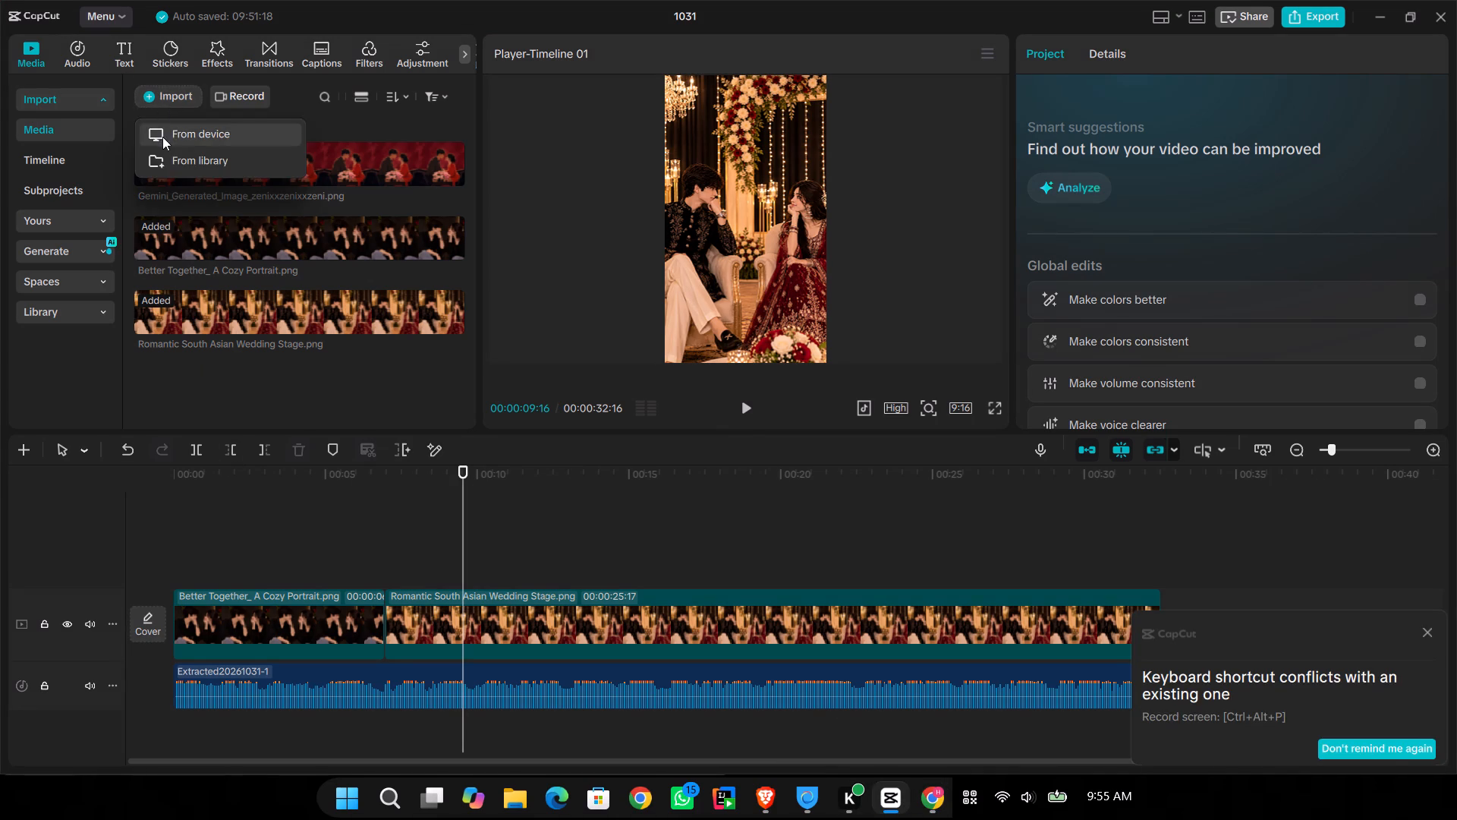
{"action": "left_click", "coordinate": [162, 137]}
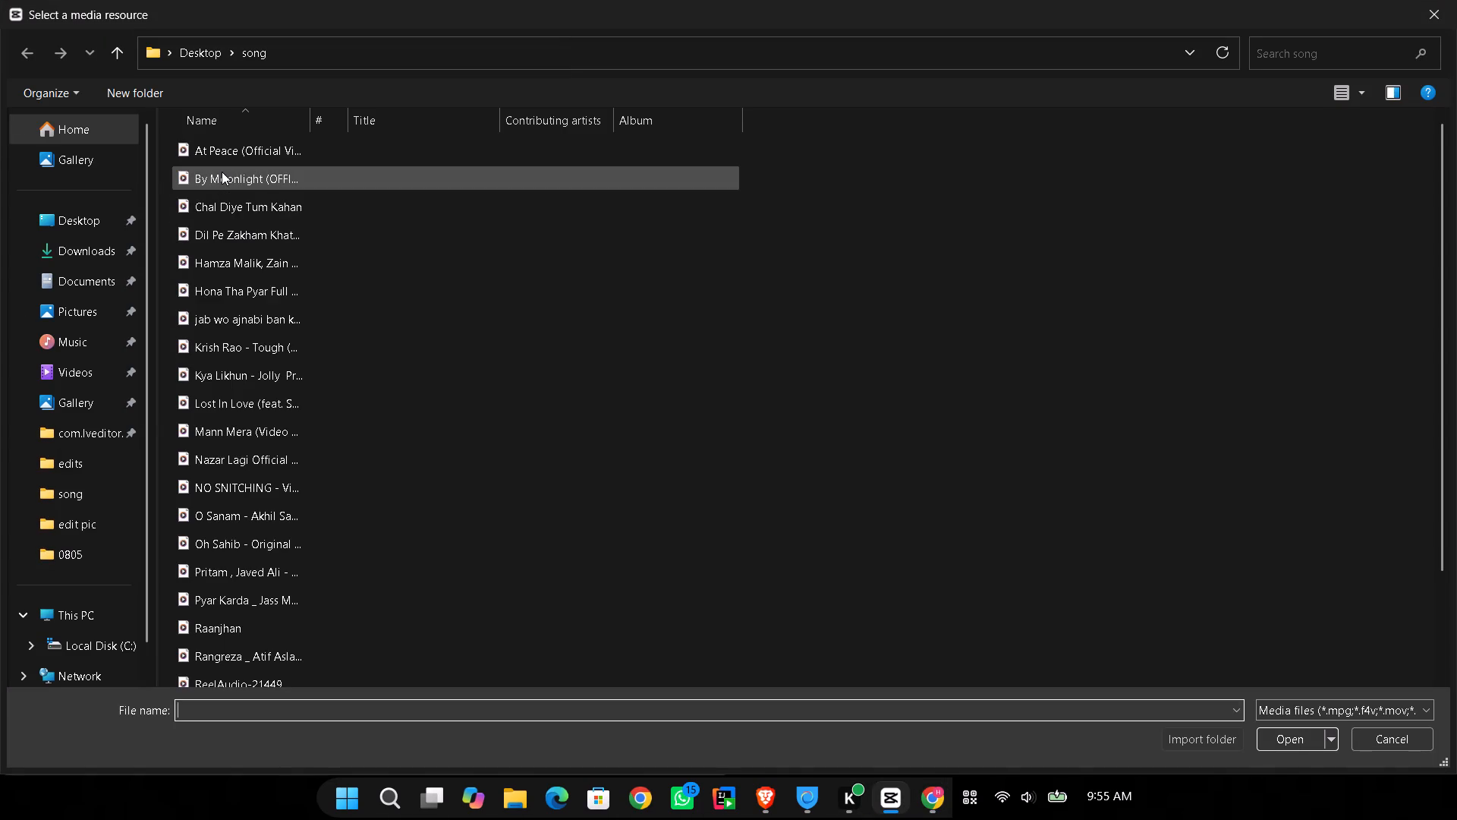
{"action": "left_click", "coordinate": [60, 216]}
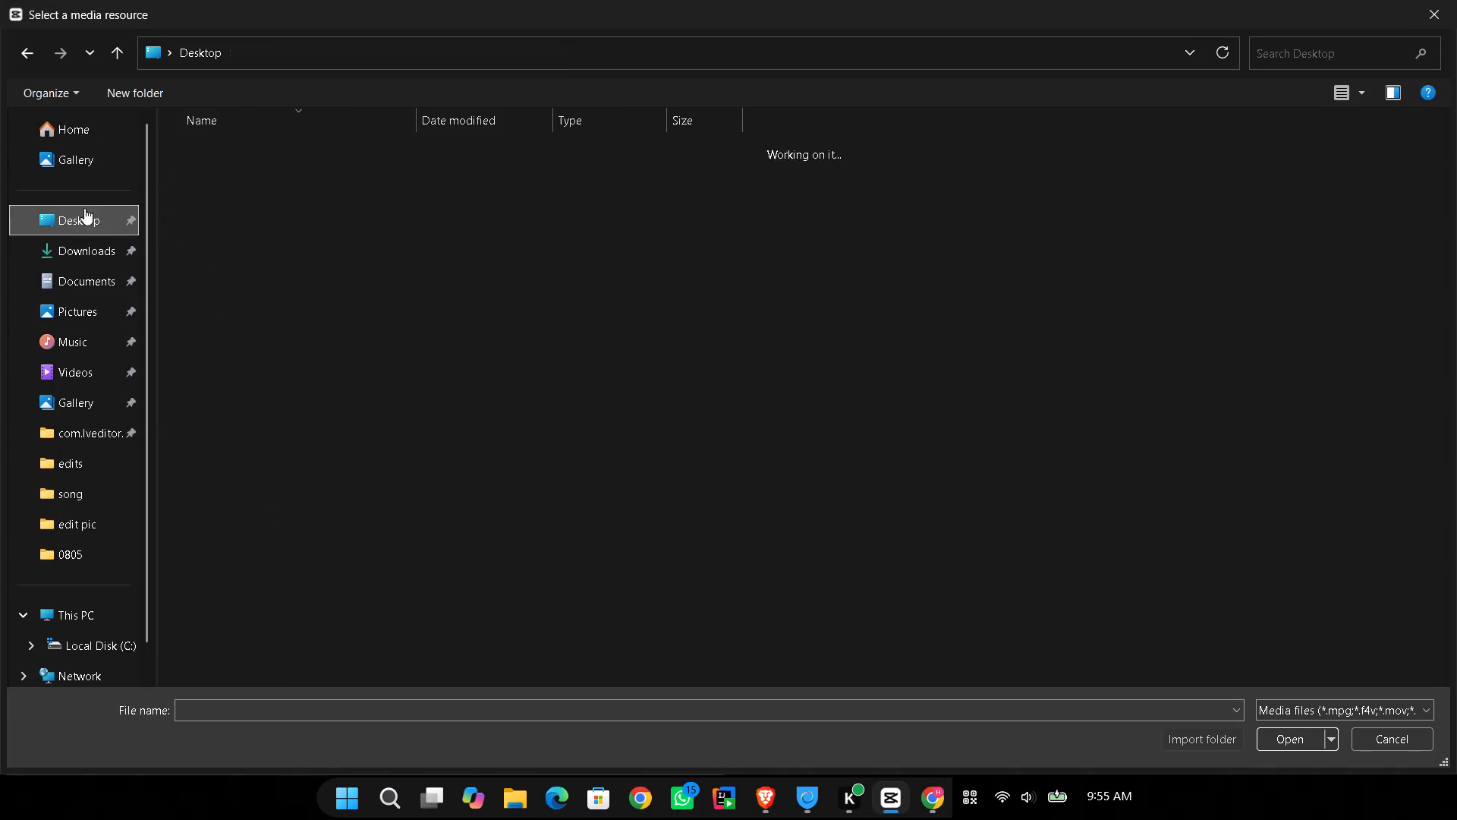
{"action": "left_click", "coordinate": [96, 264]}
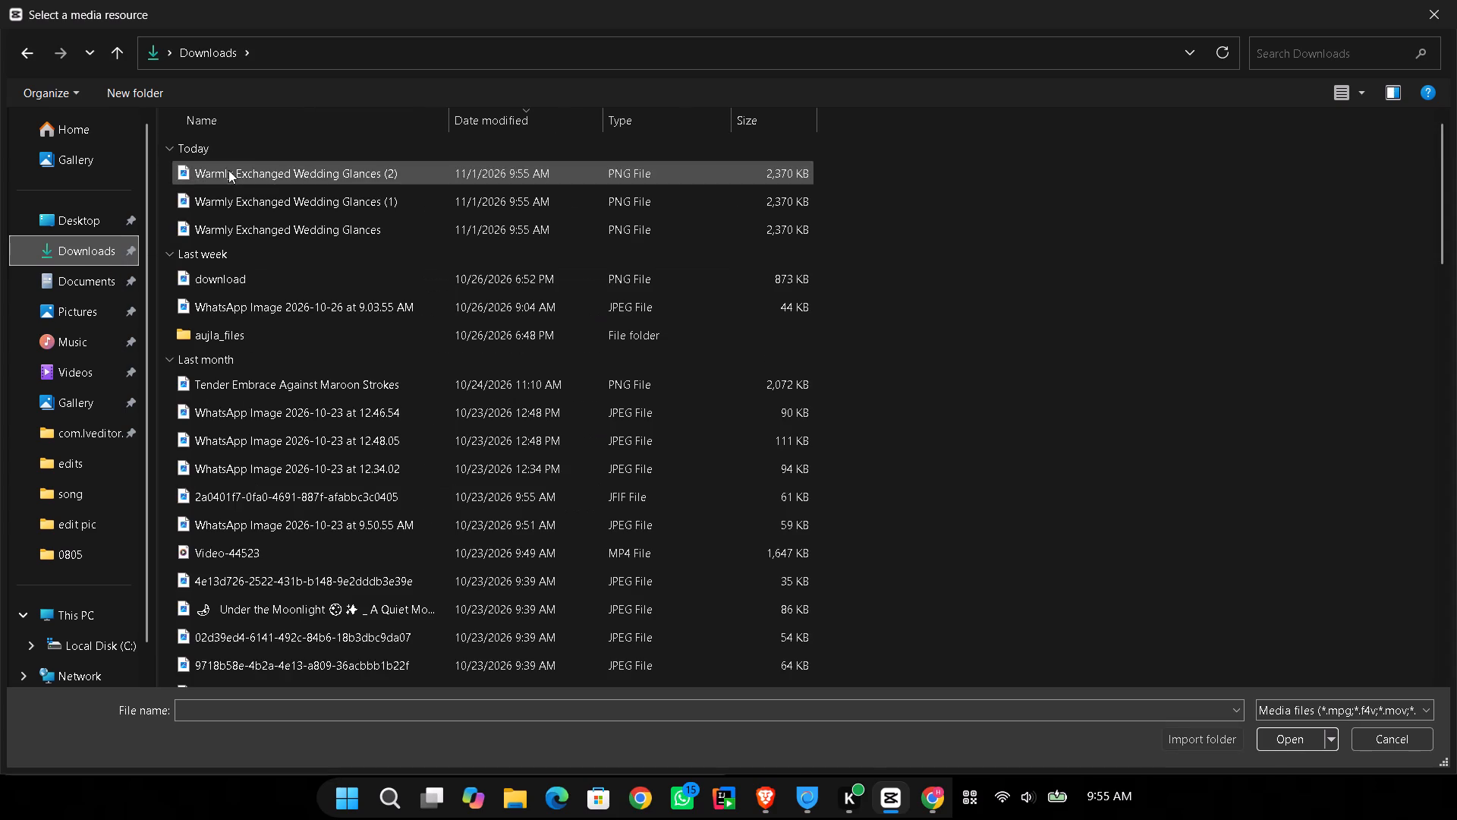
{"action": "left_click_drag", "start_coordinate": [228, 178], "coordinate": [728, 648]}
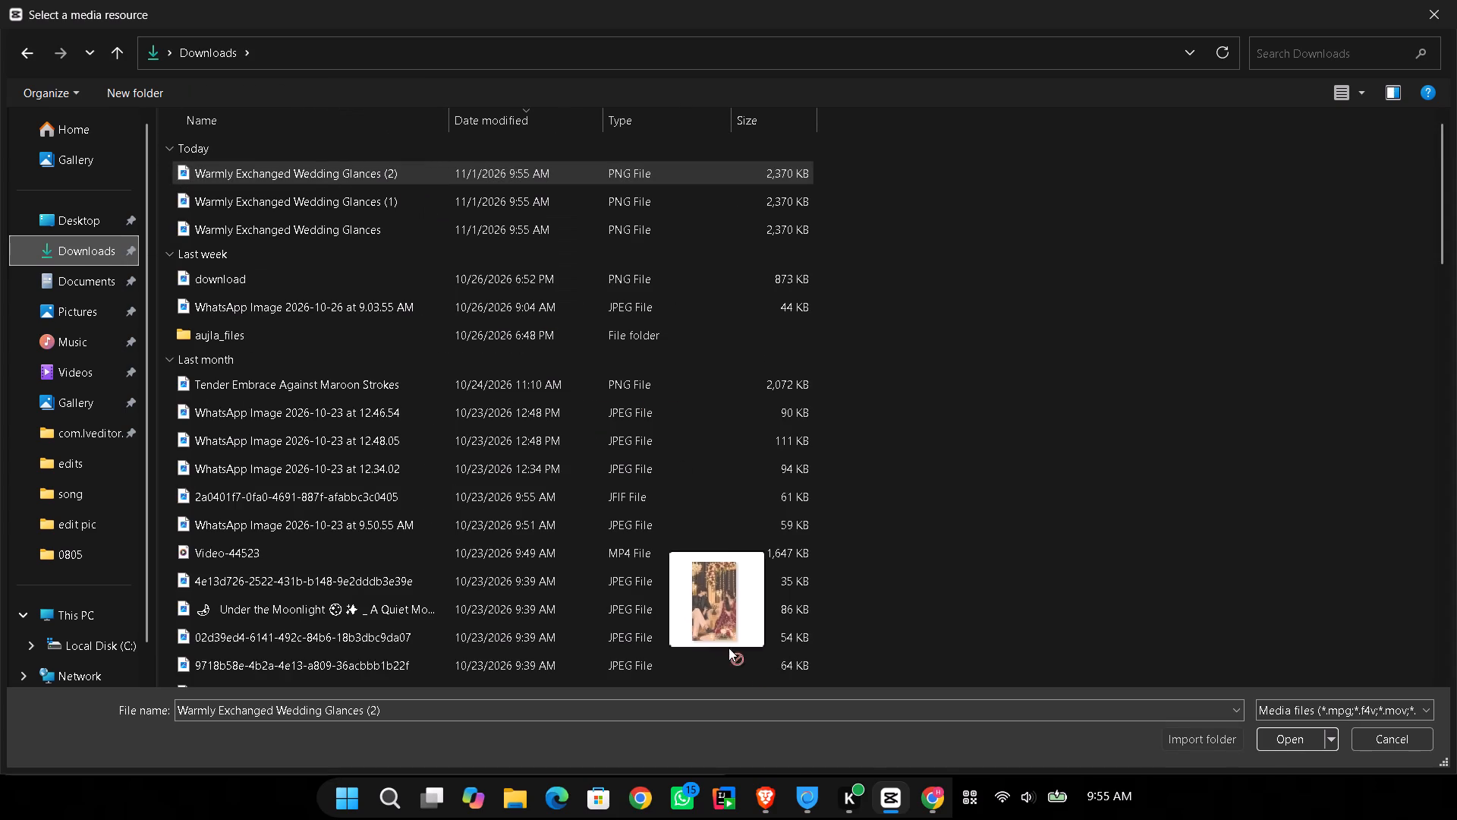
{"action": "left_click_drag", "start_coordinate": [728, 648], "coordinate": [890, 805]}
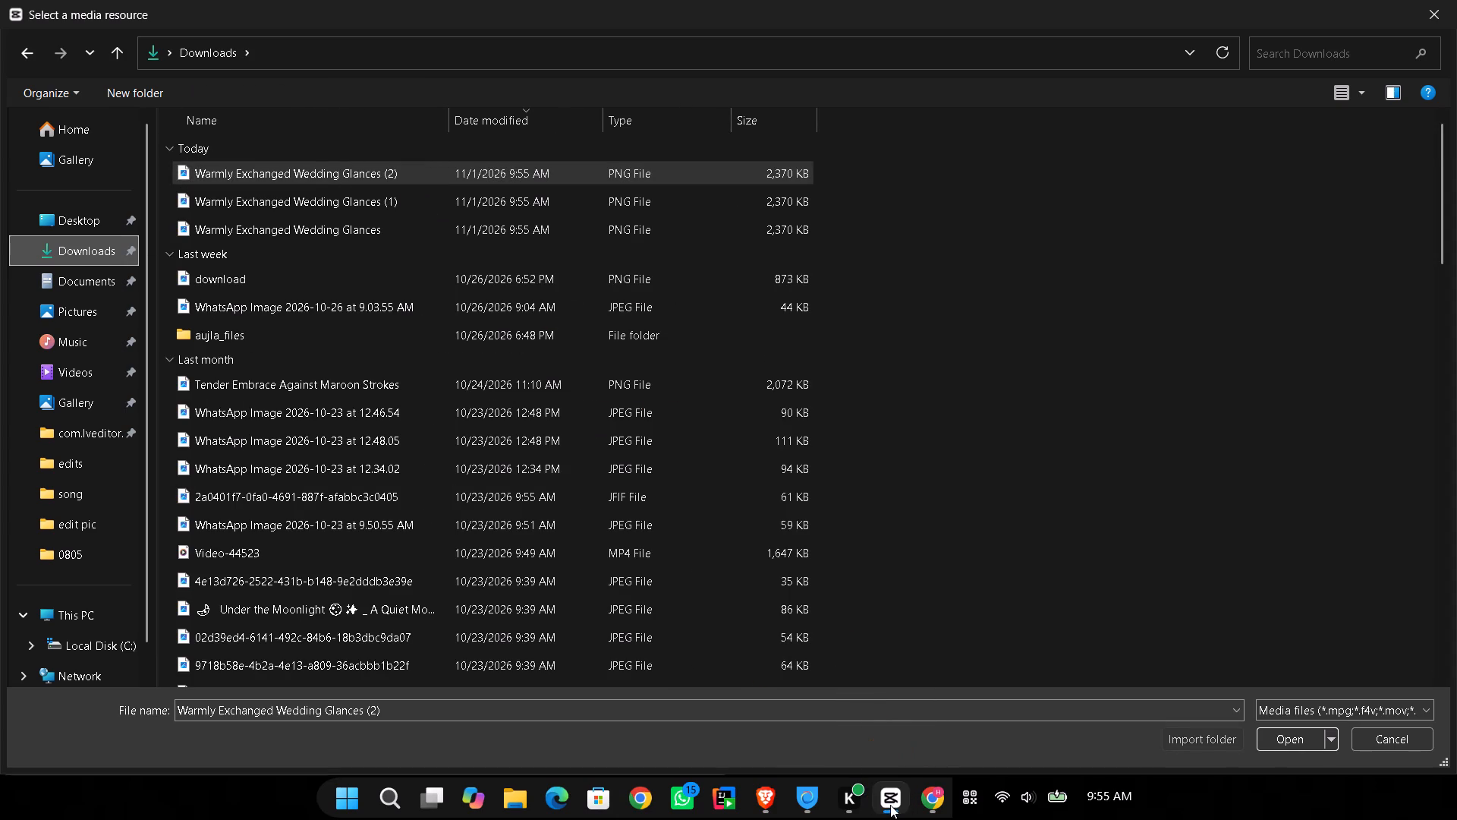
{"action": "double_click", "coordinate": [511, 176]}
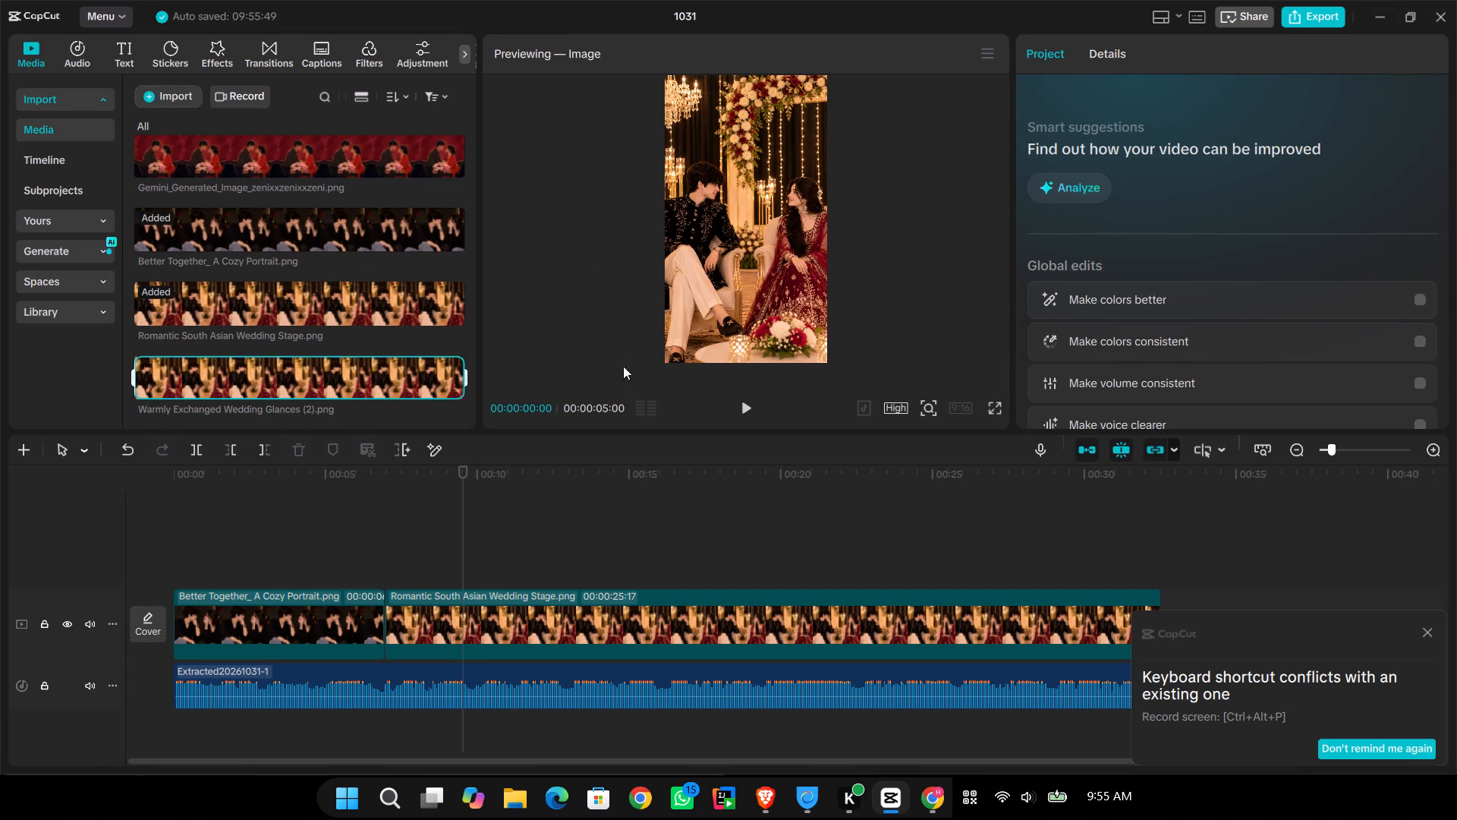
Replace the Romantic South Asian Wedding Stage clip on the timeline with the imported Warmly Exchanged Wedding Glances (2) image.
{"action": "left_click_drag", "start_coordinate": [374, 367], "coordinate": [500, 604]}
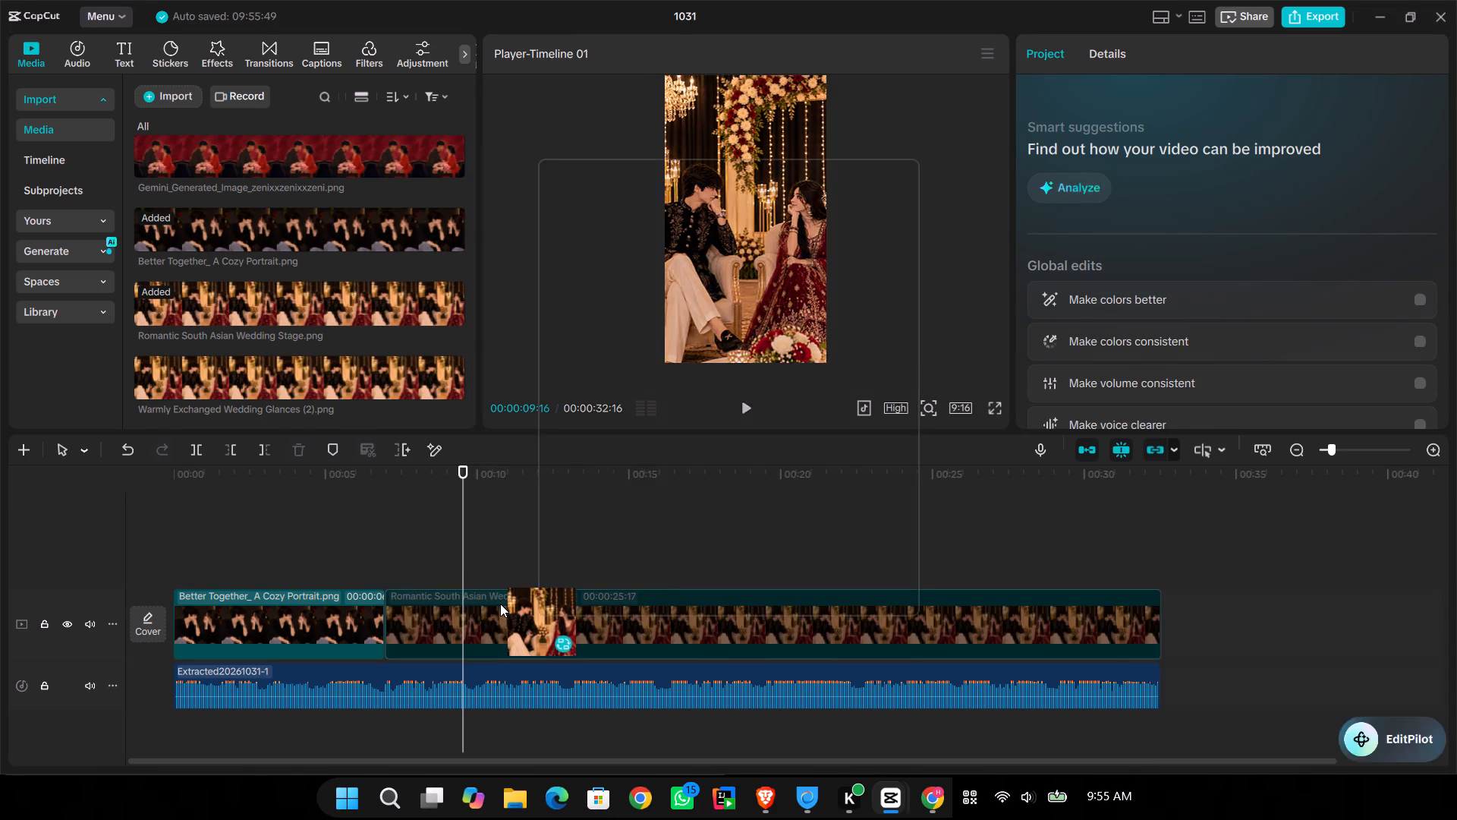
{"action": "left_click", "coordinate": [805, 585]}
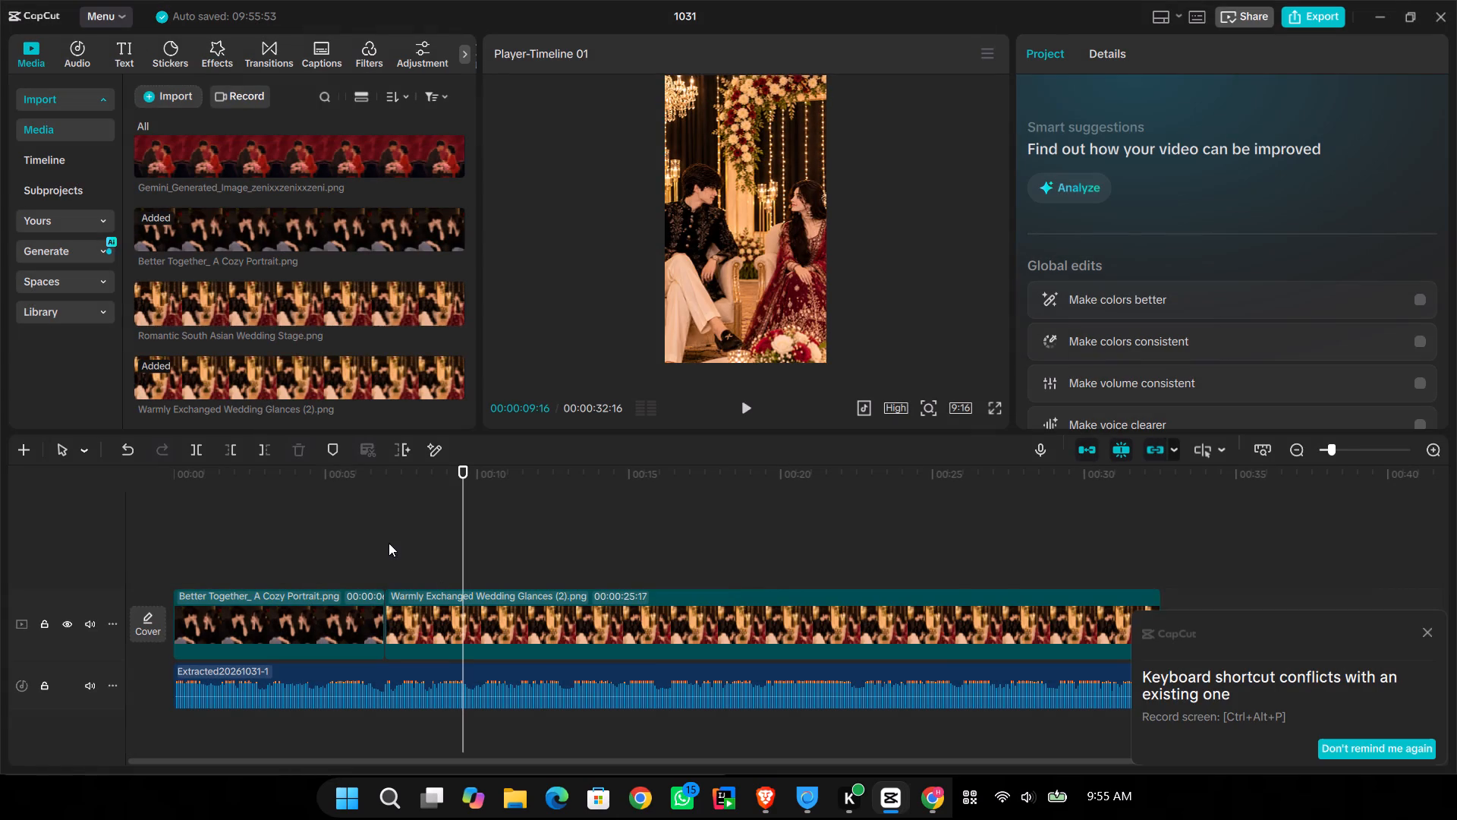
Play the replaced wedding clip from its start, check the frame in full screen, and exit full screen.
{"action": "left_click", "coordinate": [381, 523]}
{"action": "left_click", "coordinate": [442, 612]}
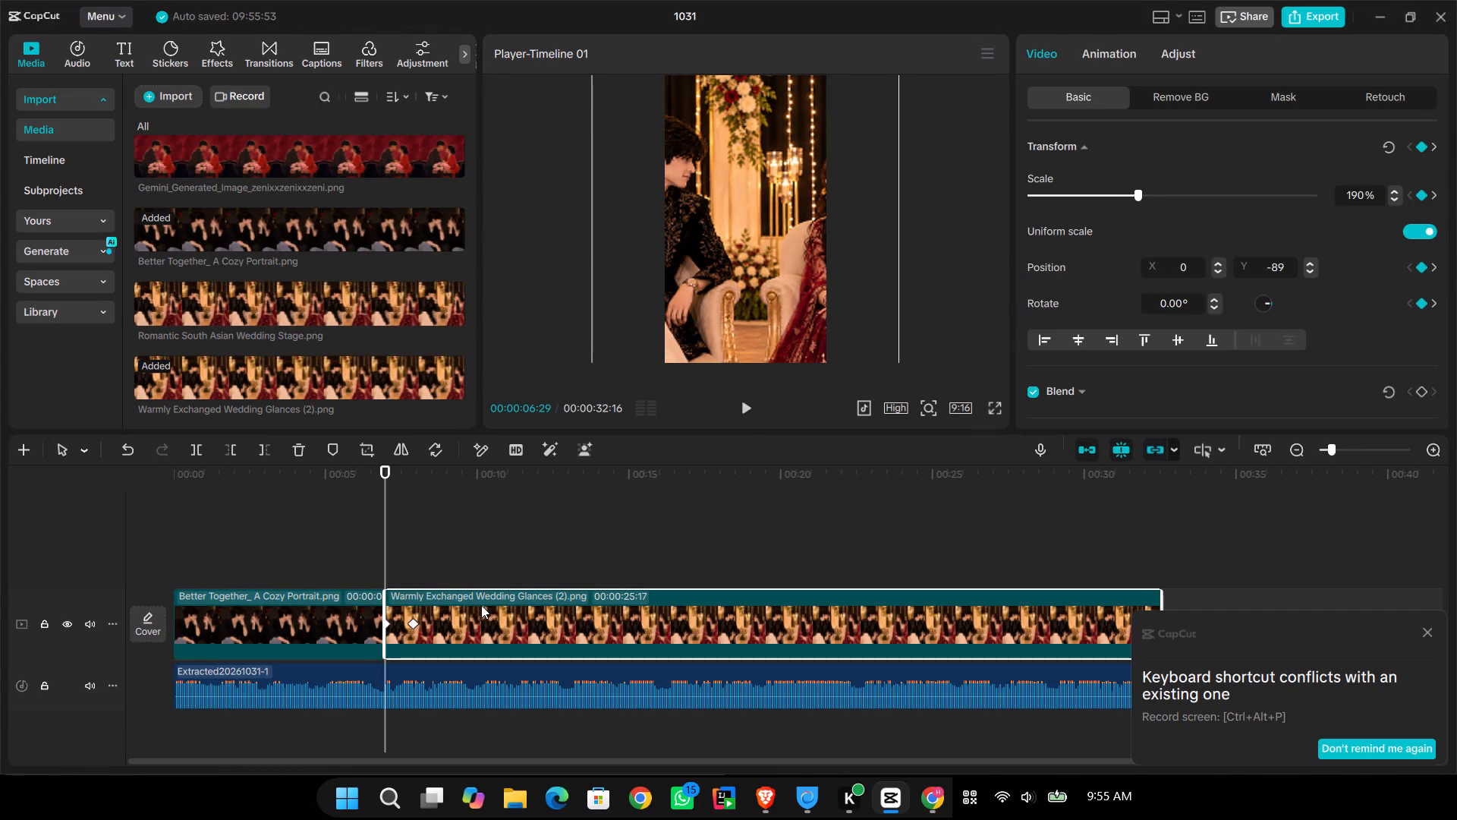
{"action": "key", "text": "space"}
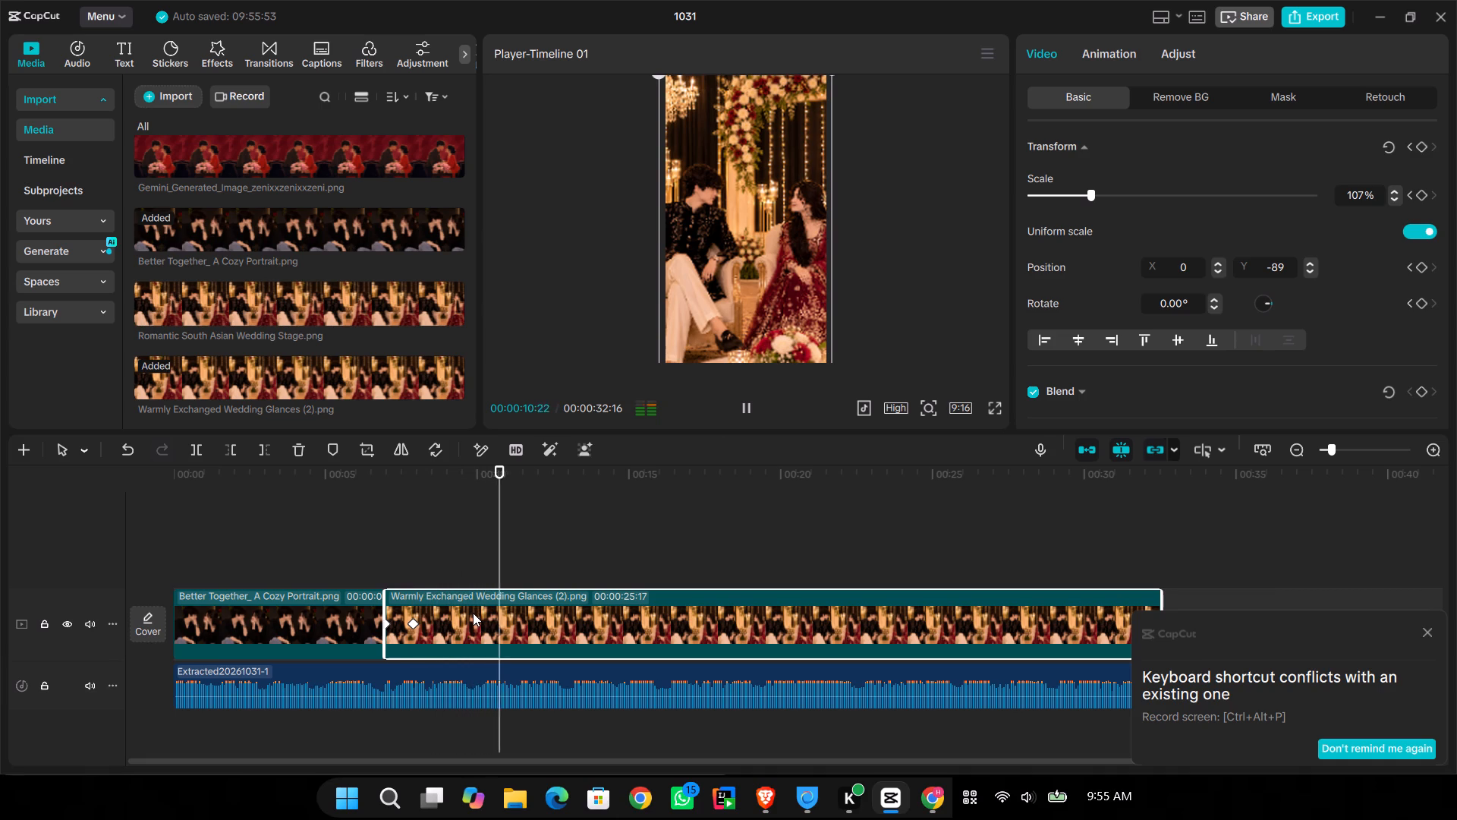
{"action": "key", "text": "space"}
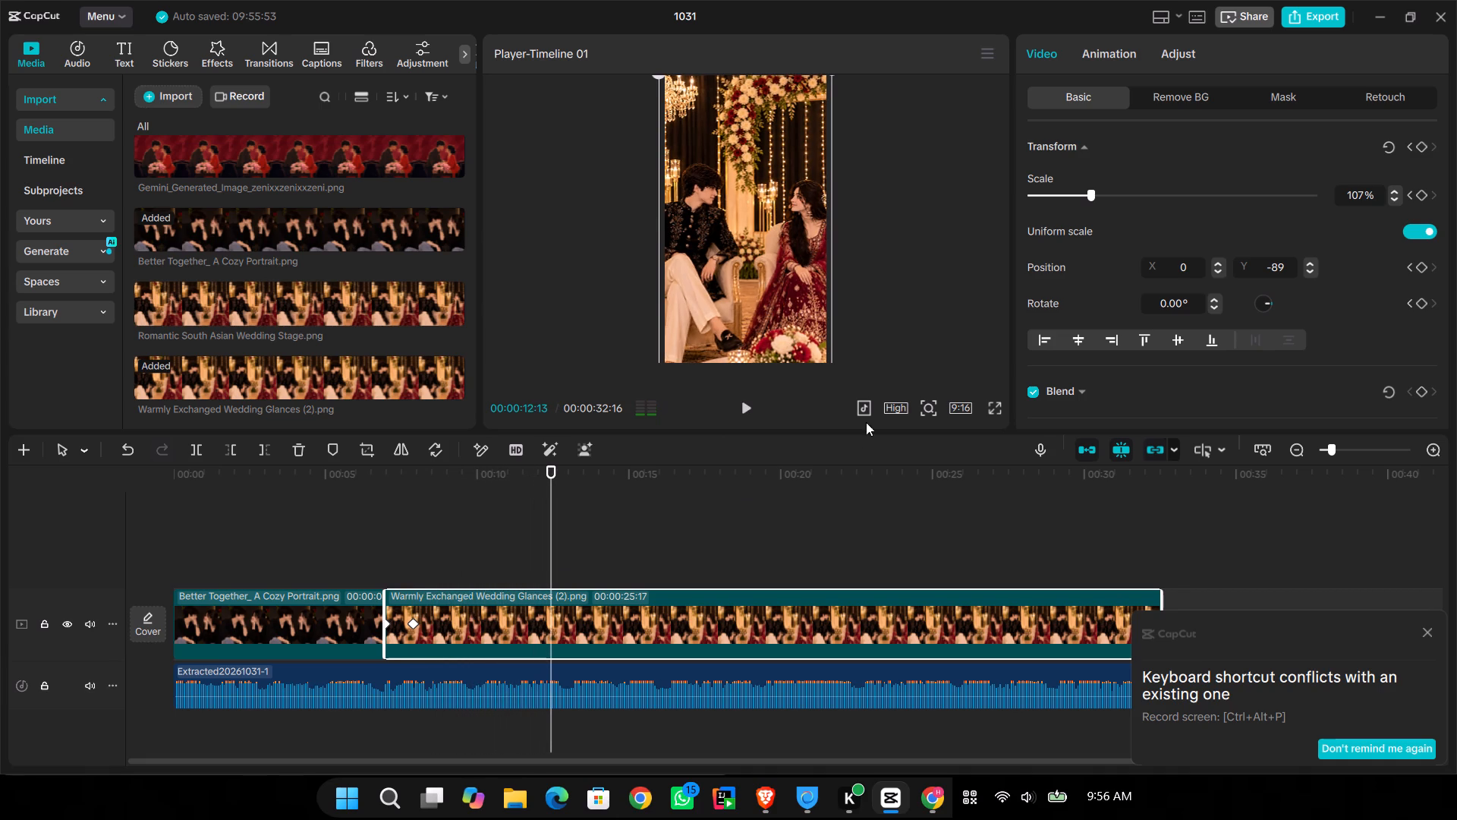
{"action": "left_click", "coordinate": [996, 405]}
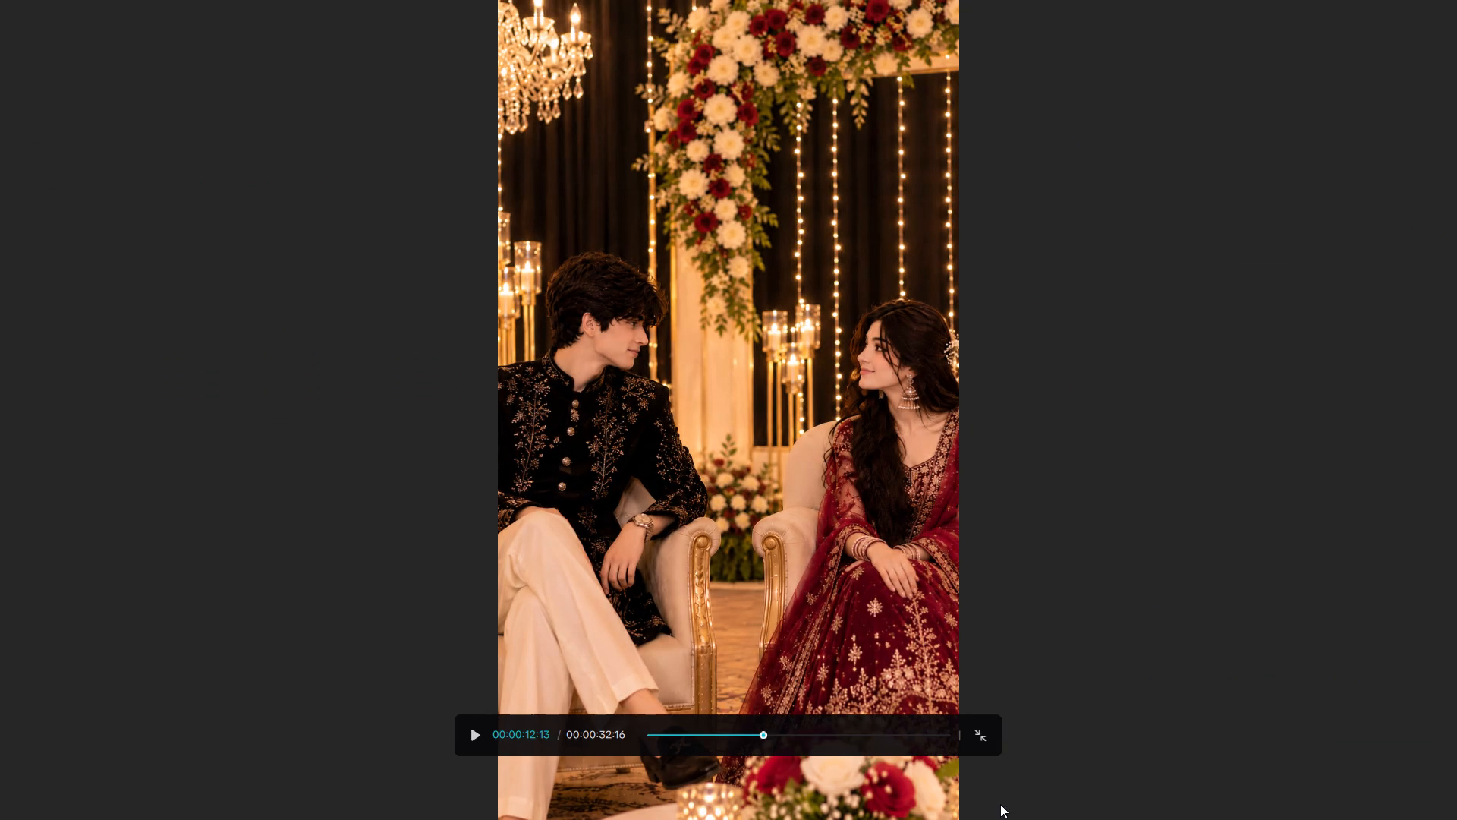
{"action": "left_click", "coordinate": [886, 647]}
{"action": "left_click", "coordinate": [983, 737]}
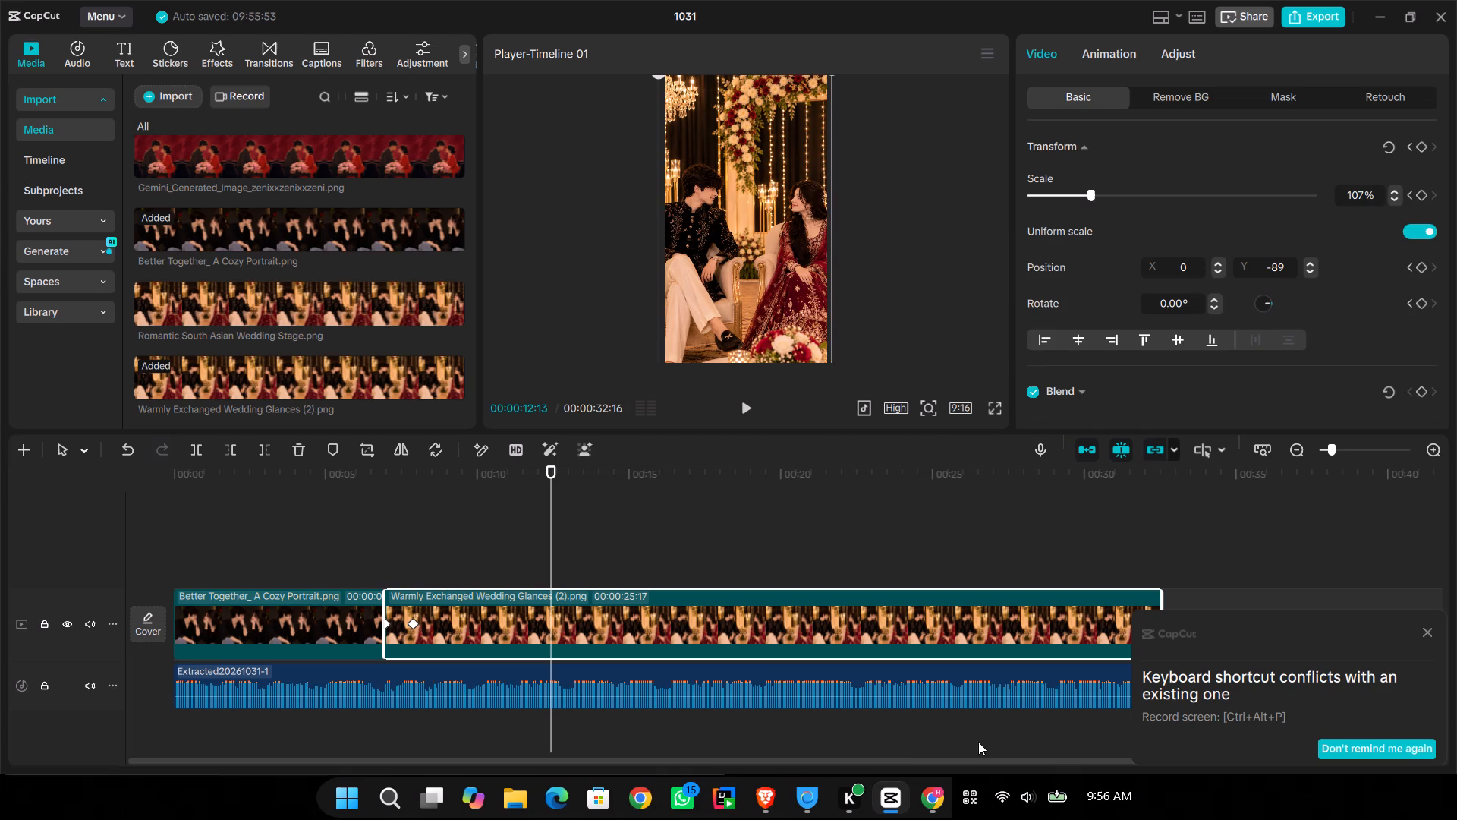
Play the video from the beginning through the change to the wedding clip, and return the playhead to the start.
{"action": "left_click", "coordinate": [333, 550]}
{"action": "left_click_drag", "start_coordinate": [333, 550], "coordinate": [0, 549]}
{"action": "key", "text": "space"}
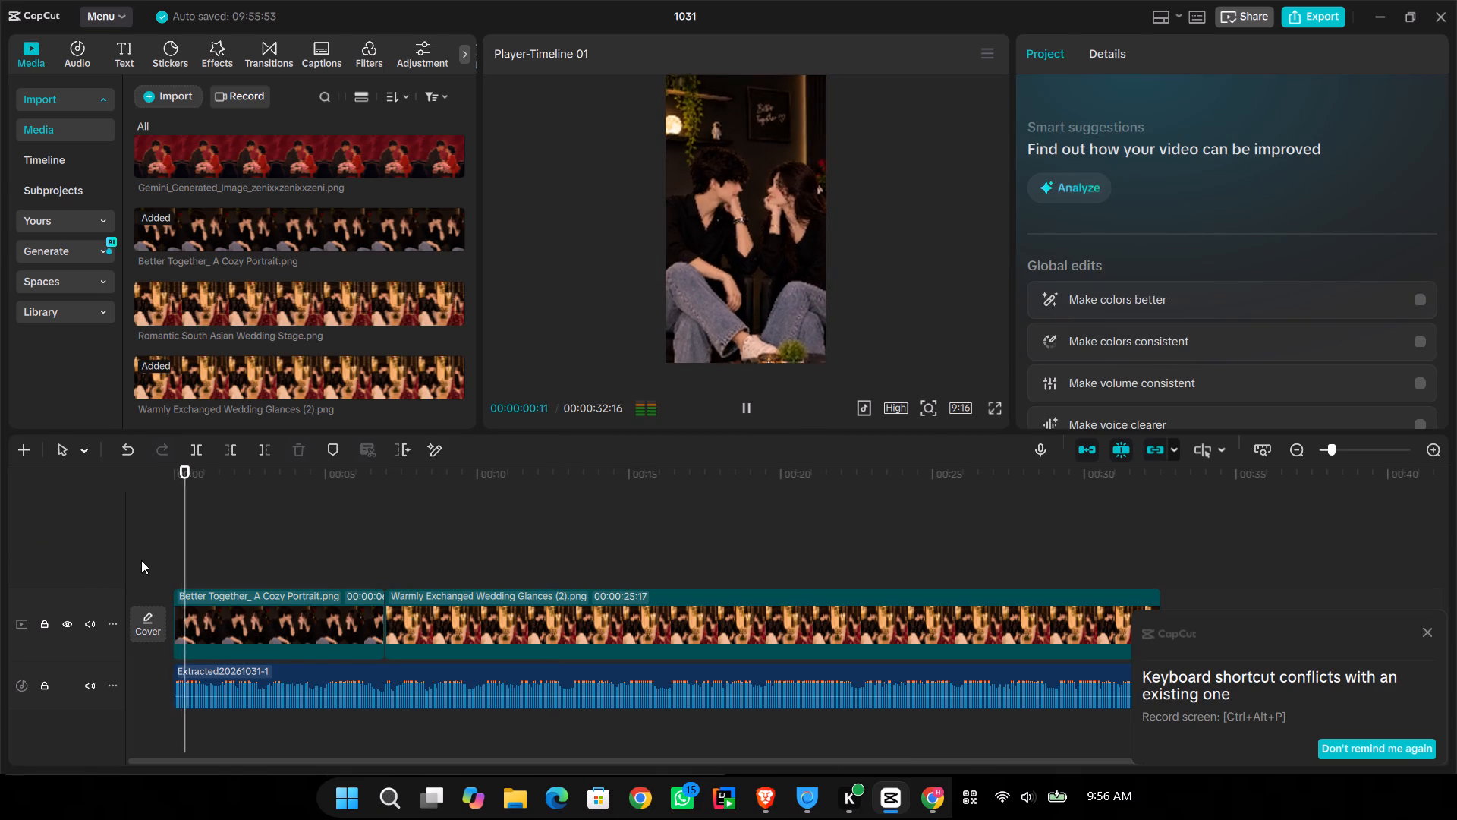
{"action": "key", "text": "space"}
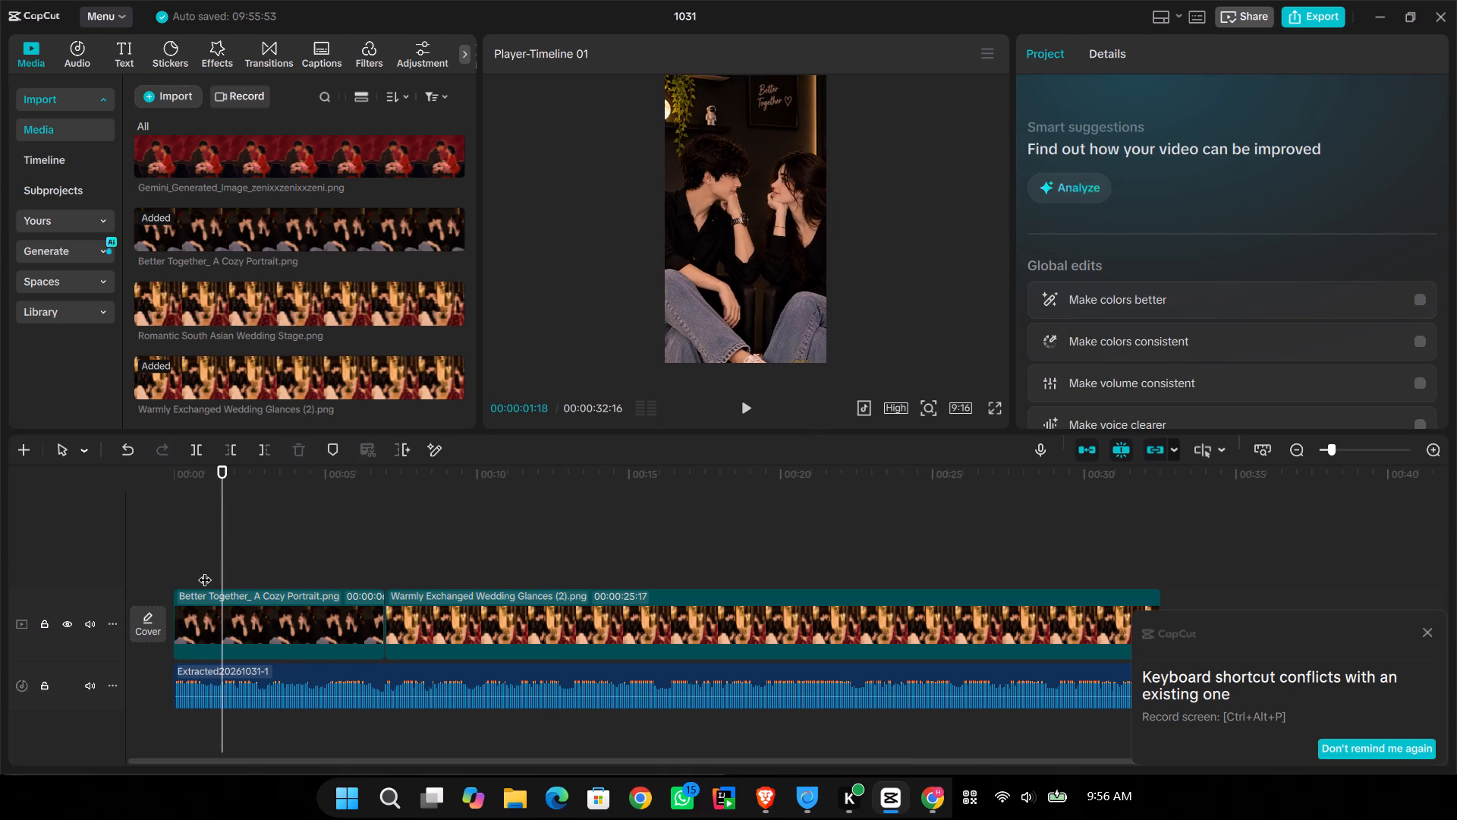
{"action": "key", "text": "space"}
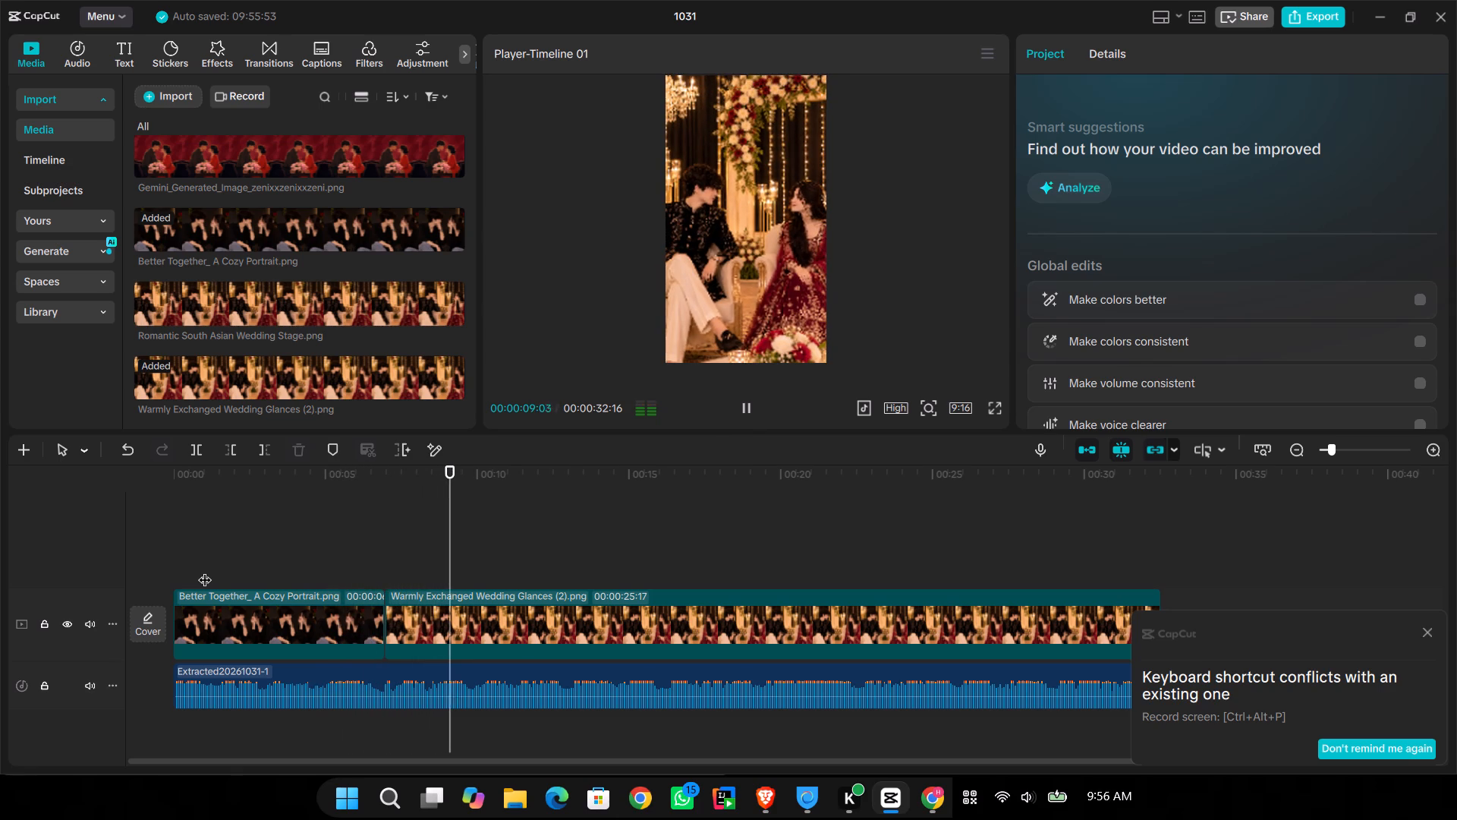
{"action": "key", "text": "space"}
{"action": "left_click", "coordinate": [283, 545]}
{"action": "left_click_drag", "start_coordinate": [283, 545], "coordinate": [27, 610]}
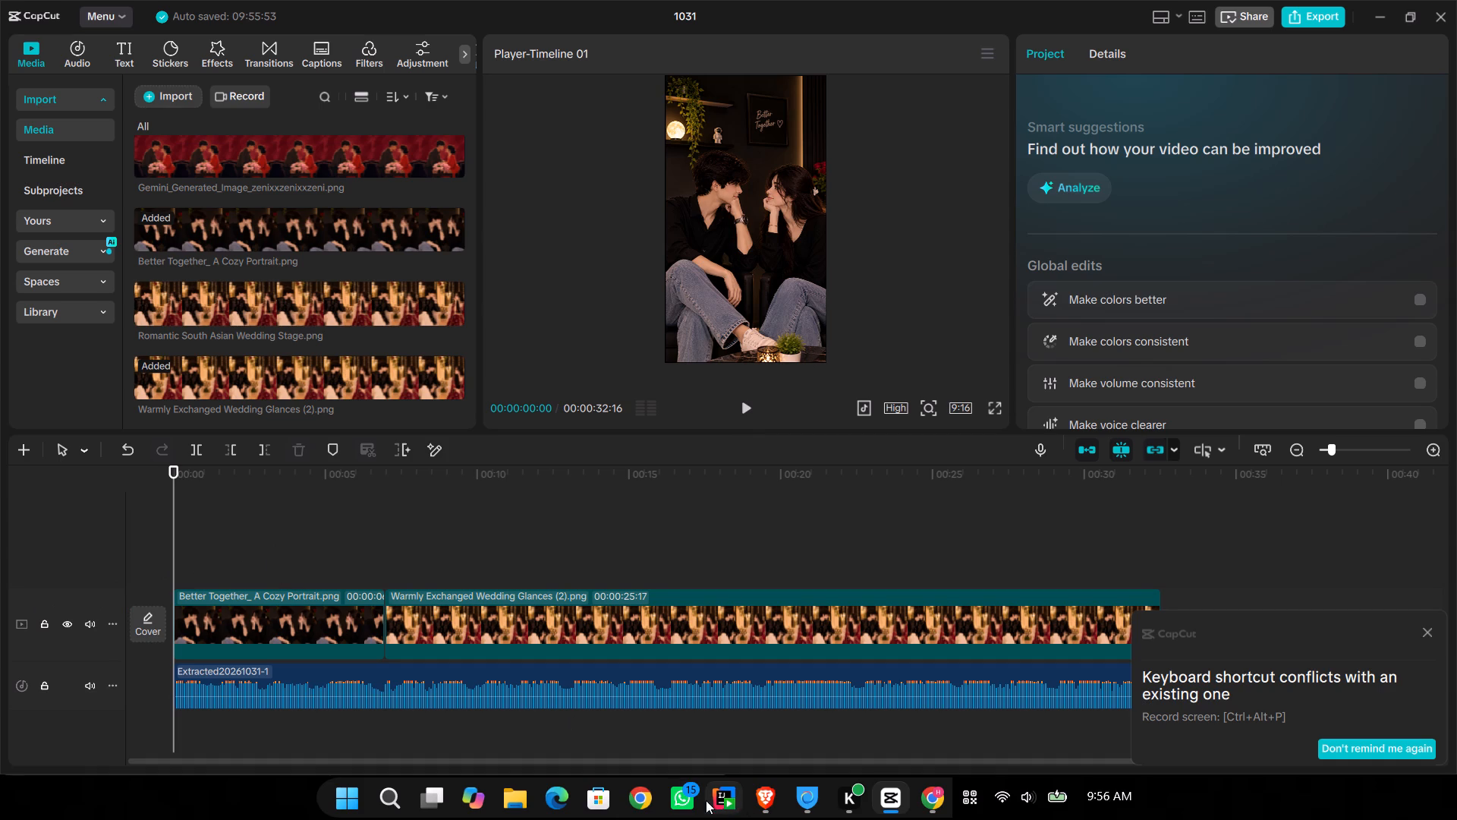
Switch to Brave and go back from the iLyricsLoop lyrics page to the Brave Search results.
{"action": "left_click", "coordinate": [751, 790]}
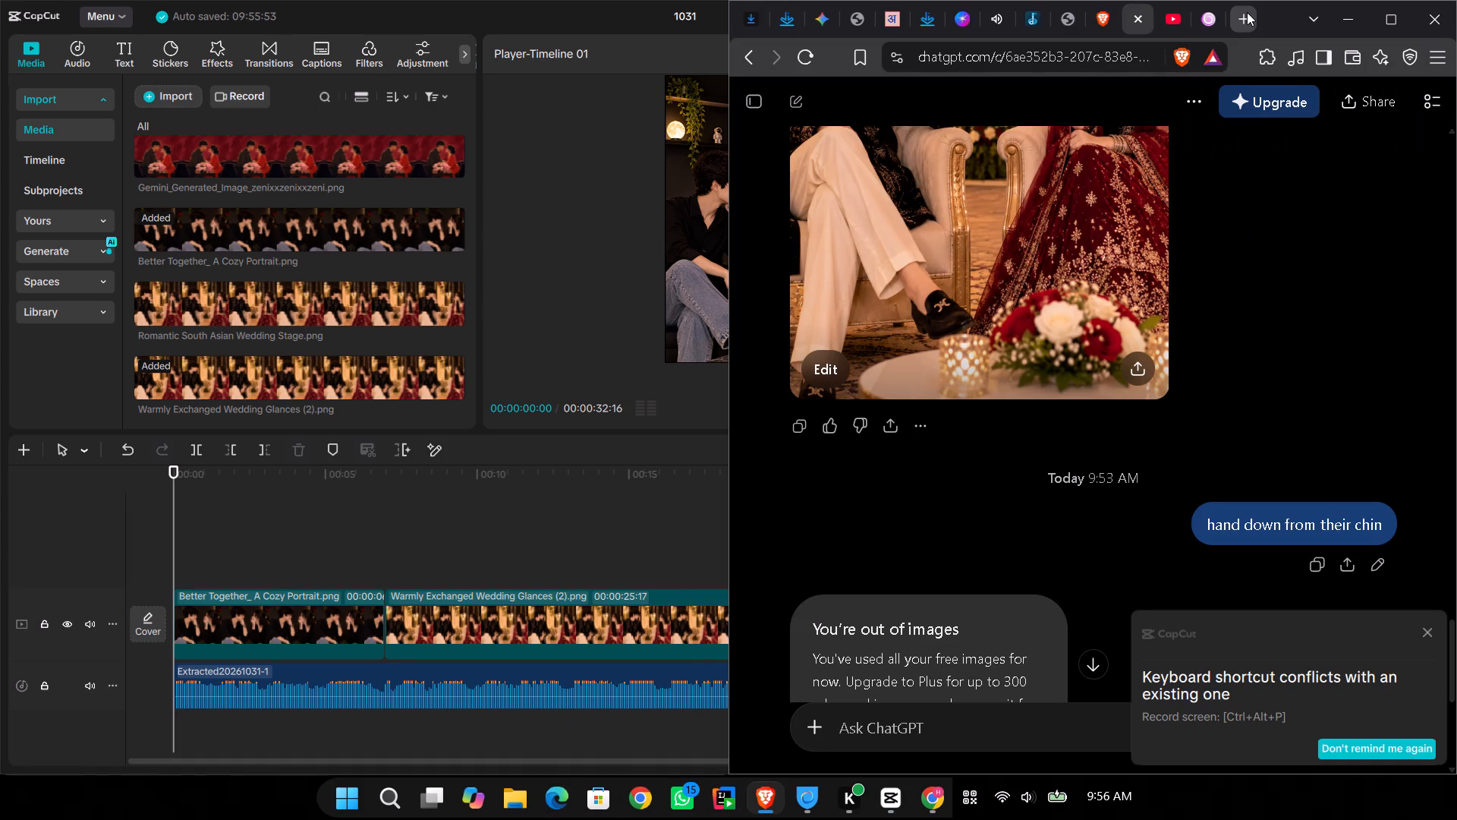
{"action": "left_click", "coordinate": [1204, 15]}
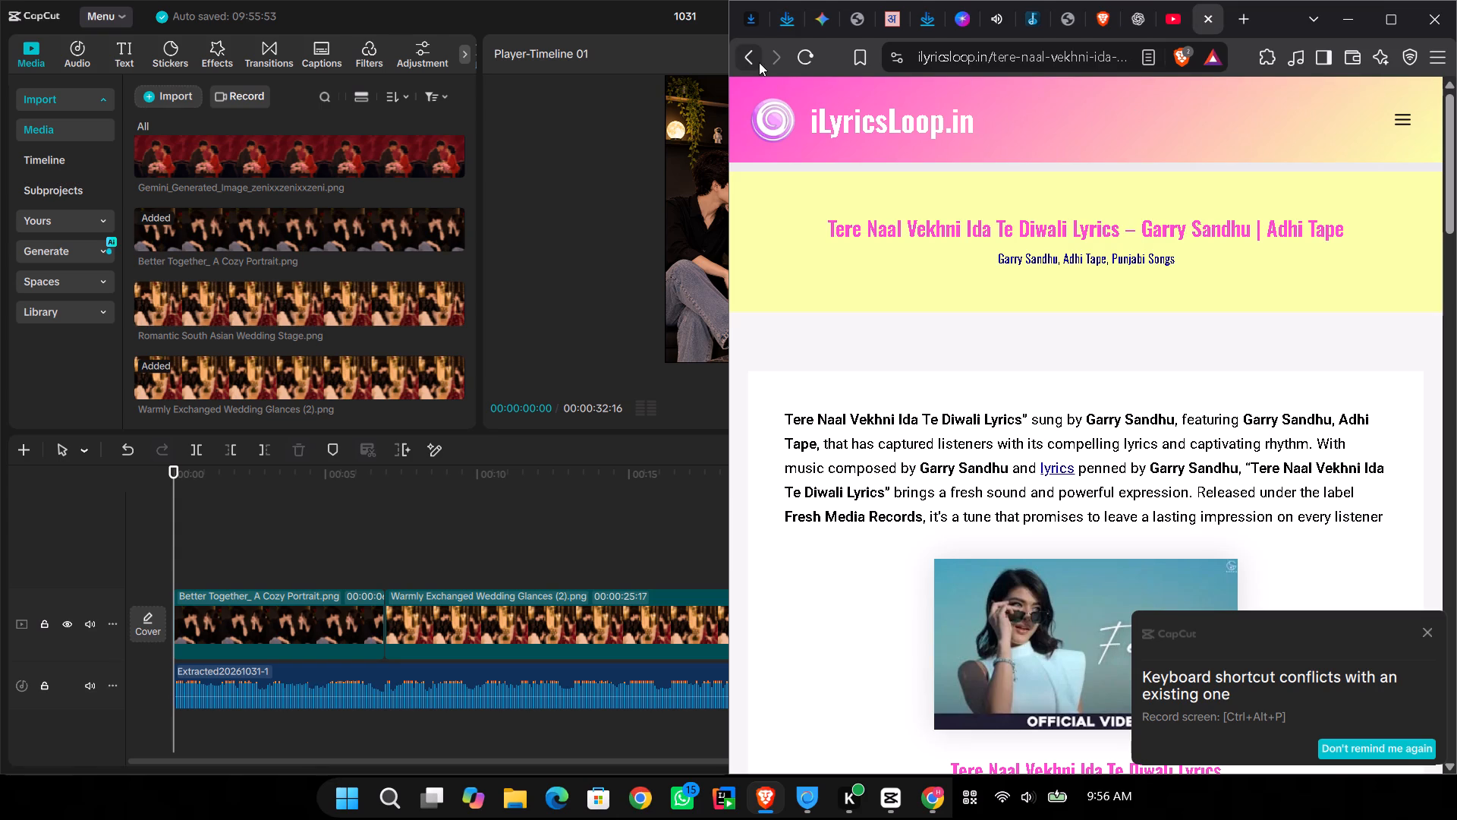
{"action": "left_click", "coordinate": [755, 51]}
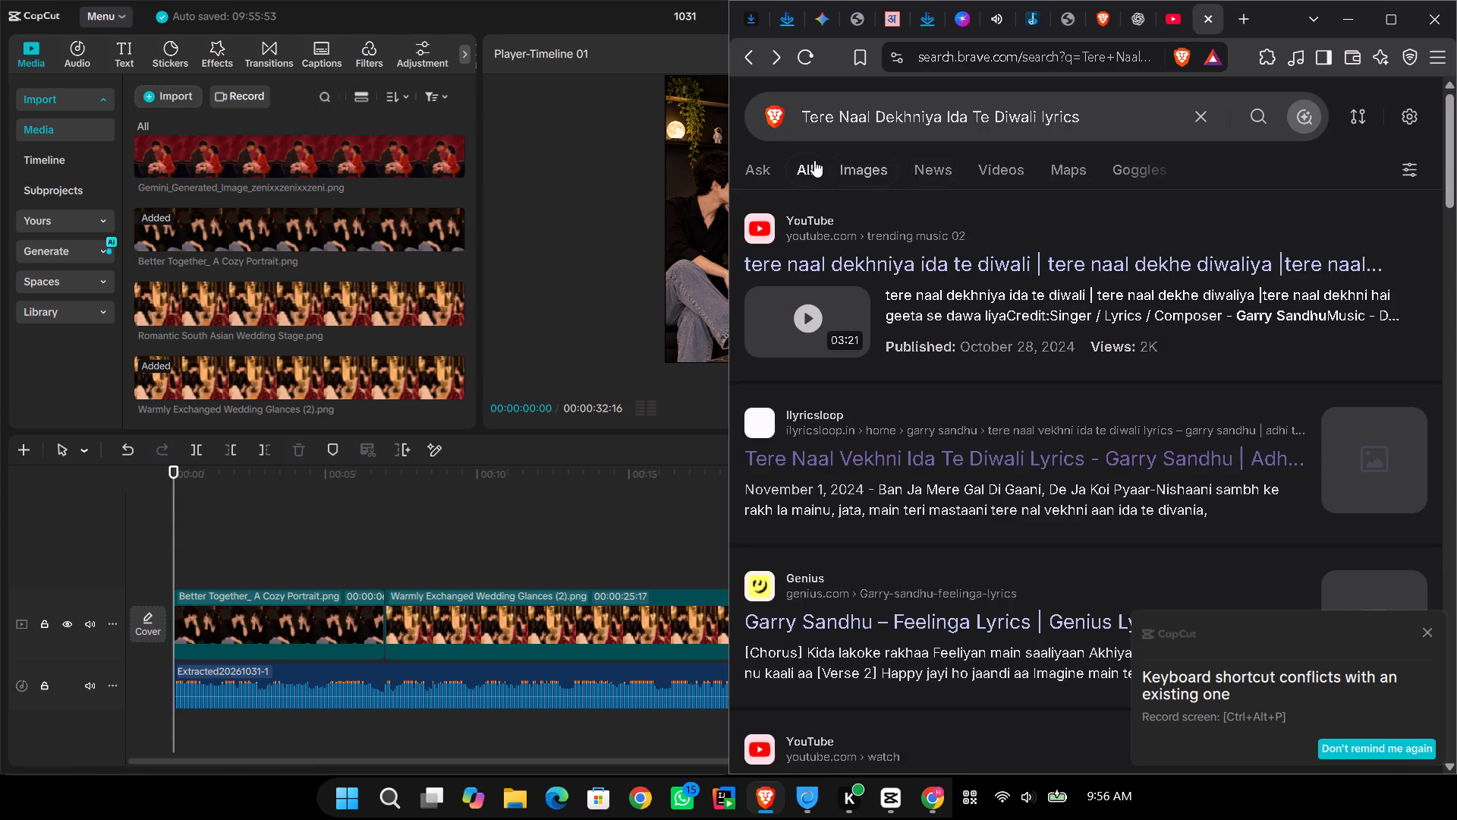
Search YouTube for "oh sahib" and check the song title in the first result.
{"action": "left_click", "coordinate": [1179, 24]}
{"action": "scroll", "coordinate": [1027, 291], "scroll_direction": "down", "scroll_amount": 1}
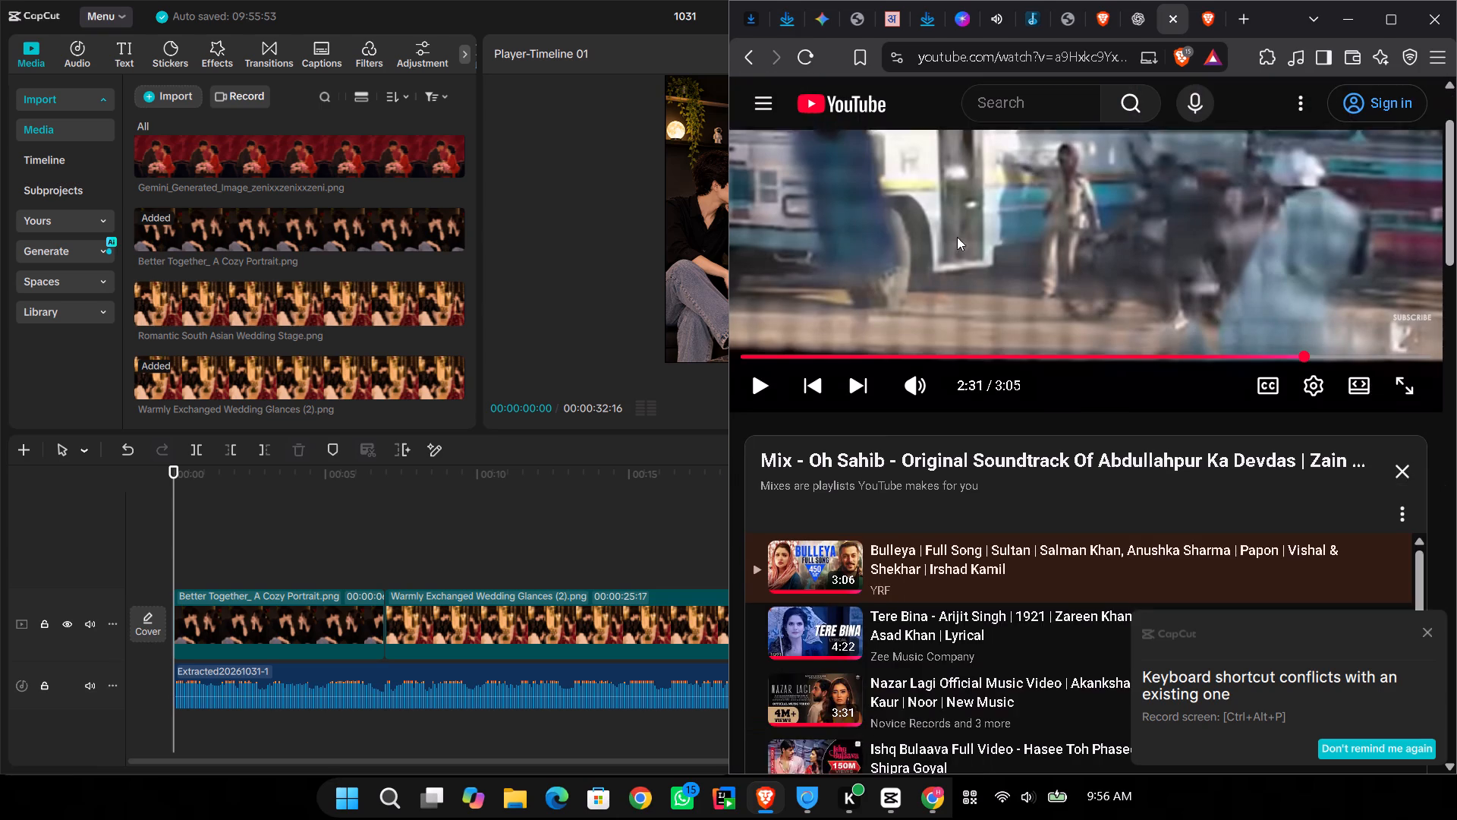
{"action": "scroll", "coordinate": [956, 234], "scroll_direction": "up", "scroll_amount": 3}
{"action": "left_click", "coordinate": [1005, 101]}
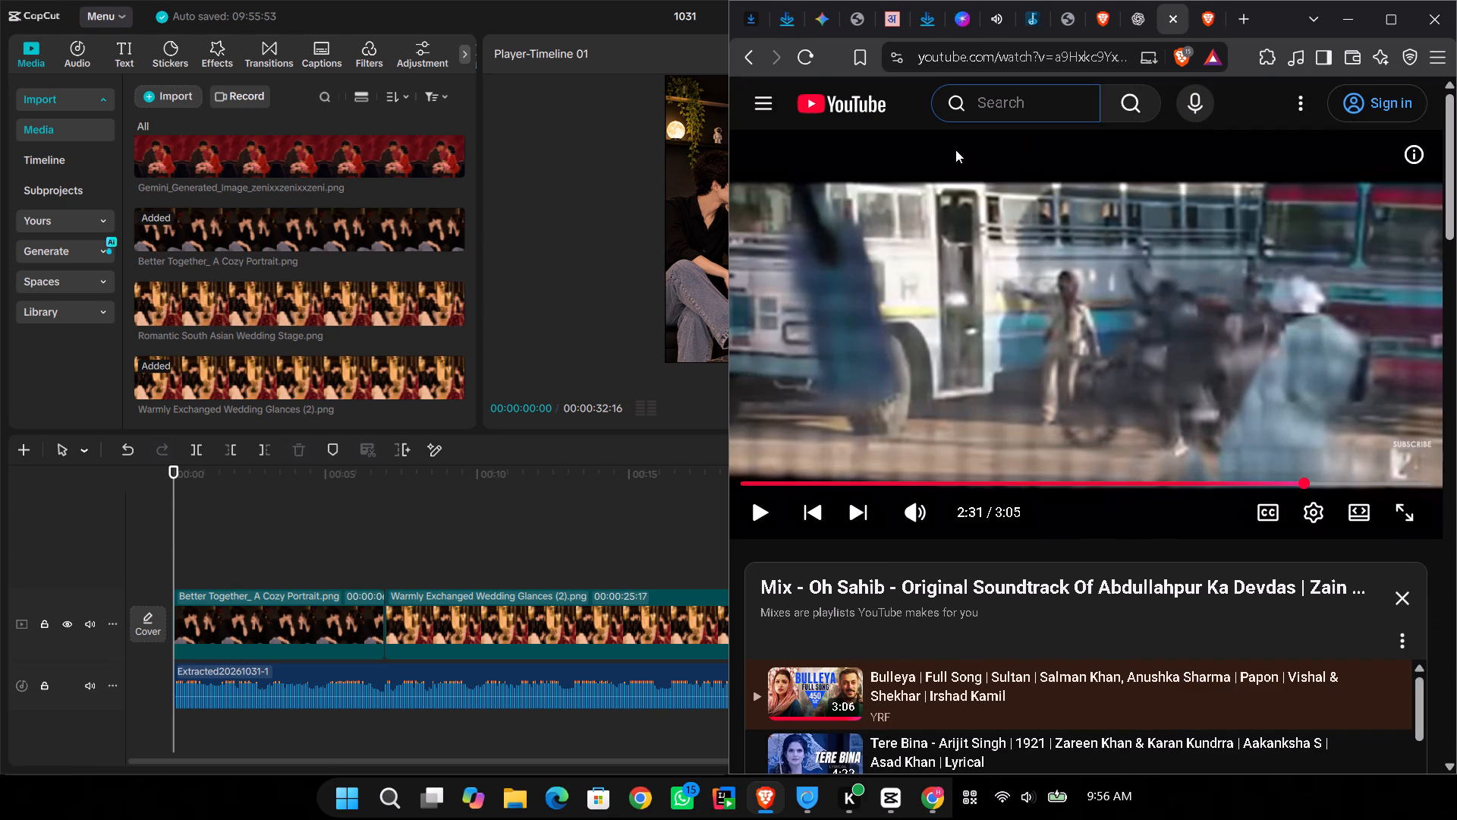
{"action": "type", "text": "oh"}
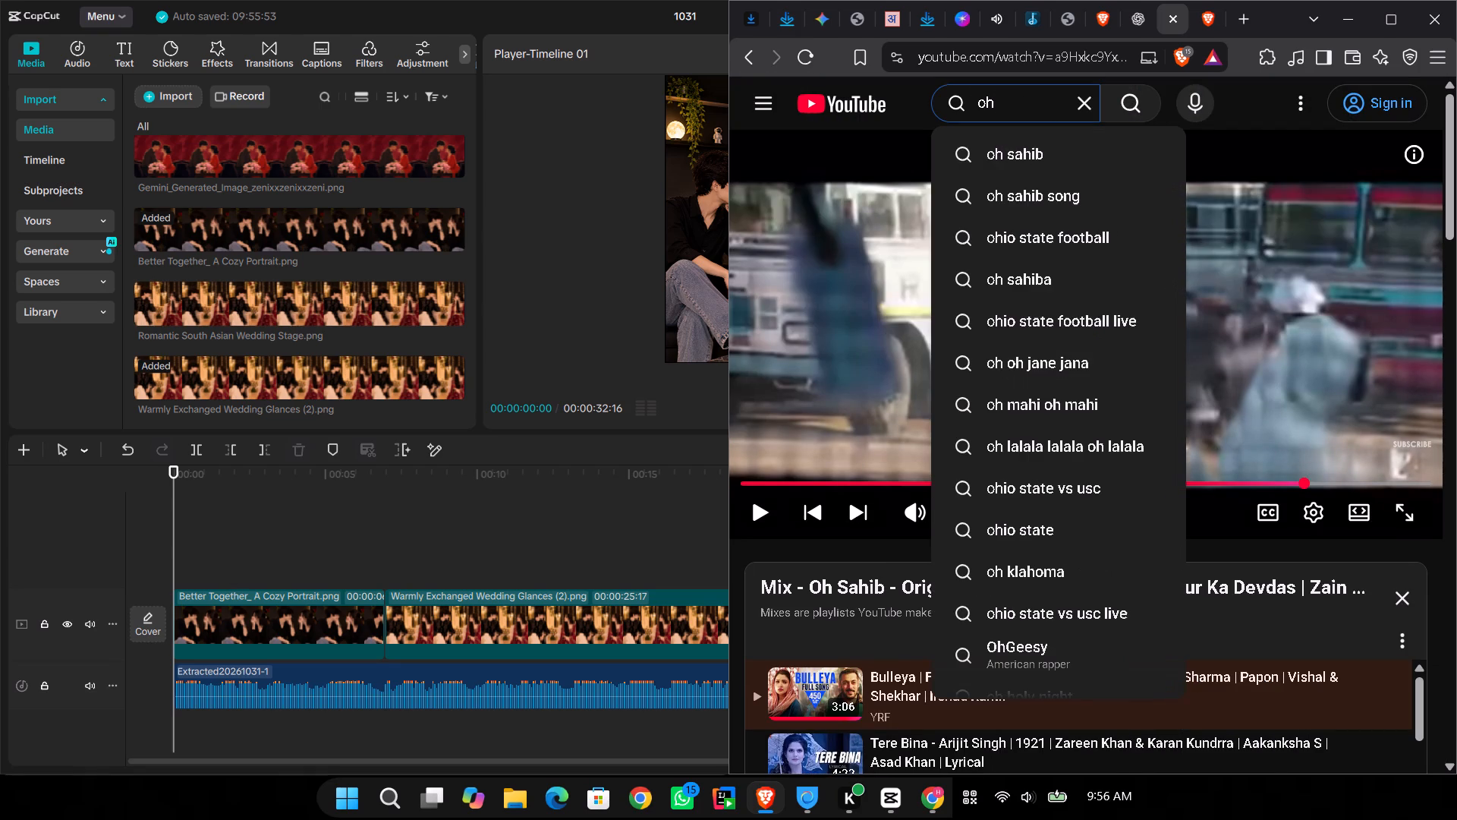
{"action": "key", "text": "Down"}
{"action": "key", "text": "Return"}
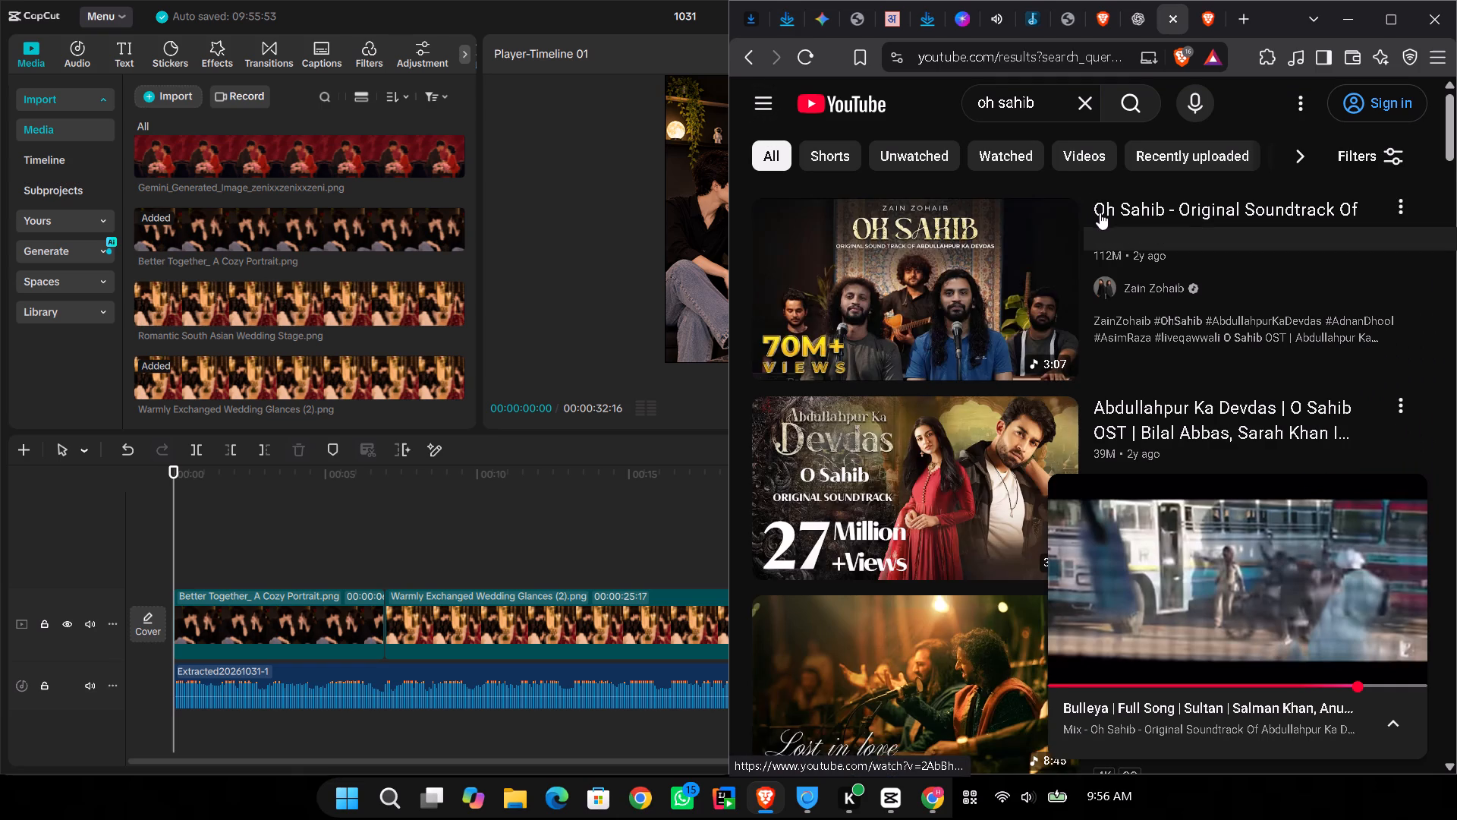
{"action": "left_click_drag", "start_coordinate": [1100, 213], "coordinate": [1153, 202]}
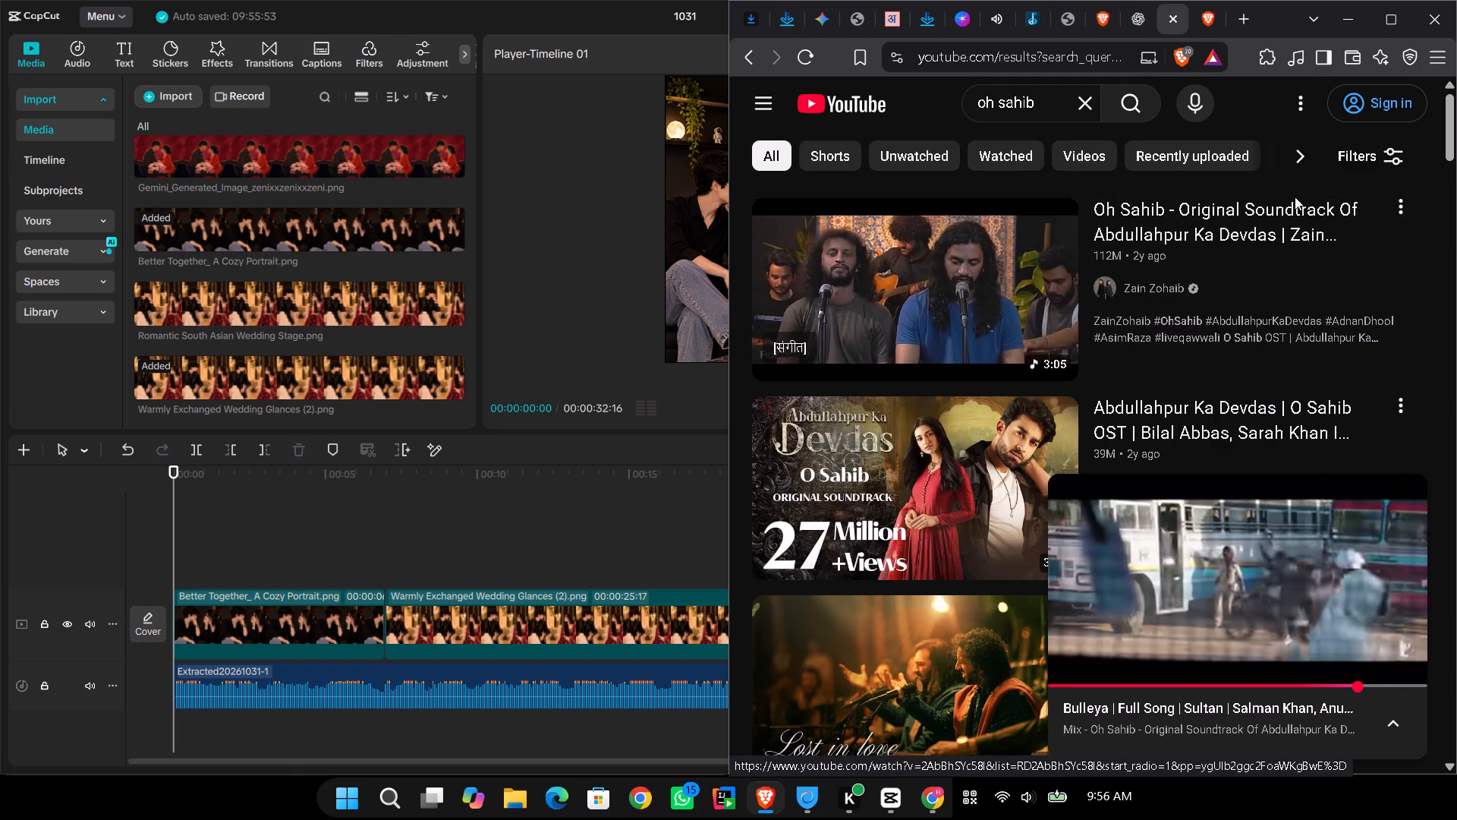
{"action": "left_click_drag", "start_coordinate": [1295, 207], "coordinate": [1240, 213]}
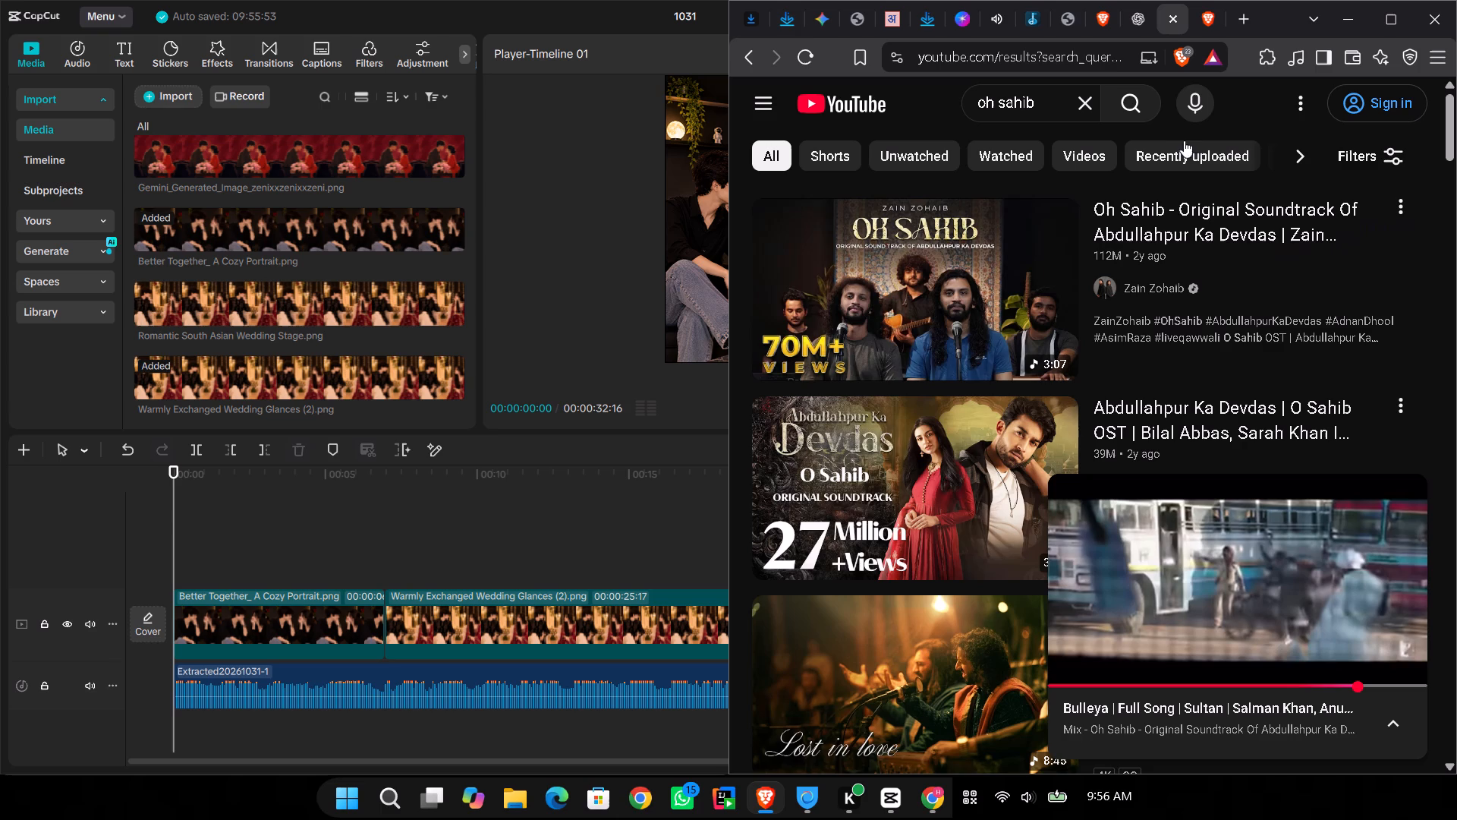
Search Brave Search for "oh sahib lyrics", replacing the previous song title and checking the spelling against the YouTube results.
{"action": "left_click", "coordinate": [1207, 30]}
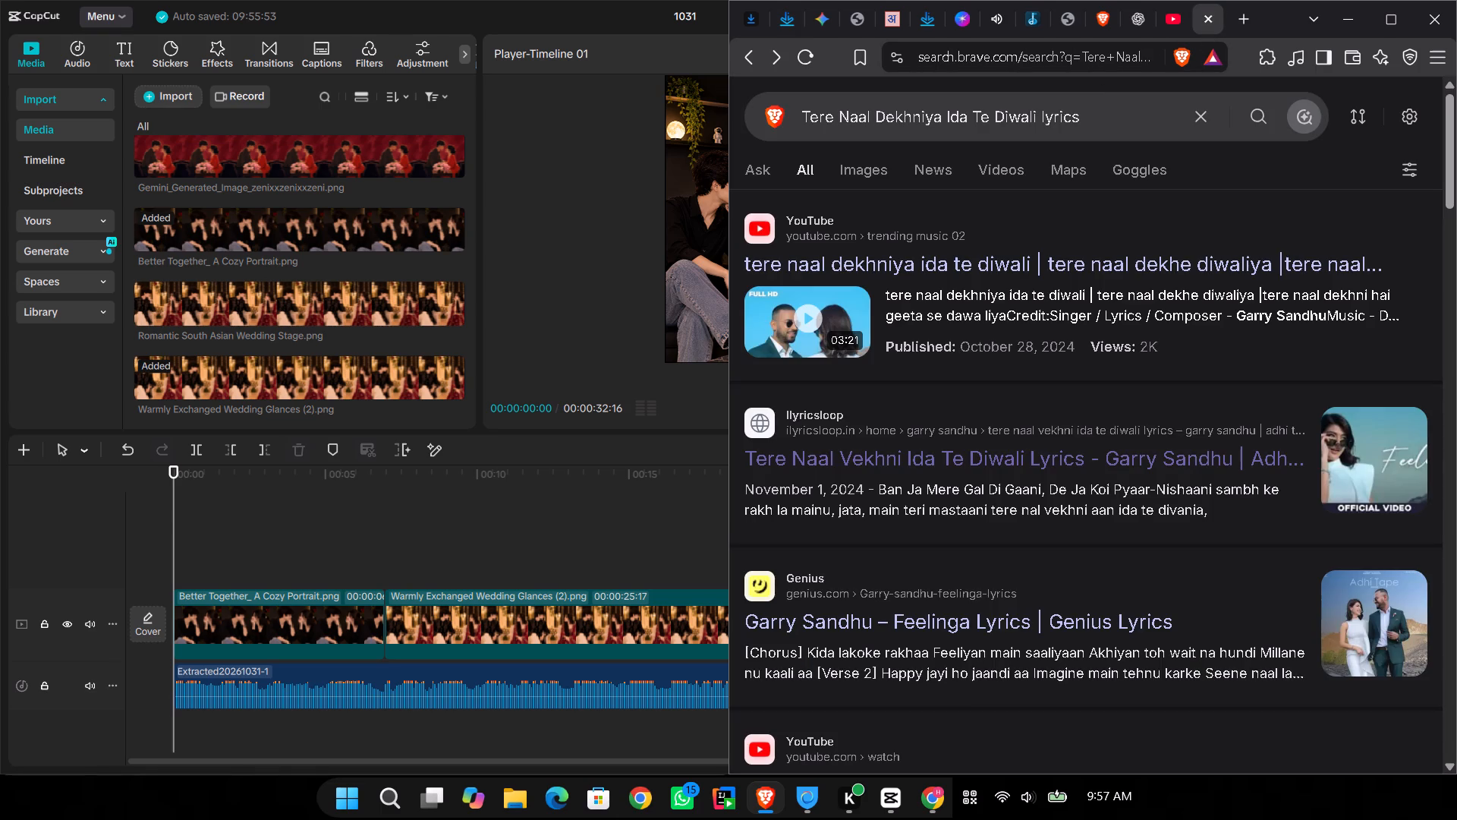
{"action": "left_click_drag", "start_coordinate": [1035, 118], "coordinate": [301, 147]}
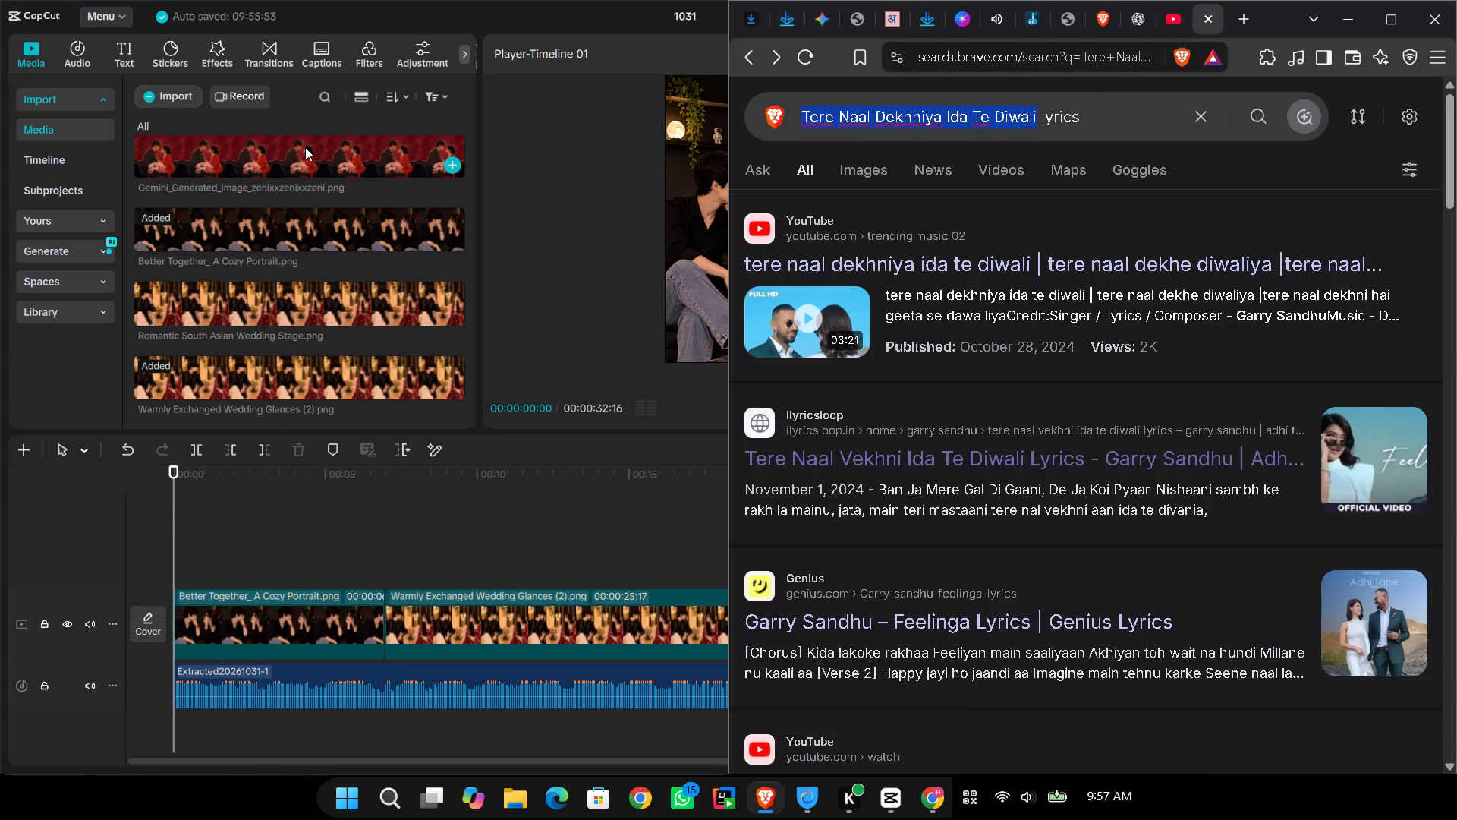
{"action": "key", "text": "BackSpace"}
{"action": "type", "text": "oj"}
{"action": "key", "text": "BackSpace"}
{"action": "type", "text": "h"}
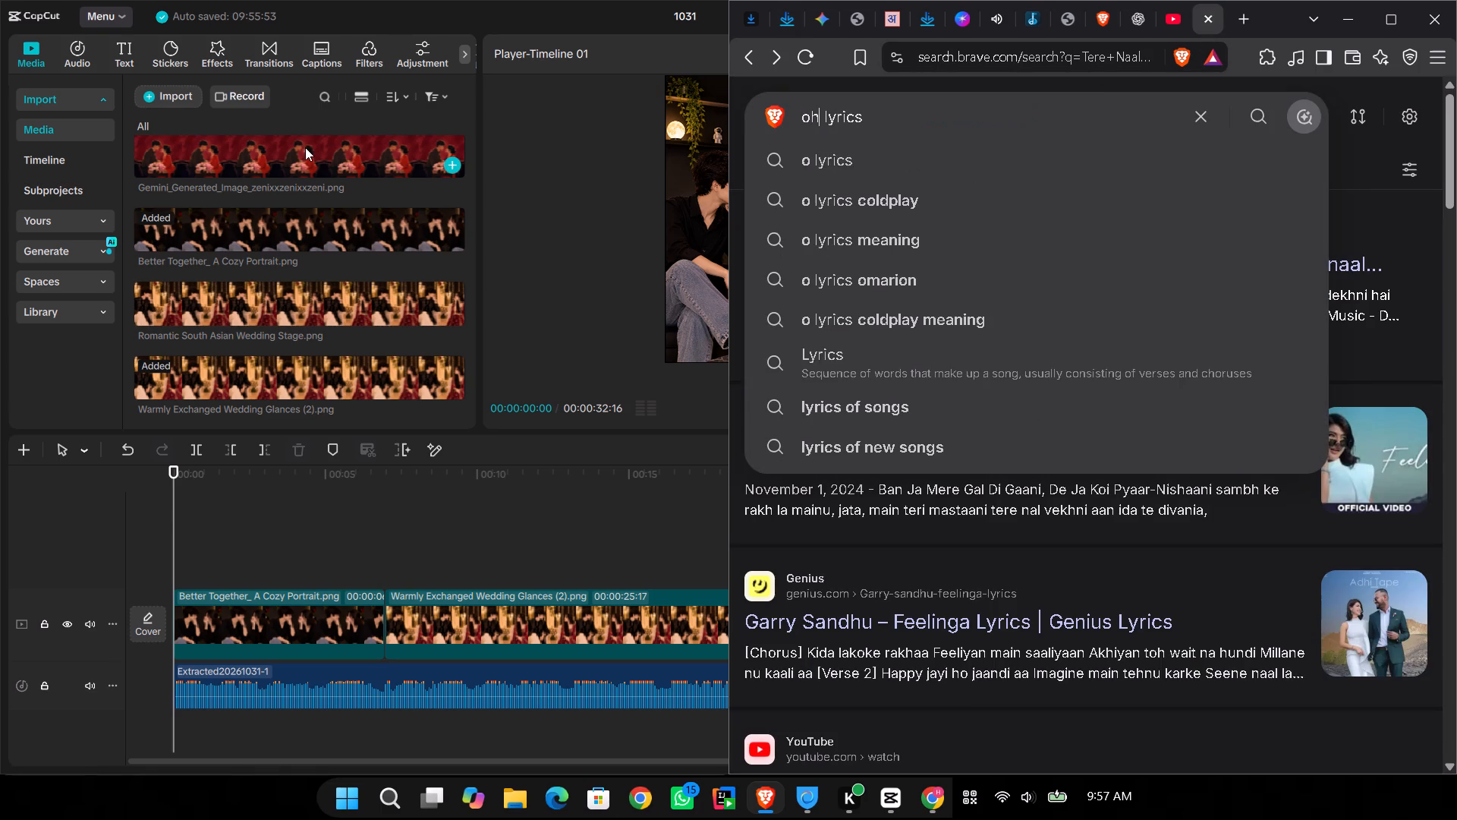
{"action": "key", "text": "space"}
{"action": "key", "text": "s"}
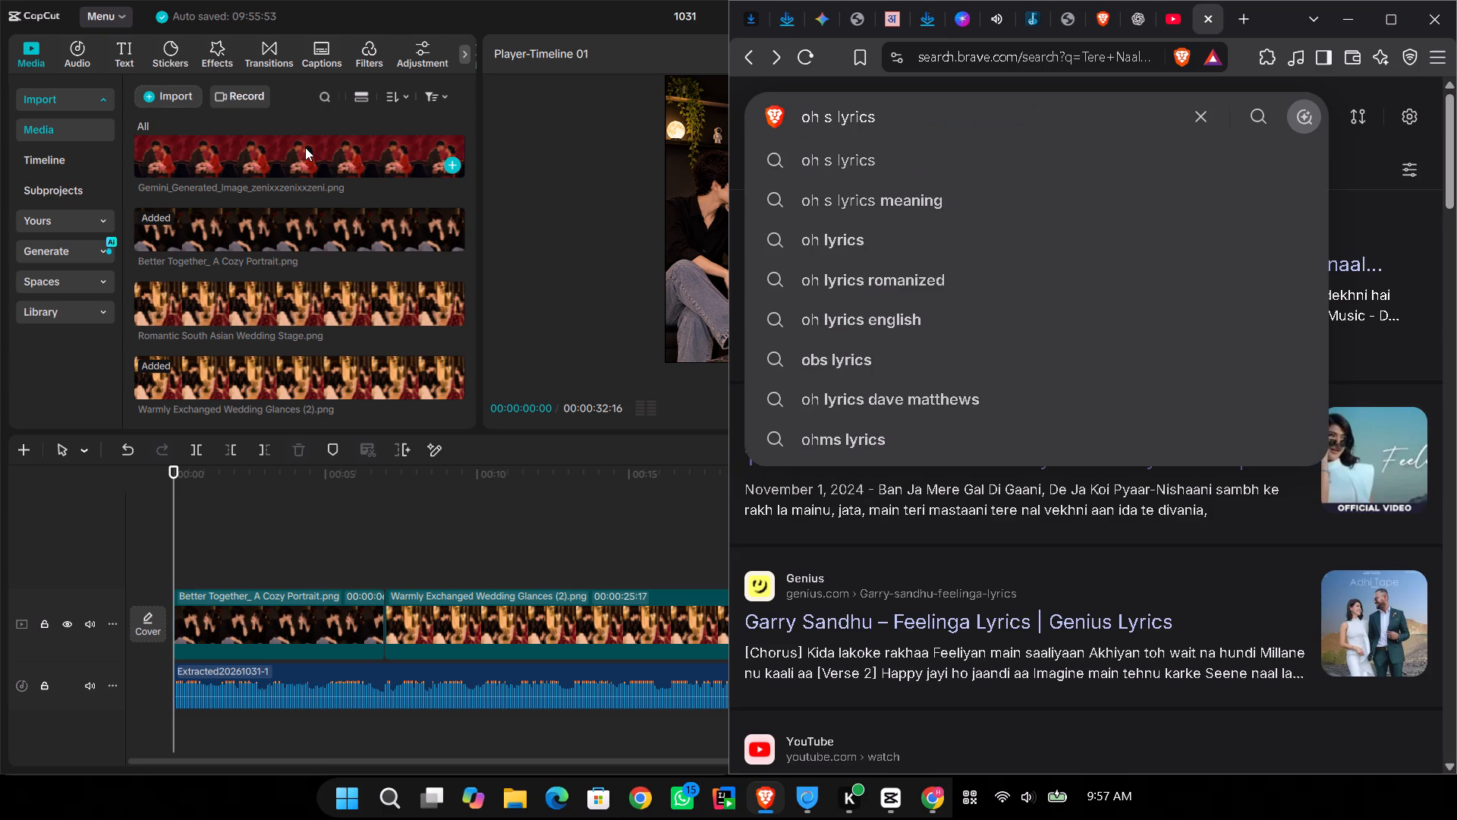
{"action": "key", "text": "e"}
{"action": "type", "text": "ha"}
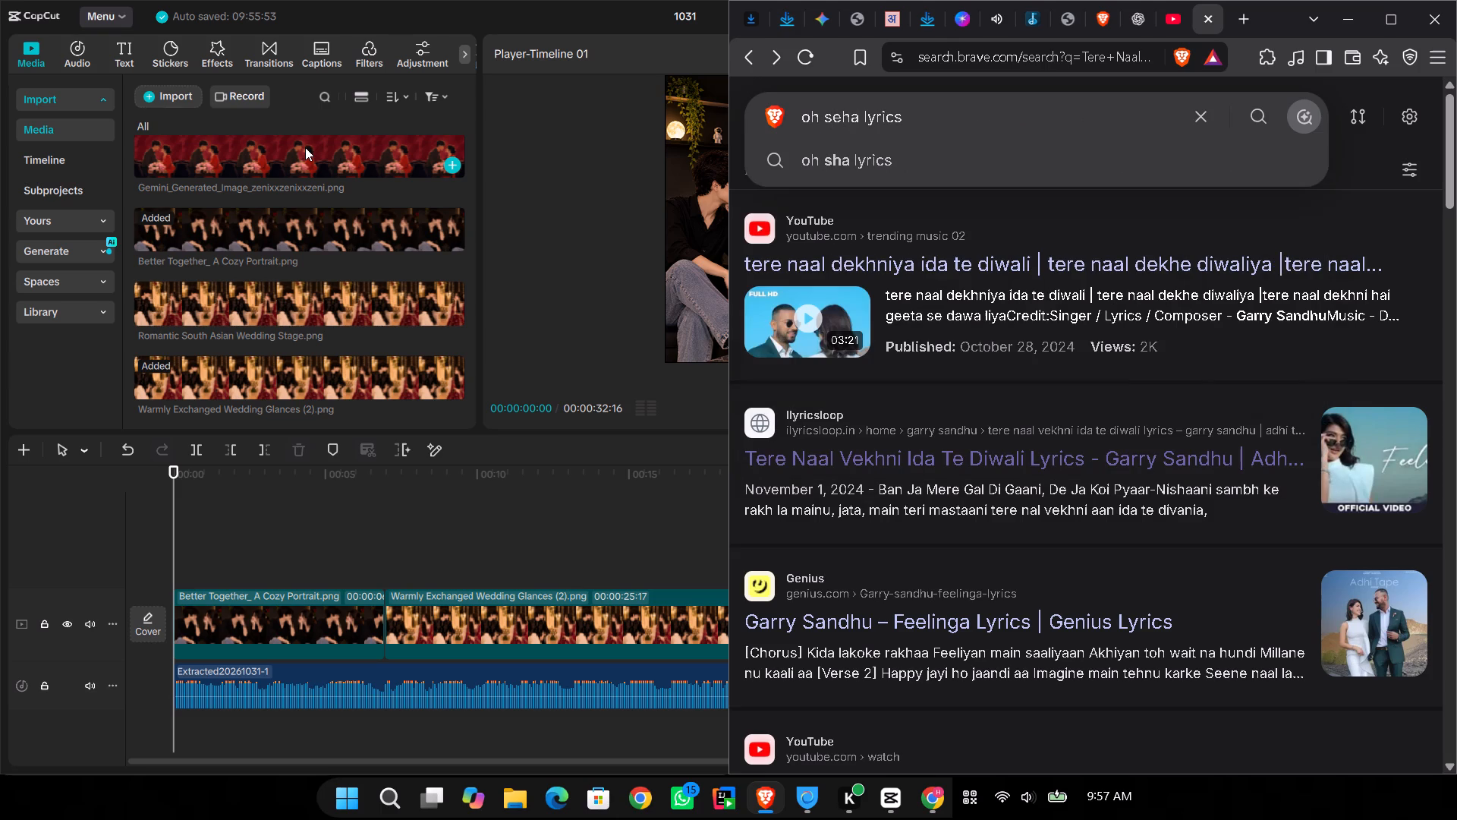
{"action": "left_click", "coordinate": [1171, 9]}
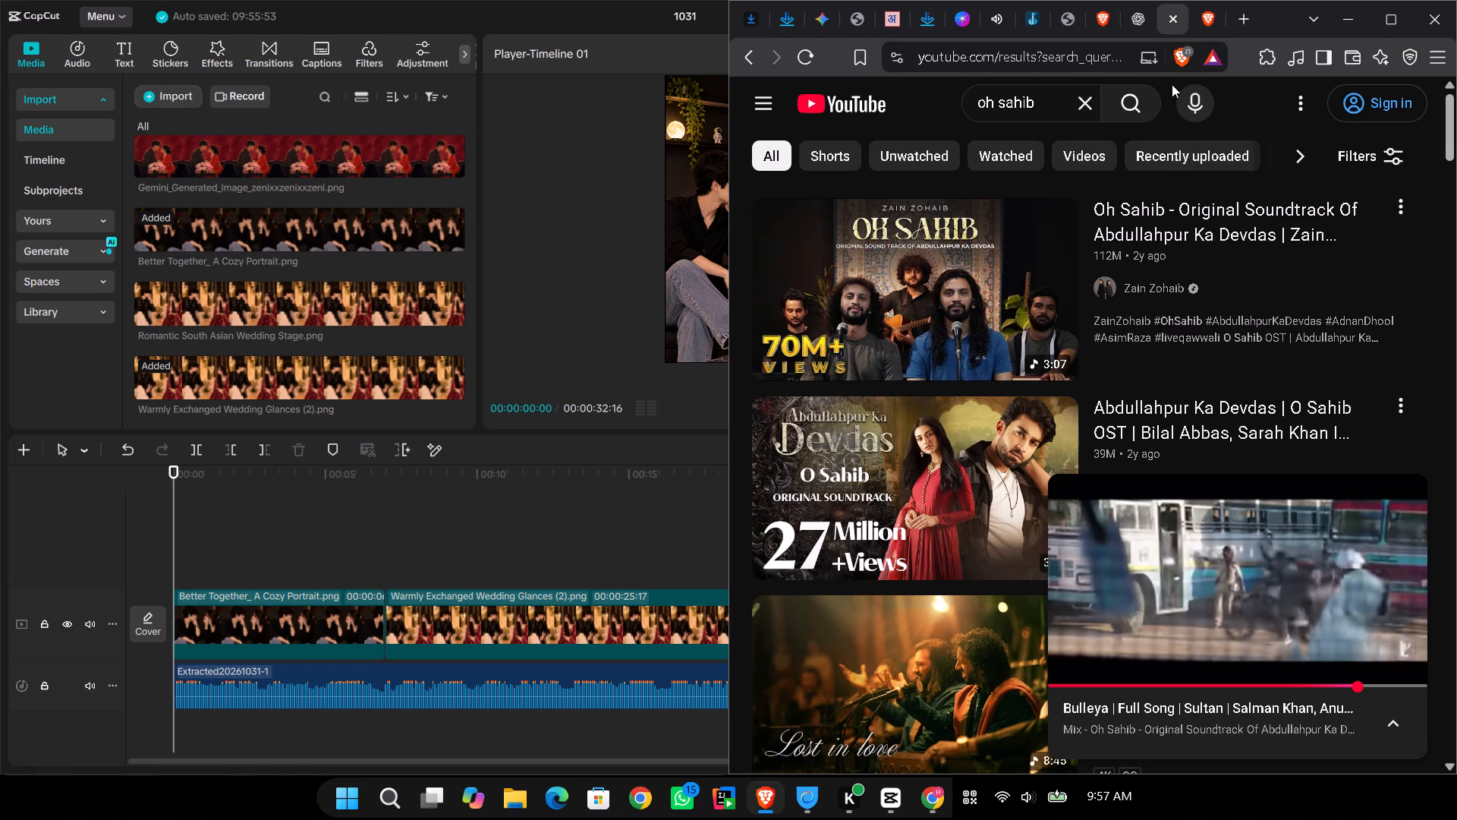
{"action": "left_click", "coordinate": [1213, 16]}
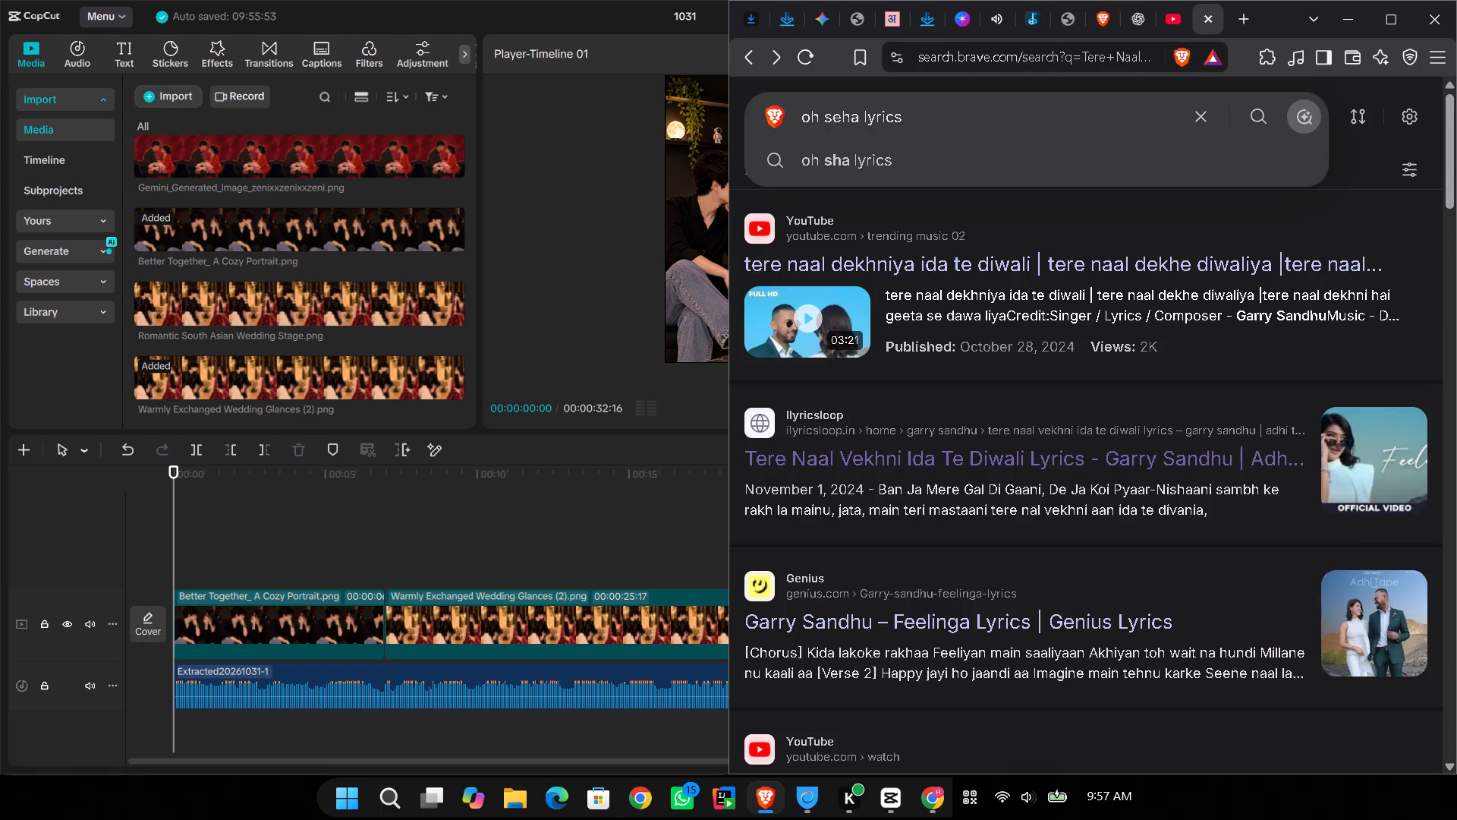
{"action": "key", "text": "BackSpace"}
{"action": "key", "text": "BackSpace"}
{"action": "key", "text": "BackSpace"}
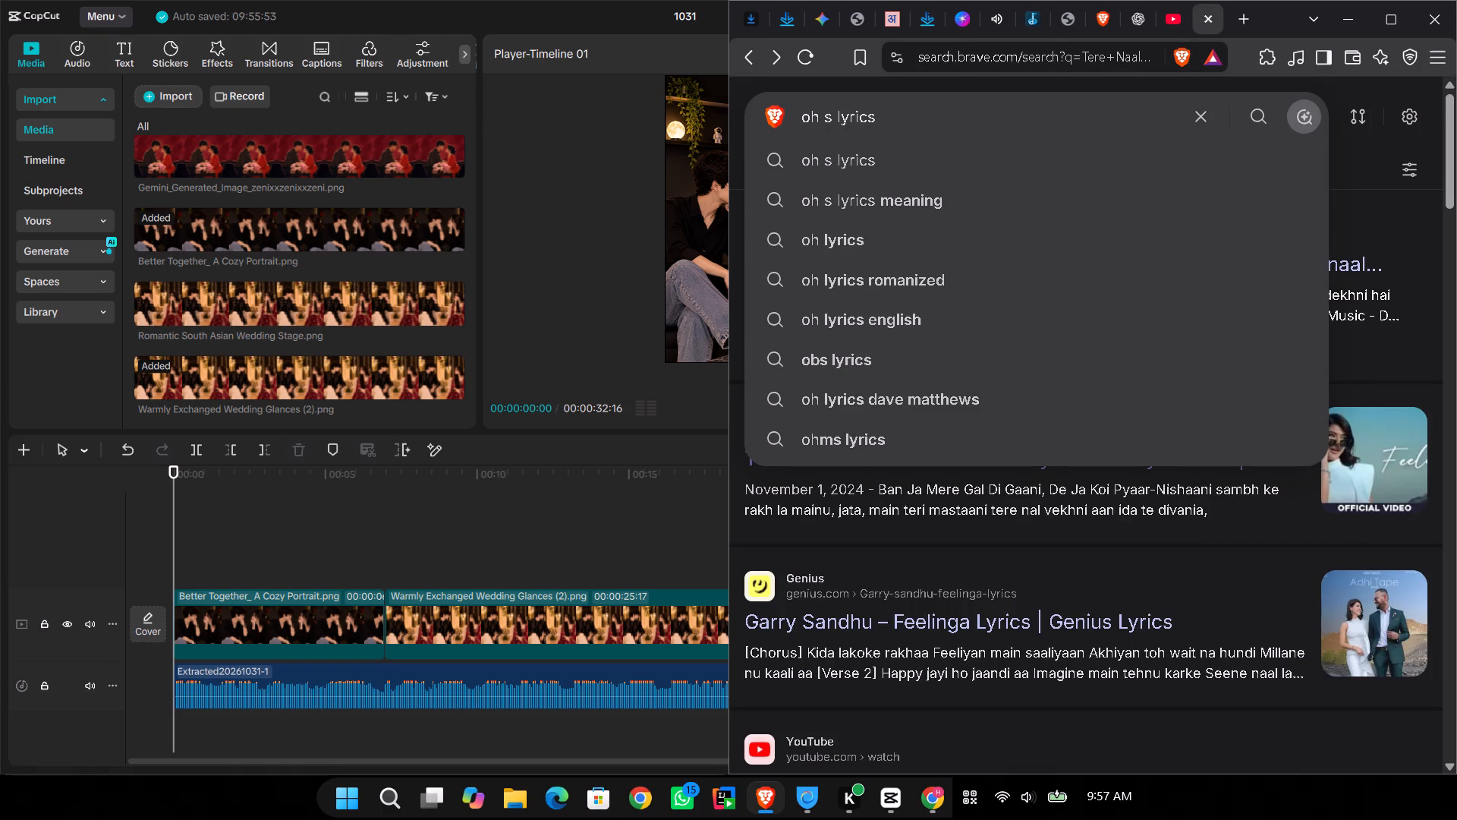
{"action": "key", "text": "a"}
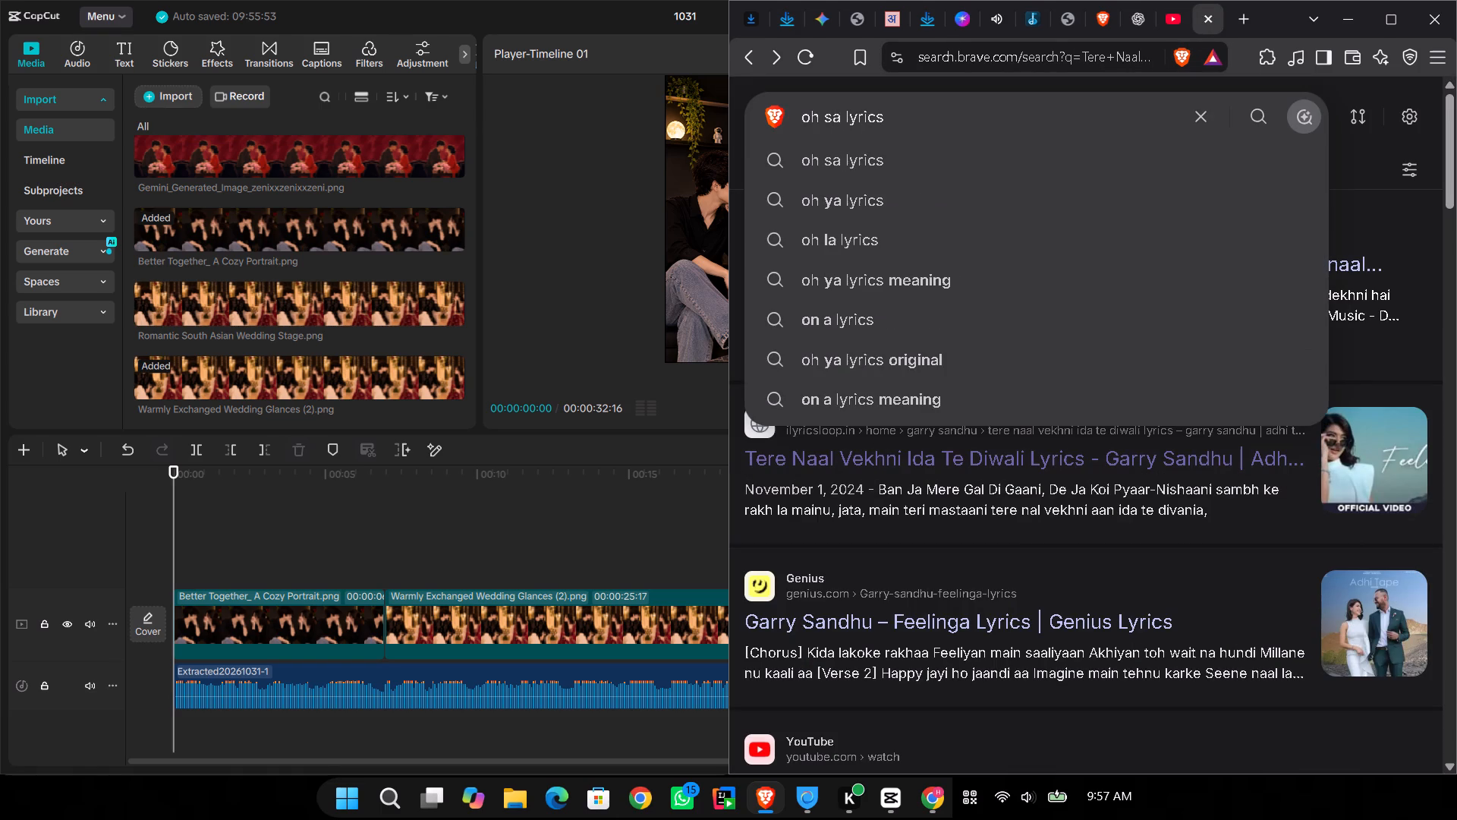
{"action": "type", "text": "hoi"}
{"action": "key", "text": "BackSpace"}
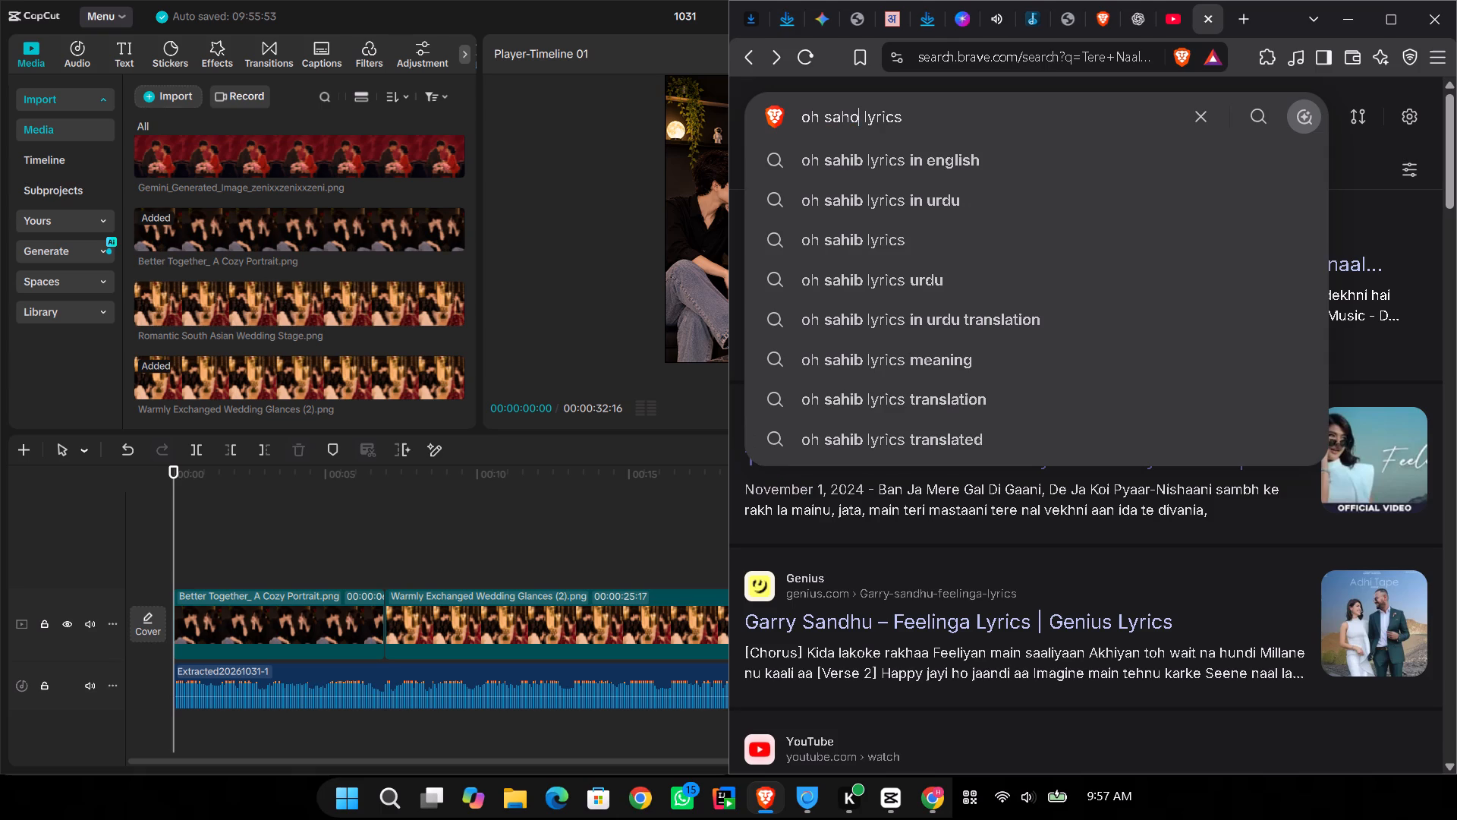
{"action": "key", "text": "BackSpace"}
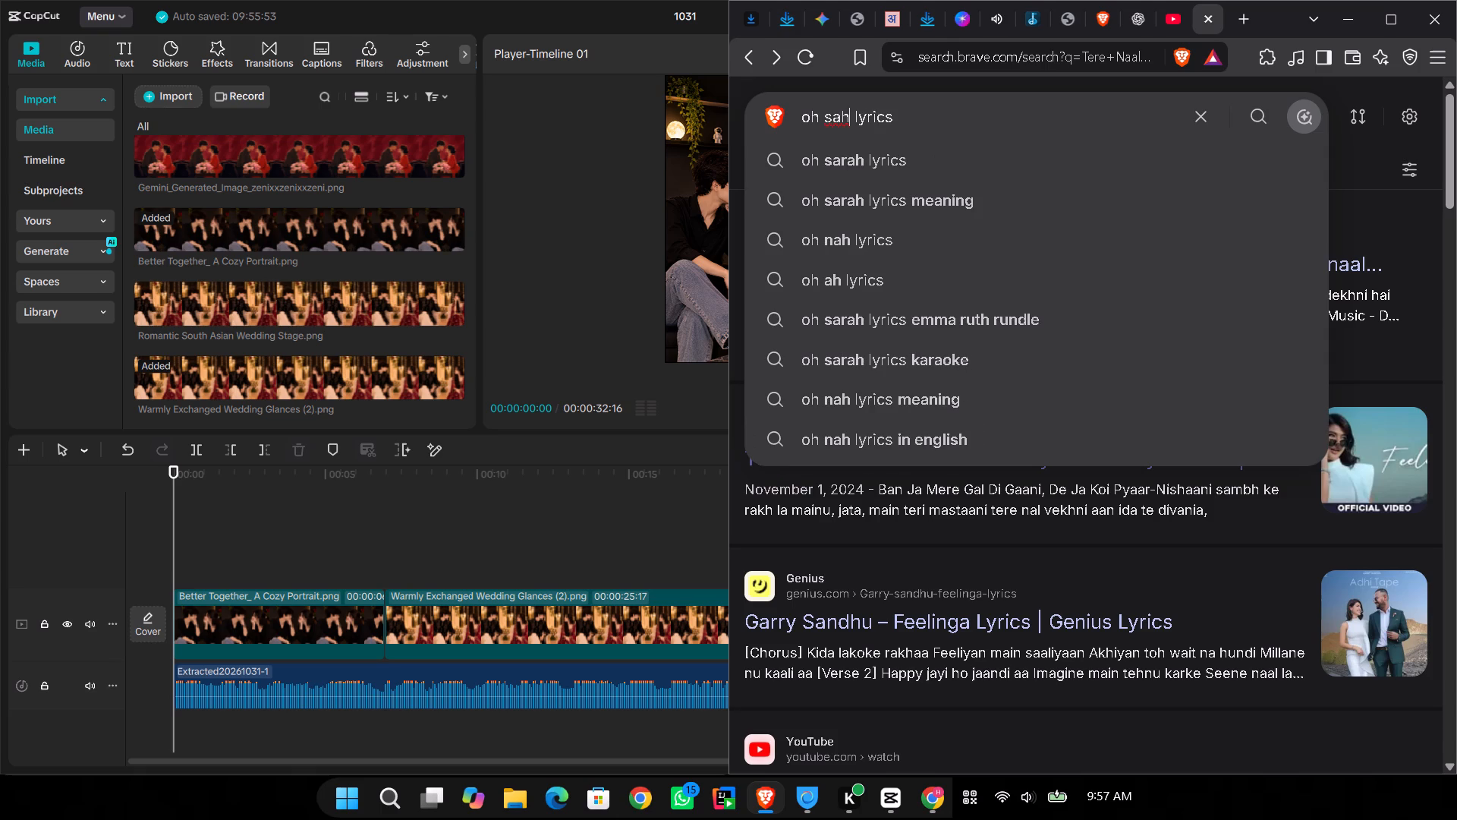
{"action": "type", "text": "ib"}
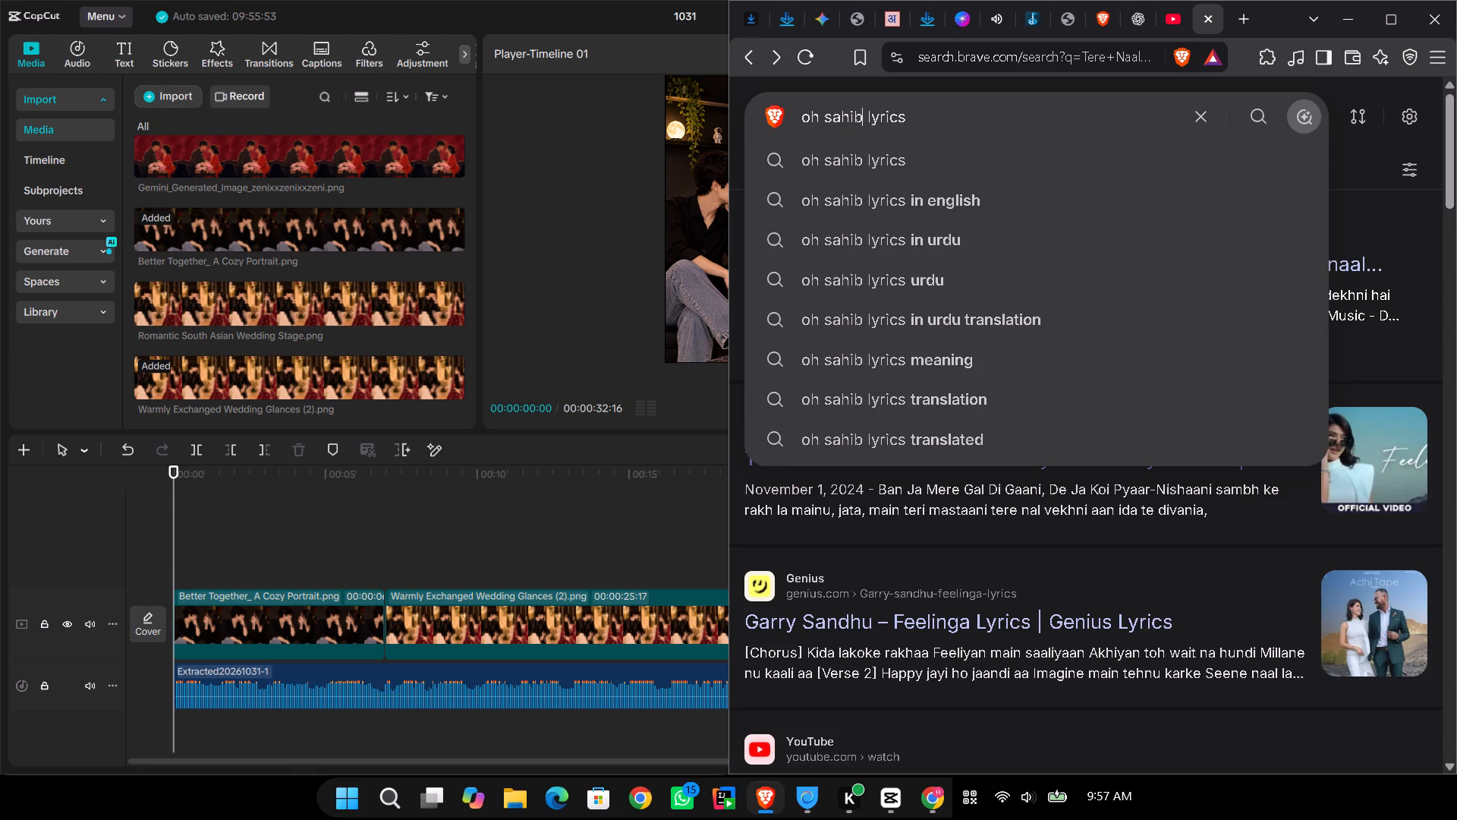
{"action": "key", "text": "Return"}
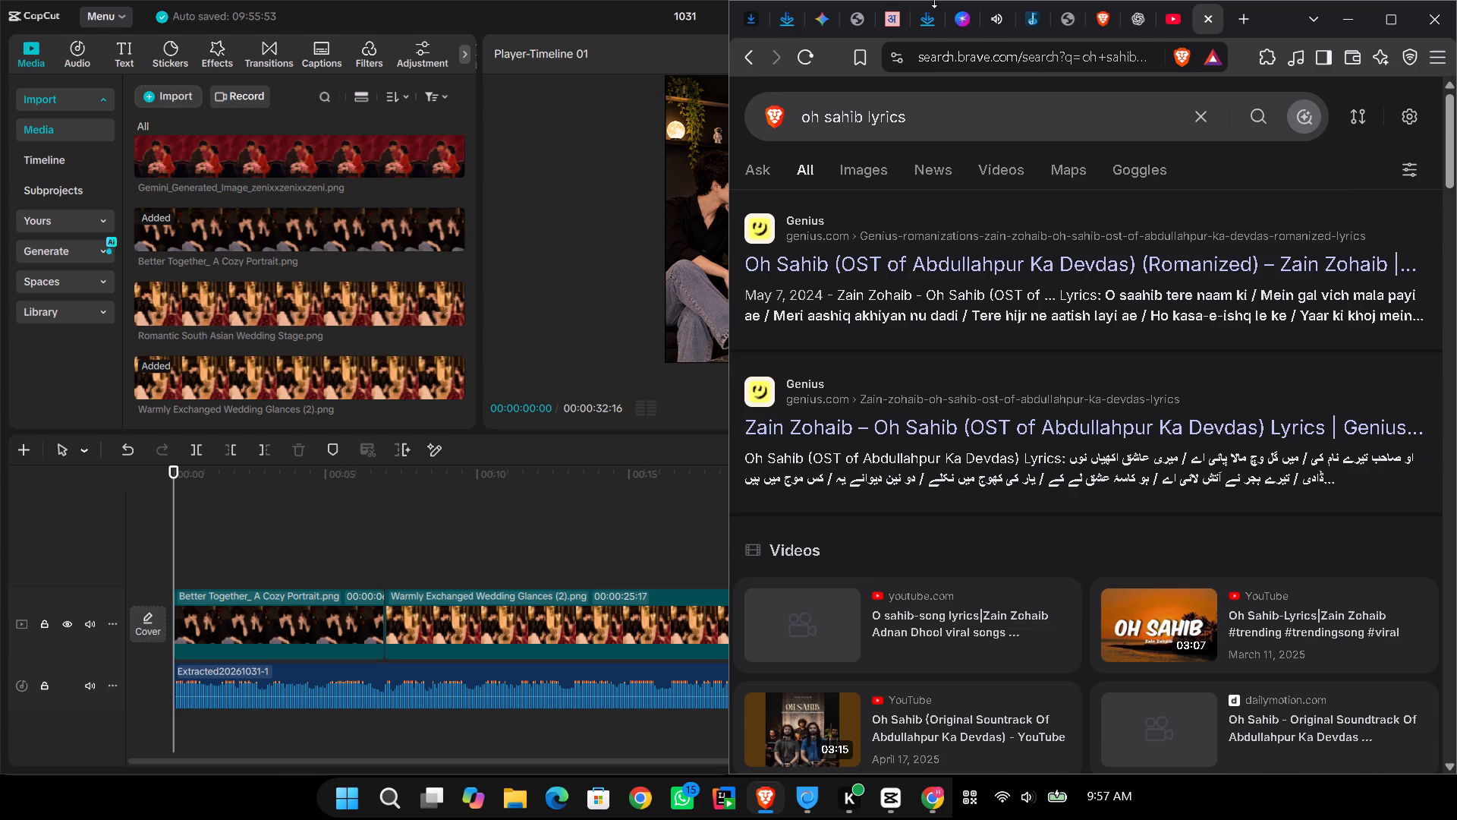
Open the romanized Oh Sahib lyrics result on Genius and complete its human verification.
{"action": "left_click", "coordinate": [990, 246]}
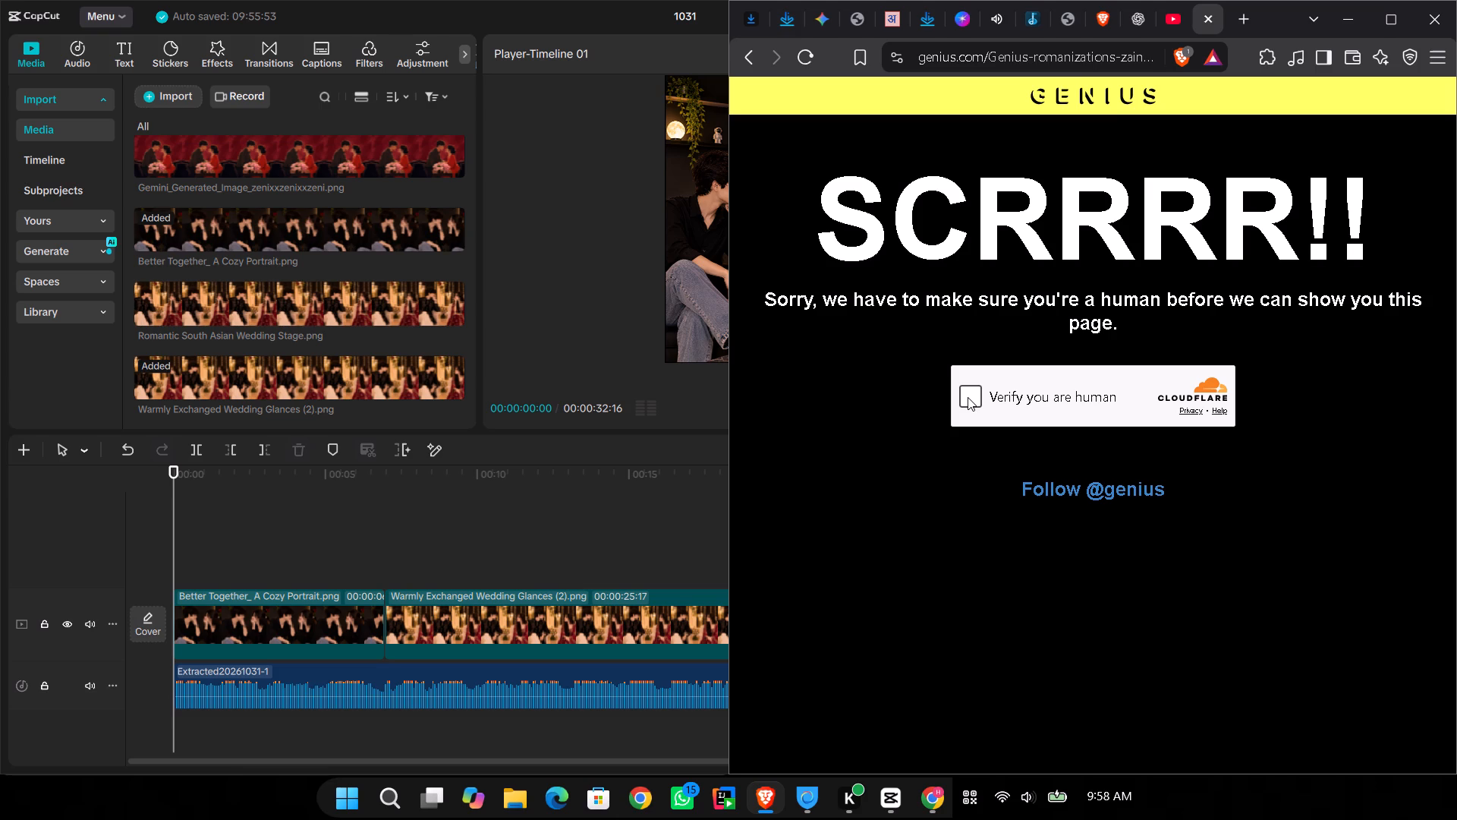
{"action": "left_click", "coordinate": [968, 397]}
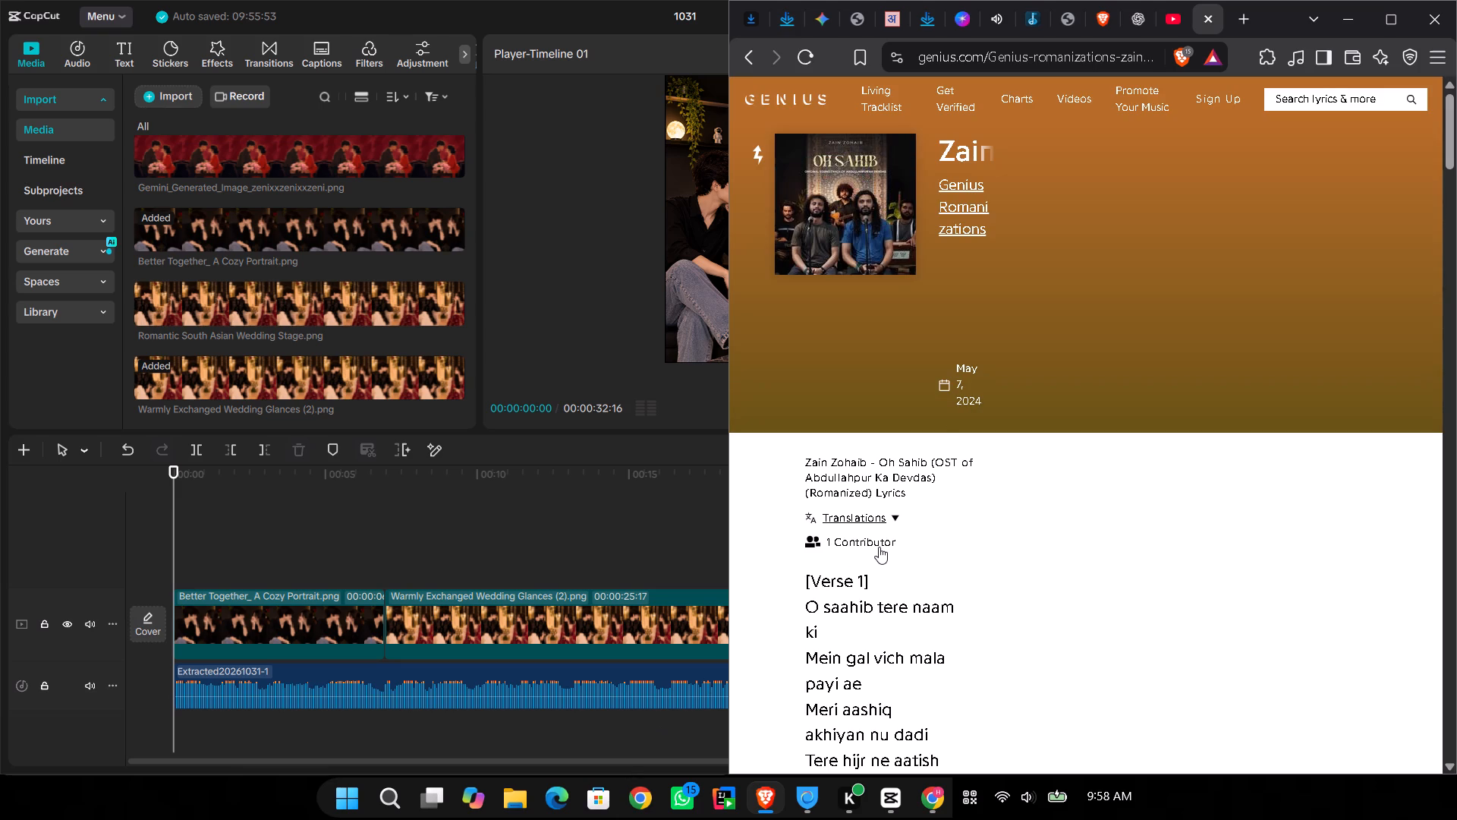
Read through the romanized Oh Sahib lyrics from Verse 1 to the chorus.
{"action": "scroll", "coordinate": [879, 547], "scroll_direction": "down", "scroll_amount": 2}
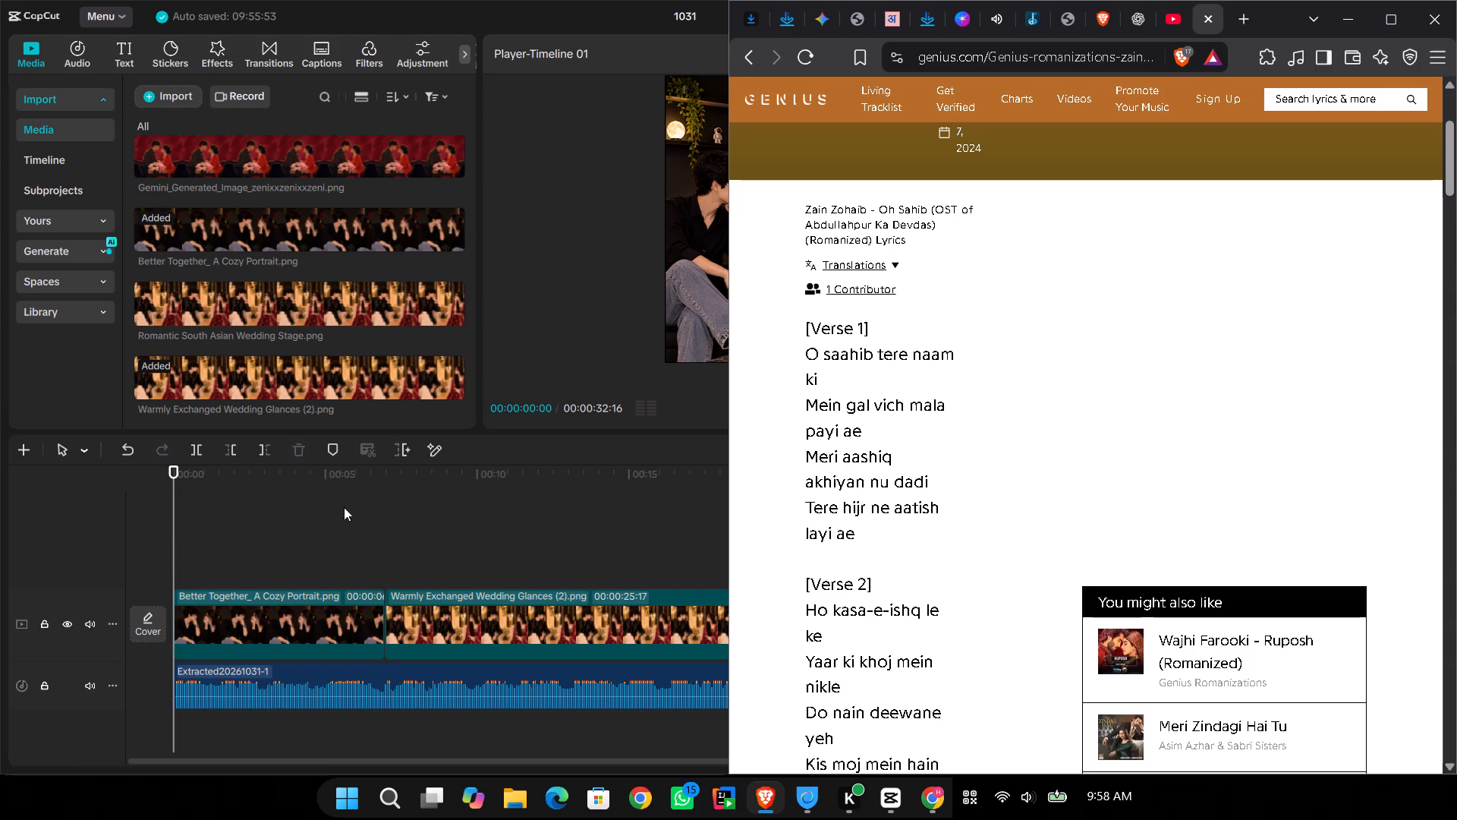
{"action": "key", "text": "space"}
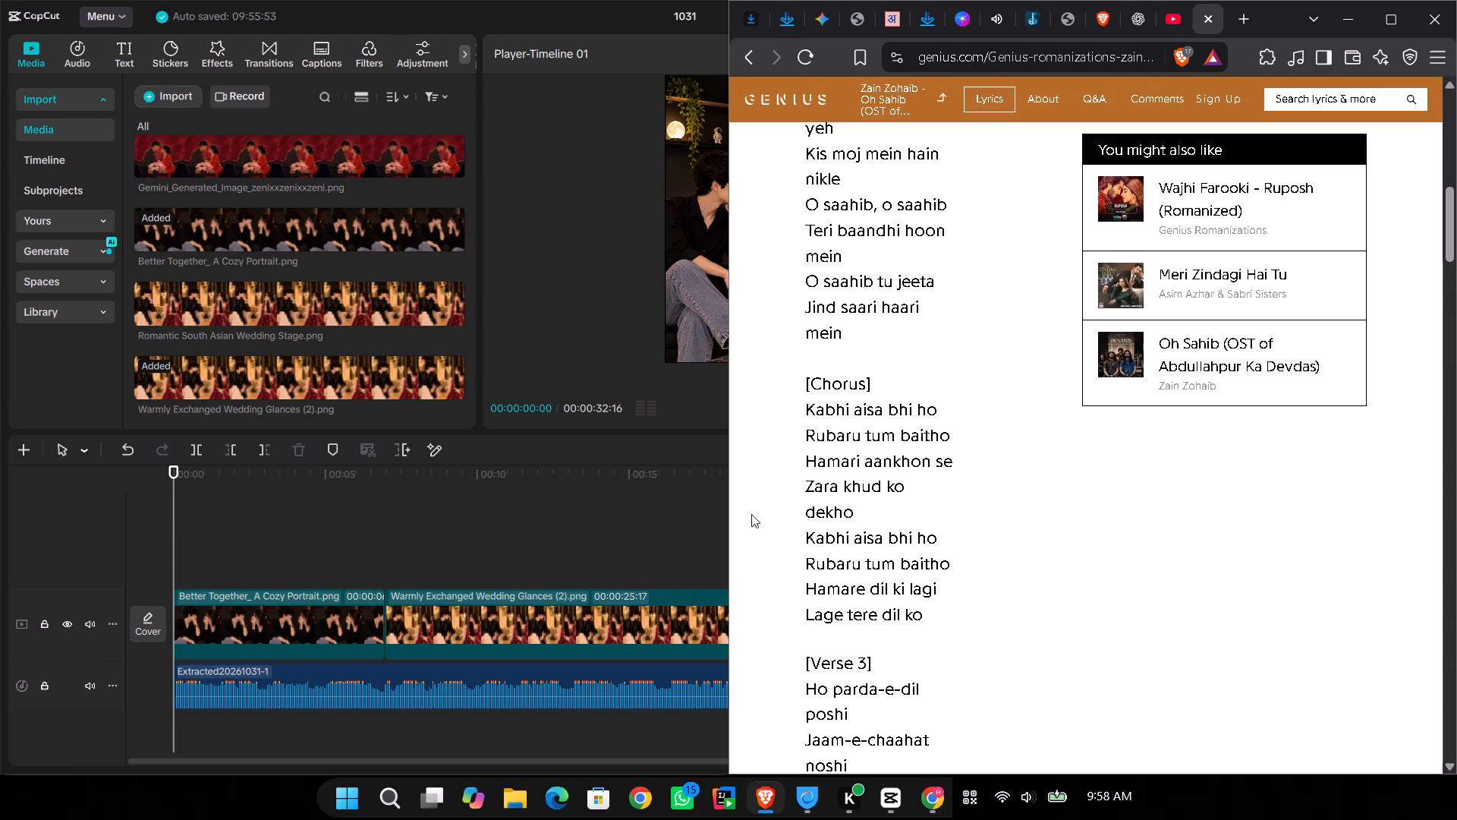
{"action": "scroll", "coordinate": [814, 493], "scroll_direction": "up", "scroll_amount": 1}
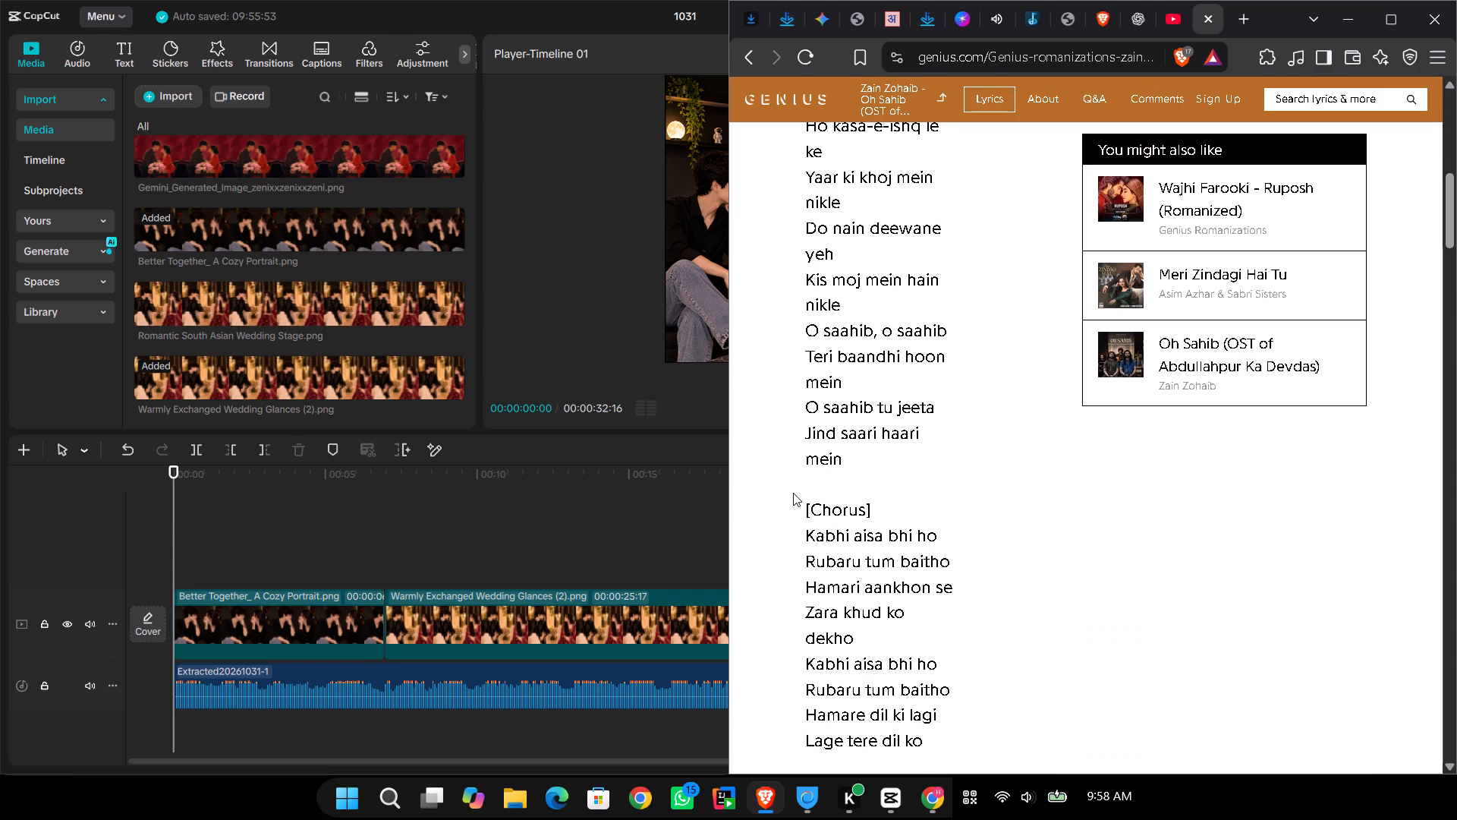
{"action": "scroll", "coordinate": [793, 493], "scroll_direction": "up", "scroll_amount": 5}
{"action": "scroll", "coordinate": [793, 493], "scroll_direction": "down", "scroll_amount": 1}
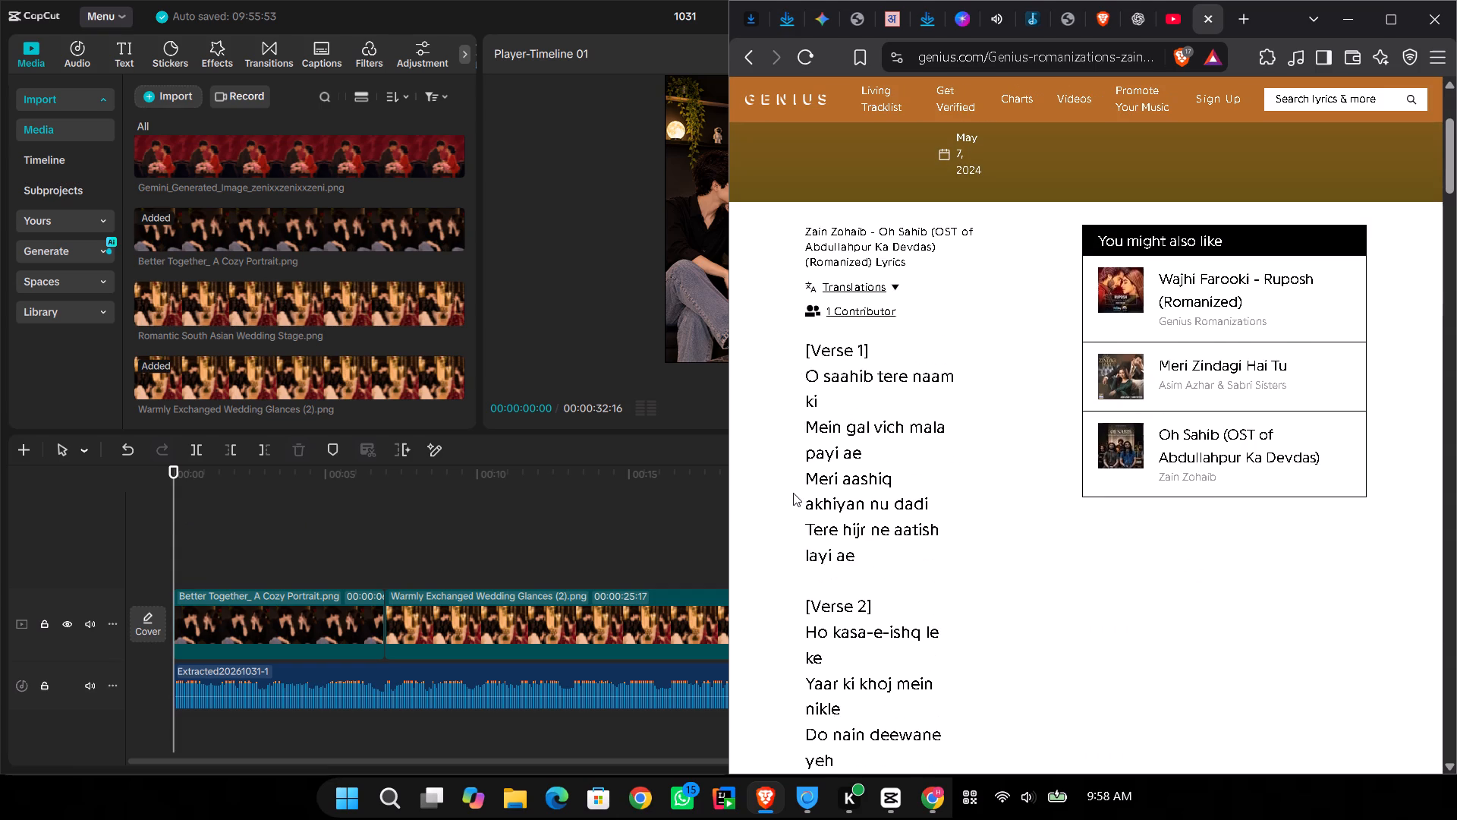
{"action": "scroll", "coordinate": [826, 526], "scroll_direction": "down", "scroll_amount": 1}
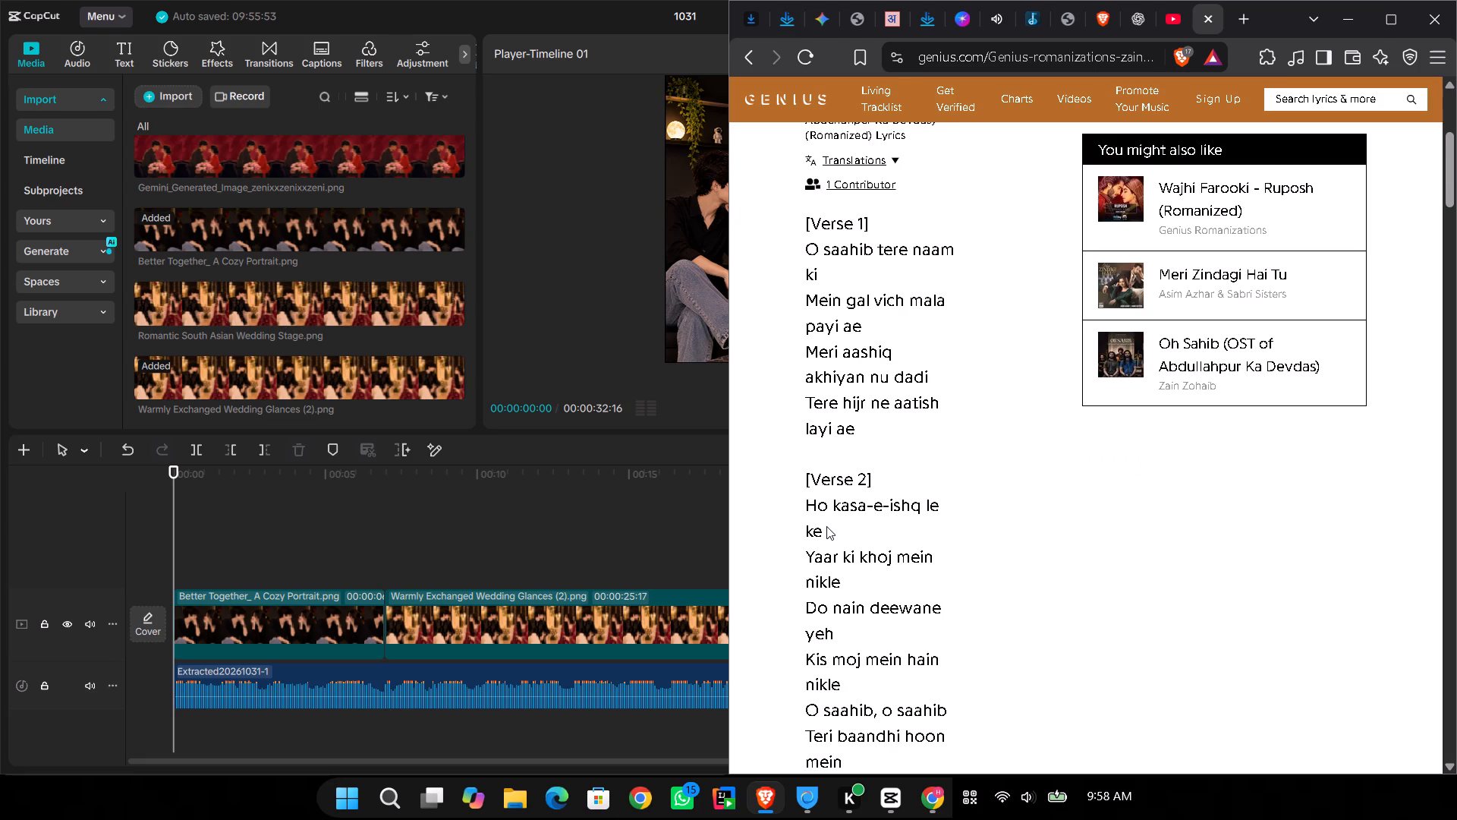
{"action": "scroll", "coordinate": [826, 526], "scroll_direction": "down", "scroll_amount": 1}
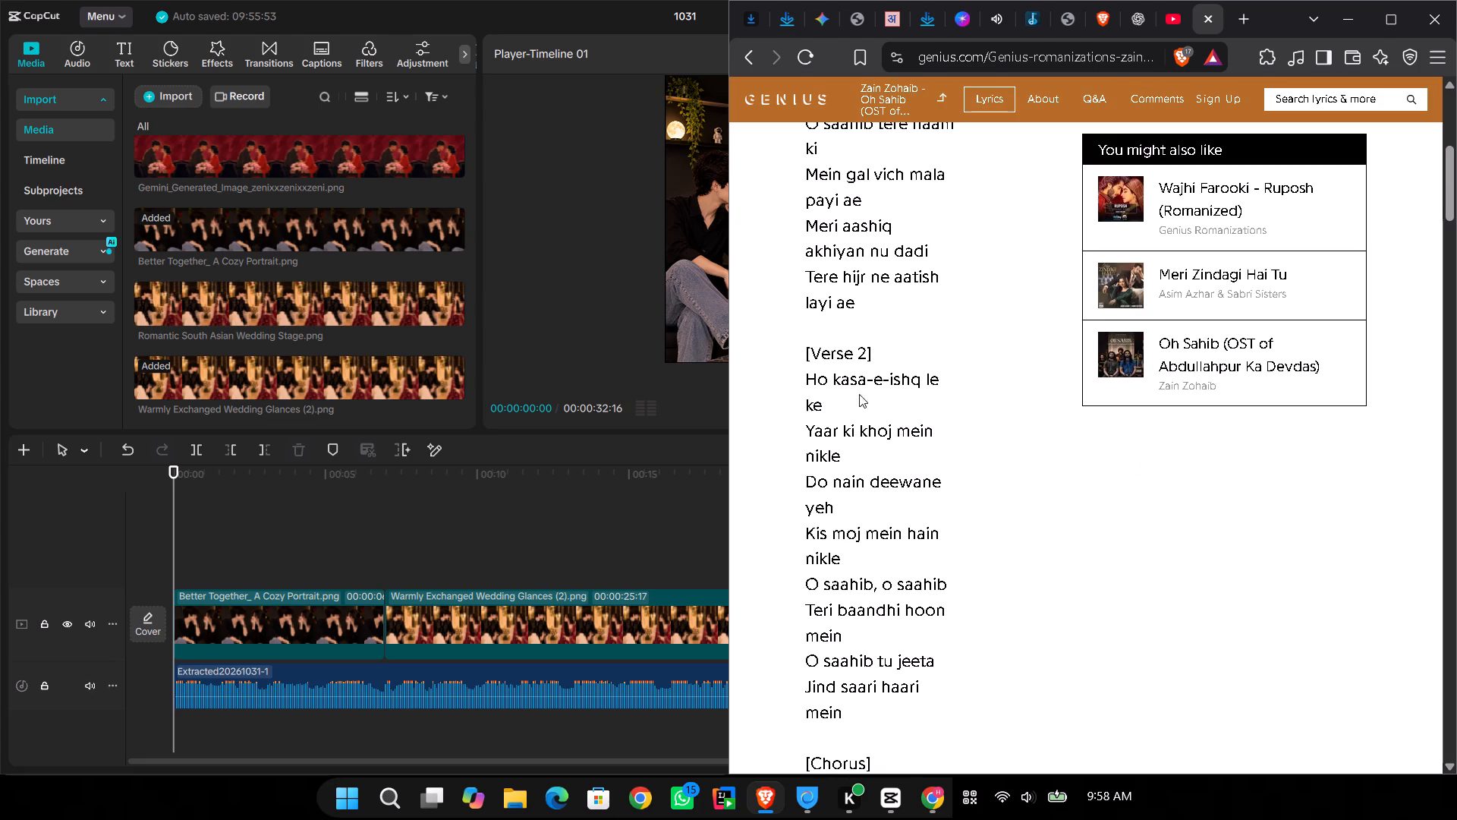
{"action": "scroll", "coordinate": [848, 462], "scroll_direction": "down", "scroll_amount": 2}
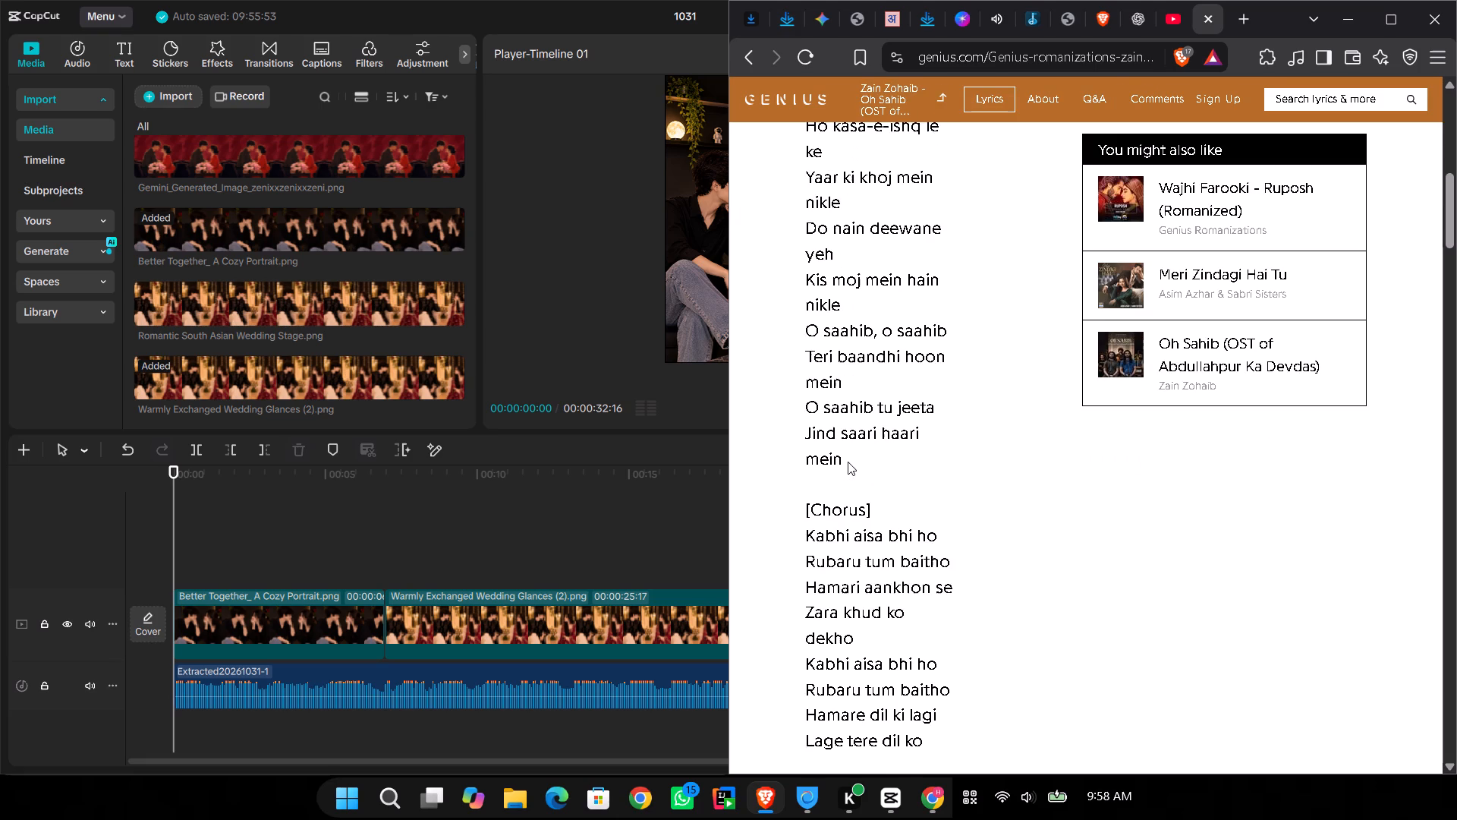
{"action": "scroll", "coordinate": [848, 462], "scroll_direction": "down", "scroll_amount": 1}
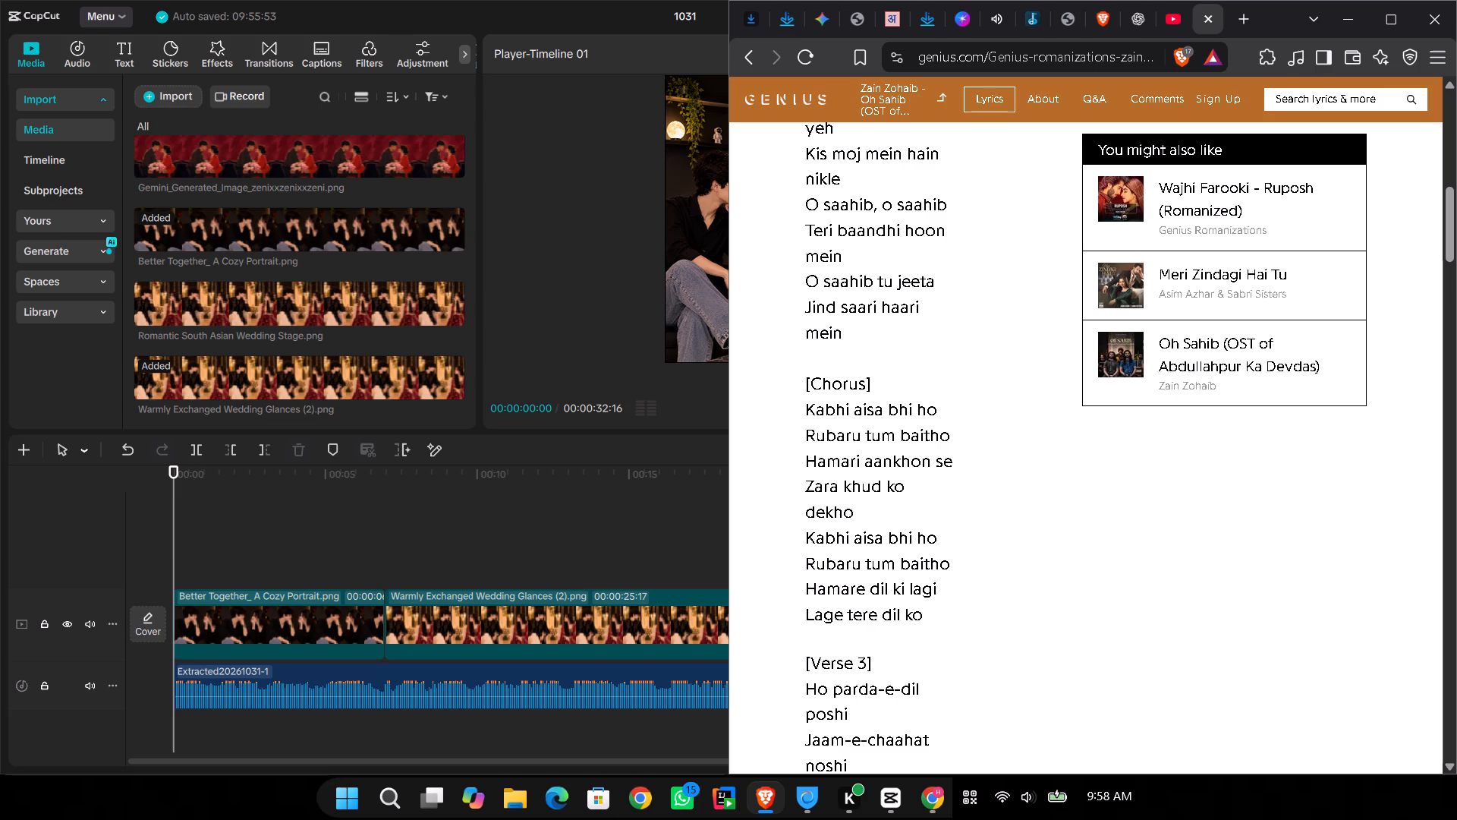
Switch to CapCut and play the video from the beginning, pausing at about 5 seconds, to hear the song's words.
{"action": "left_click", "coordinate": [194, 526]}
{"action": "left_click_drag", "start_coordinate": [194, 526], "coordinate": [120, 527]}
{"action": "key", "text": "space"}
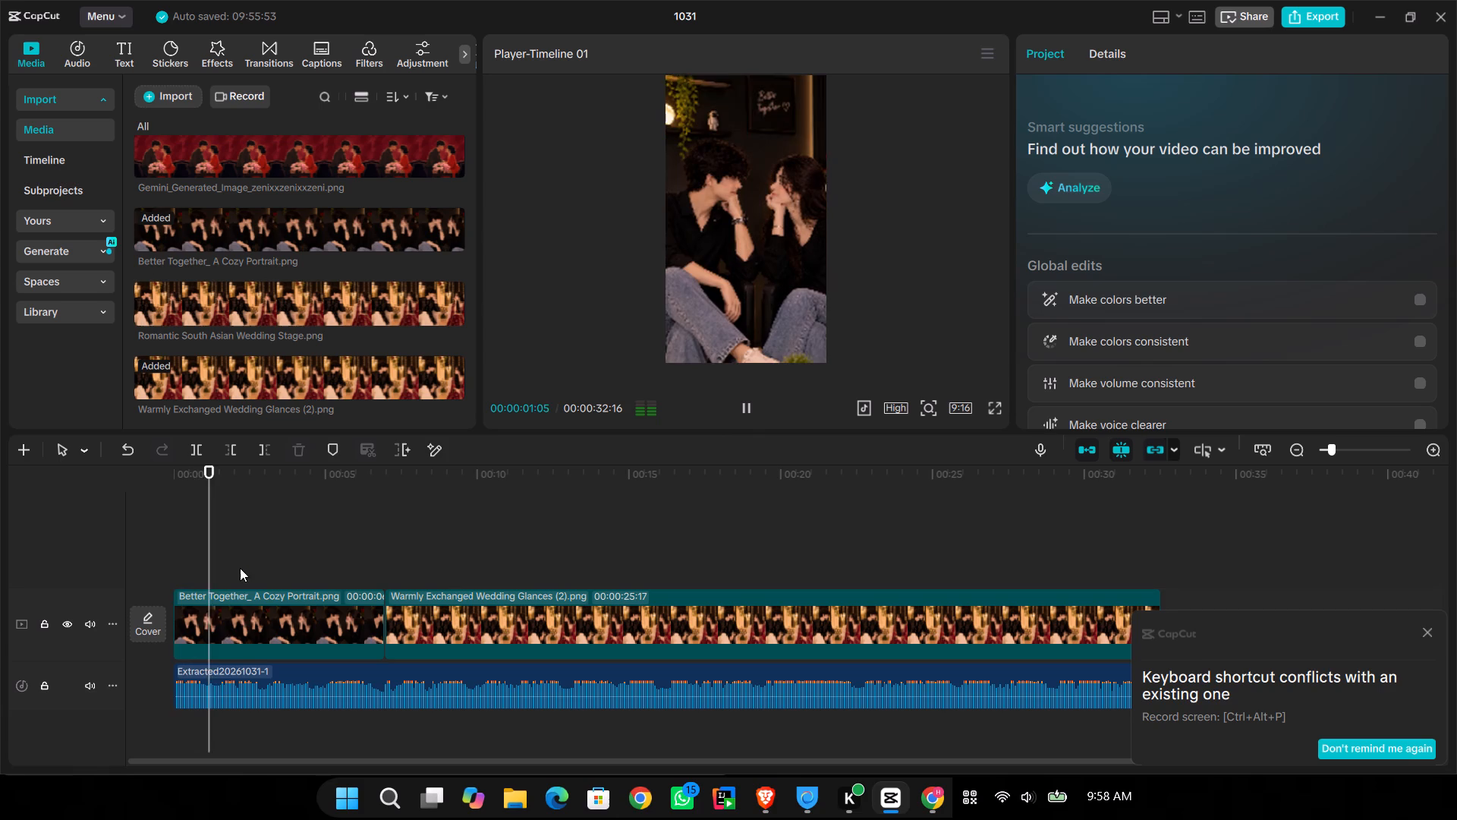
{"action": "key", "text": "space"}
{"action": "left_click", "coordinate": [899, 804]}
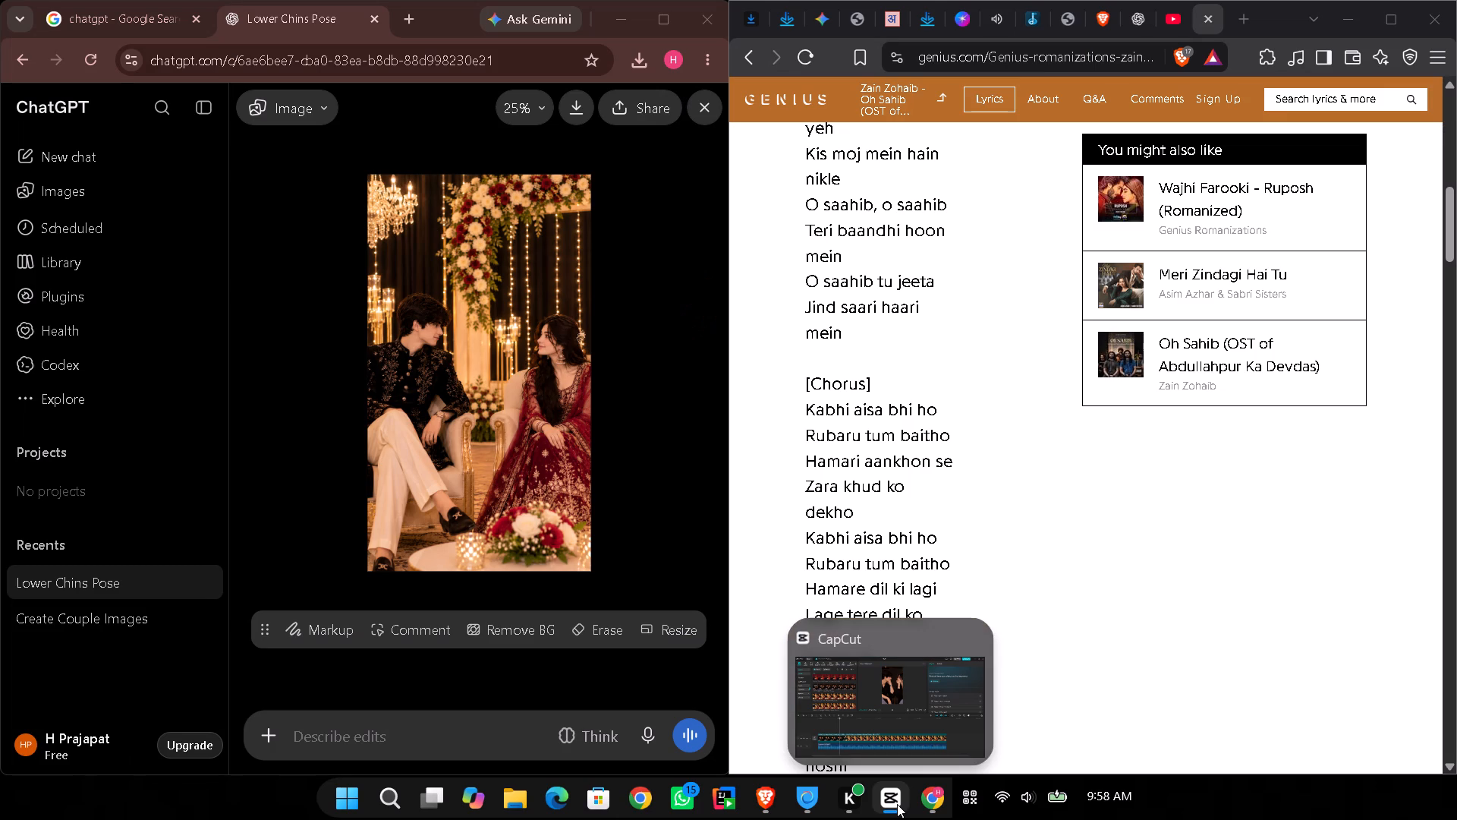
{"action": "left_click", "coordinate": [897, 804]}
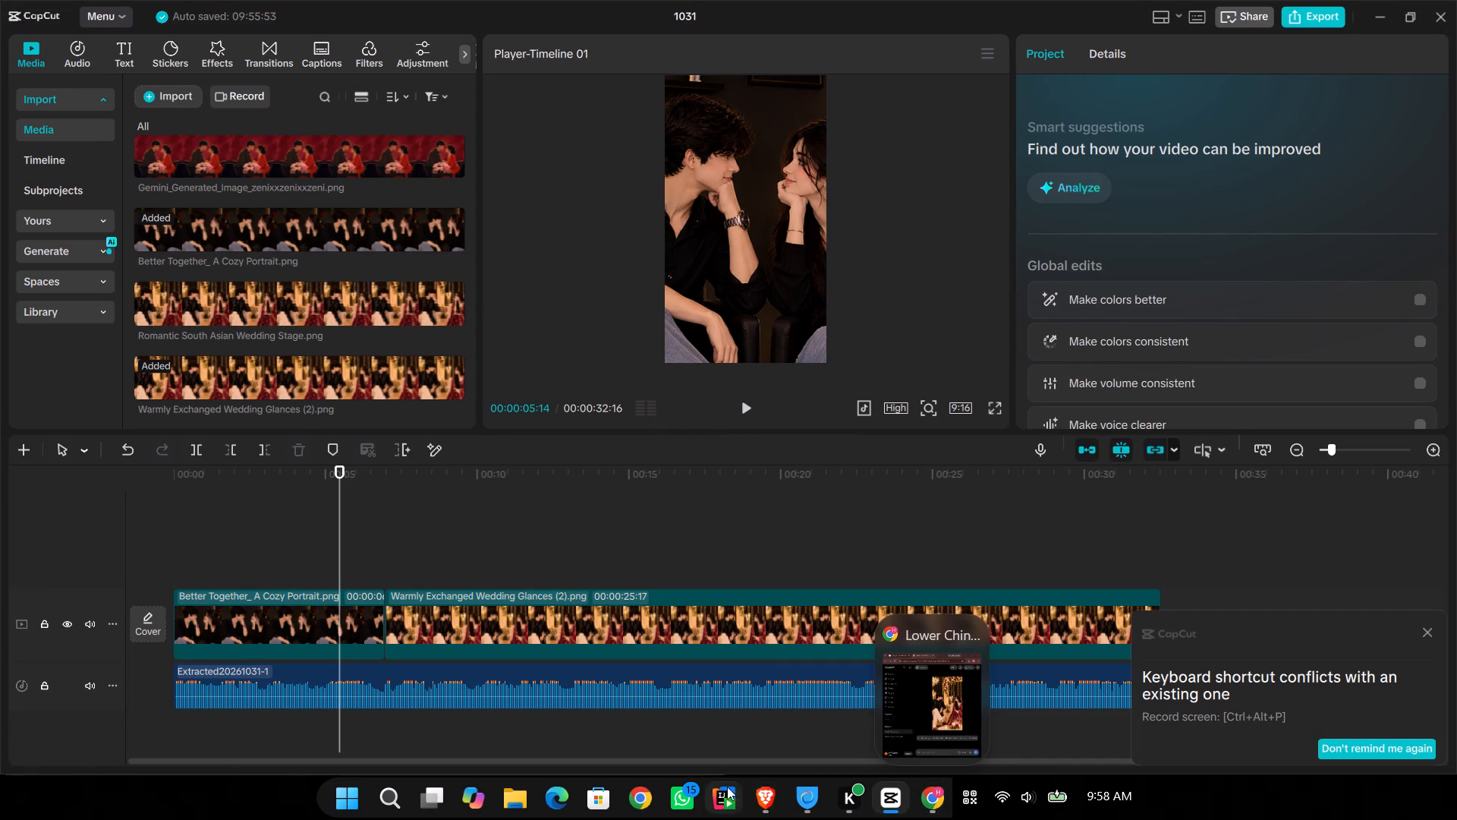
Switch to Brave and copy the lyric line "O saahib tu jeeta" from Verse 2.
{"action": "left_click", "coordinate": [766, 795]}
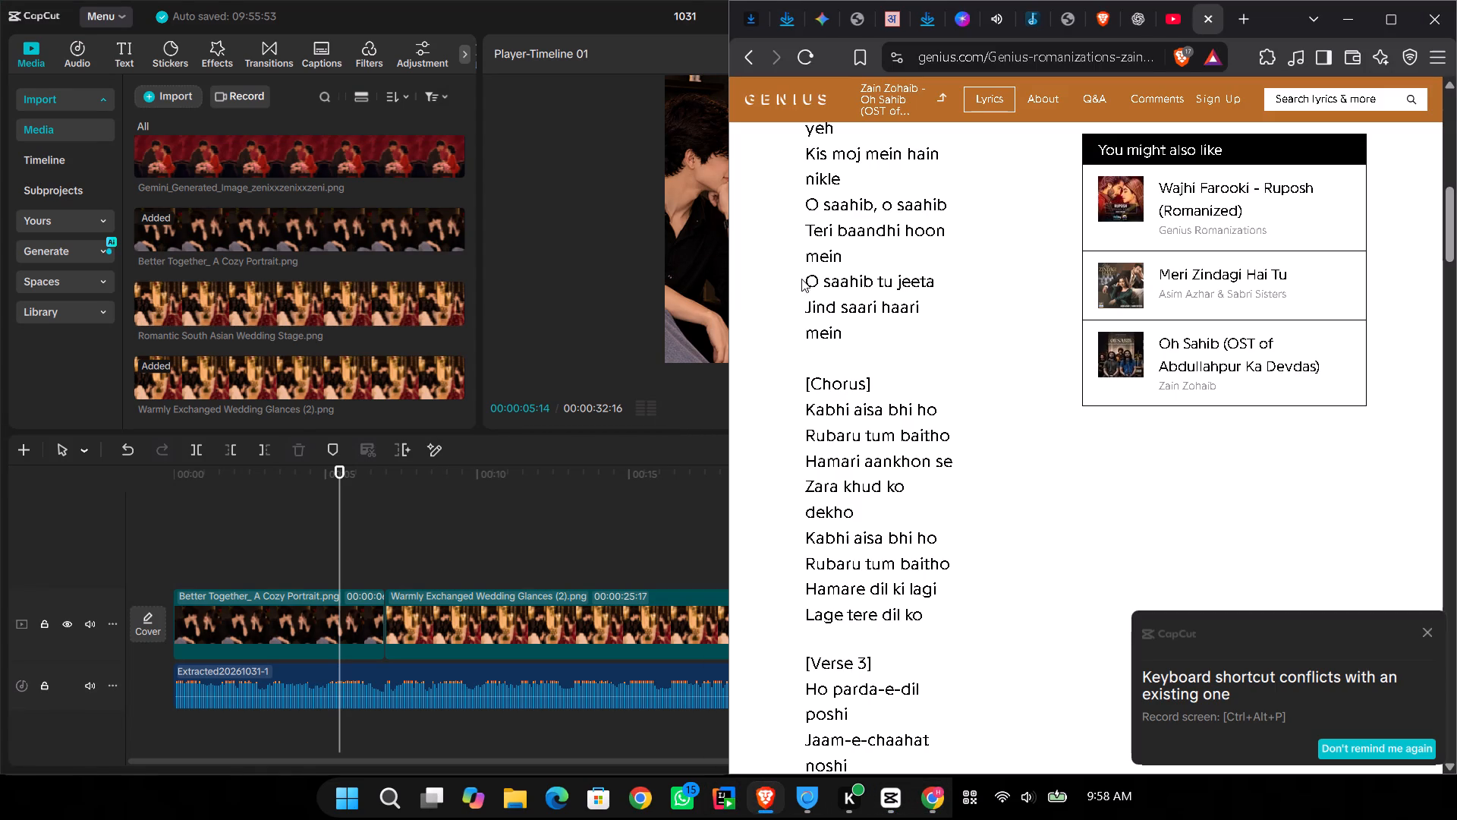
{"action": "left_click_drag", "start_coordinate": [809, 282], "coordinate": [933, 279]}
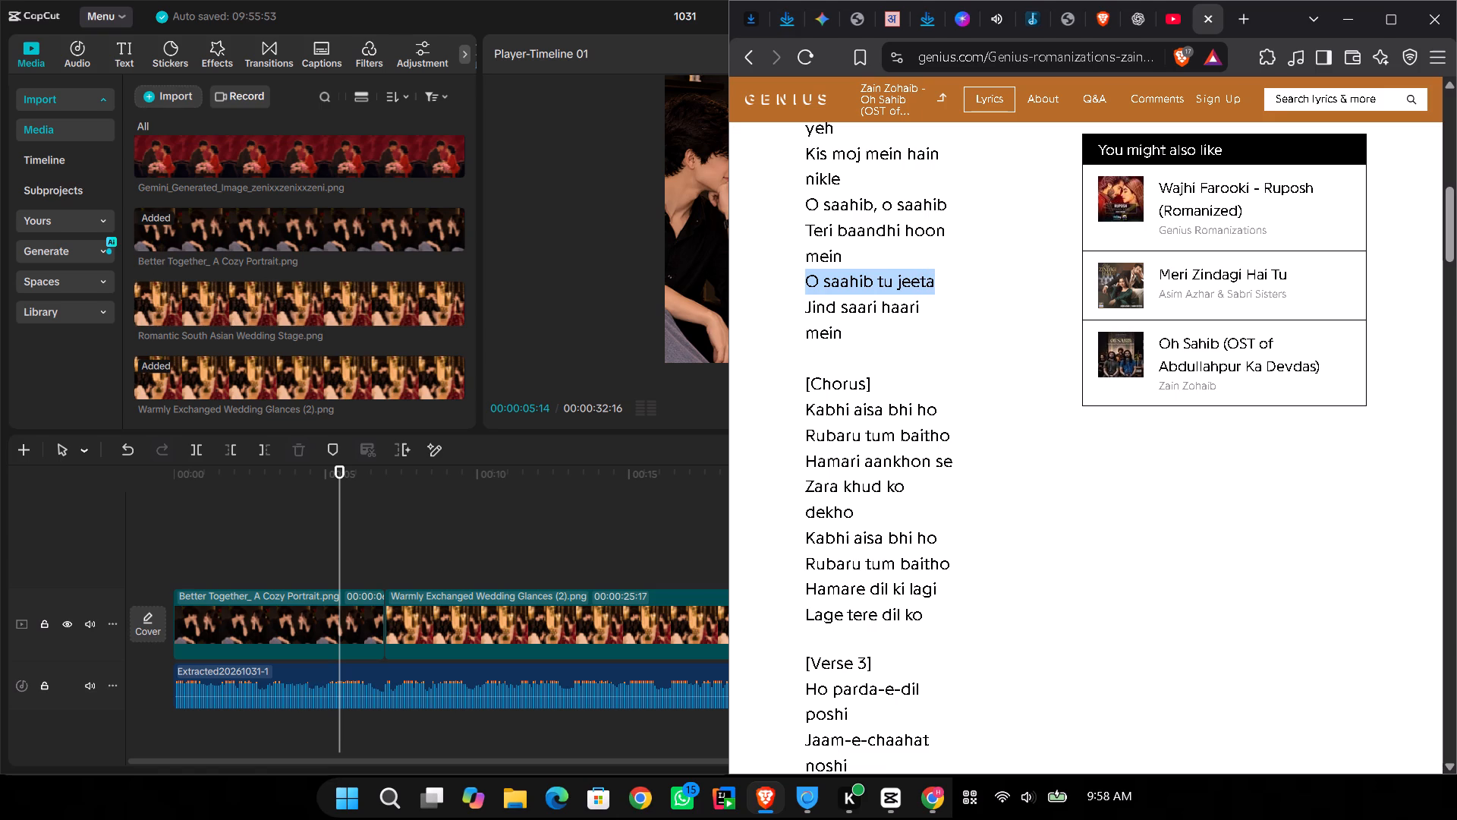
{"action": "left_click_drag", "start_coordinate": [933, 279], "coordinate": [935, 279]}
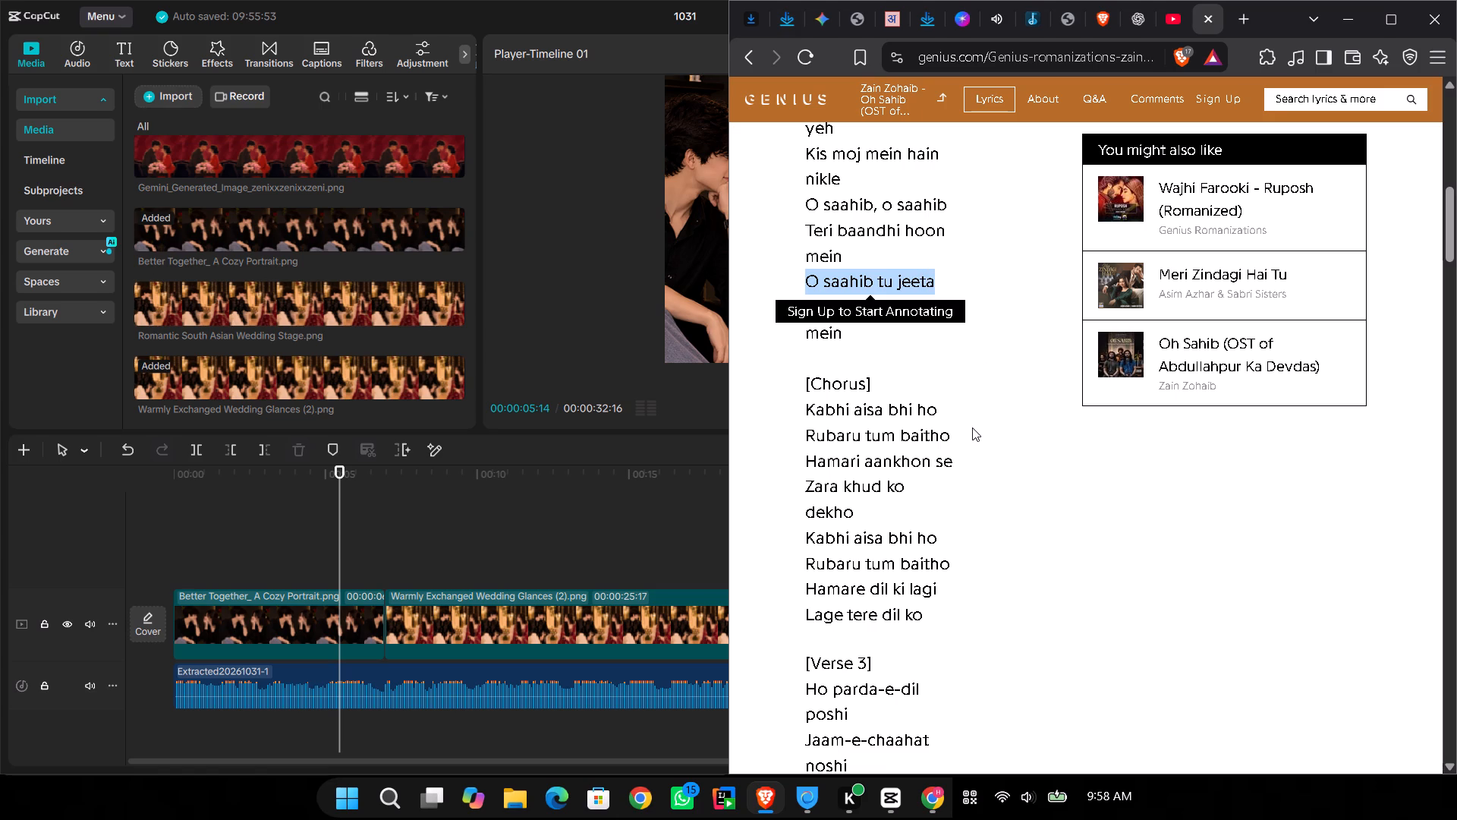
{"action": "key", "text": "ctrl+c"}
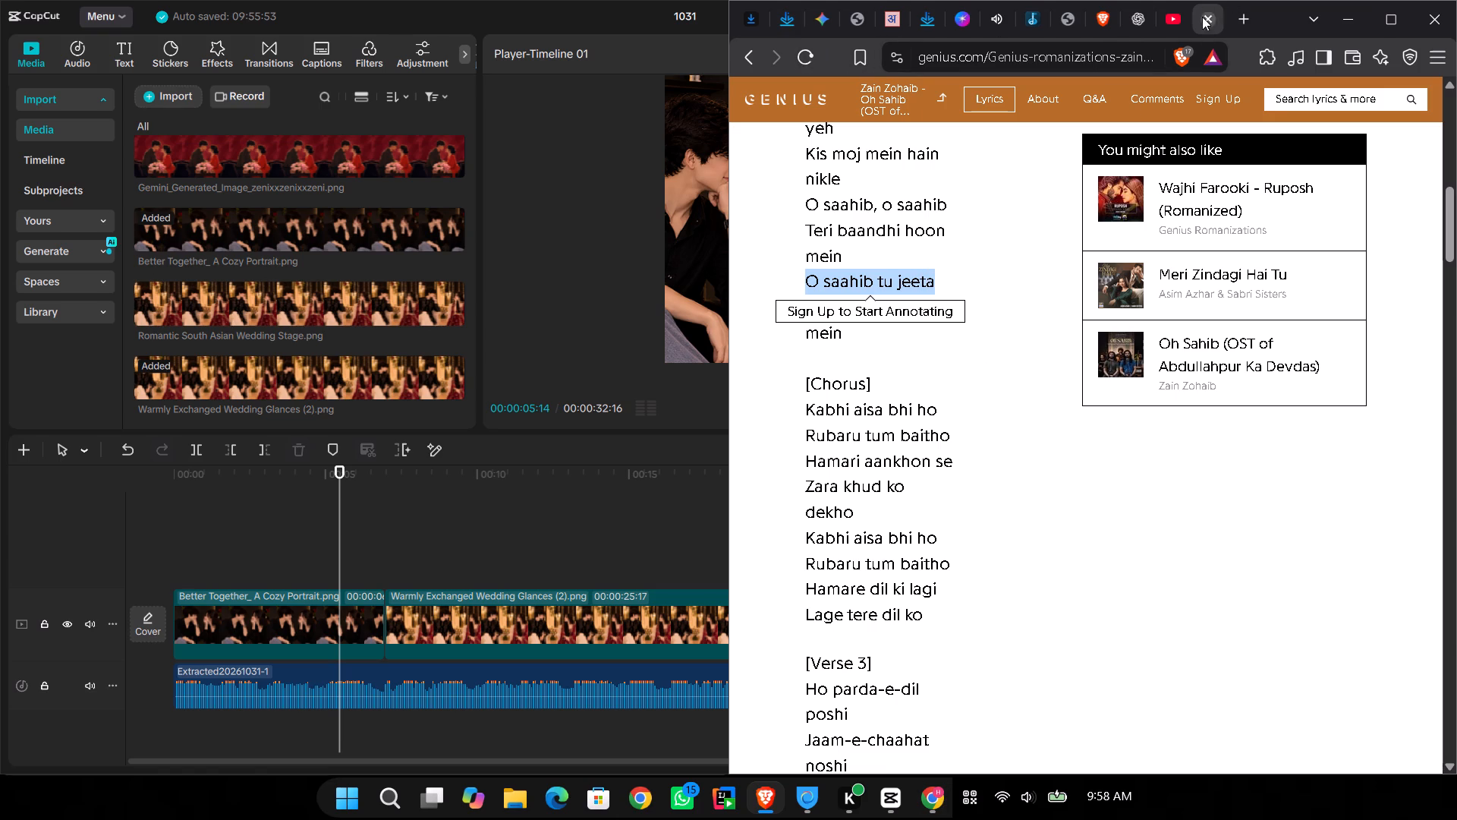
Copy the full web address of the Genius romanized Oh Sahib lyrics page.
{"action": "scroll", "coordinate": [1042, 86], "scroll_direction": "up", "scroll_amount": 2}
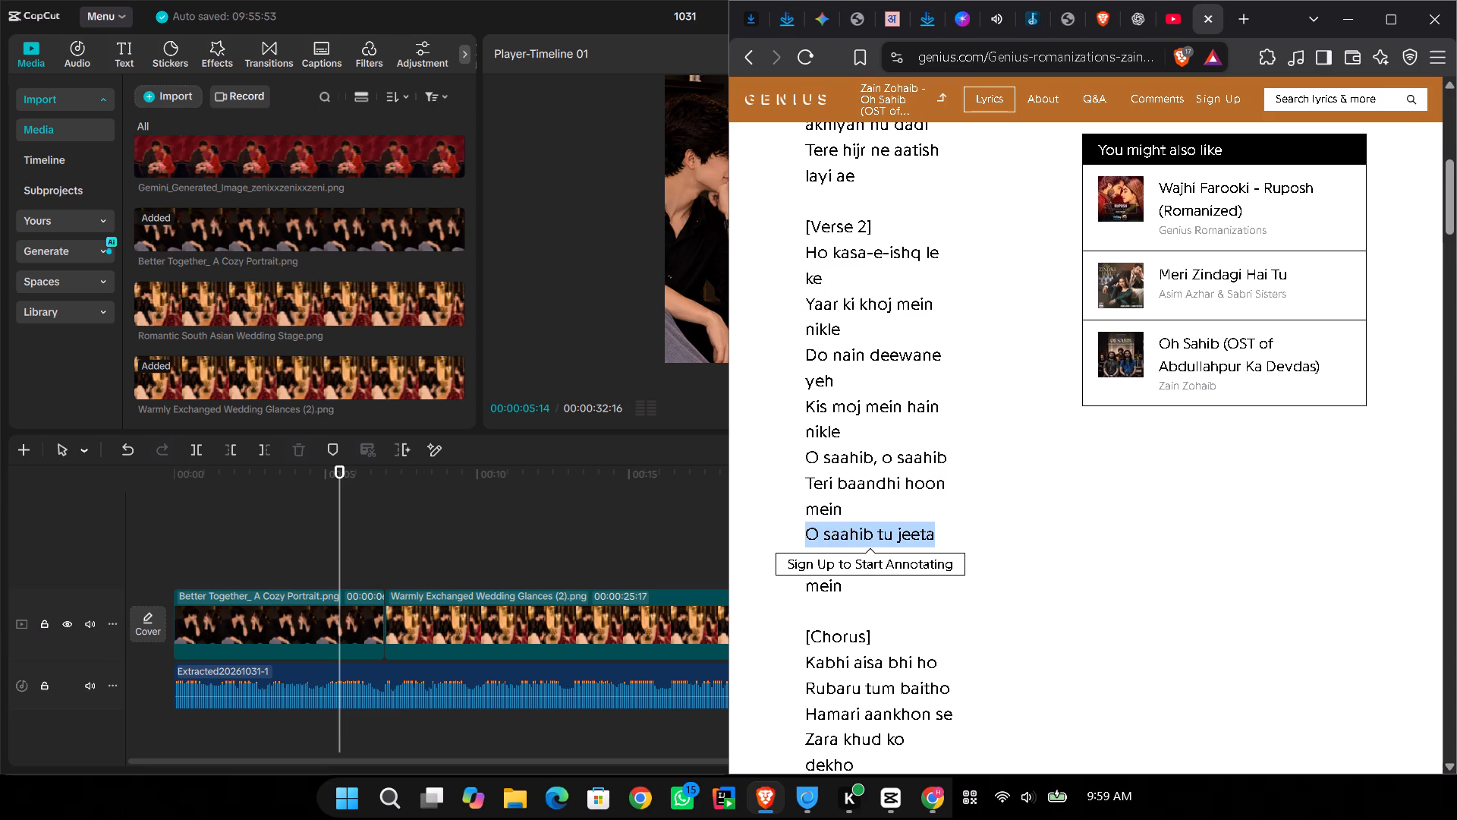
{"action": "double_click", "coordinate": [1153, 55]}
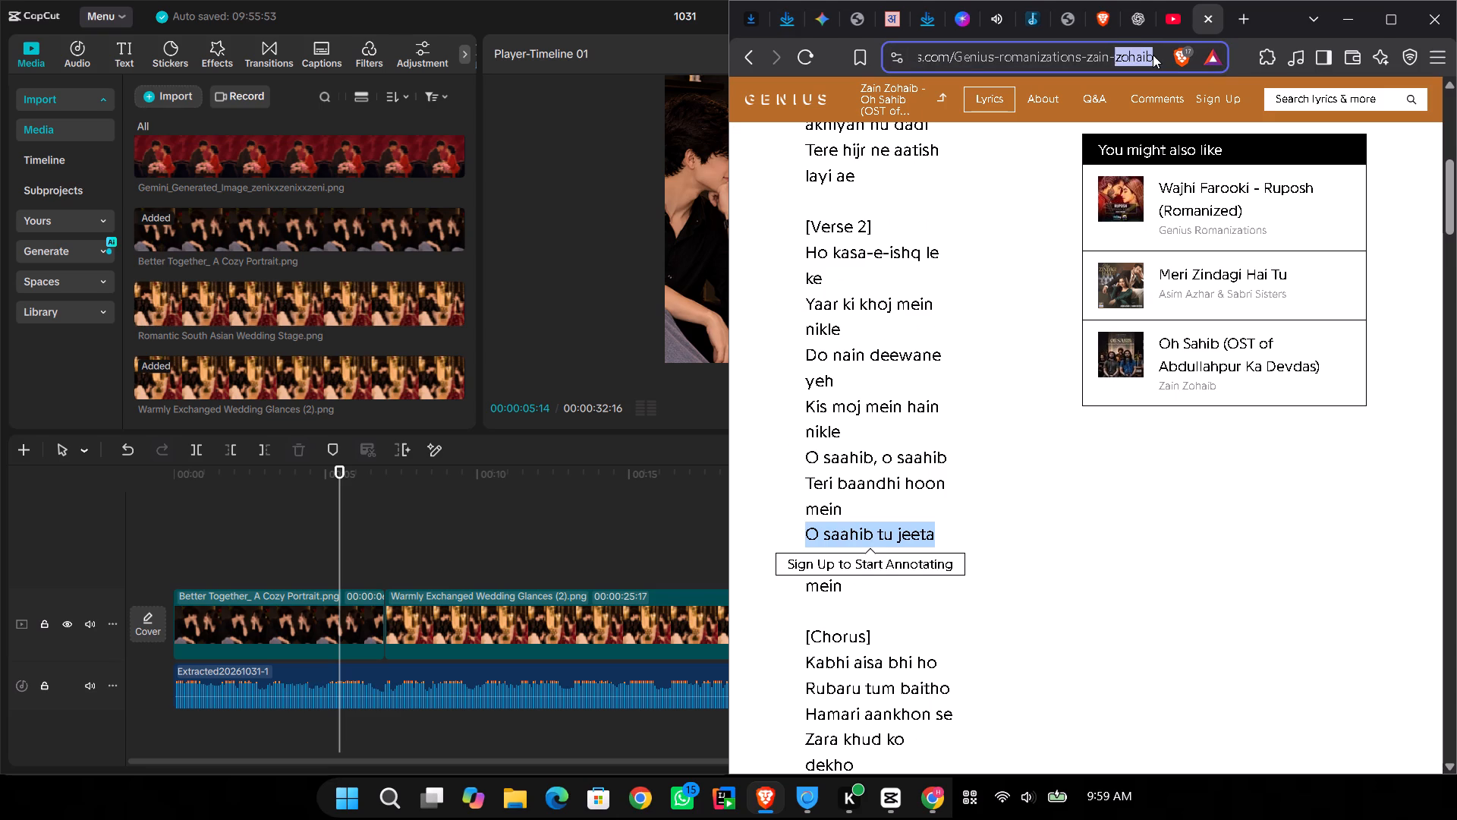
{"action": "left_click", "coordinate": [1153, 55]}
{"action": "left_click", "coordinate": [1153, 55]}
{"action": "left_click", "coordinate": [1153, 55]}
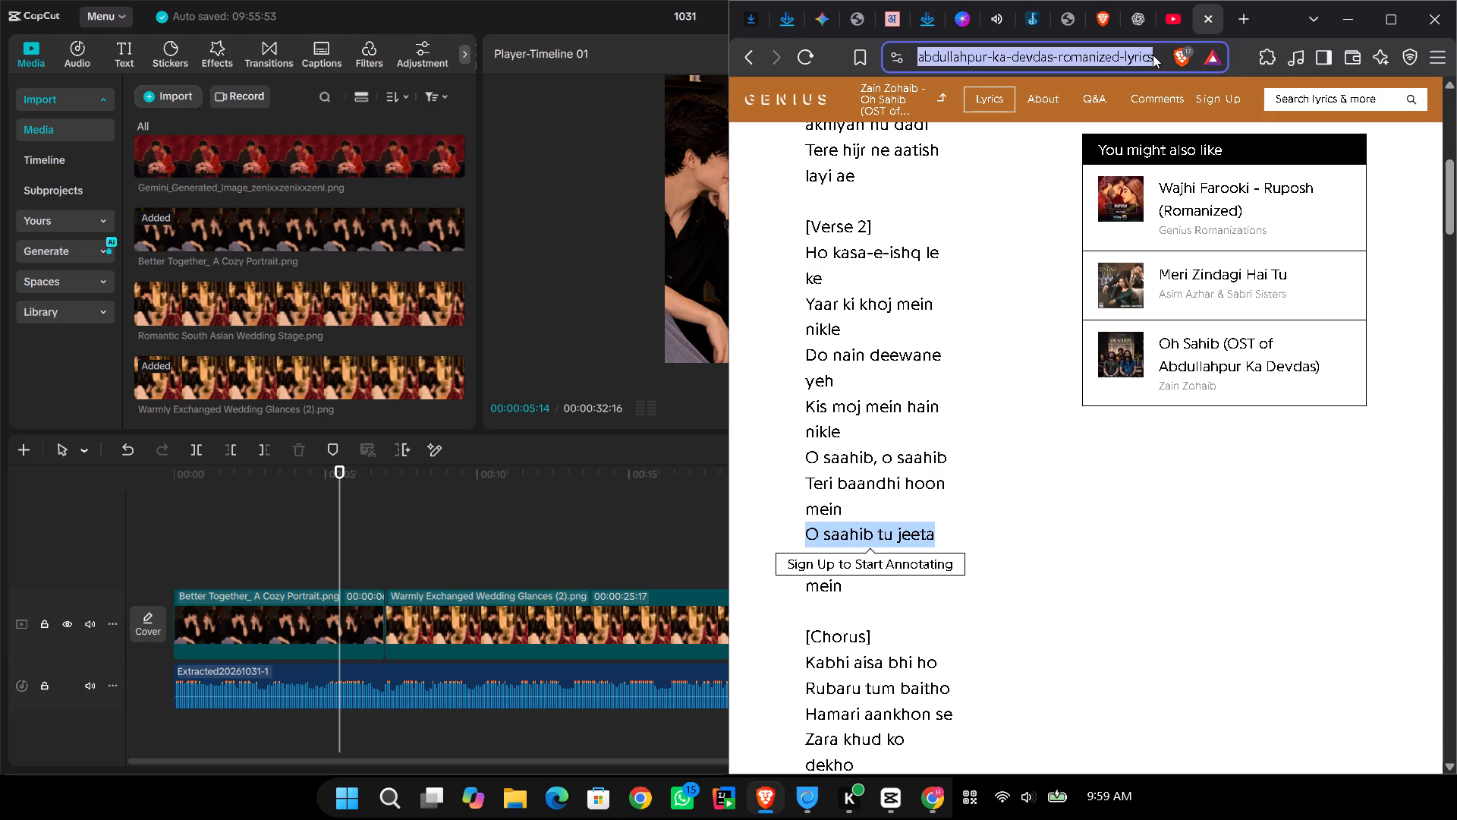
{"action": "key", "text": "ctrl+c"}
Switch to Chrome and open the copied Genius romanized Oh Sahib lyrics address in a new tab.
{"action": "left_click", "coordinate": [929, 798]}
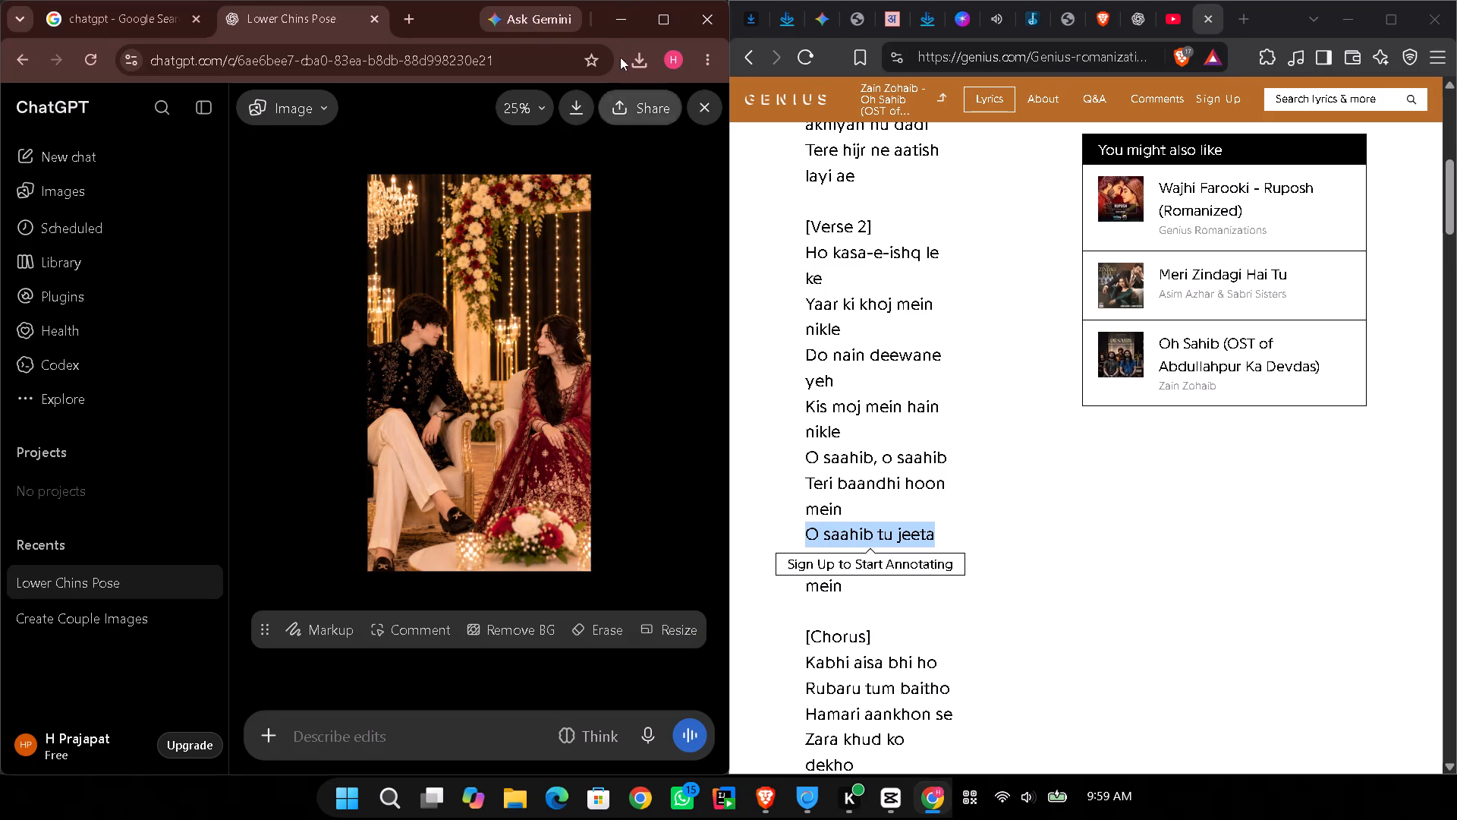
{"action": "left_click", "coordinate": [404, 11]}
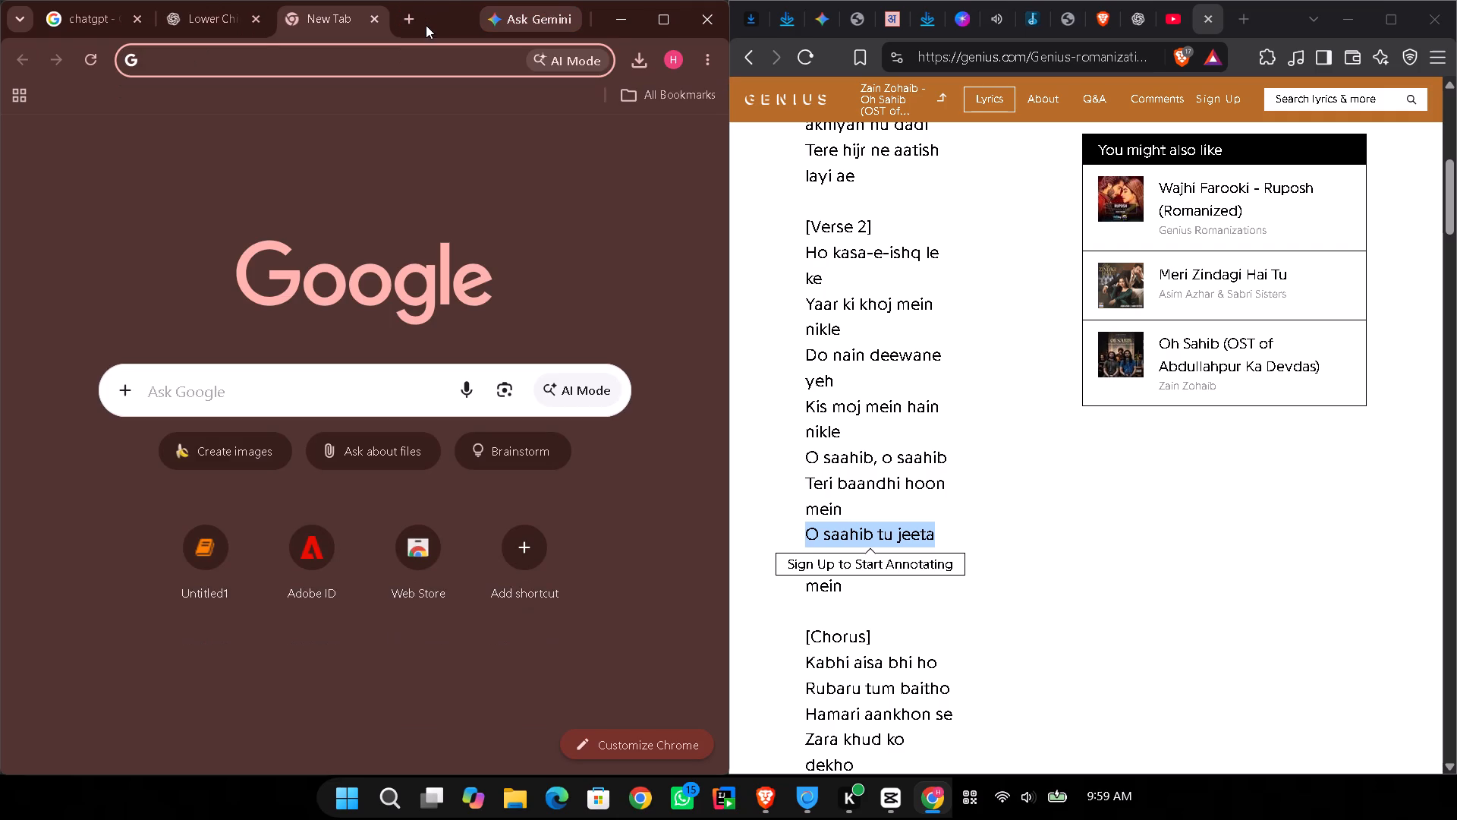
{"action": "key", "text": "ctrl+v"}
{"action": "key", "text": "Return"}
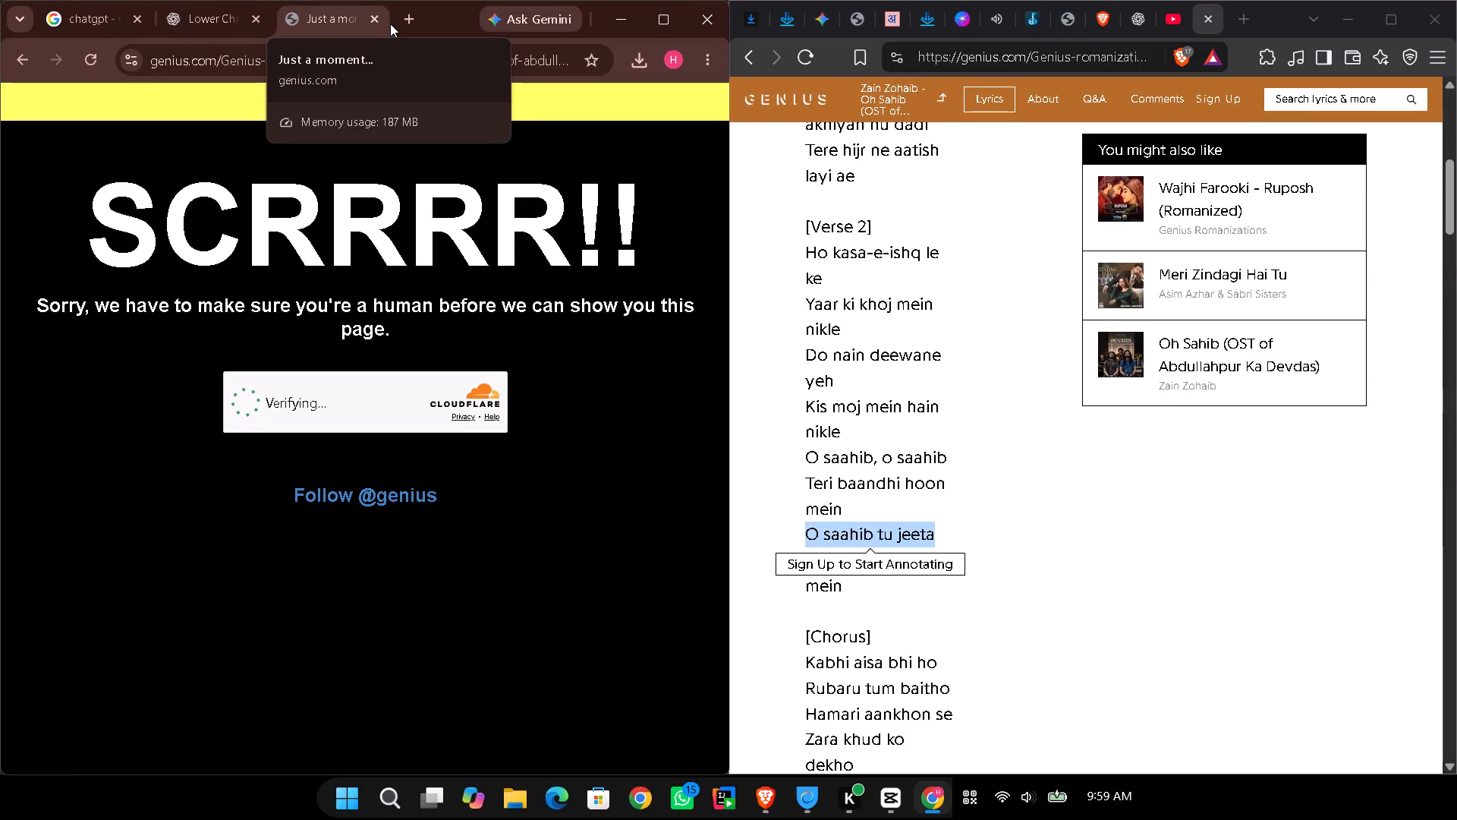
{"action": "scroll", "coordinate": [1092, 401], "scroll_direction": "down", "scroll_amount": 4}
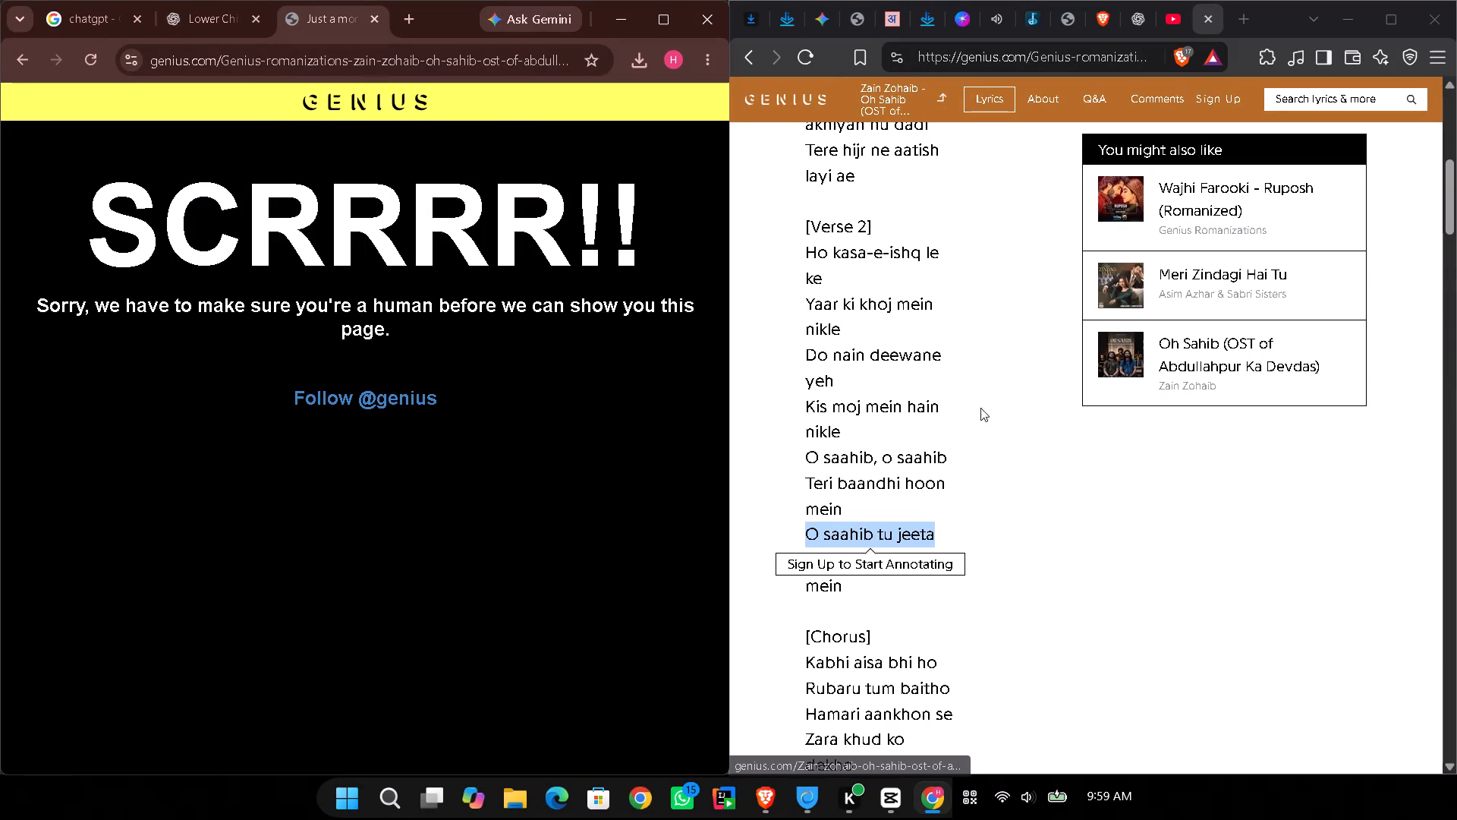
{"action": "scroll", "coordinate": [426, 377], "scroll_direction": "down", "scroll_amount": 3}
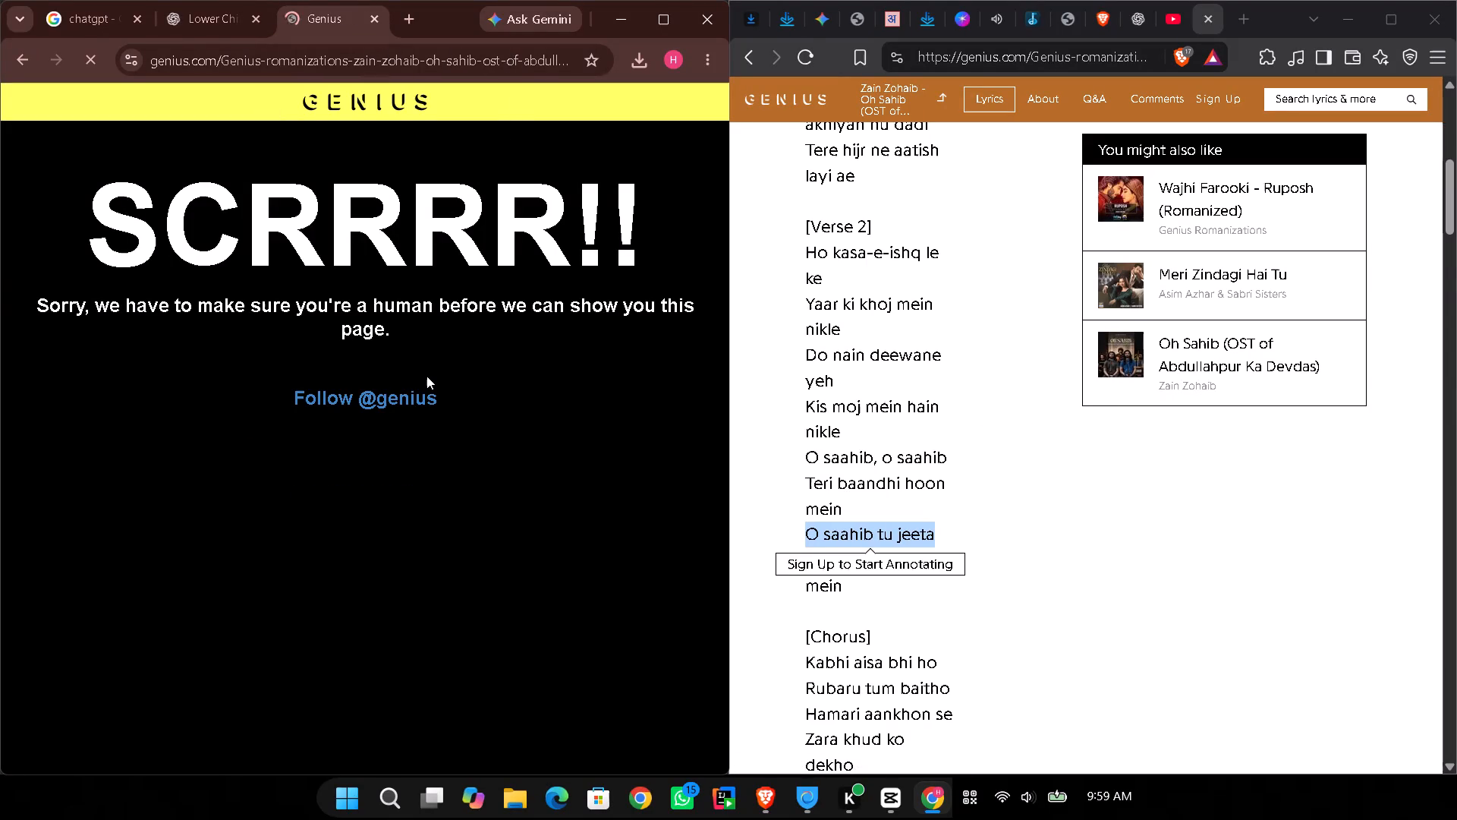
{"action": "scroll", "coordinate": [444, 247], "scroll_direction": "up", "scroll_amount": 1}
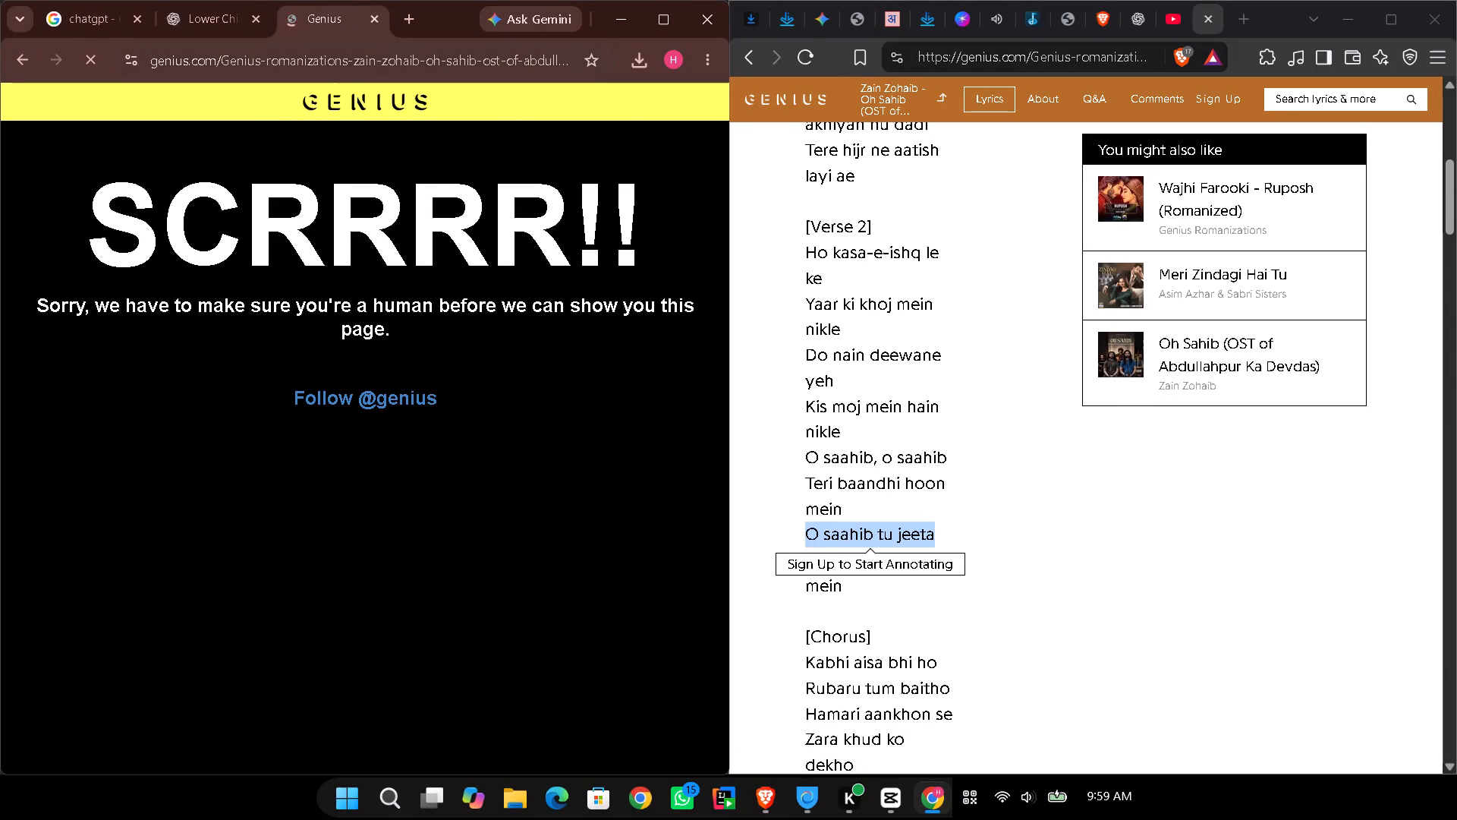
Search Google for "oh sahib lyrics", try the Genius result, and return to look over the results.
{"action": "left_click", "coordinate": [268, 67]}
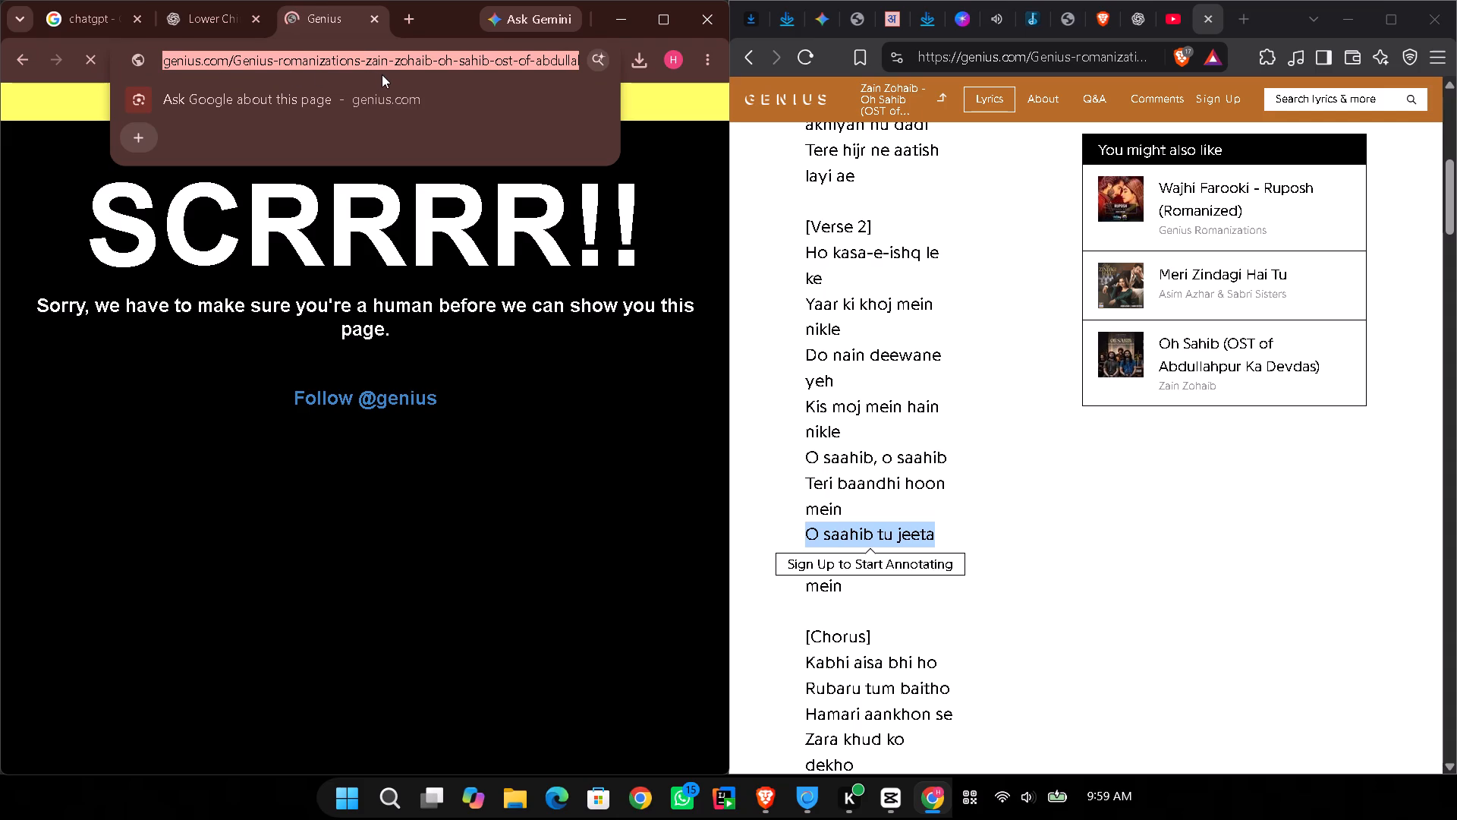
{"action": "key", "text": "BackSpace"}
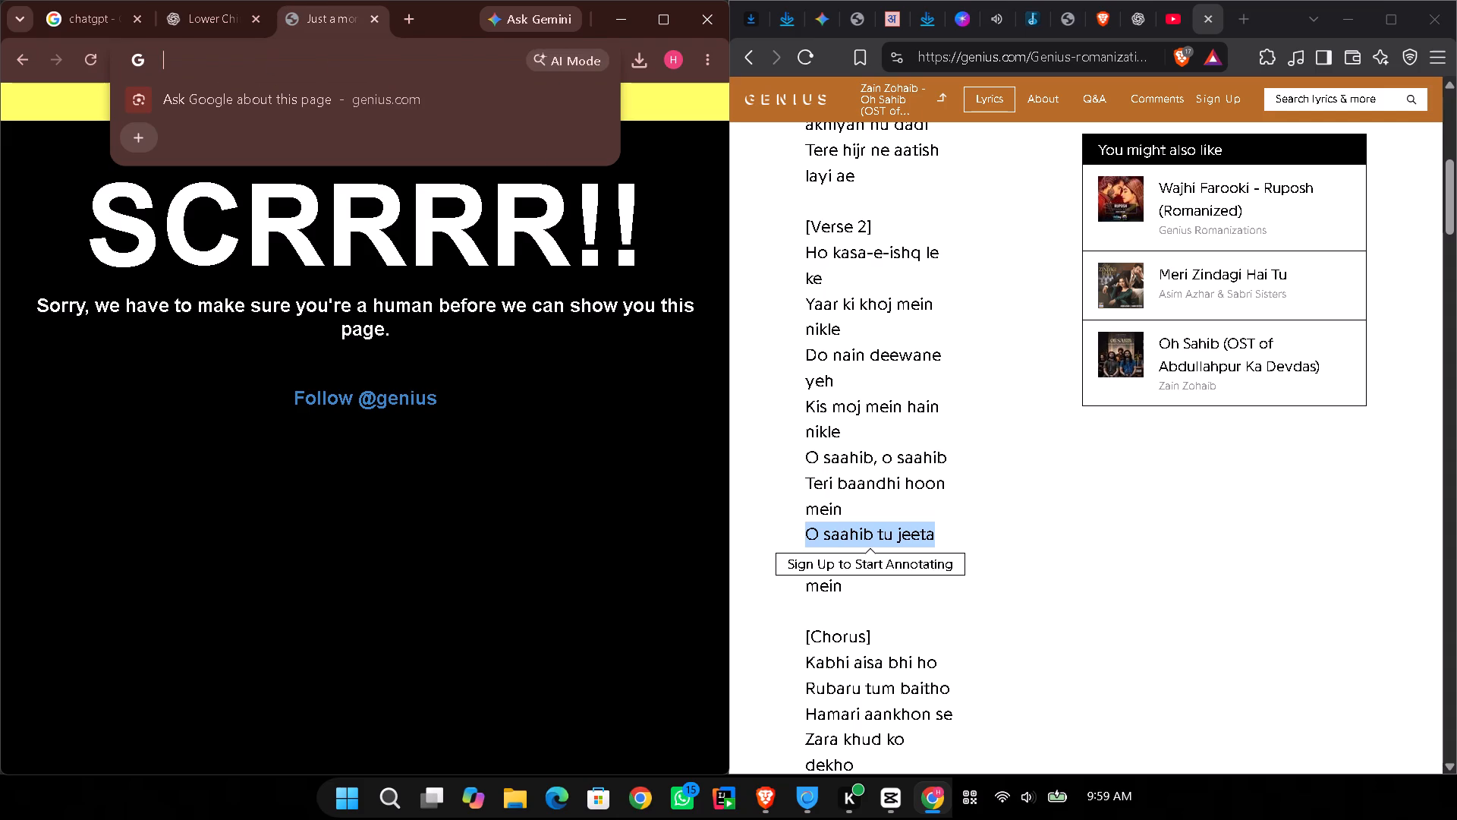
{"action": "type", "text": "oh sa"}
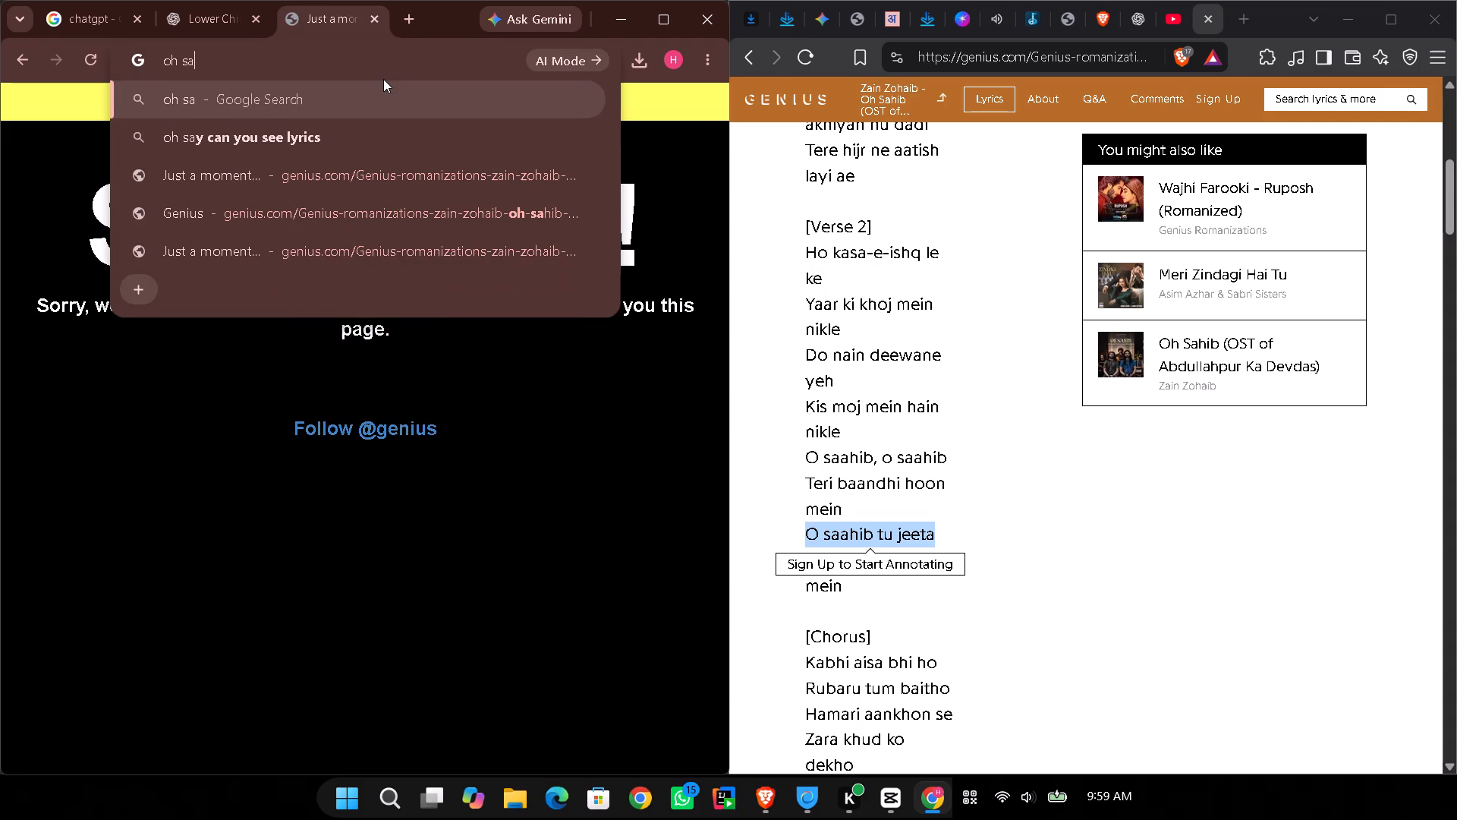
{"action": "key", "text": "h"}
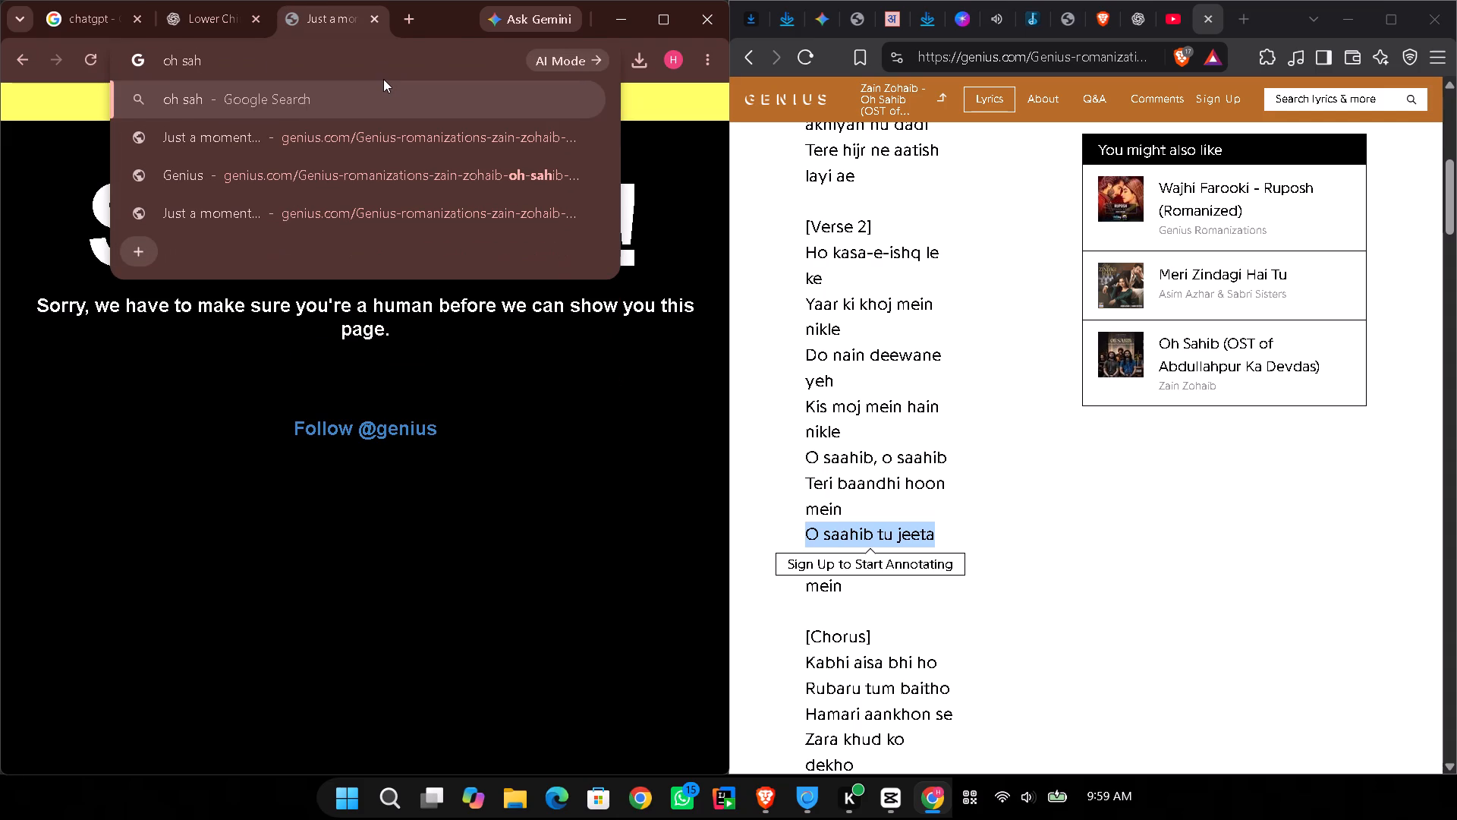
{"action": "type", "text": "ib"}
{"action": "key", "text": "space"}
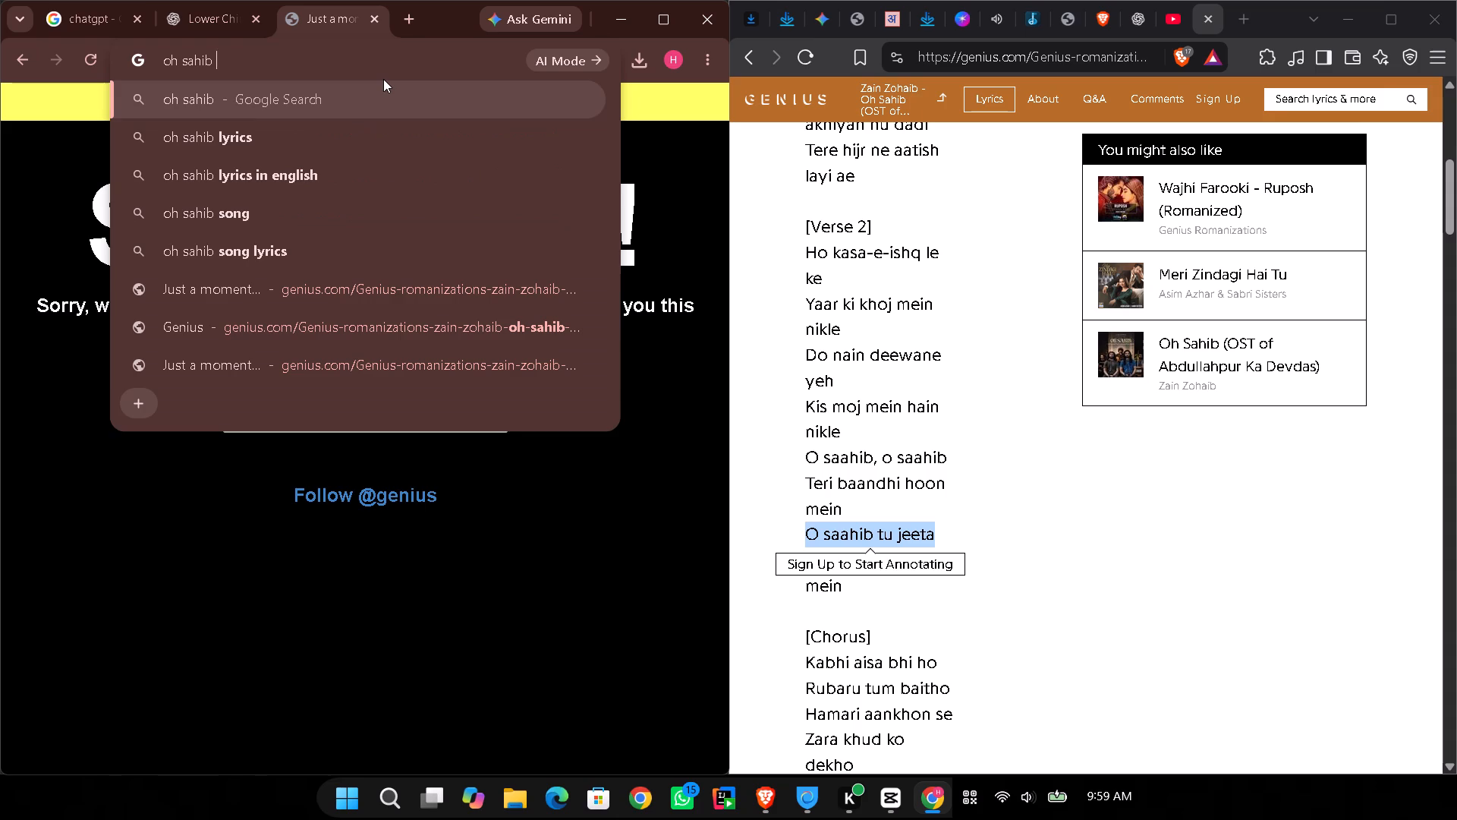
{"action": "key", "text": "Down"}
{"action": "key", "text": "Return"}
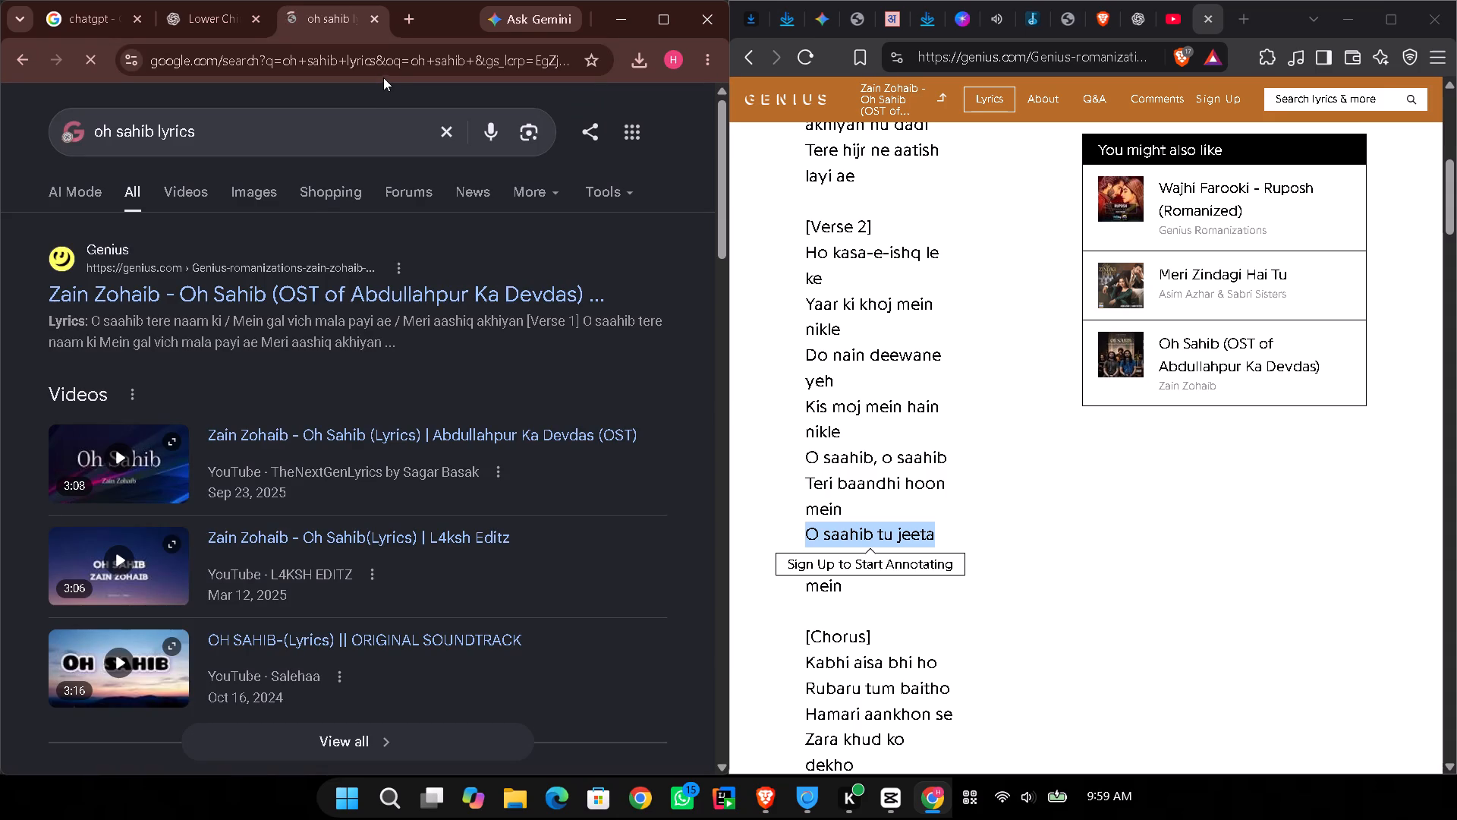
{"action": "left_click", "coordinate": [221, 278]}
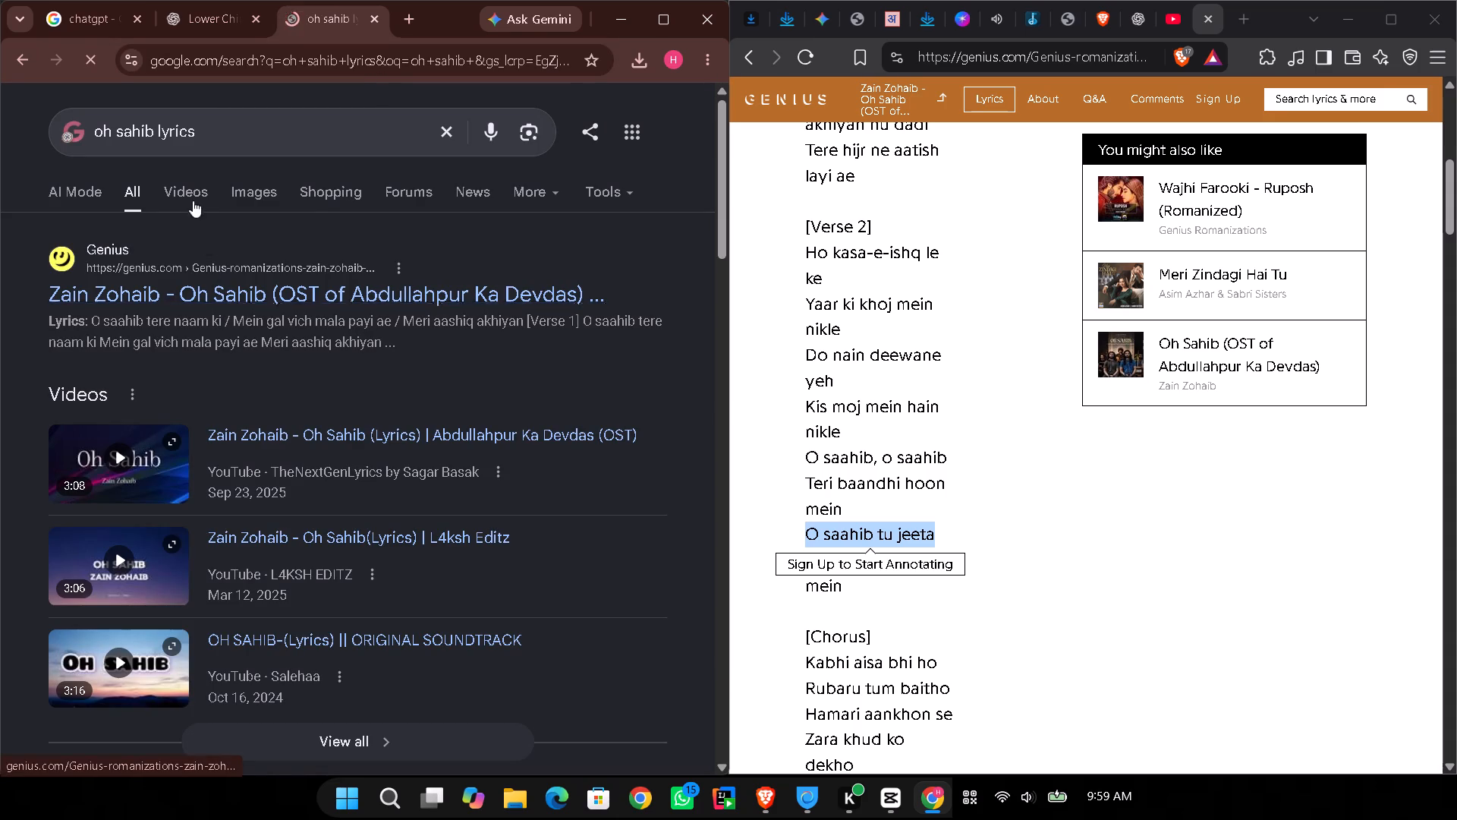
{"action": "left_click", "coordinate": [33, 68]}
{"action": "scroll", "coordinate": [262, 262], "scroll_direction": "down", "scroll_amount": 4}
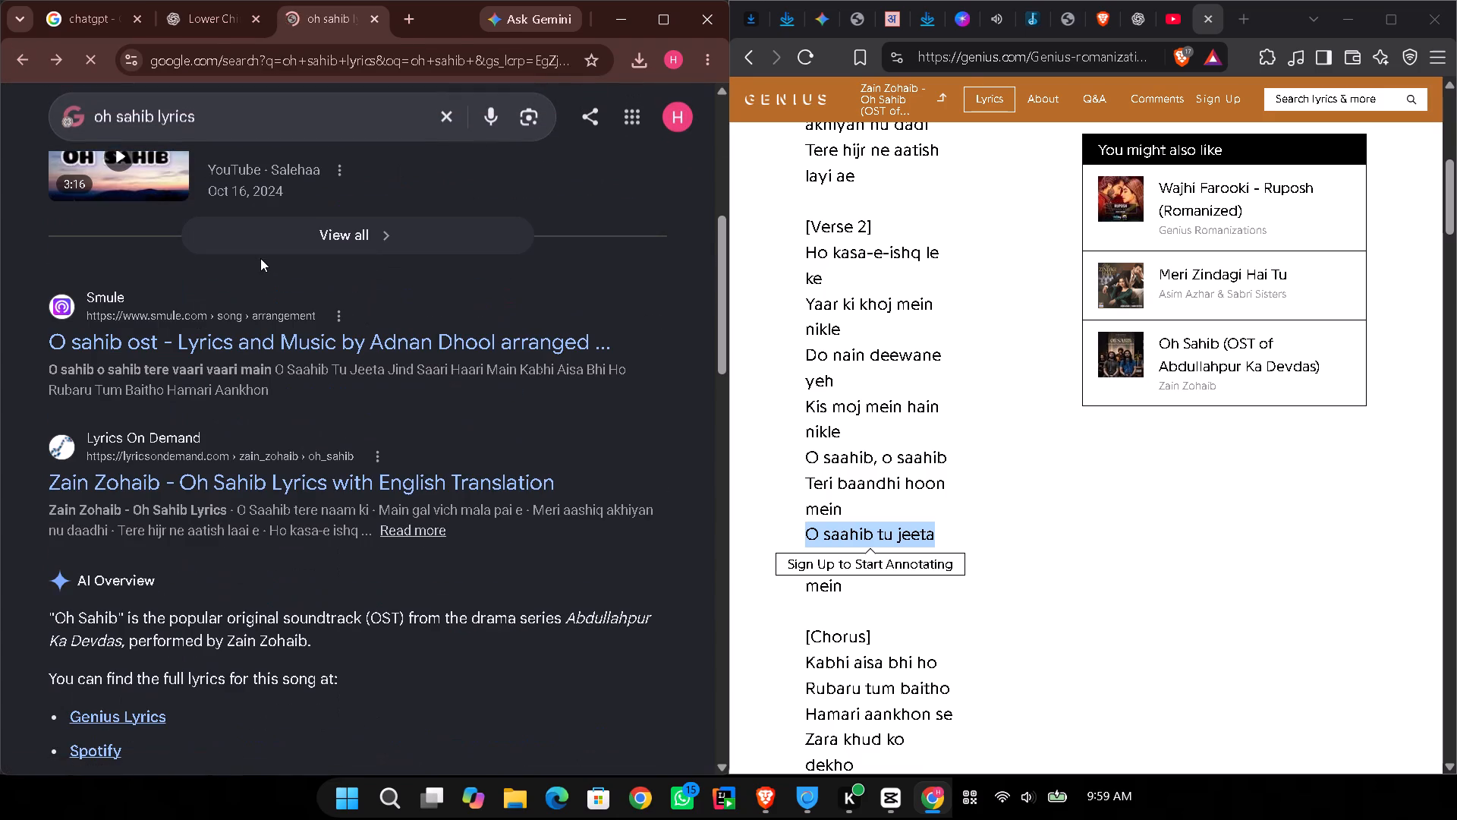
{"action": "scroll", "coordinate": [260, 258], "scroll_direction": "up", "scroll_amount": 7}
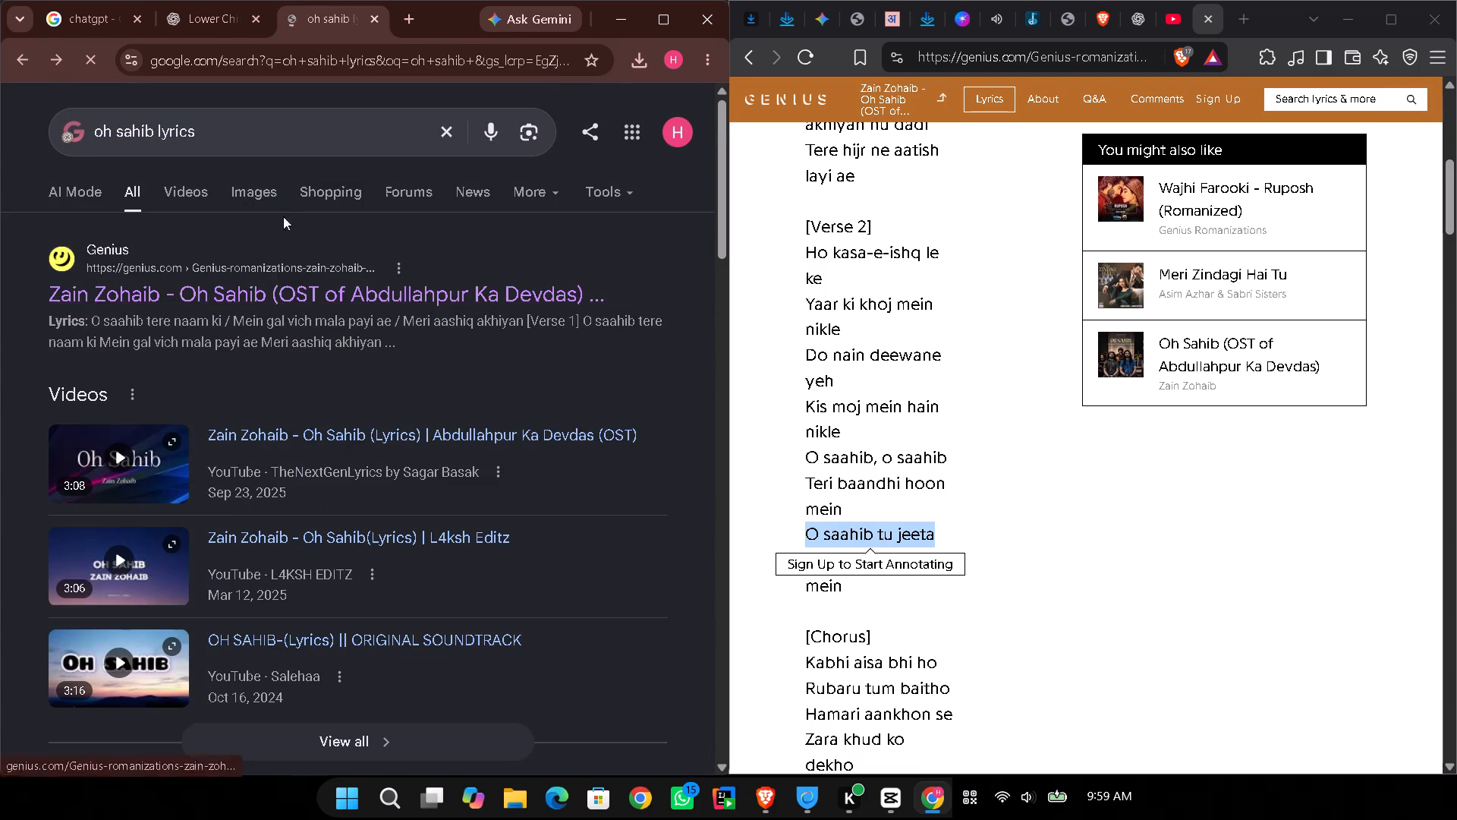
Search for "oh sahib lyrics in hindi", try the LyricFind Oh Sahib result, and return to the results.
{"action": "left_click", "coordinate": [289, 133]}
{"action": "key", "text": "space"}
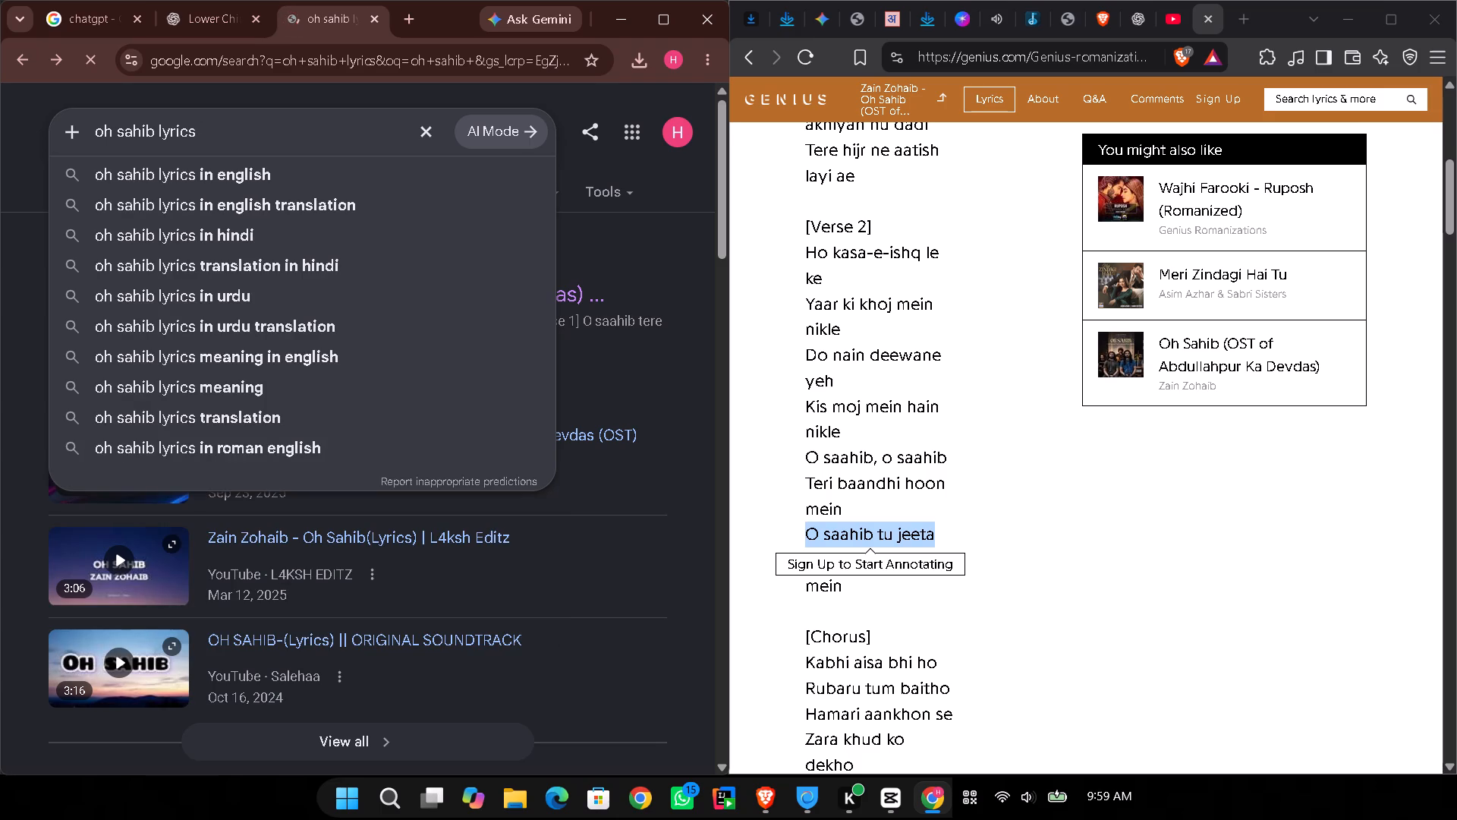
{"action": "left_click", "coordinate": [196, 238]}
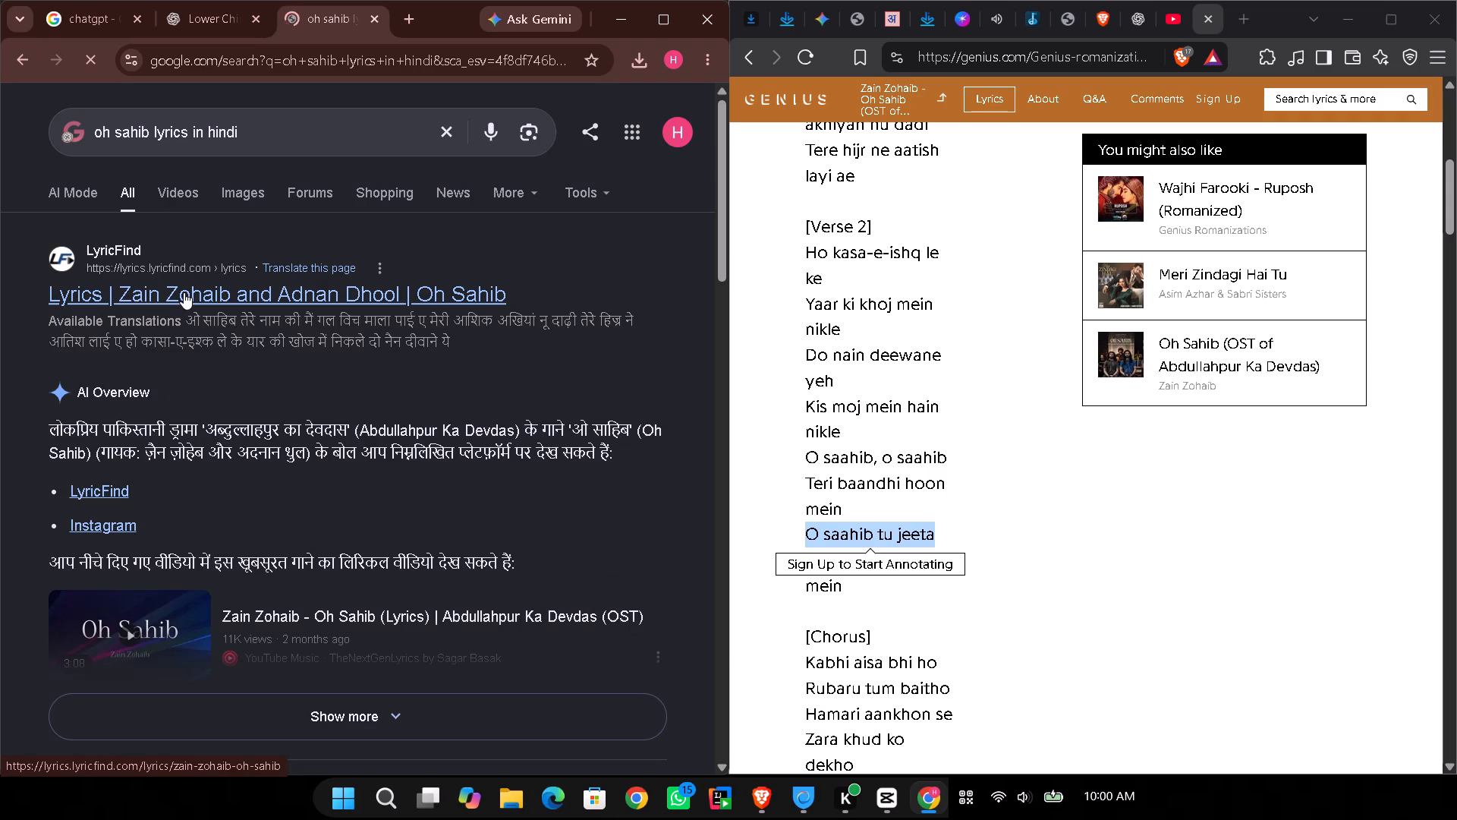
{"action": "scroll", "coordinate": [186, 298], "scroll_direction": "down", "scroll_amount": 3}
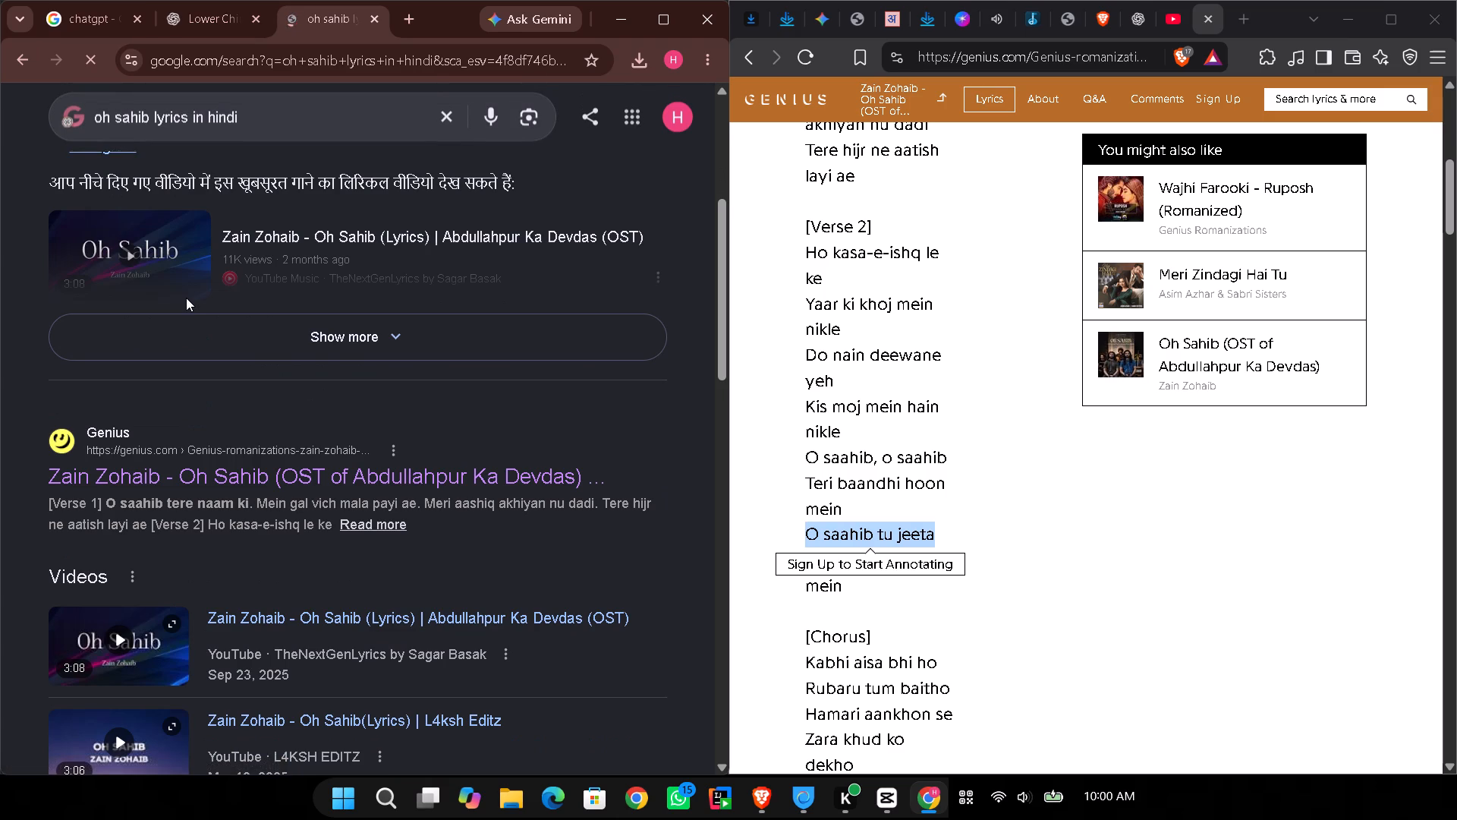
{"action": "scroll", "coordinate": [178, 301], "scroll_direction": "up", "scroll_amount": 3}
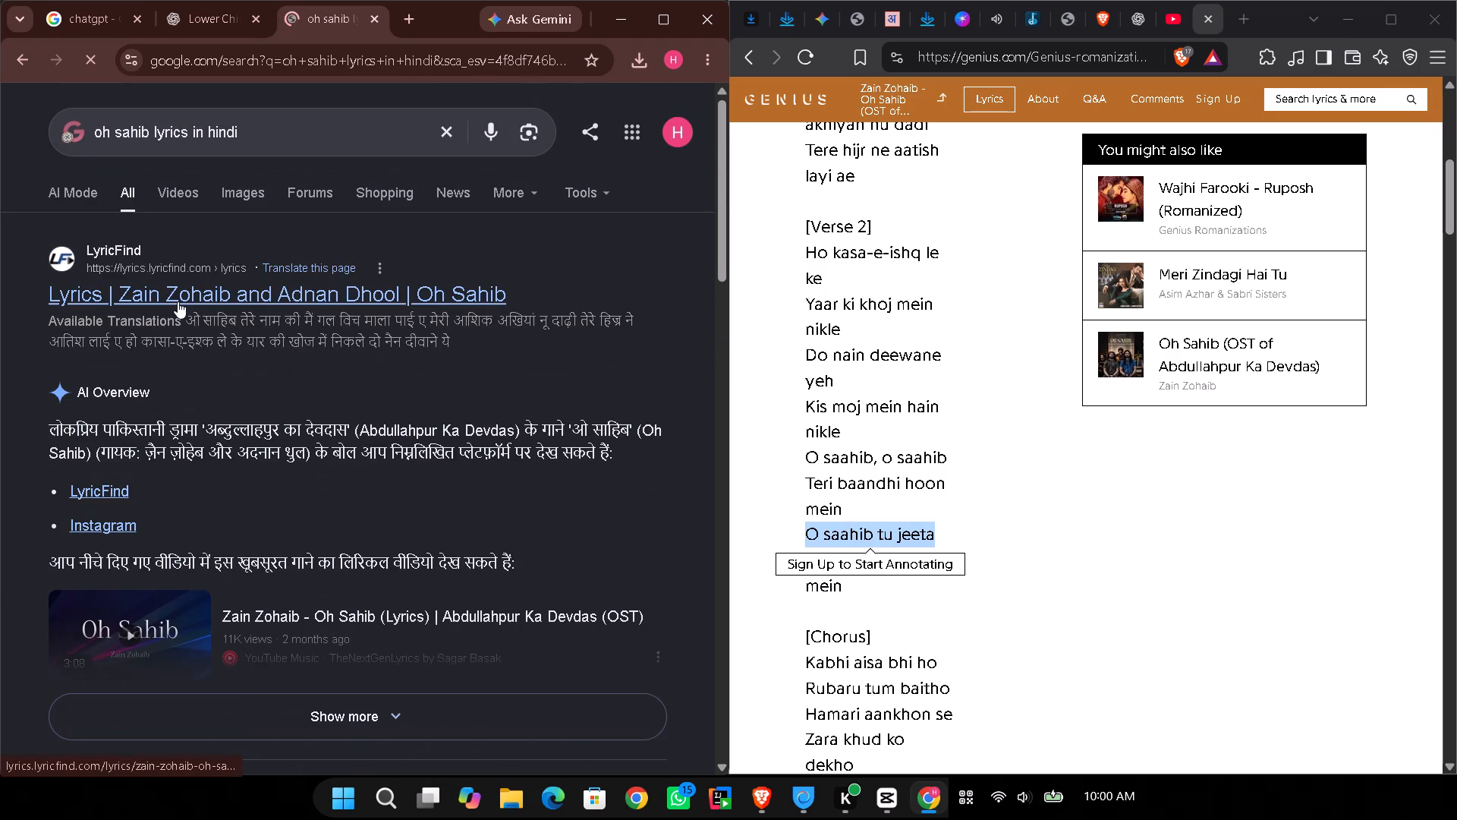
{"action": "left_click", "coordinate": [178, 301]}
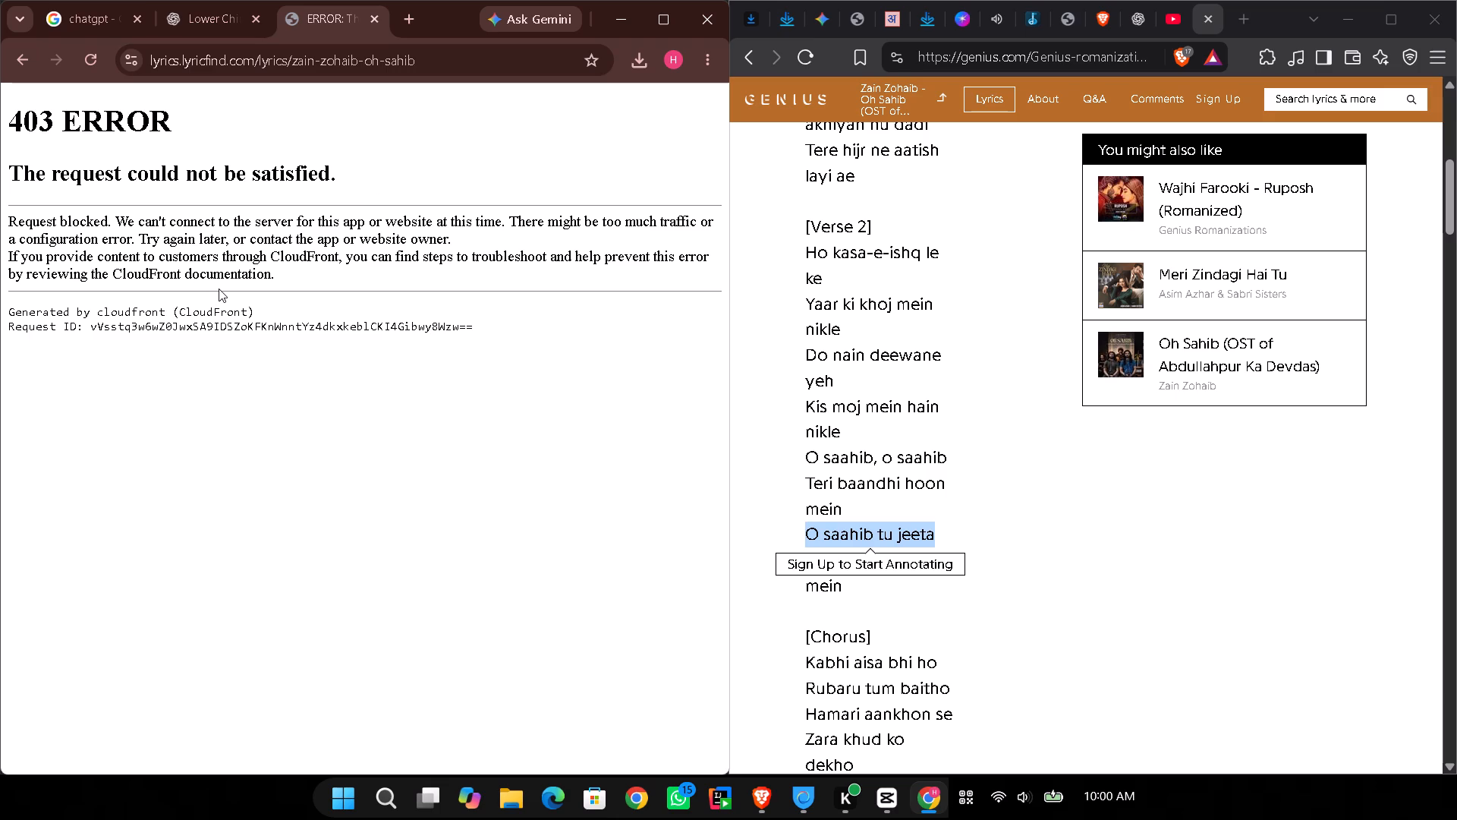
{"action": "left_click", "coordinate": [21, 65]}
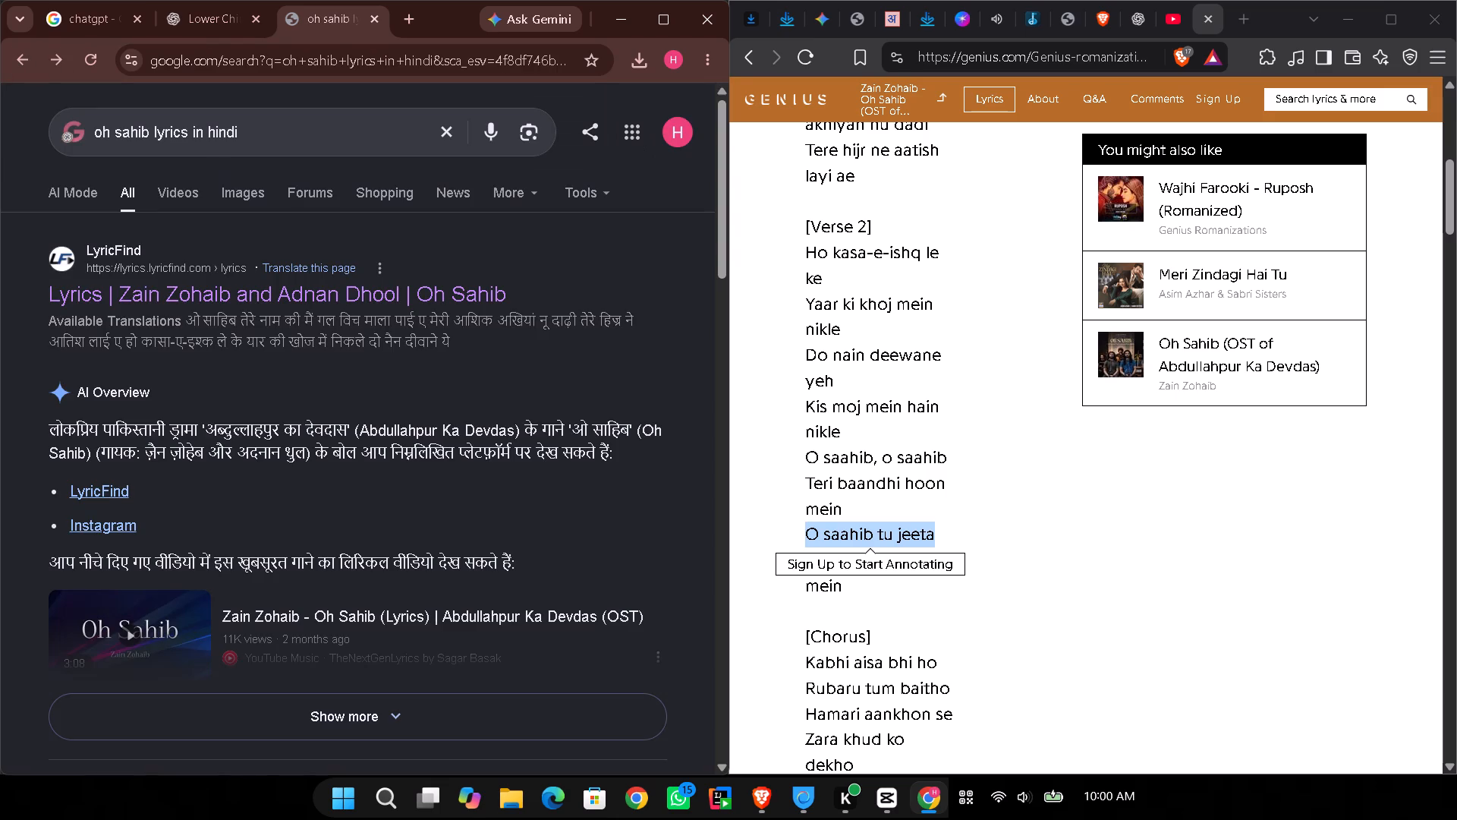
Search for "oh sahib lyrics in urdu" and open the Genius Oh Sahib page, passing its human verification, to view the verses.
{"action": "left_click_drag", "start_coordinate": [247, 133], "coordinate": [204, 130]}
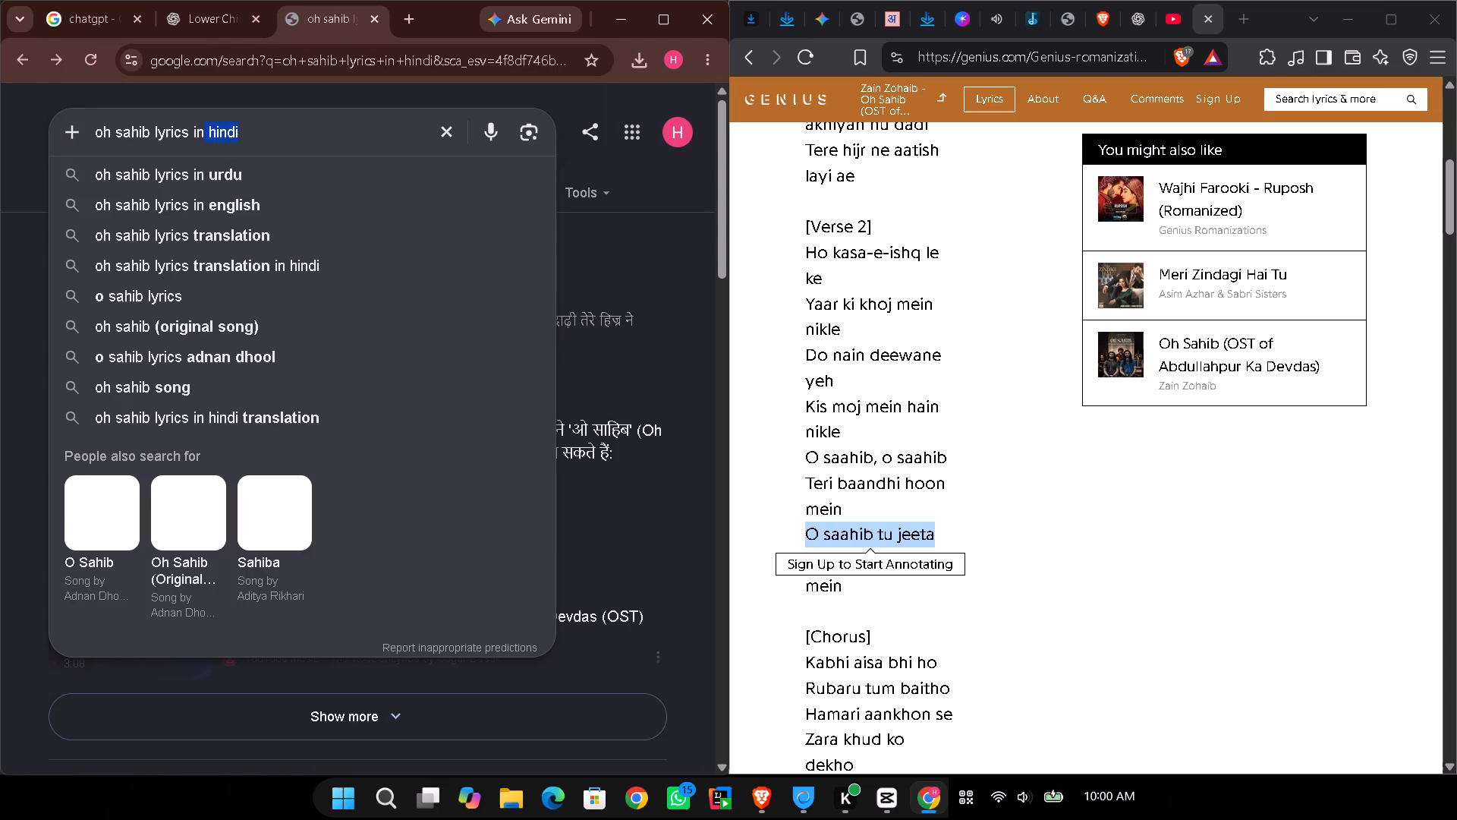
{"action": "left_click", "coordinate": [222, 175]}
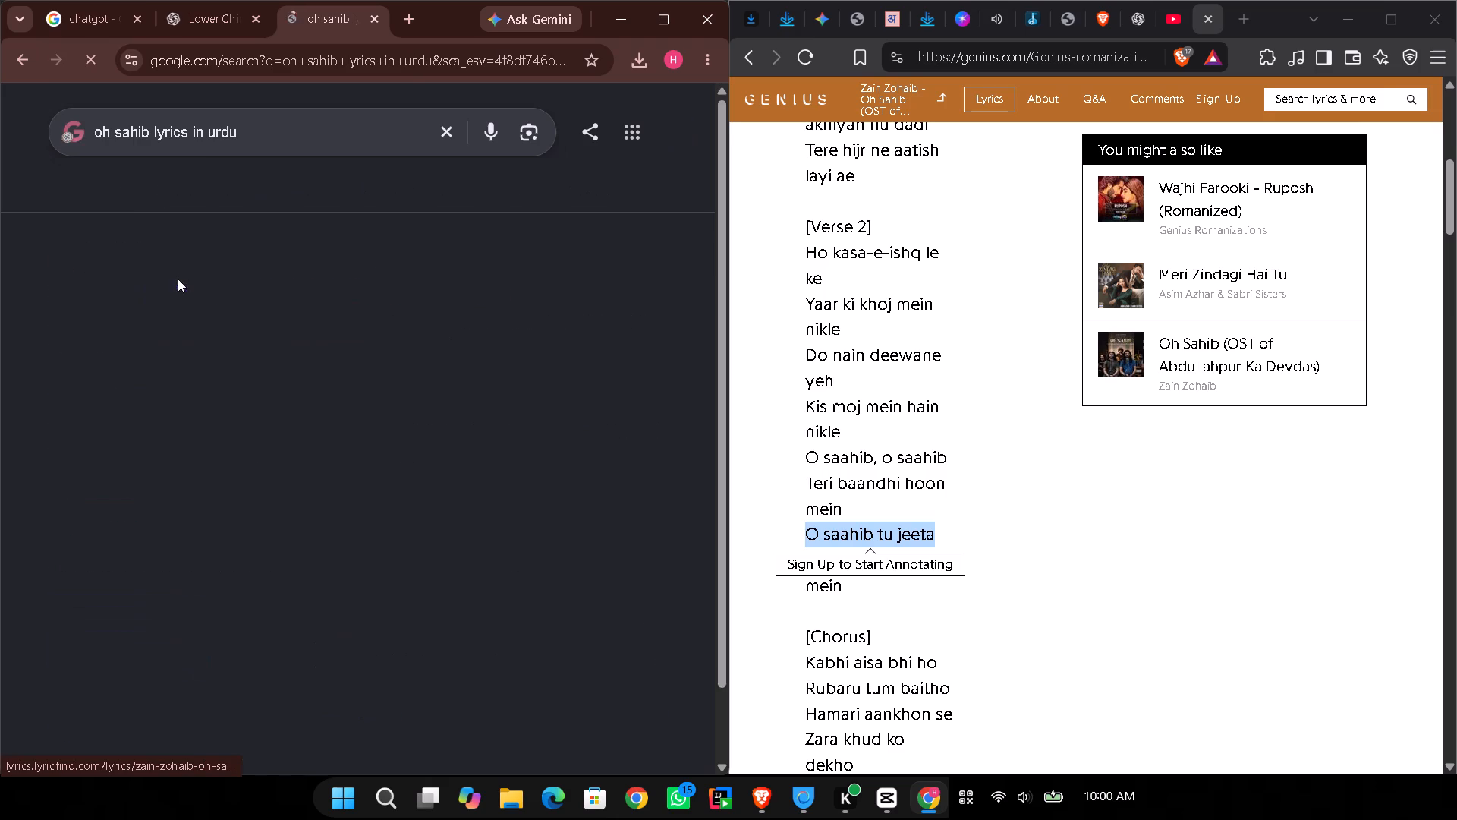
{"action": "left_click", "coordinate": [181, 292]}
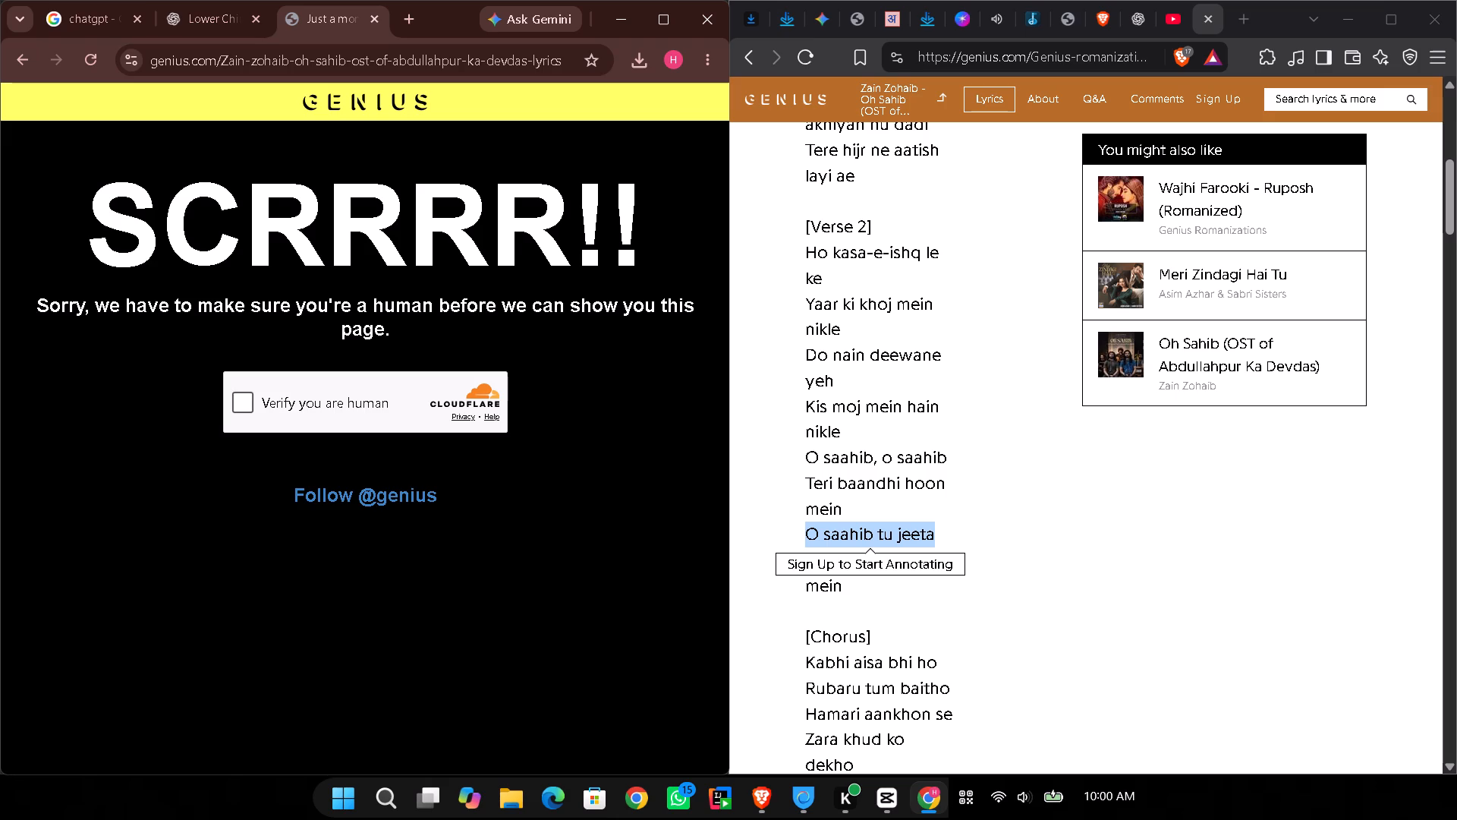
{"action": "left_click", "coordinate": [240, 390]}
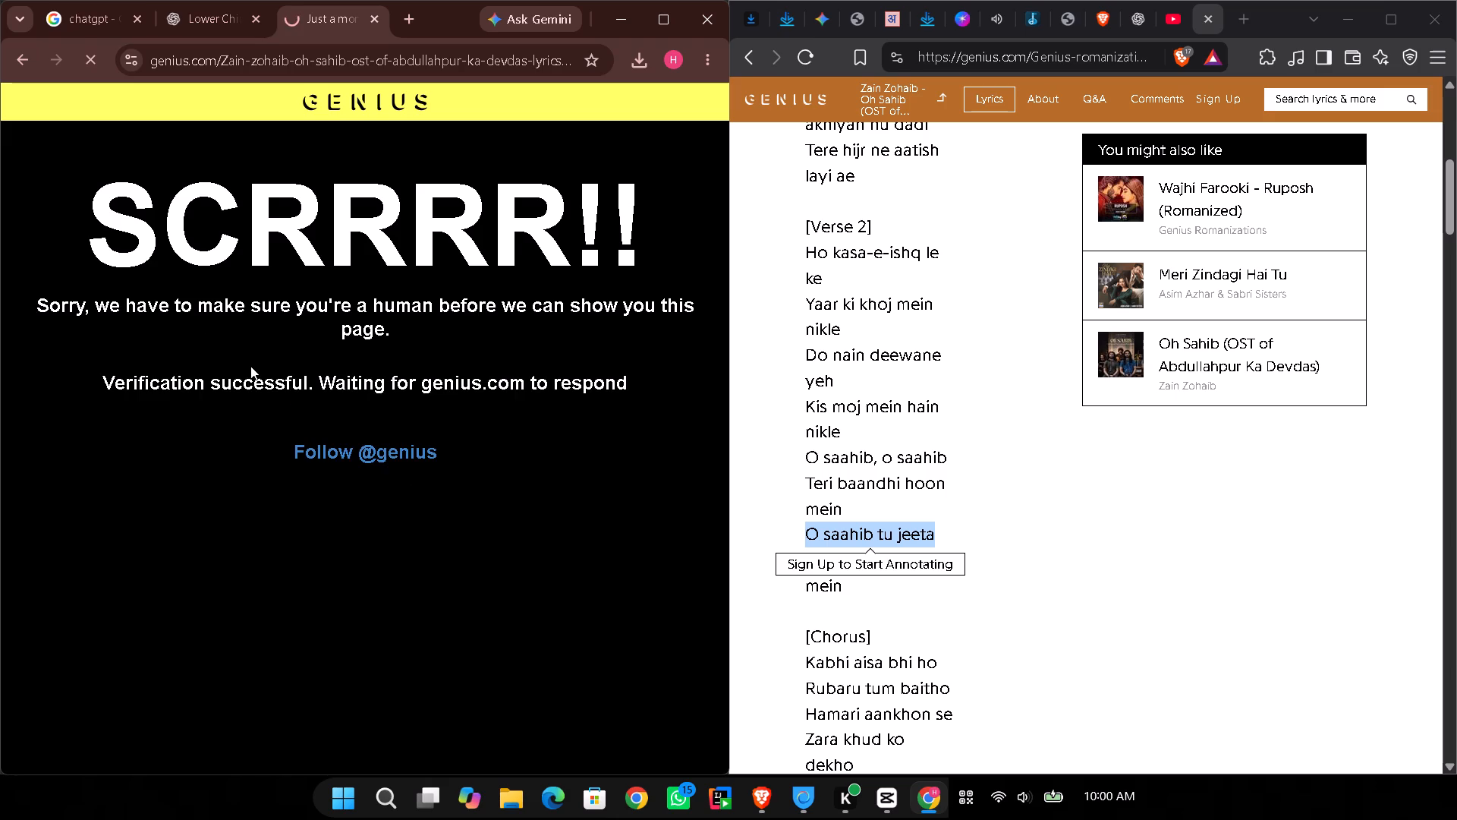
{"action": "scroll", "coordinate": [263, 356], "scroll_direction": "down", "scroll_amount": 4}
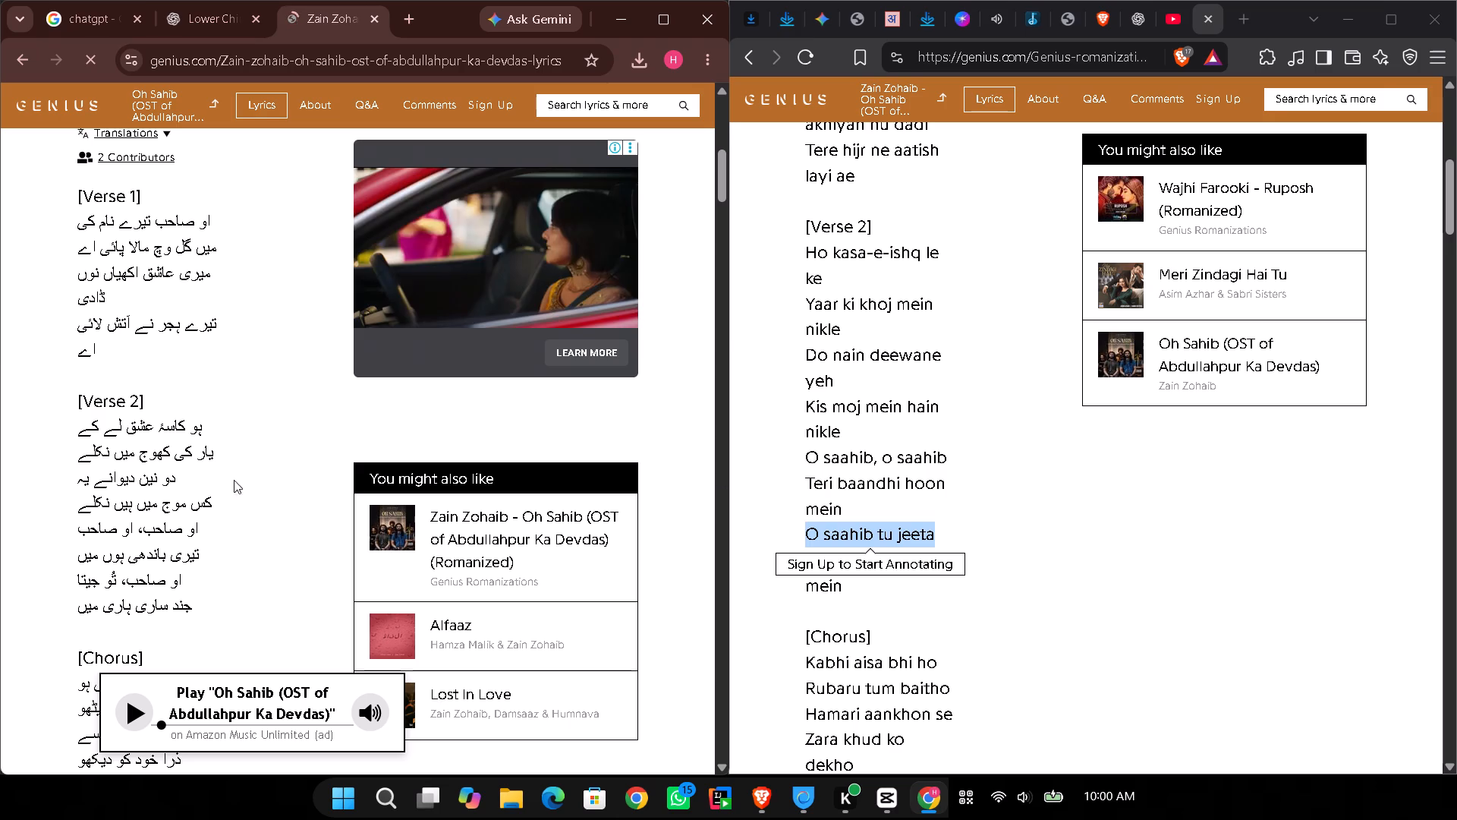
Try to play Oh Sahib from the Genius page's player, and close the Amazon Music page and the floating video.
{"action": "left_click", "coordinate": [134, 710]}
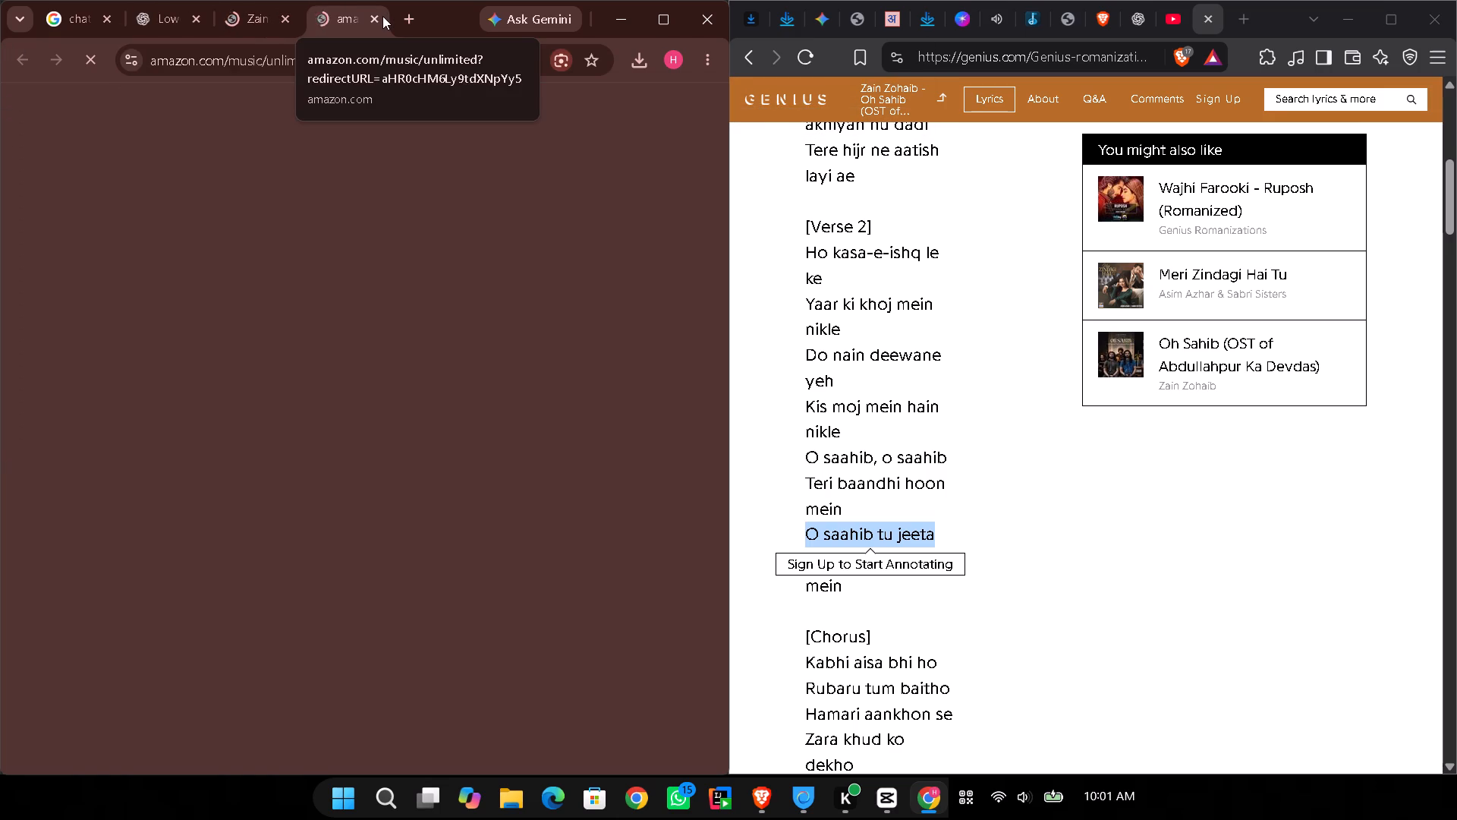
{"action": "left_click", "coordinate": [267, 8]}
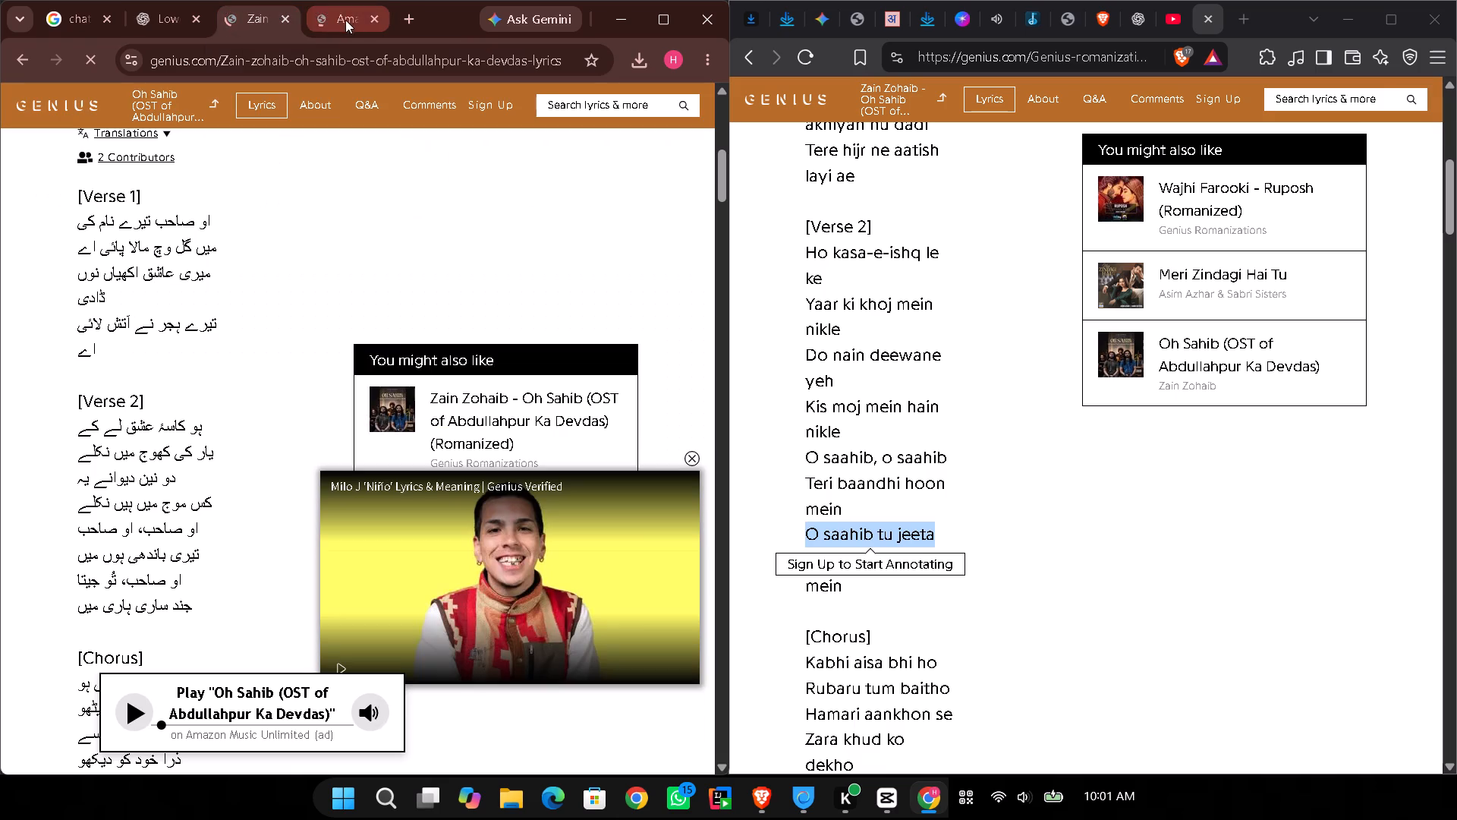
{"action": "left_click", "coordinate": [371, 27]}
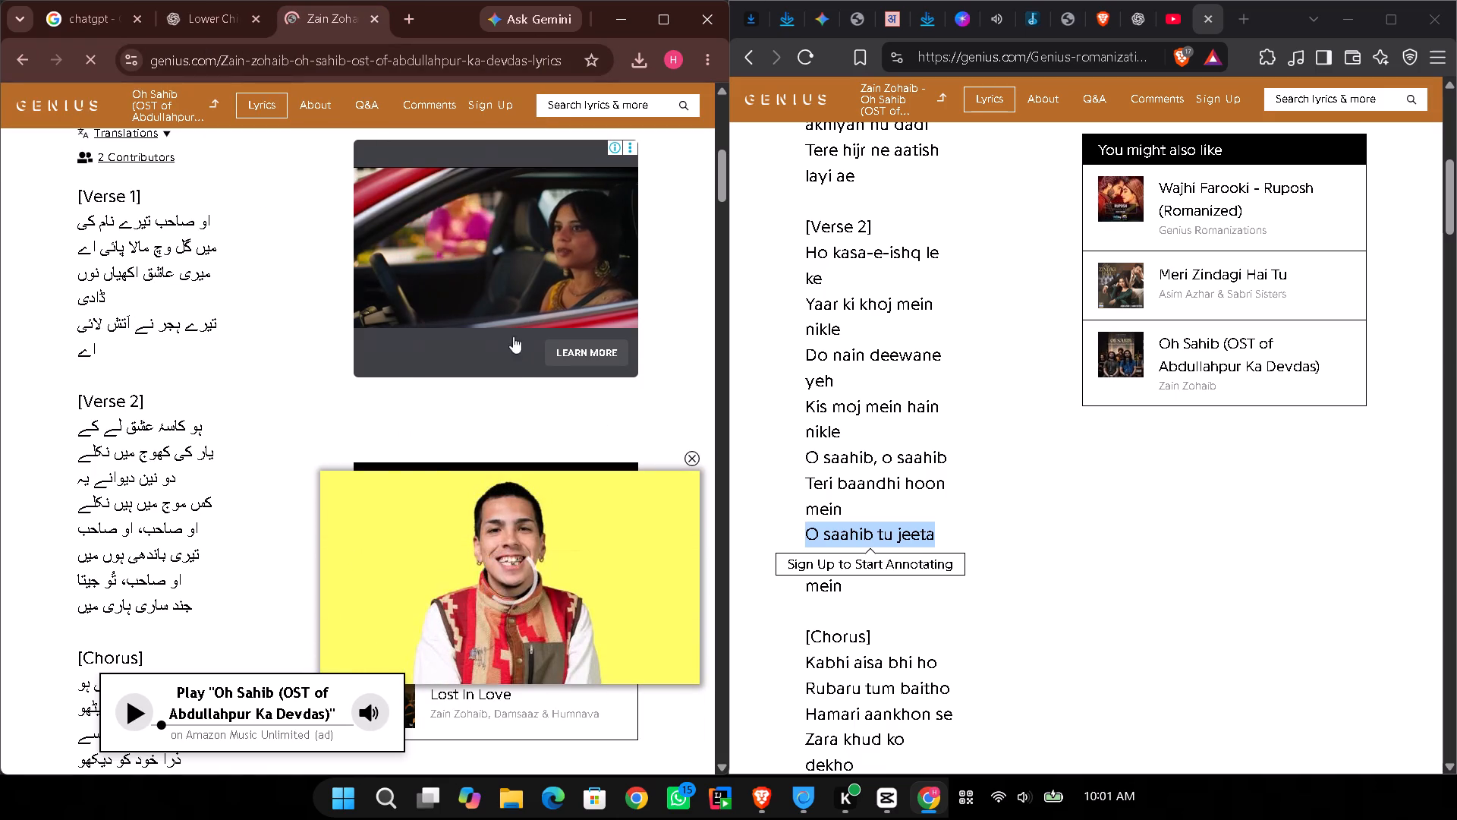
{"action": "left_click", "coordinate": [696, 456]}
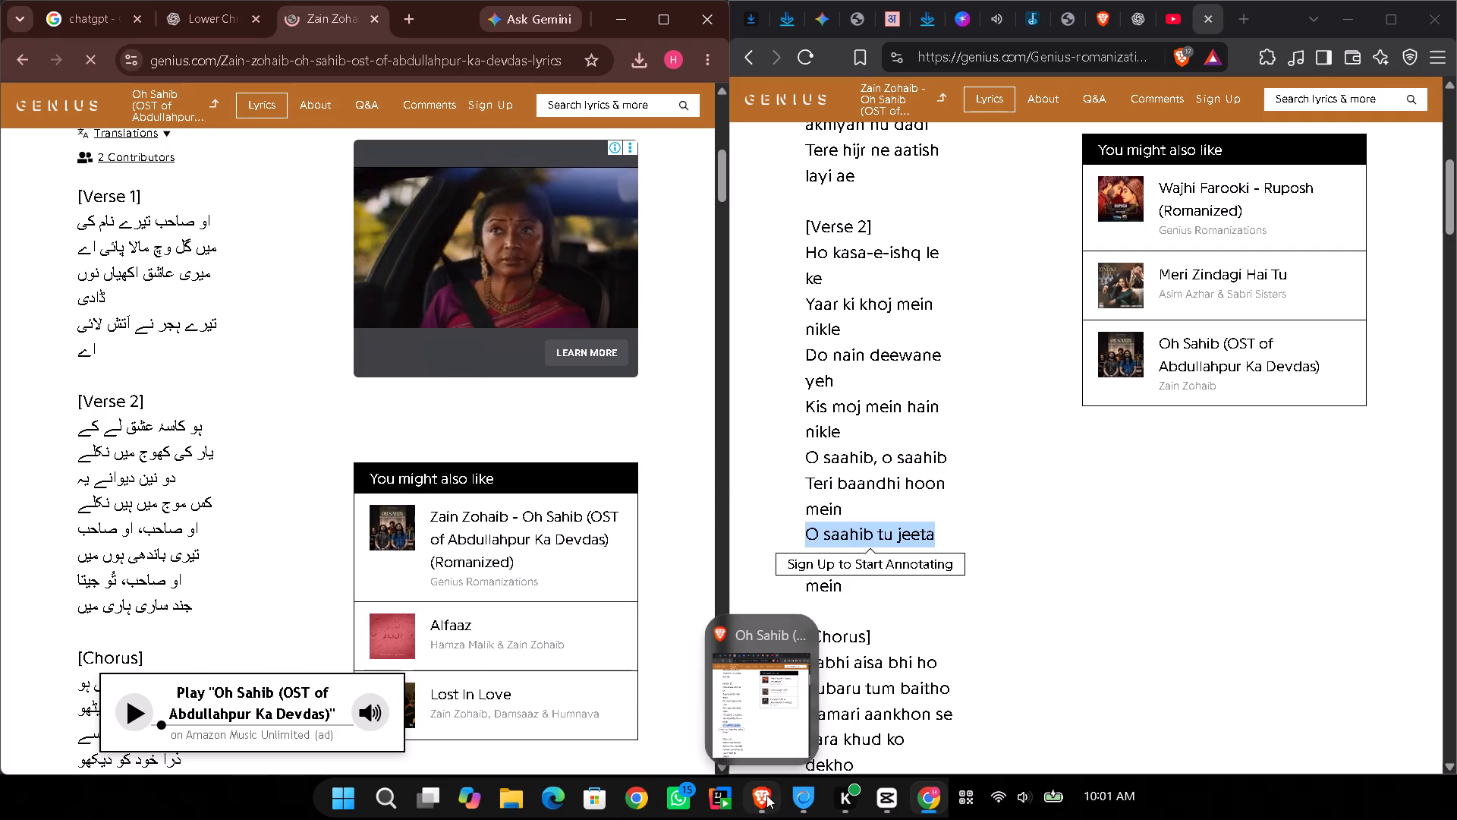
Switch to CapCut and move the playhead to the start of the timeline at 00:00:00:00.
{"action": "left_click", "coordinate": [892, 796]}
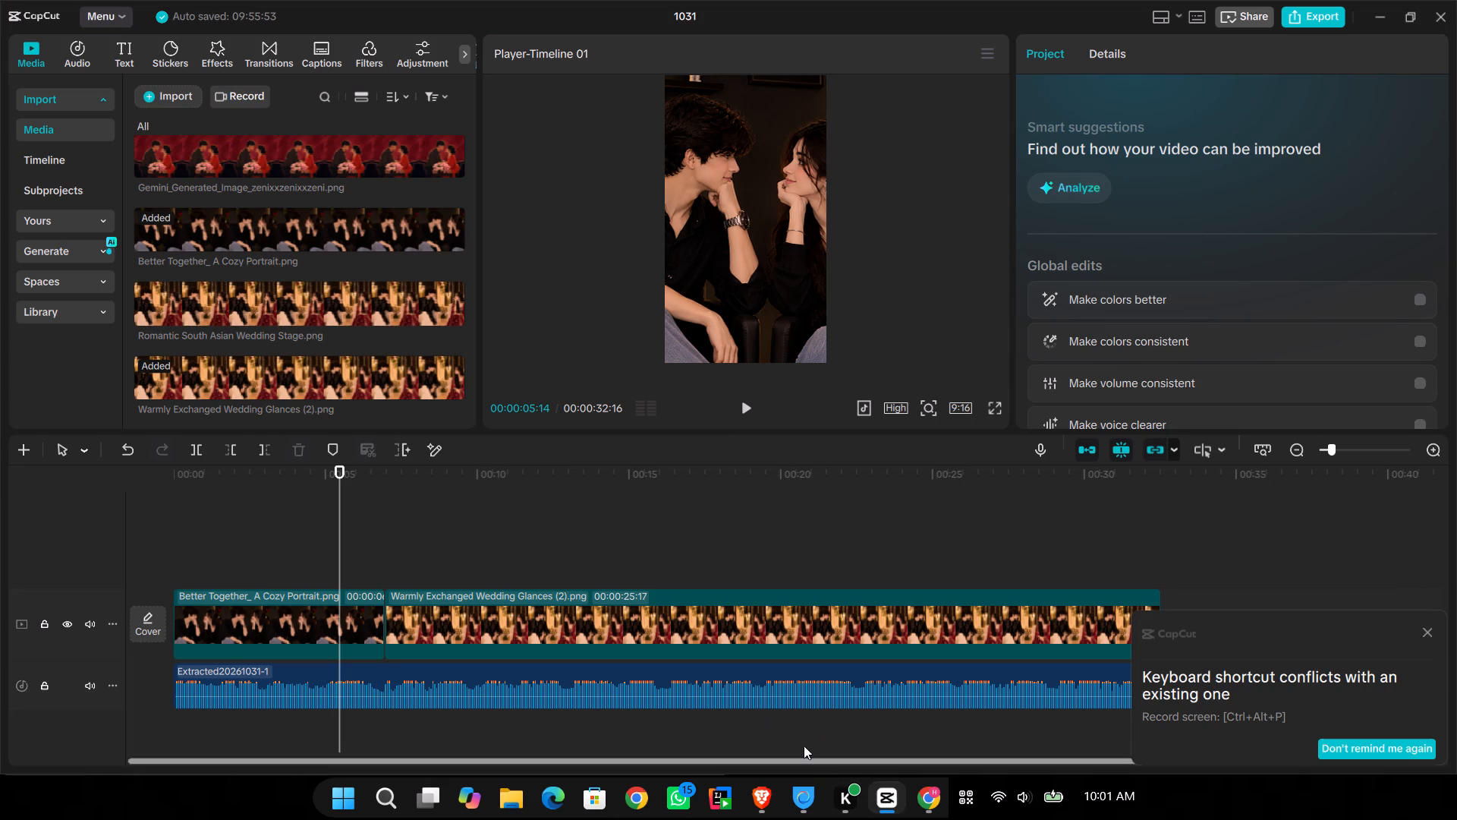
{"action": "left_click", "coordinate": [241, 535]}
{"action": "left_click_drag", "start_coordinate": [242, 535], "coordinate": [0, 553]}
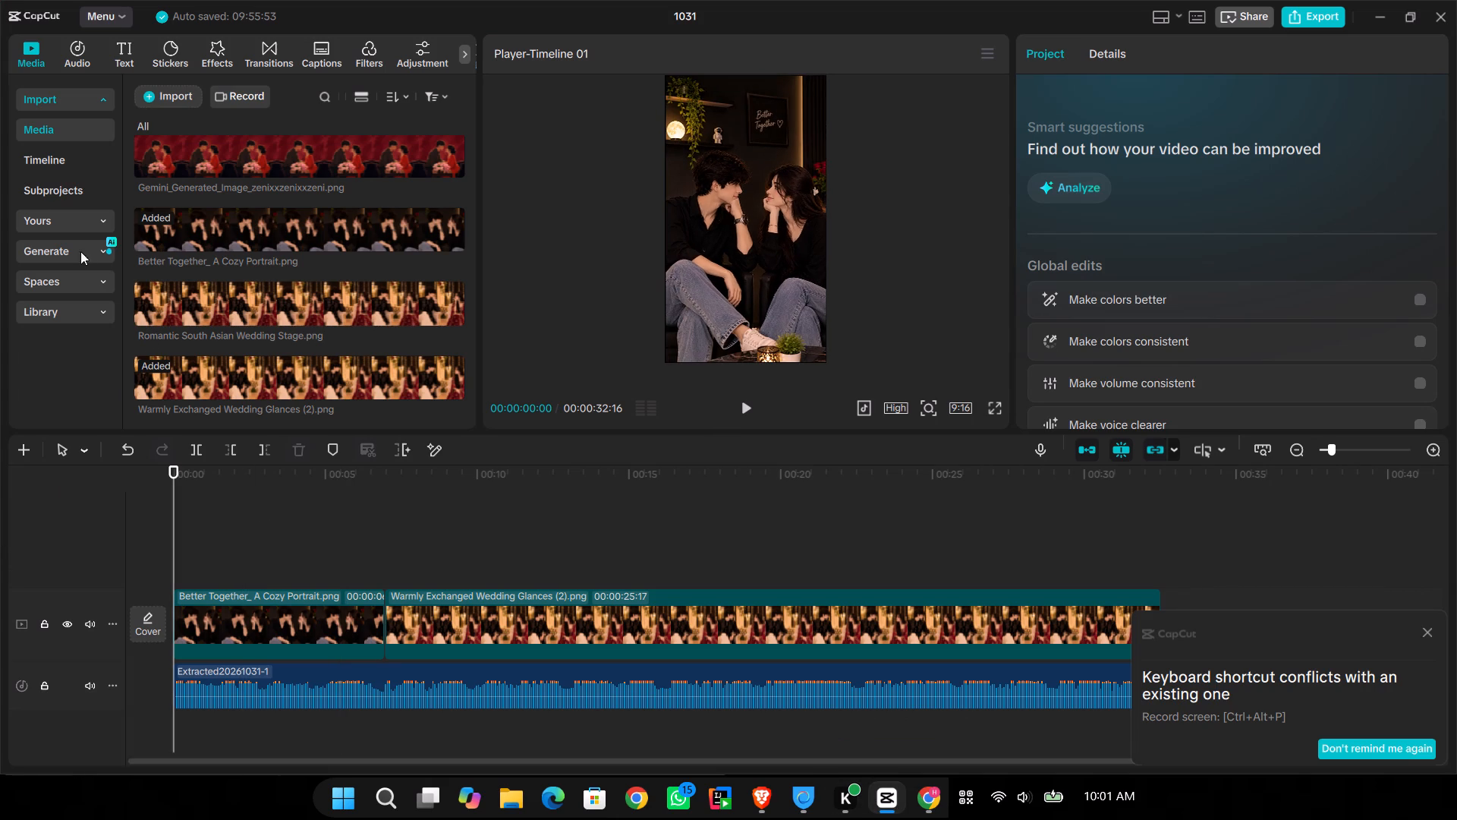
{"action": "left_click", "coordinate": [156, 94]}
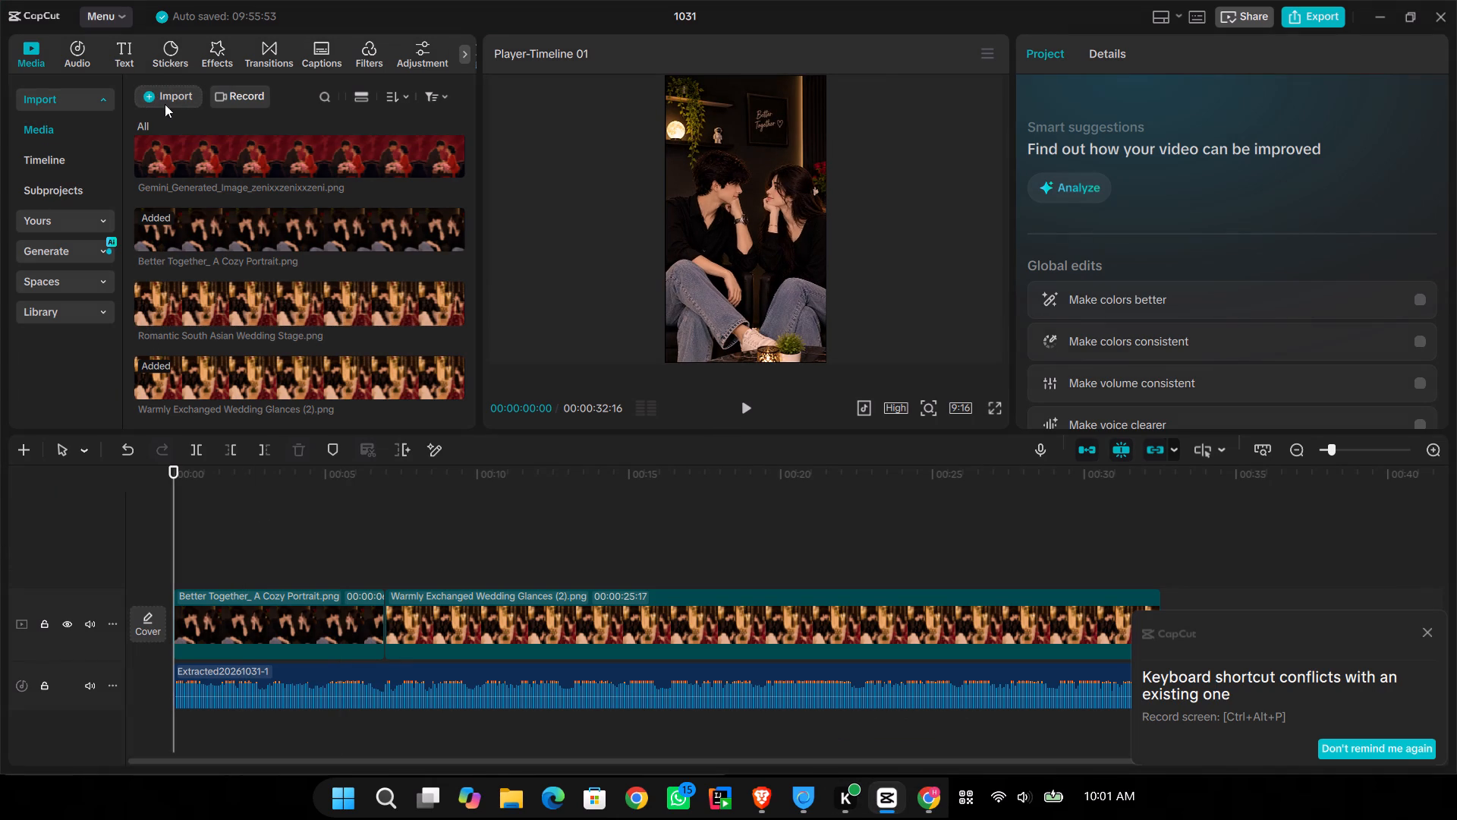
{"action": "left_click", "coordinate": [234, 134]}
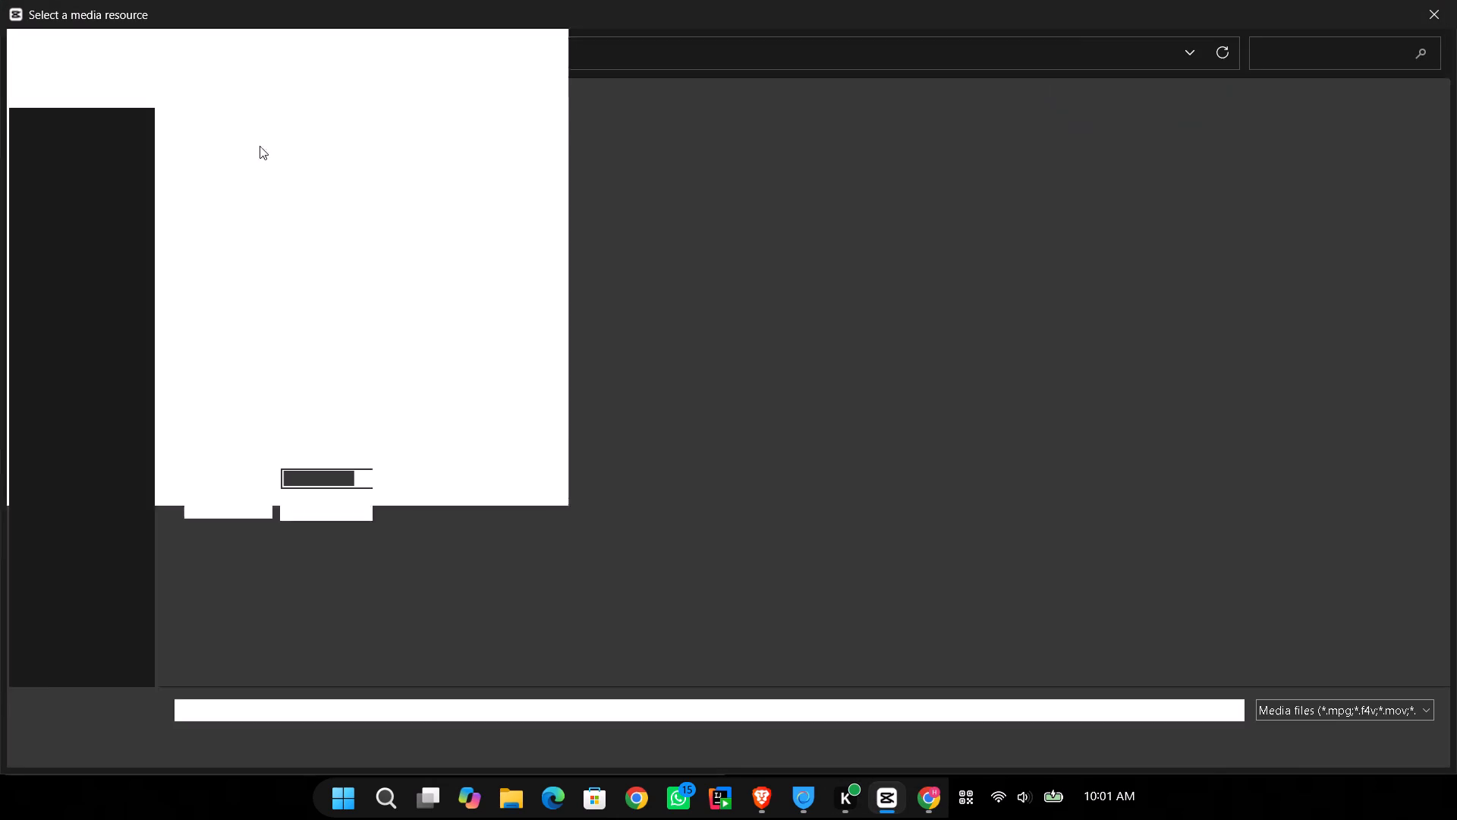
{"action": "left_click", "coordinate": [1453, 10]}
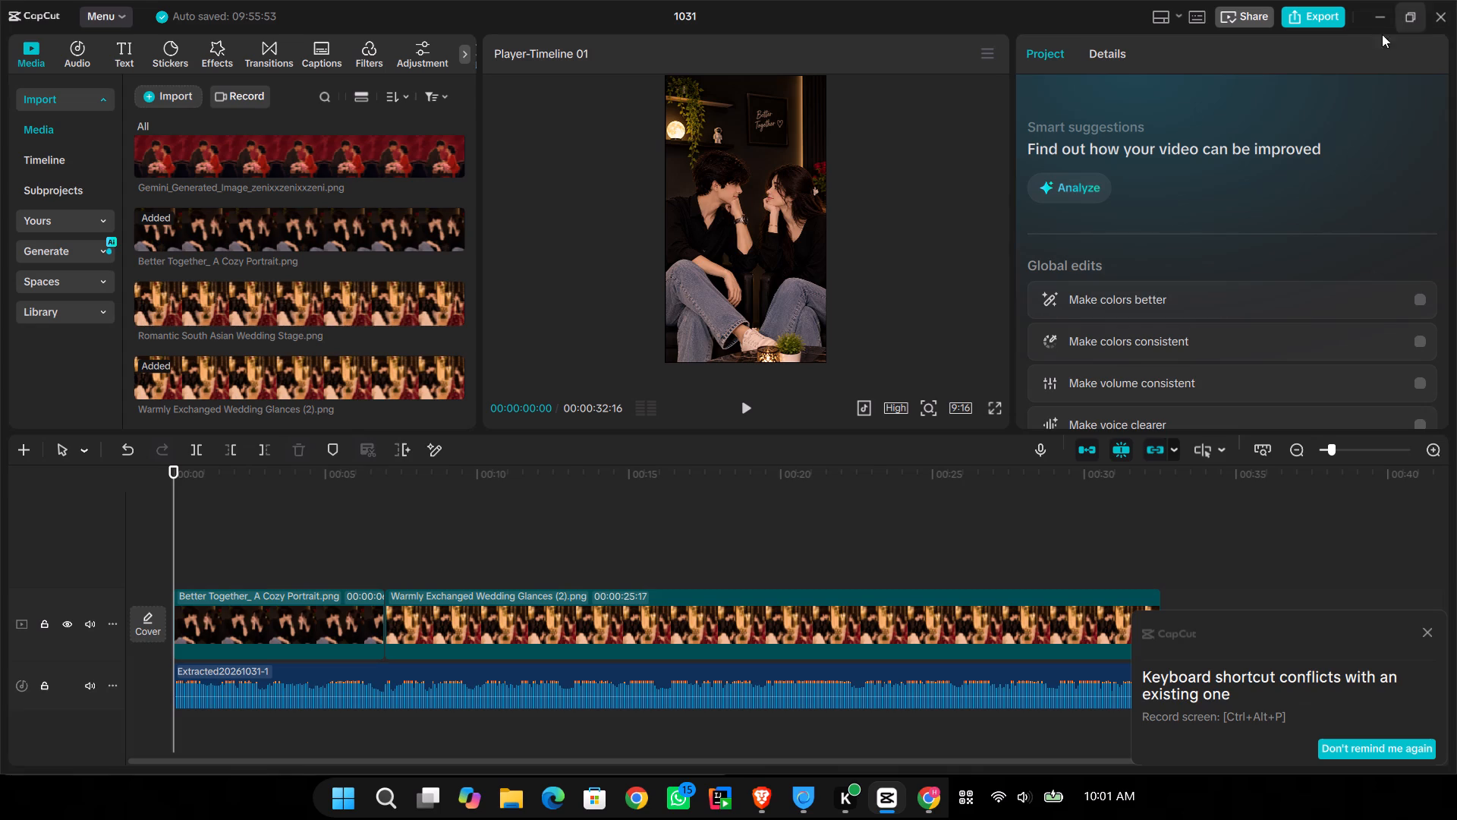
Add a default text clip at the start of the timeline, above the Better Together image.
{"action": "left_click", "coordinate": [122, 52]}
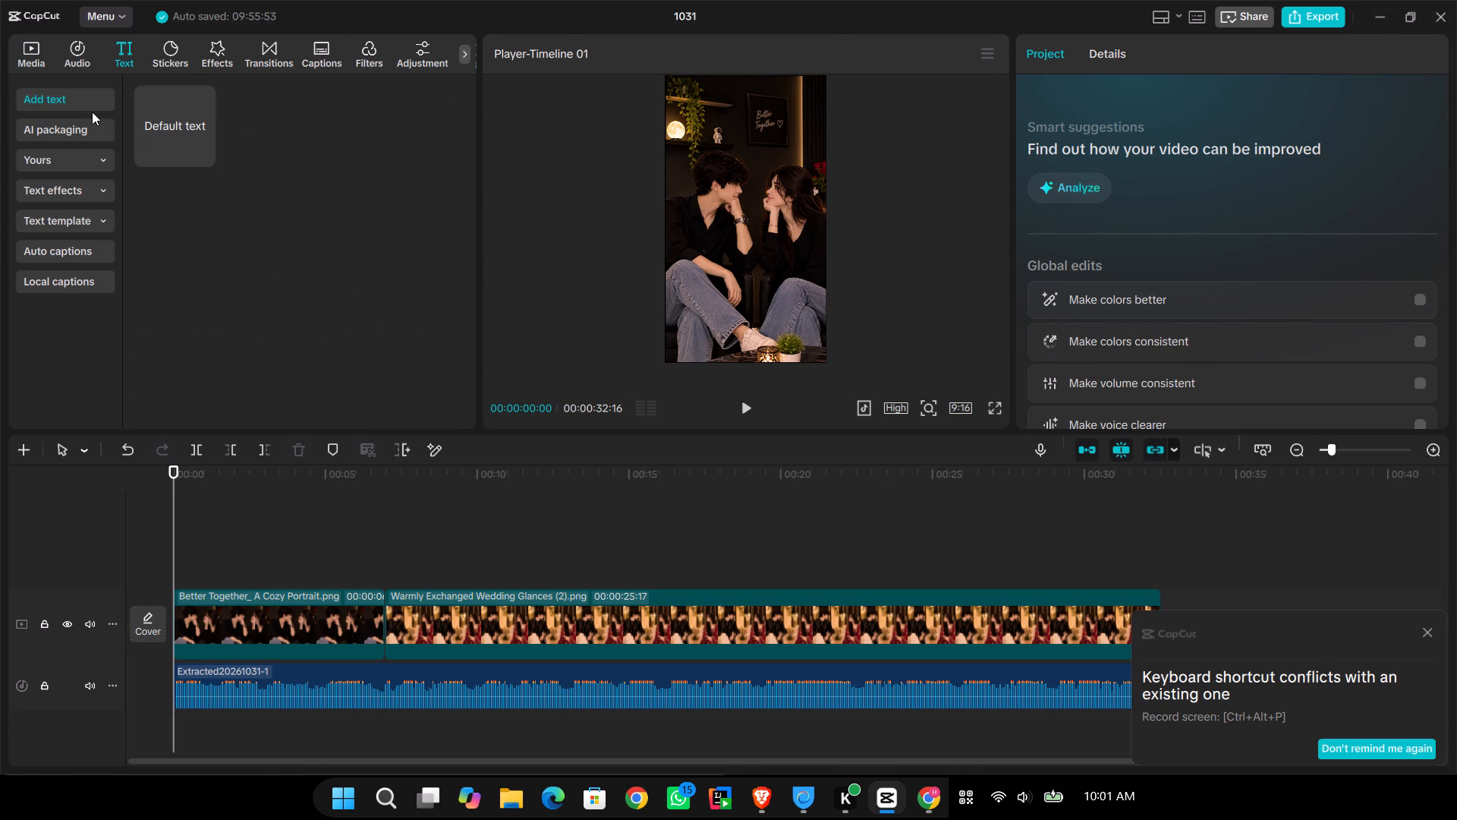
{"action": "left_click", "coordinate": [95, 99]}
{"action": "left_click", "coordinate": [202, 152]}
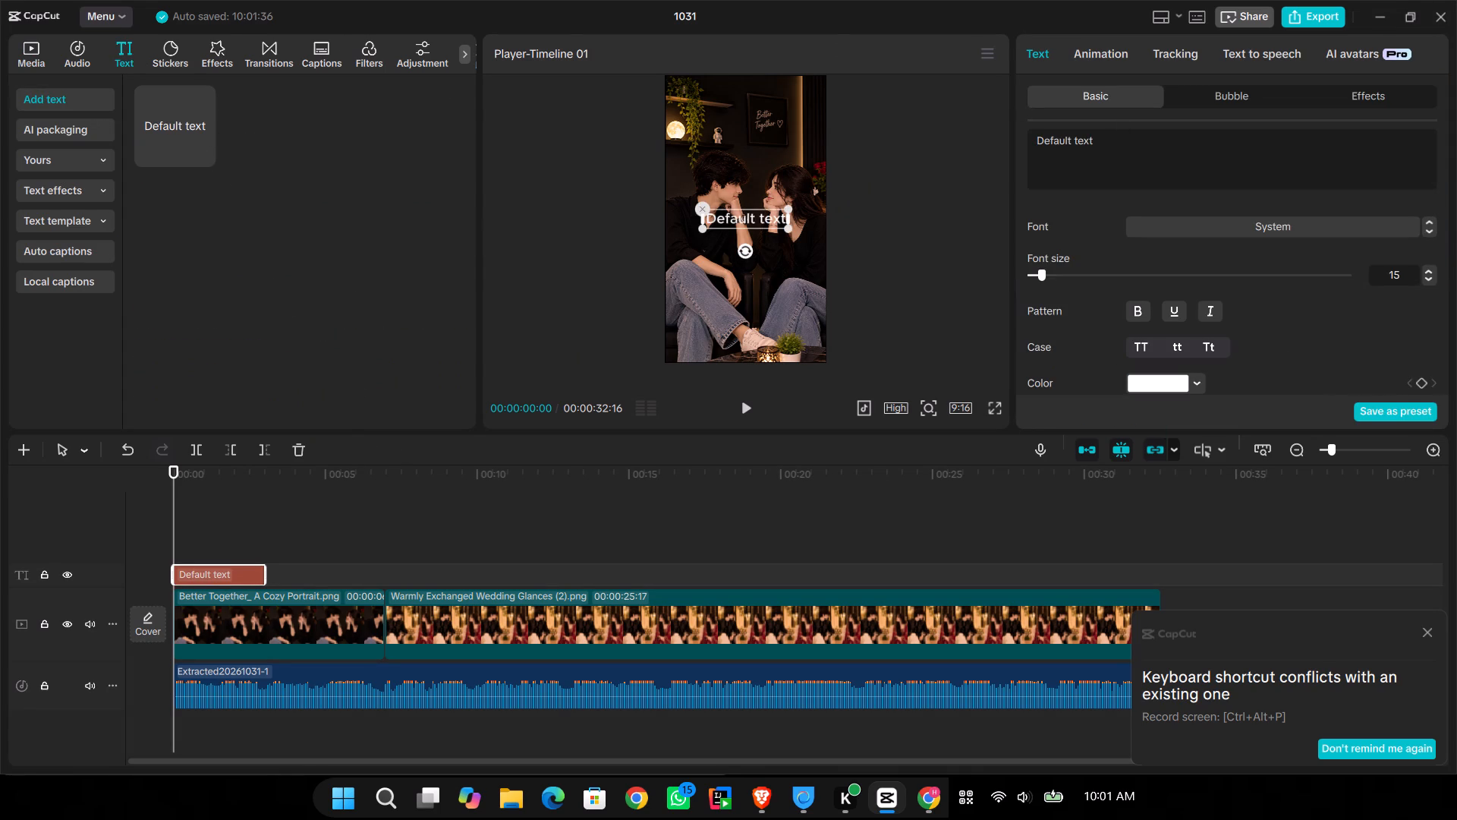
Replace the placeholder text with the copied Genius link, and clear the text clip's content completely.
{"action": "left_click_drag", "start_coordinate": [1112, 149], "coordinate": [1009, 116]}
{"action": "key", "text": "ctrl+v"}
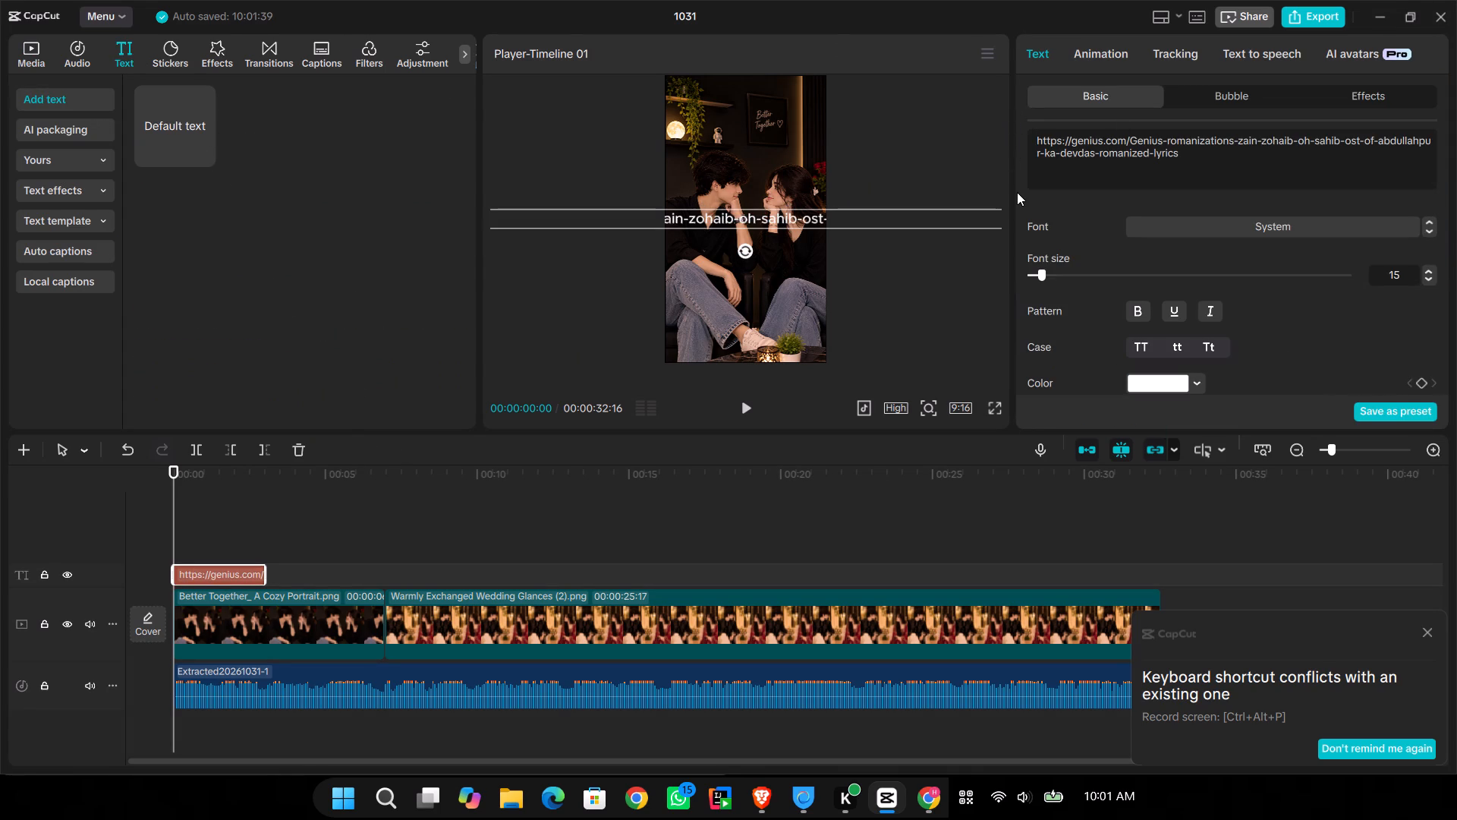
{"action": "left_click_drag", "start_coordinate": [1148, 144], "coordinate": [1060, 132]}
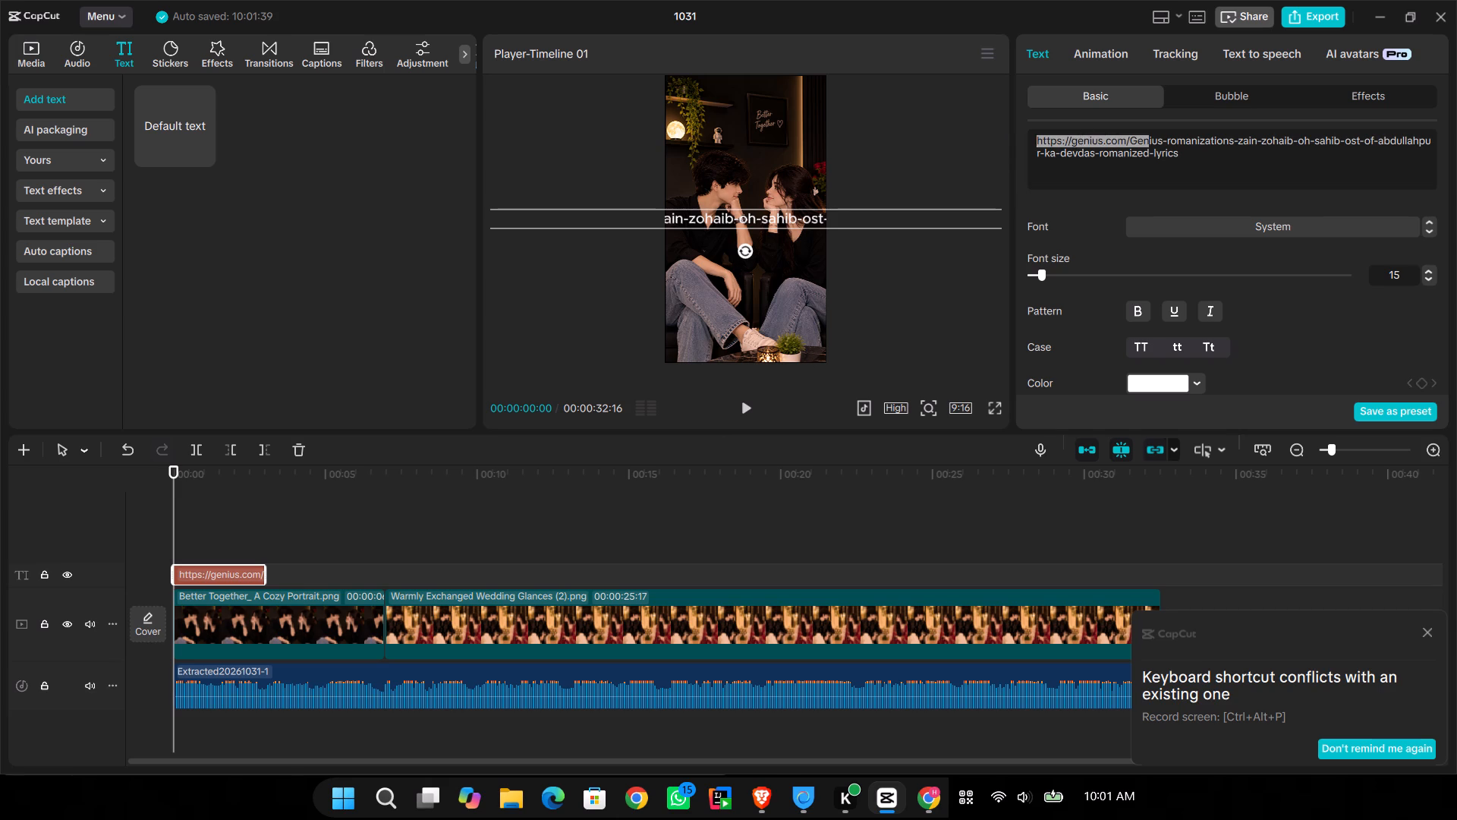
{"action": "left_click_drag", "start_coordinate": [1060, 132], "coordinate": [1177, 161]}
{"action": "key", "text": "BackSpace"}
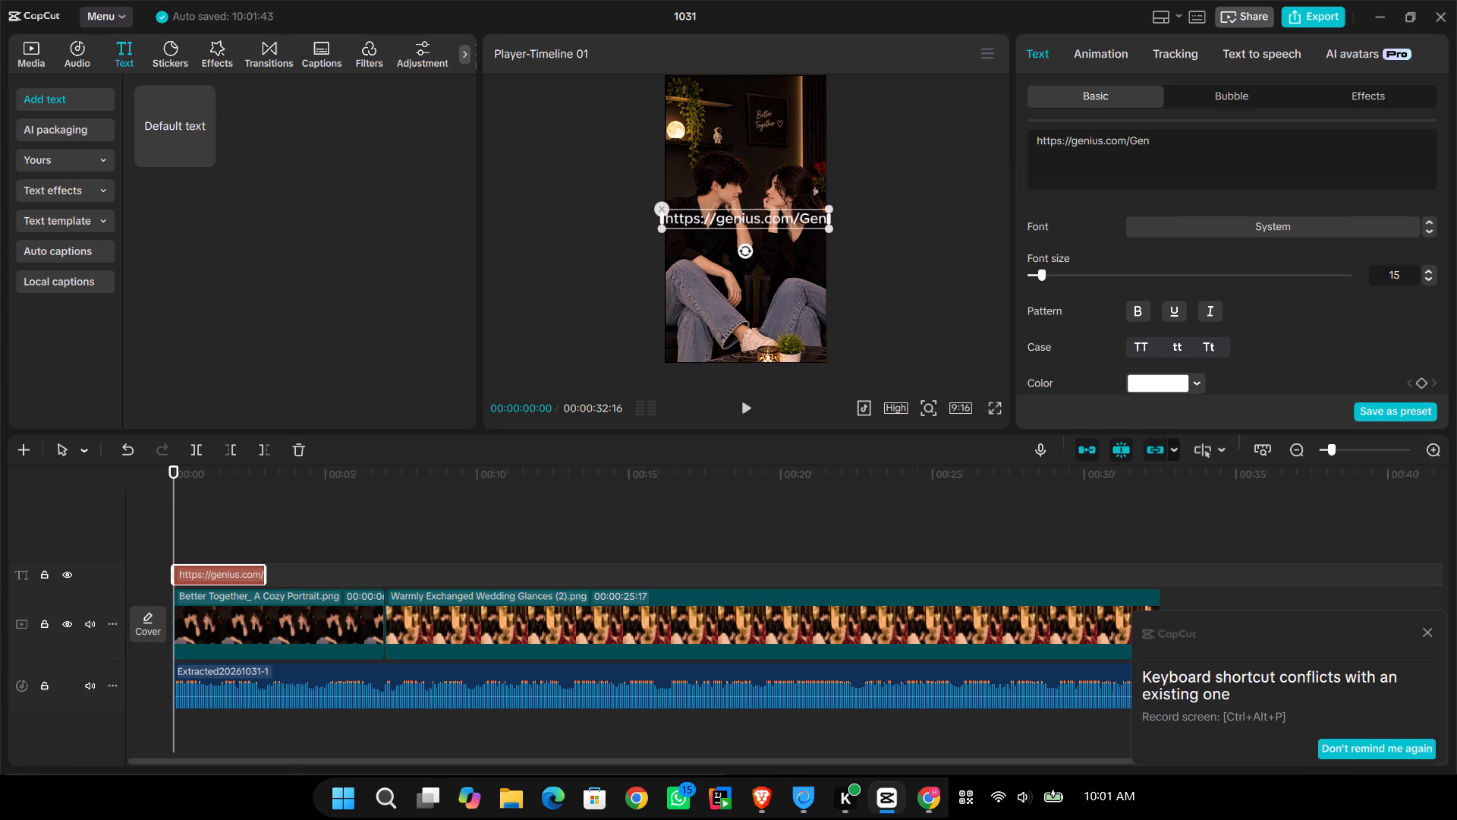
{"action": "left_click_drag", "start_coordinate": [1147, 143], "coordinate": [1018, 133]}
{"action": "key", "text": "BackSpace"}
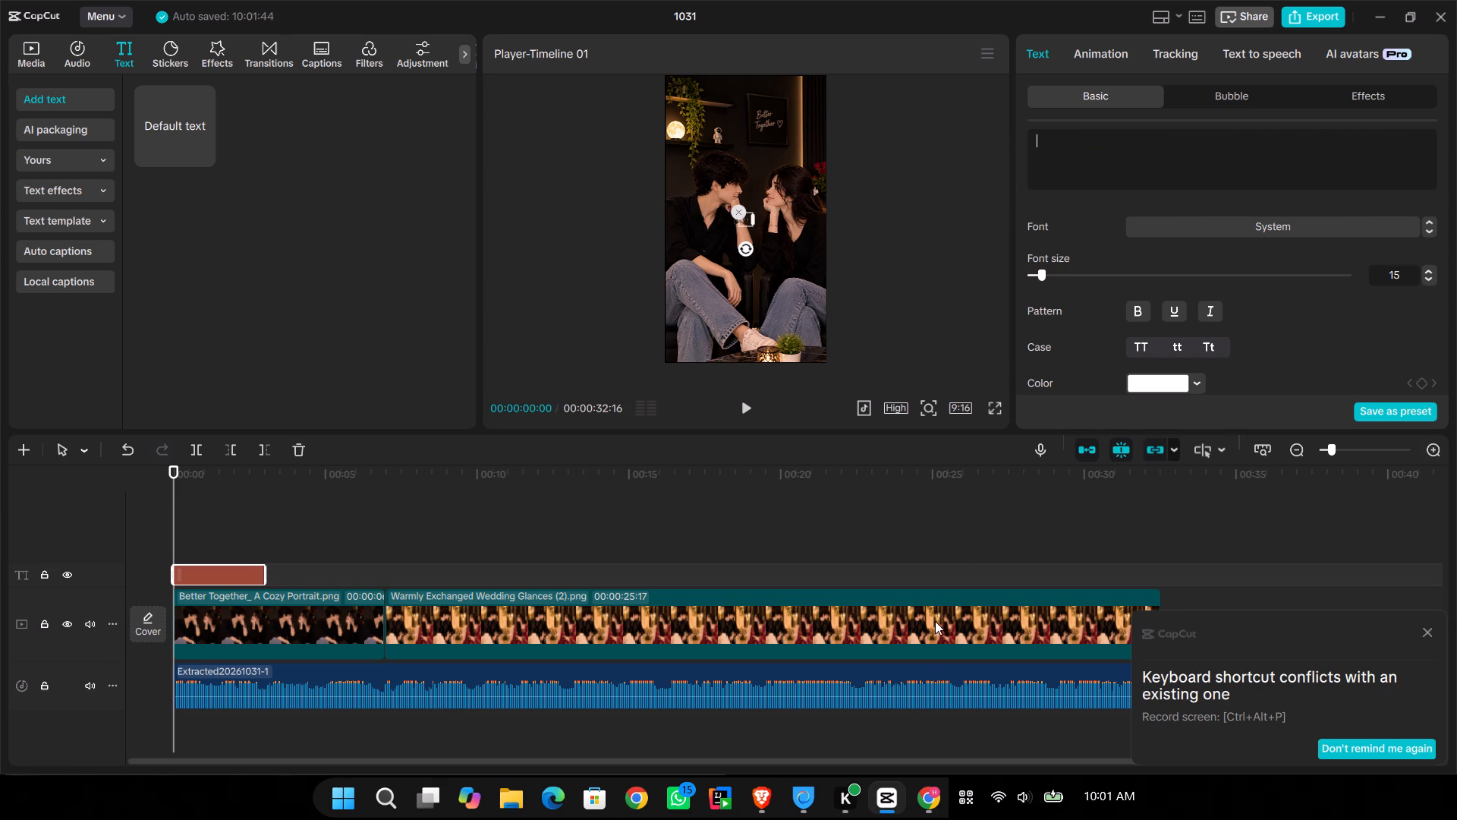
Copy the lyric "O saahib tu jeeta" from the romanized Genius page in Brave and paste it into the empty CapCut text clip.
{"action": "left_click", "coordinate": [897, 801]}
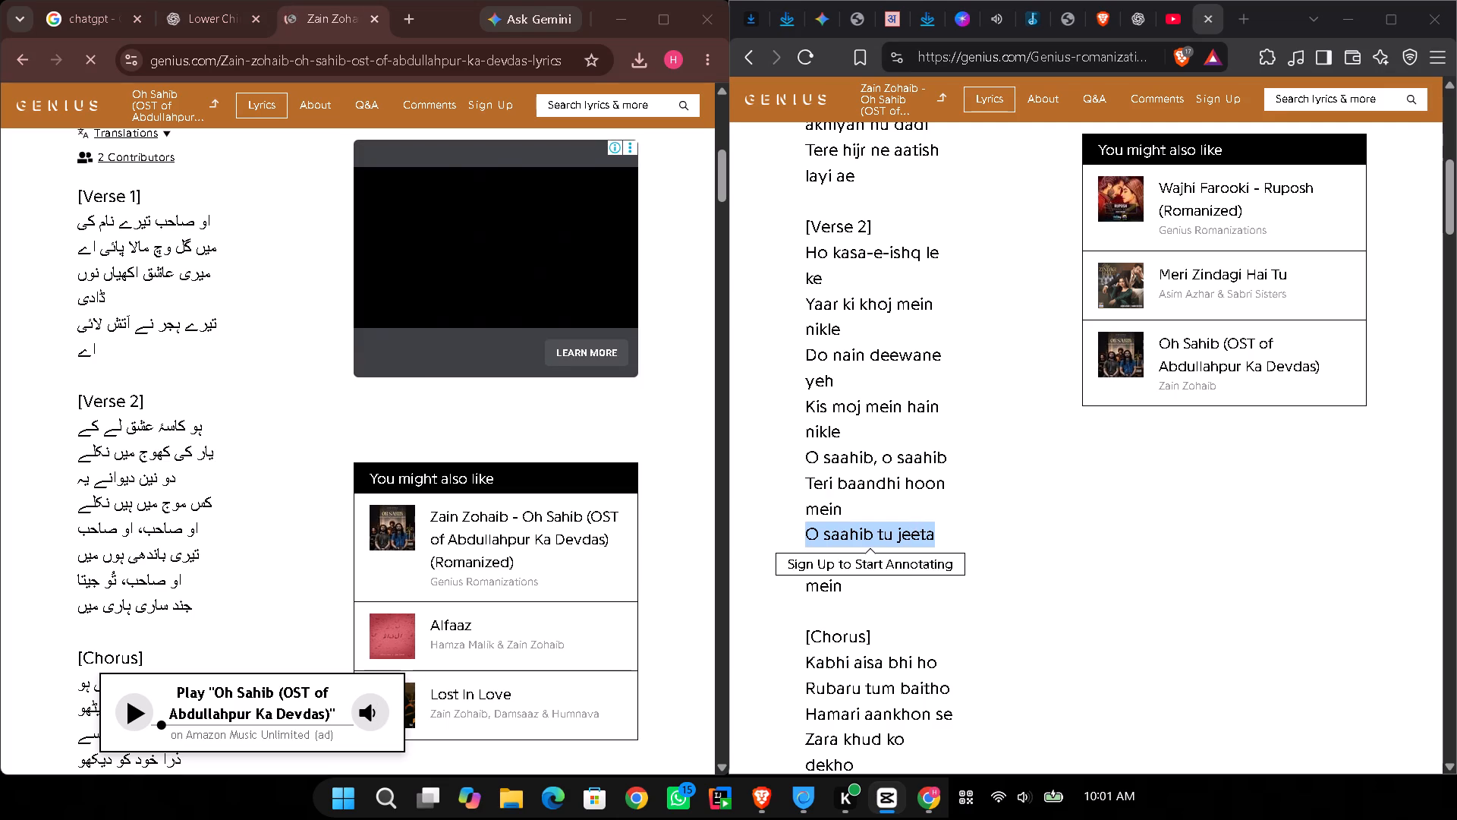
{"action": "left_click_drag", "start_coordinate": [935, 535], "coordinate": [856, 547]}
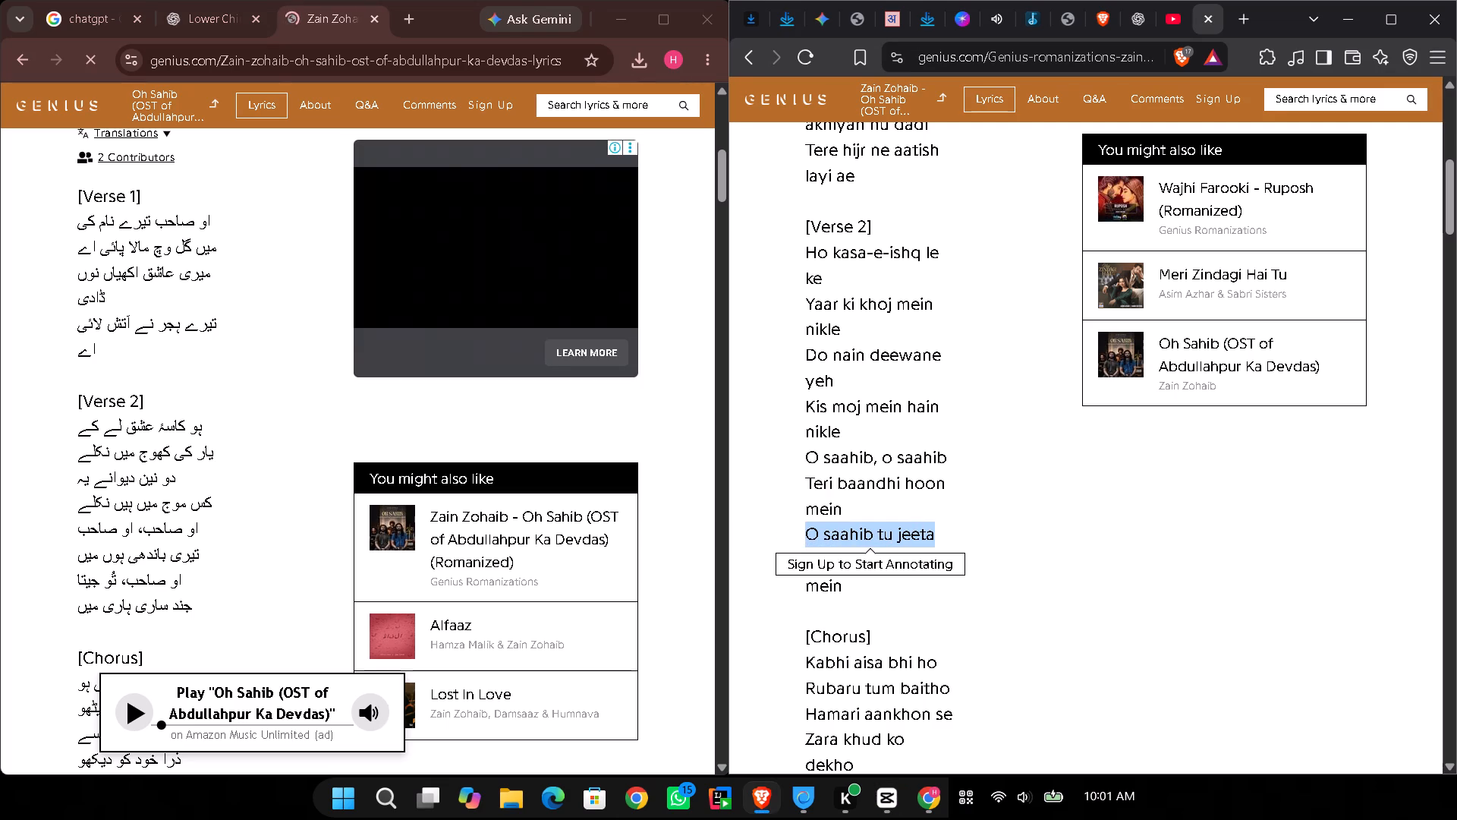
{"action": "key", "text": "ctrl+c"}
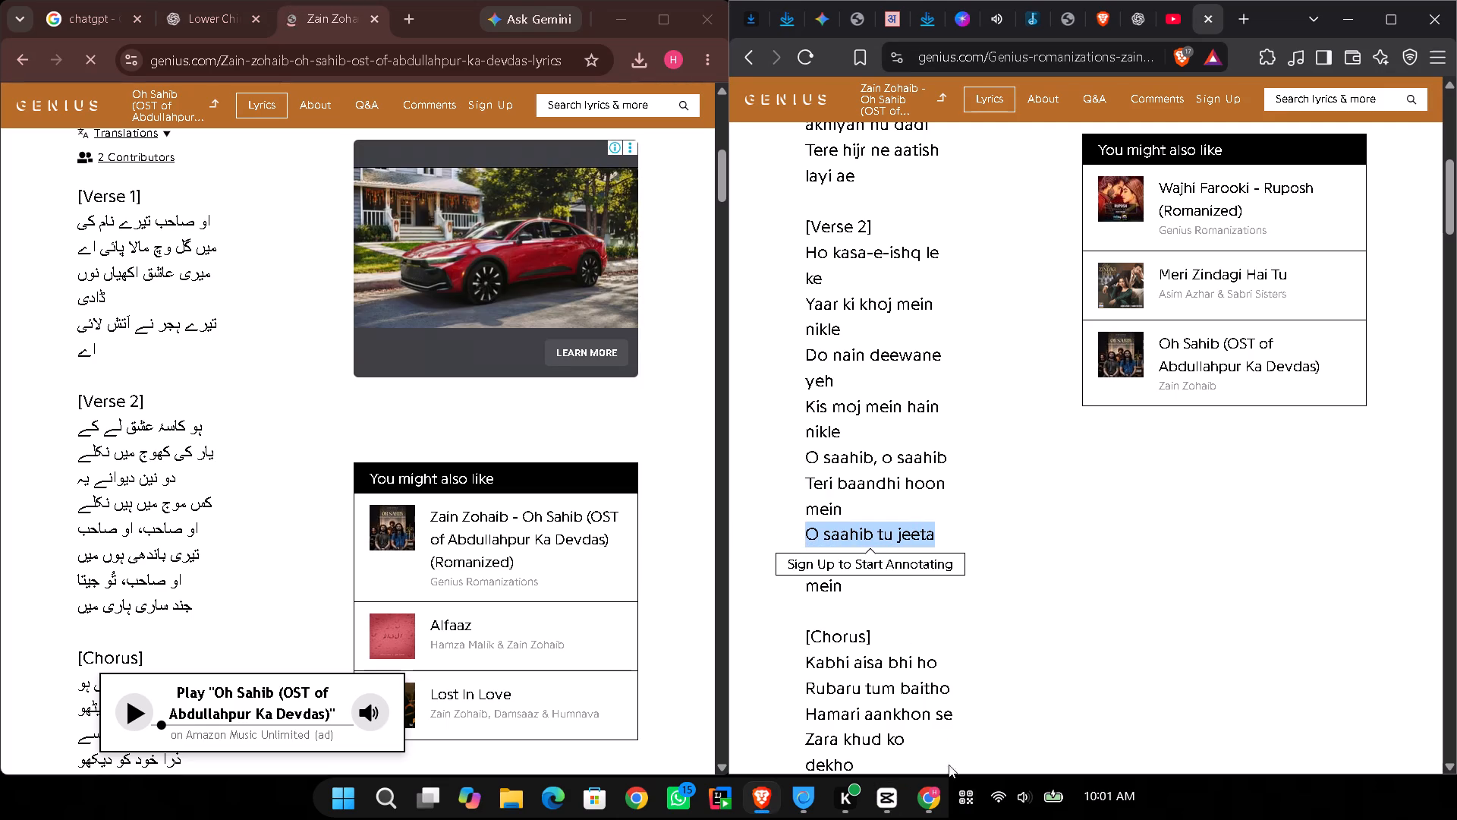
{"action": "left_click", "coordinate": [889, 796]}
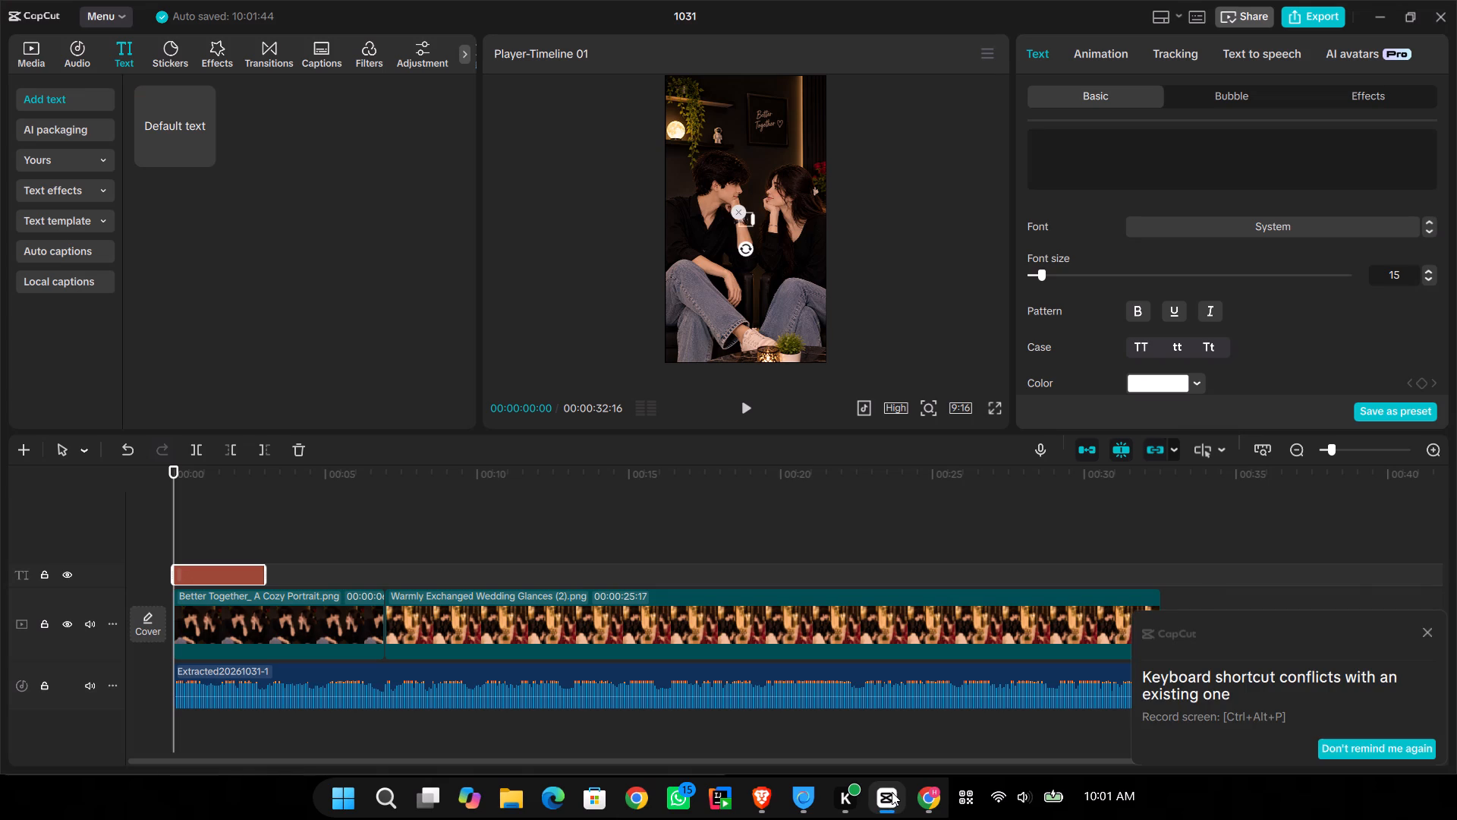
{"action": "key", "text": "ctrl+v"}
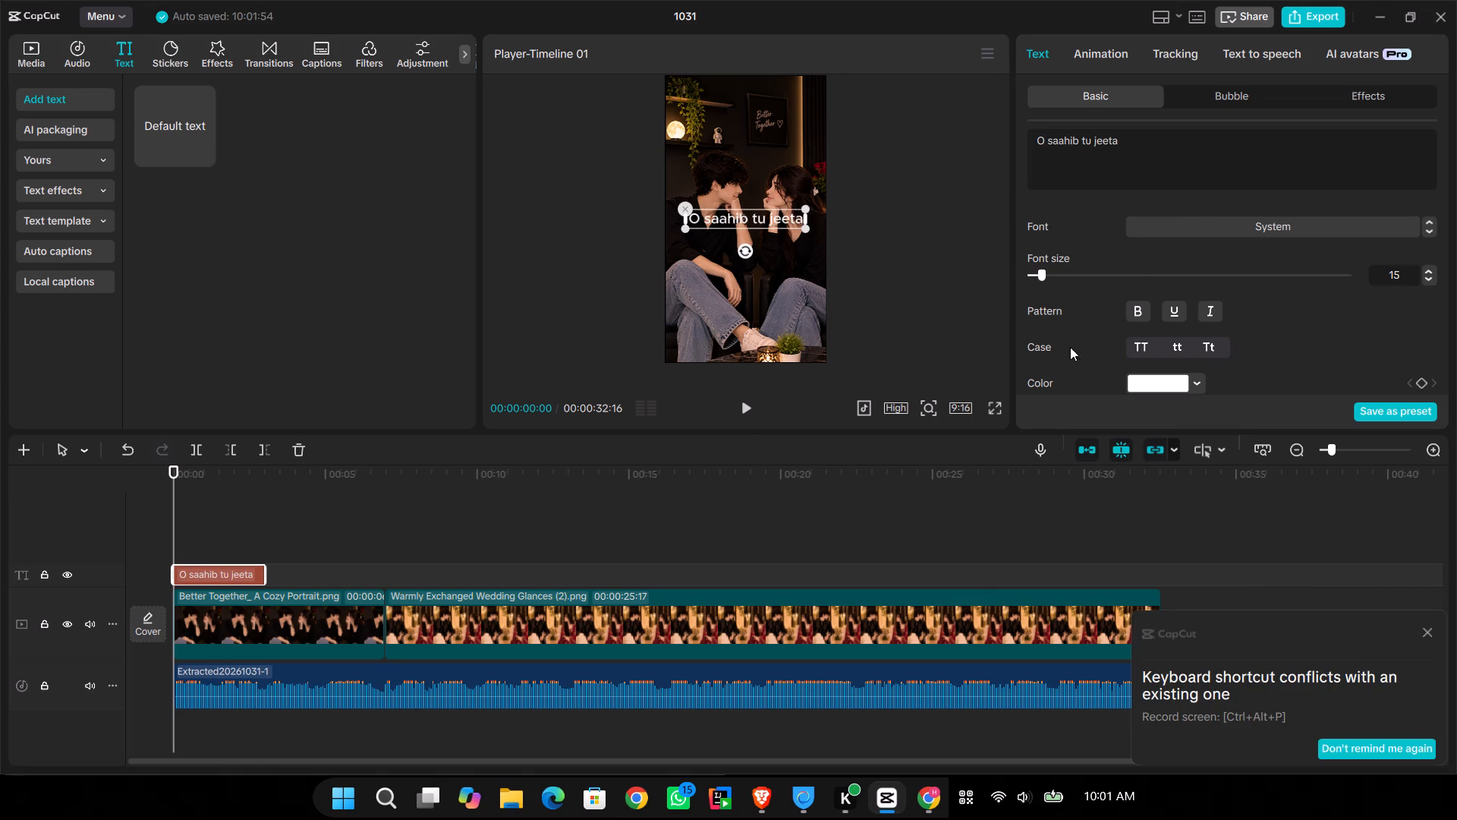
Browse the Trending text templates for a style that suits the lyric text.
{"action": "scroll", "coordinate": [1283, 271], "scroll_direction": "down", "scroll_amount": 2}
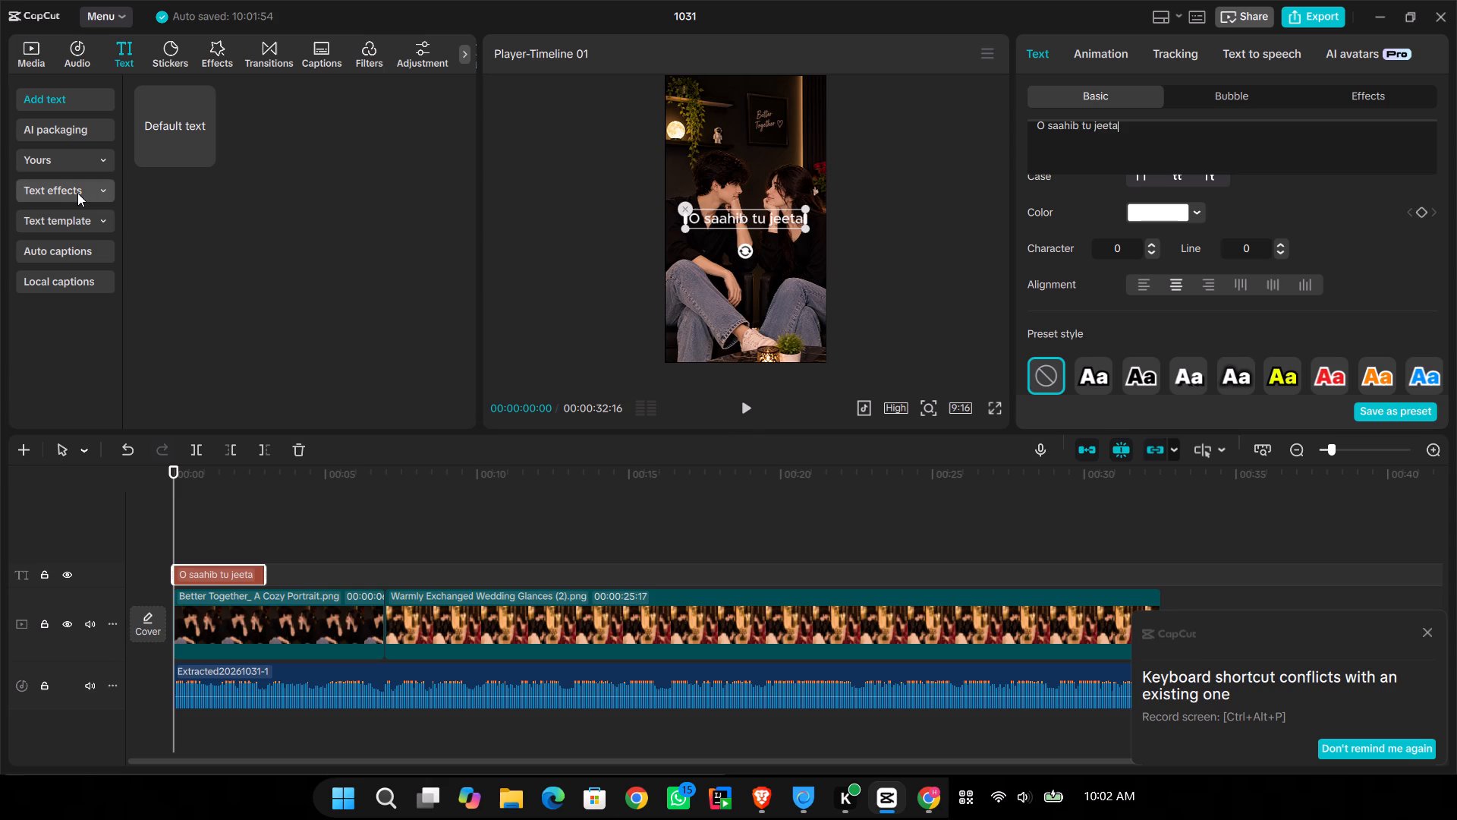
{"action": "left_click", "coordinate": [85, 212]}
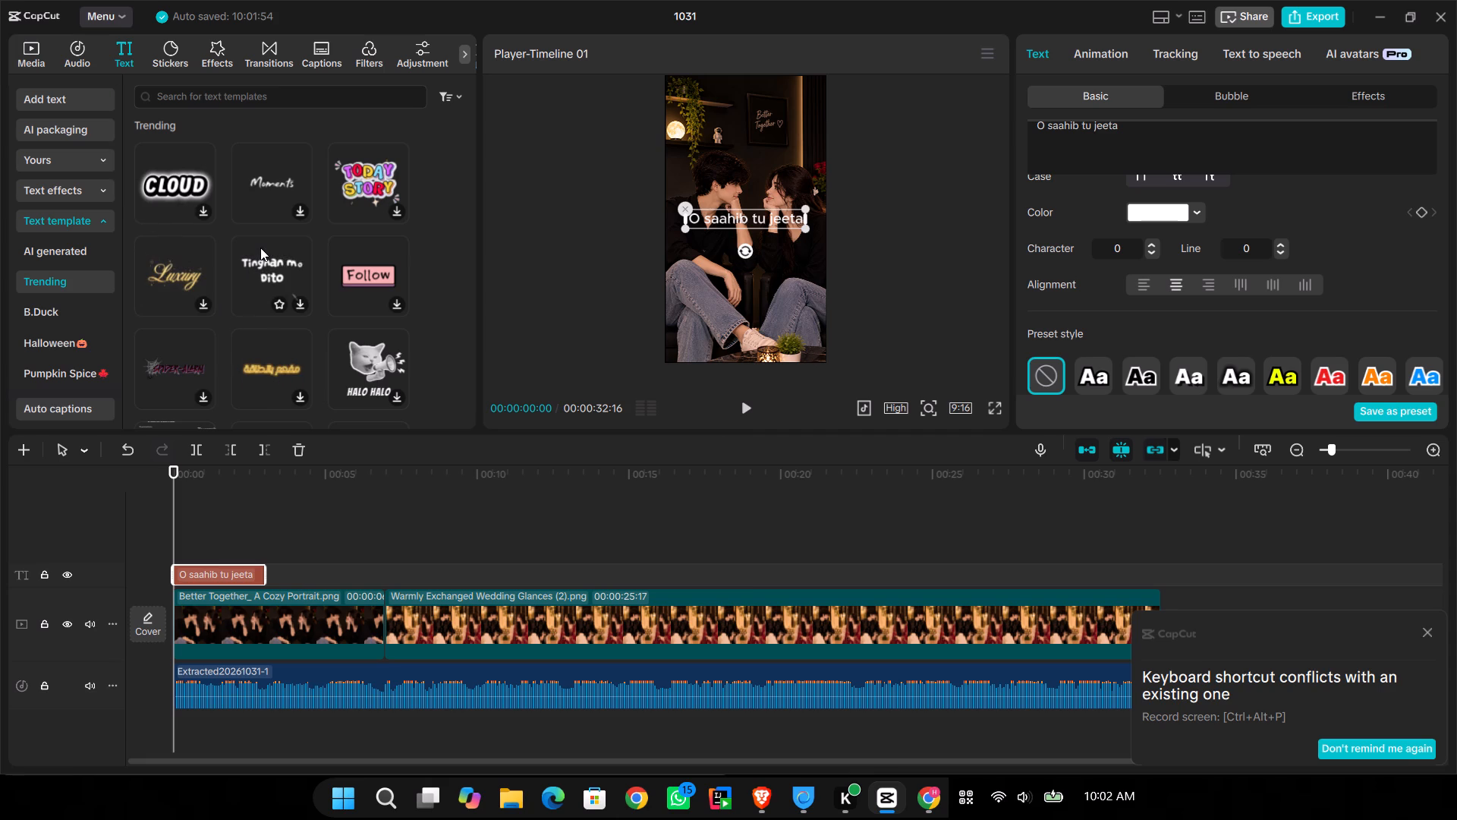
{"action": "scroll", "coordinate": [260, 248], "scroll_direction": "down", "scroll_amount": 2}
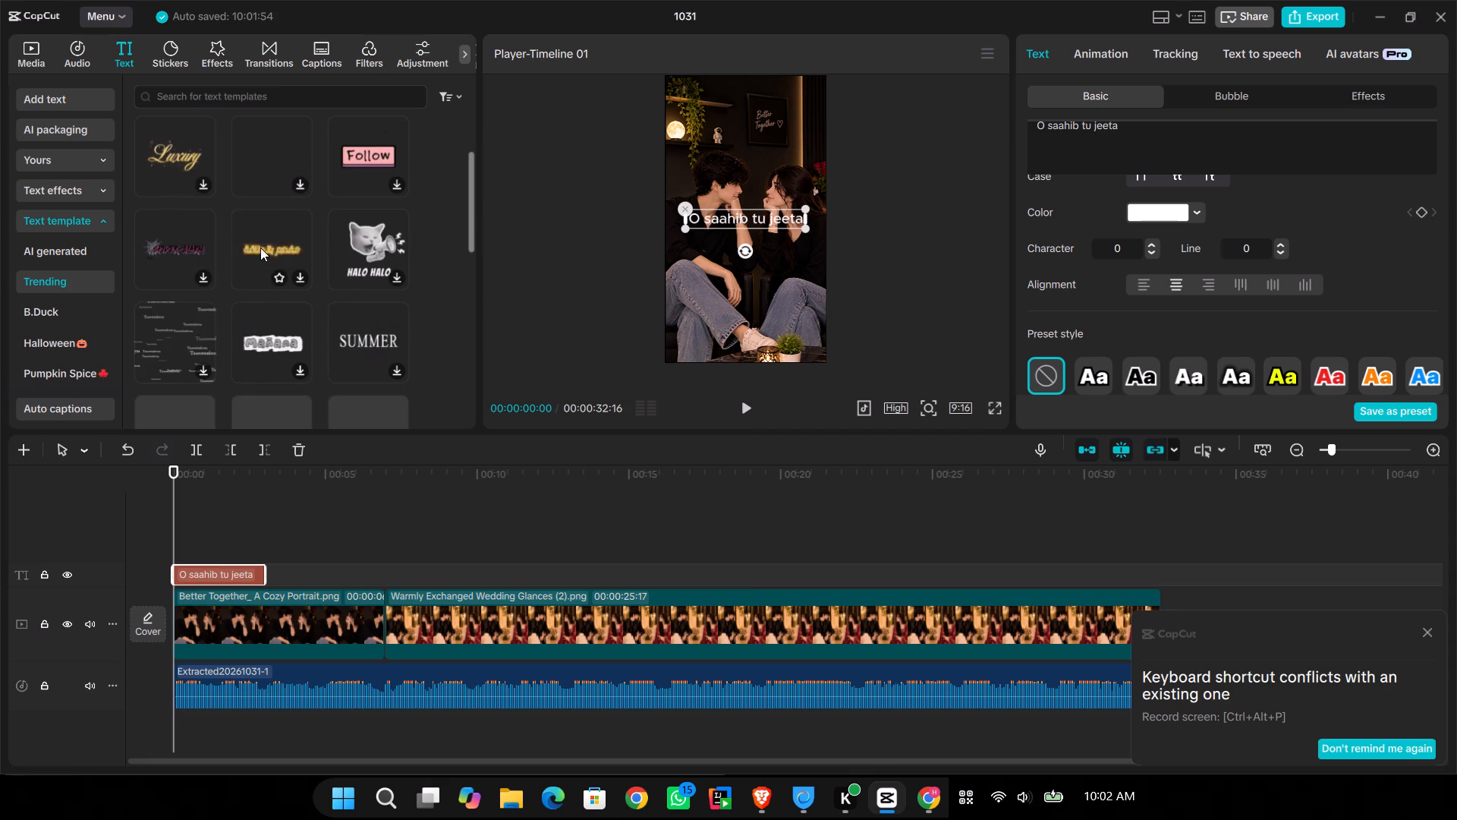
{"action": "scroll", "coordinate": [257, 251], "scroll_direction": "down", "scroll_amount": 1}
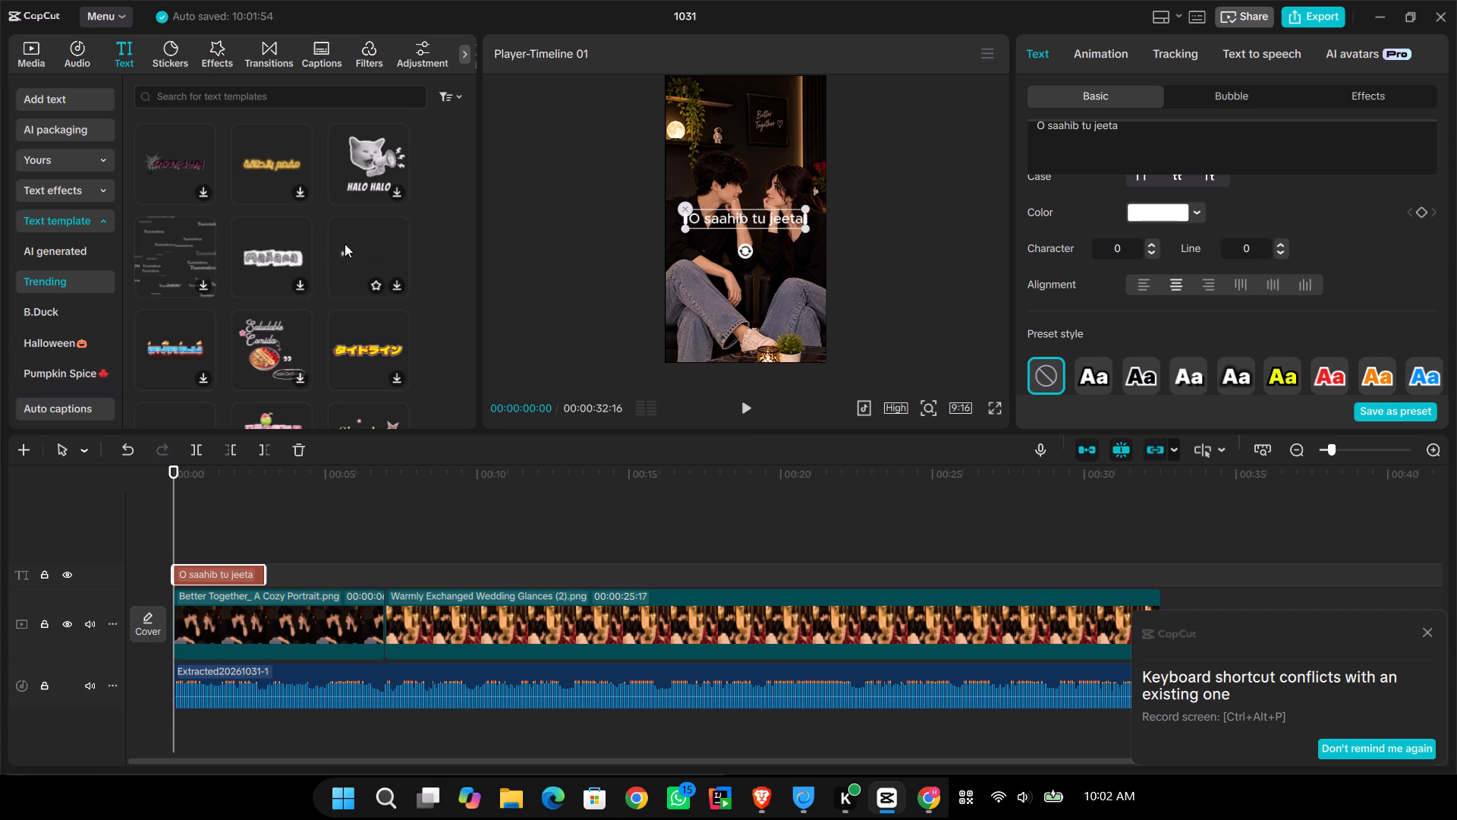
{"action": "scroll", "coordinate": [335, 277], "scroll_direction": "down", "scroll_amount": 2}
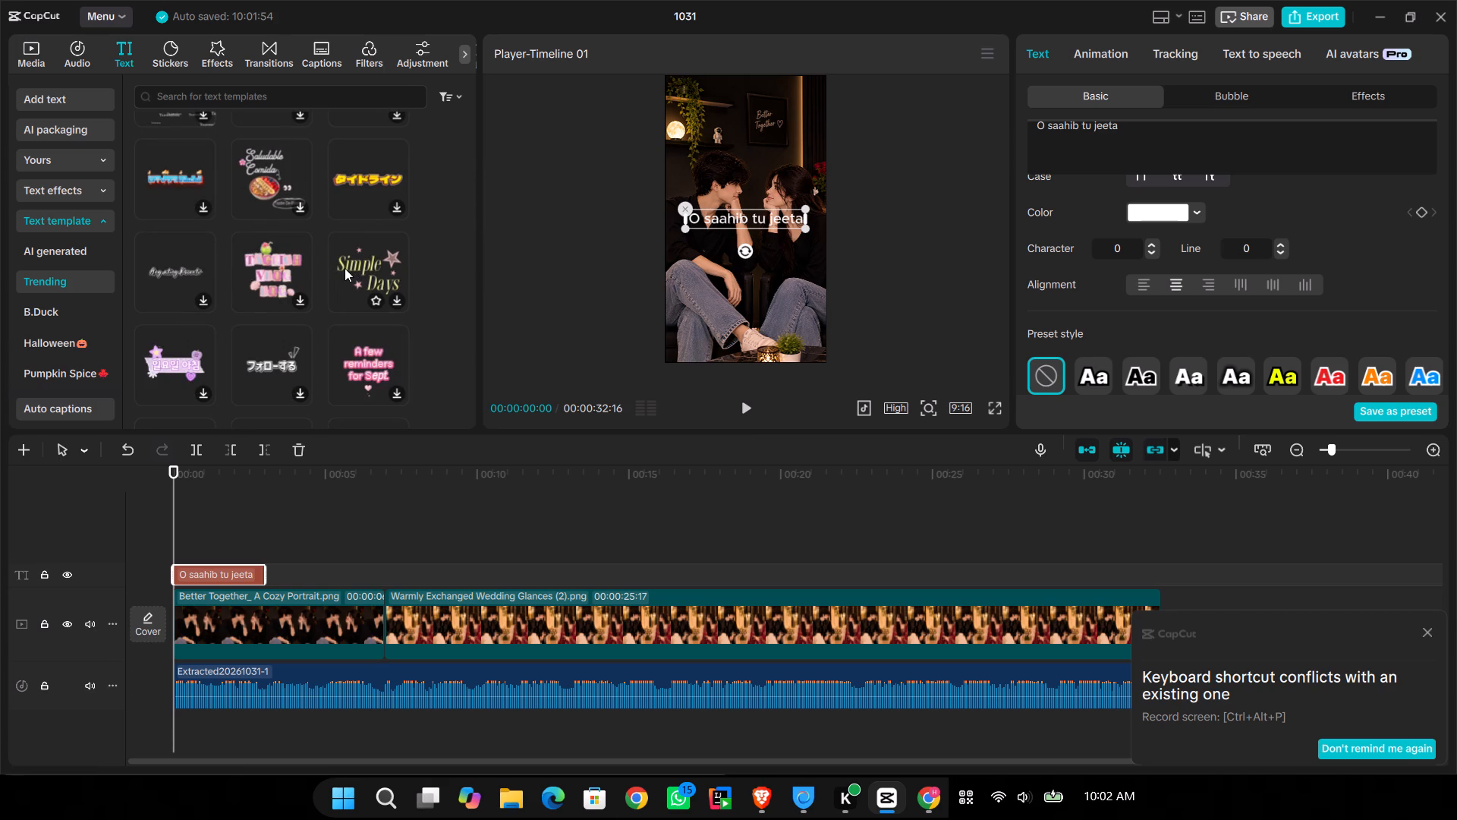
{"action": "scroll", "coordinate": [183, 279], "scroll_direction": "down", "scroll_amount": 3}
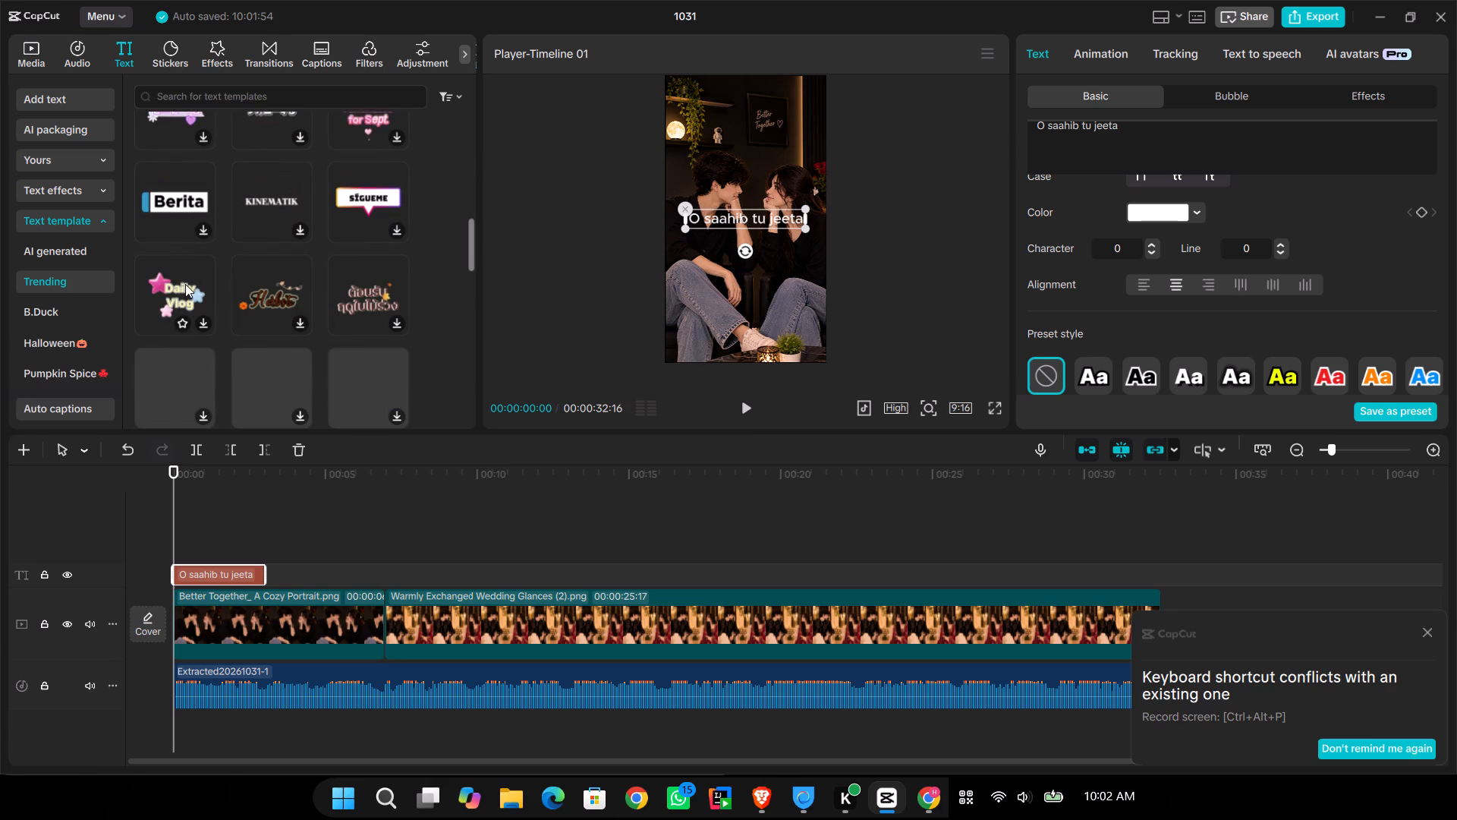
{"action": "scroll", "coordinate": [185, 284], "scroll_direction": "down", "scroll_amount": 1}
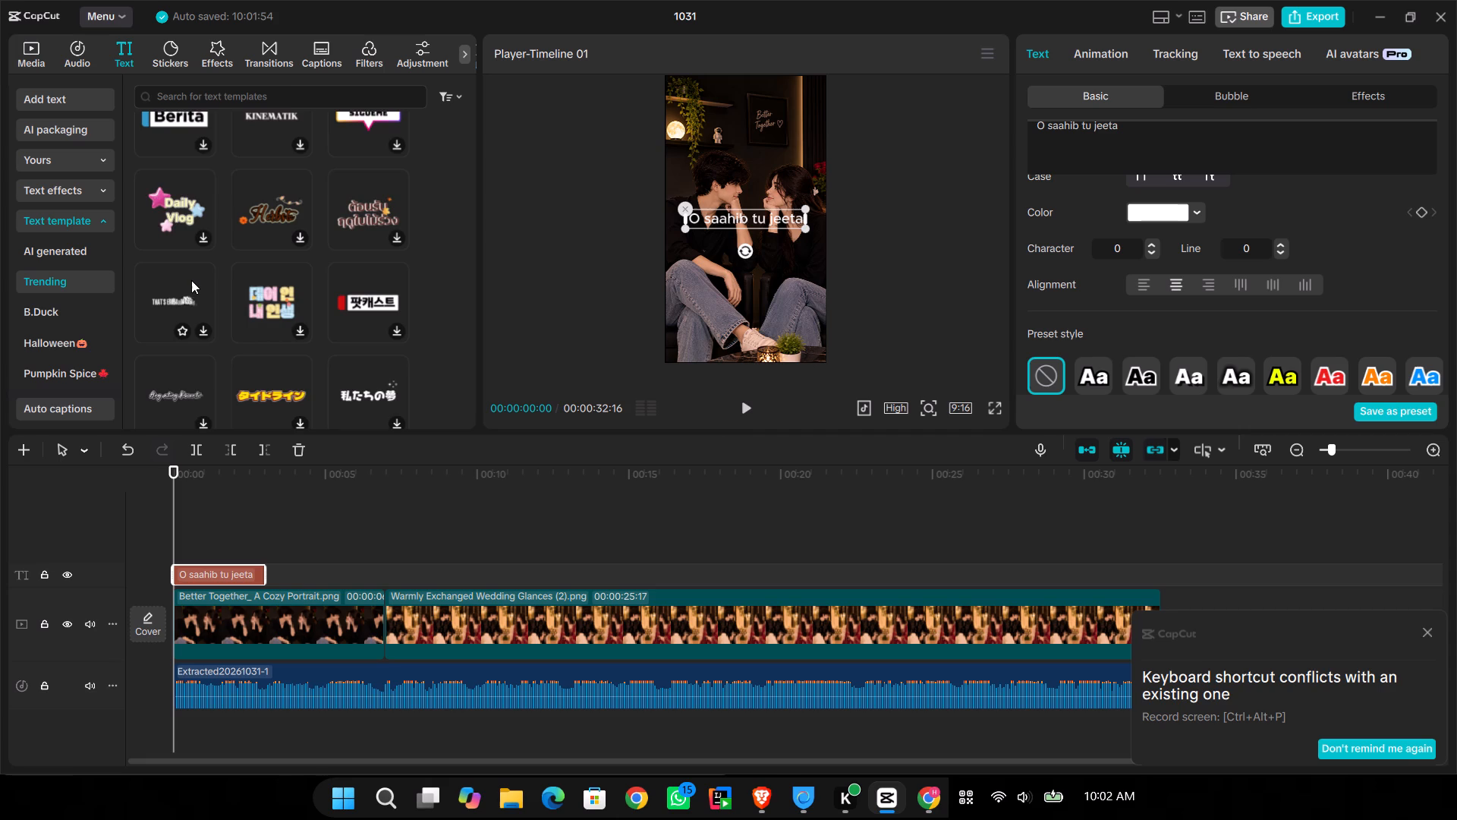
{"action": "scroll", "coordinate": [191, 280], "scroll_direction": "down", "scroll_amount": 1}
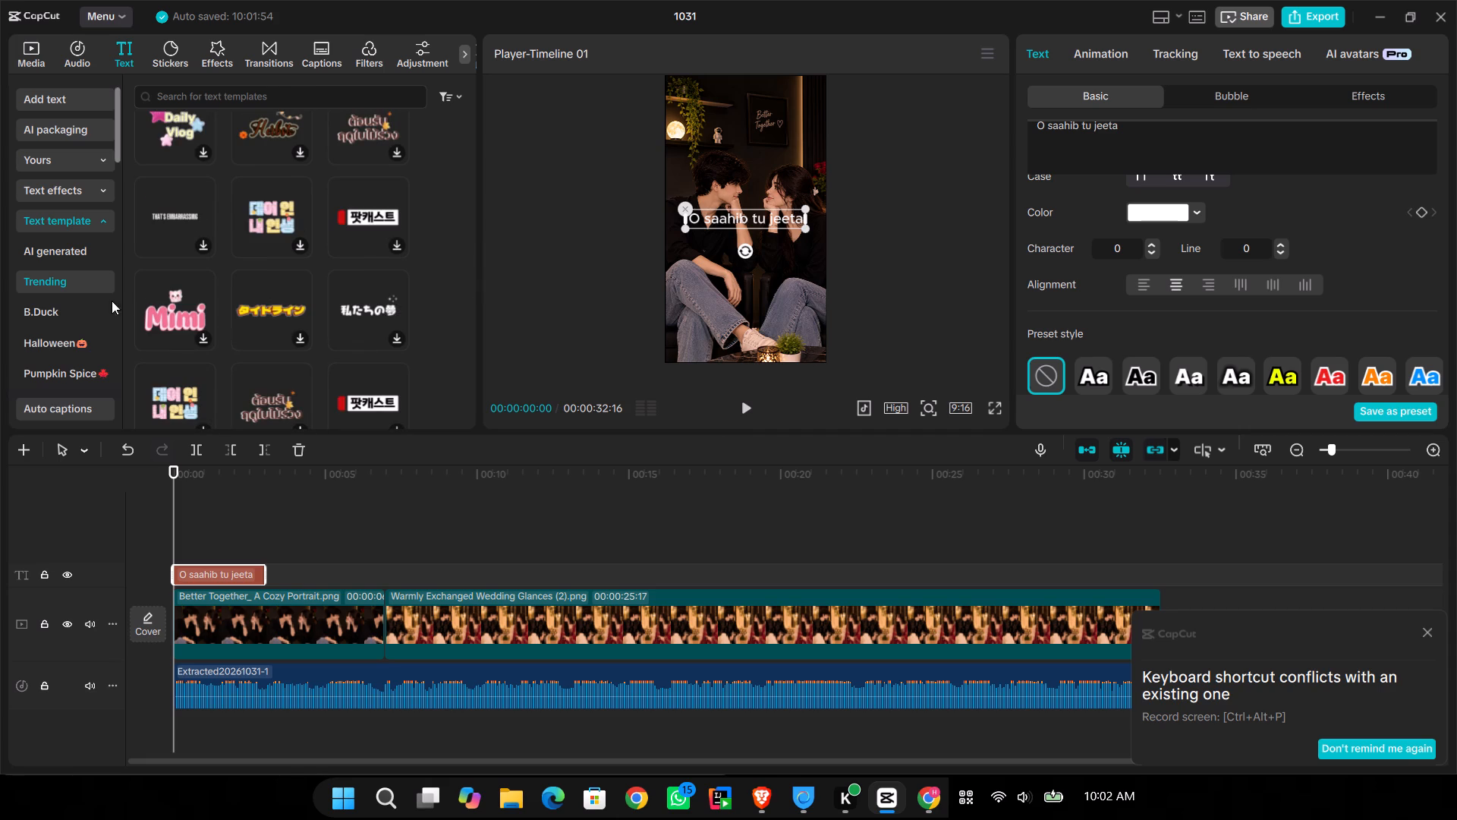
Browse the Classic text templates for a style that suits the lyric text.
{"action": "scroll", "coordinate": [102, 304], "scroll_direction": "down", "scroll_amount": 1}
{"action": "left_click", "coordinate": [64, 338]}
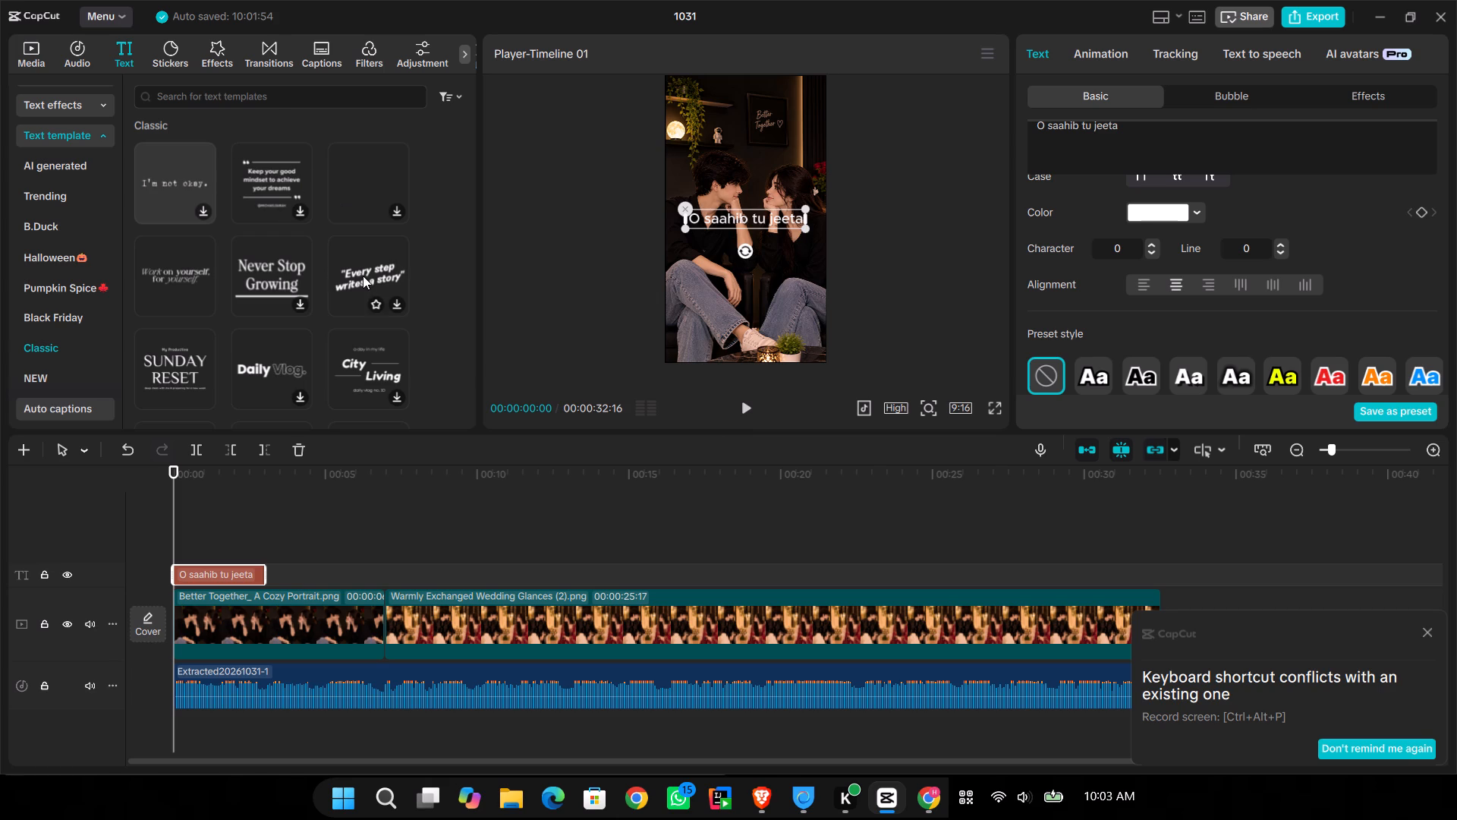
{"action": "scroll", "coordinate": [247, 279], "scroll_direction": "down", "scroll_amount": 5}
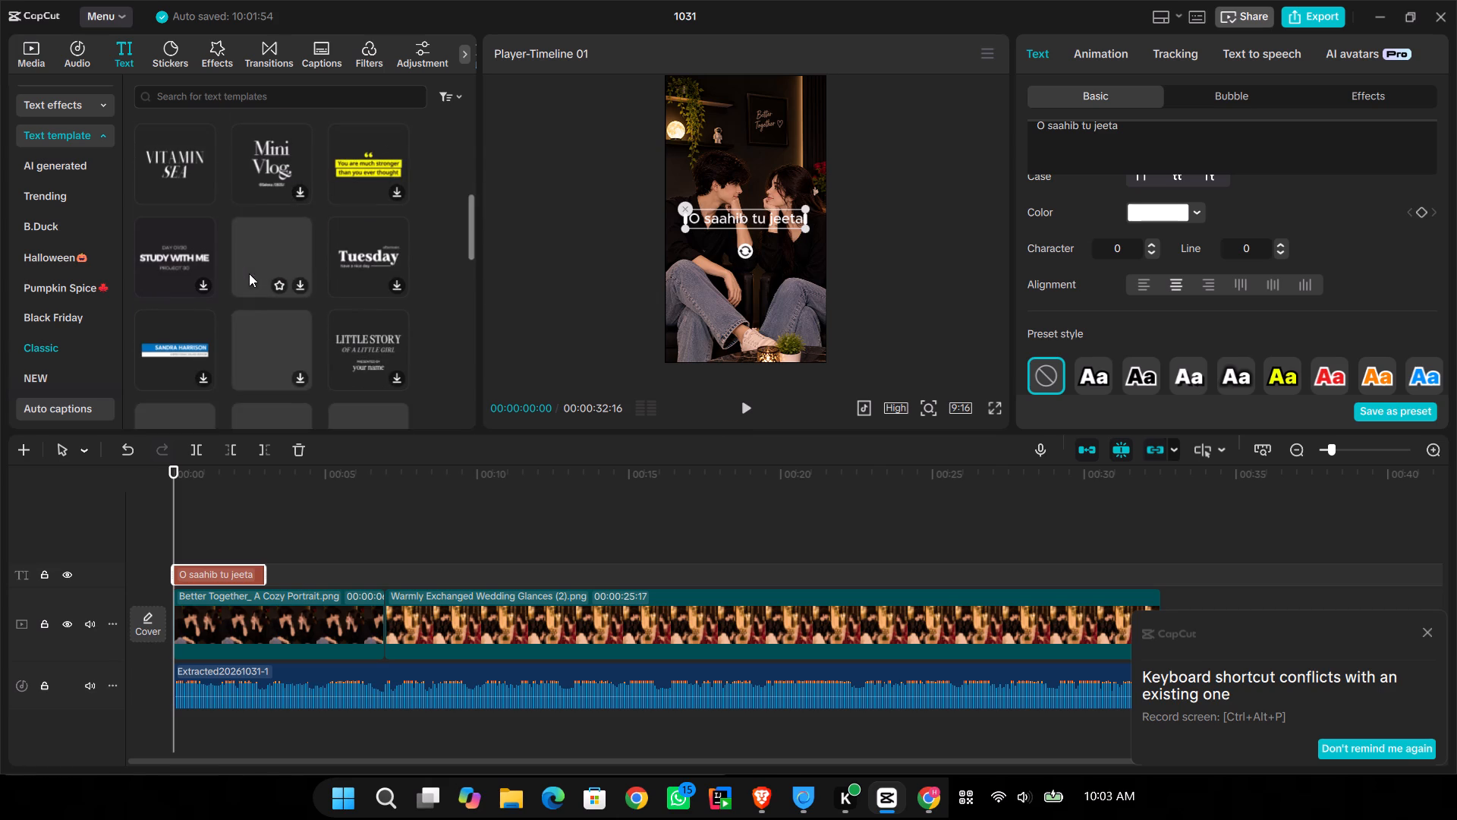
{"action": "scroll", "coordinate": [249, 273], "scroll_direction": "down", "scroll_amount": 5}
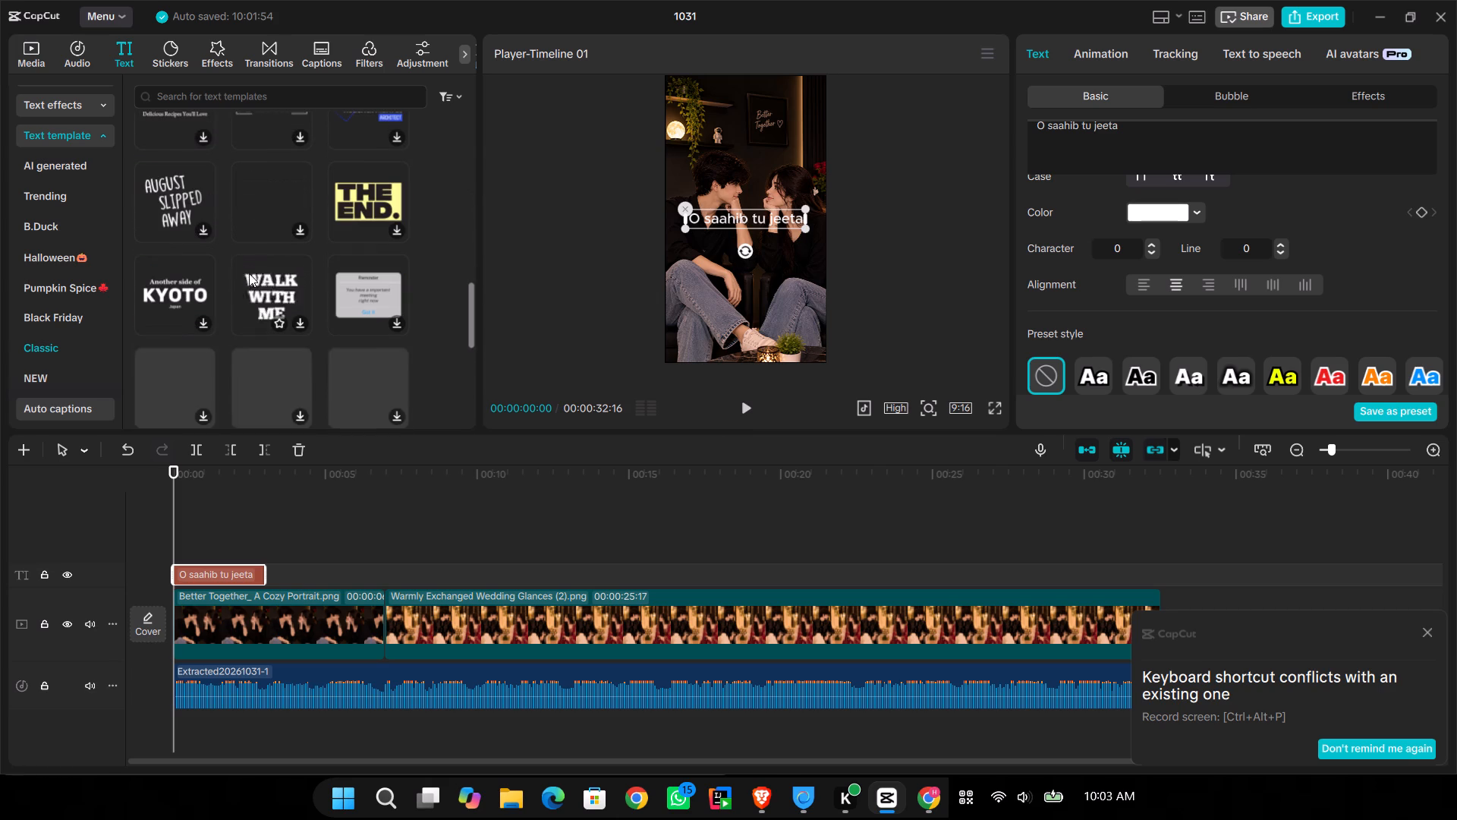
{"action": "scroll", "coordinate": [247, 301], "scroll_direction": "down", "scroll_amount": 1}
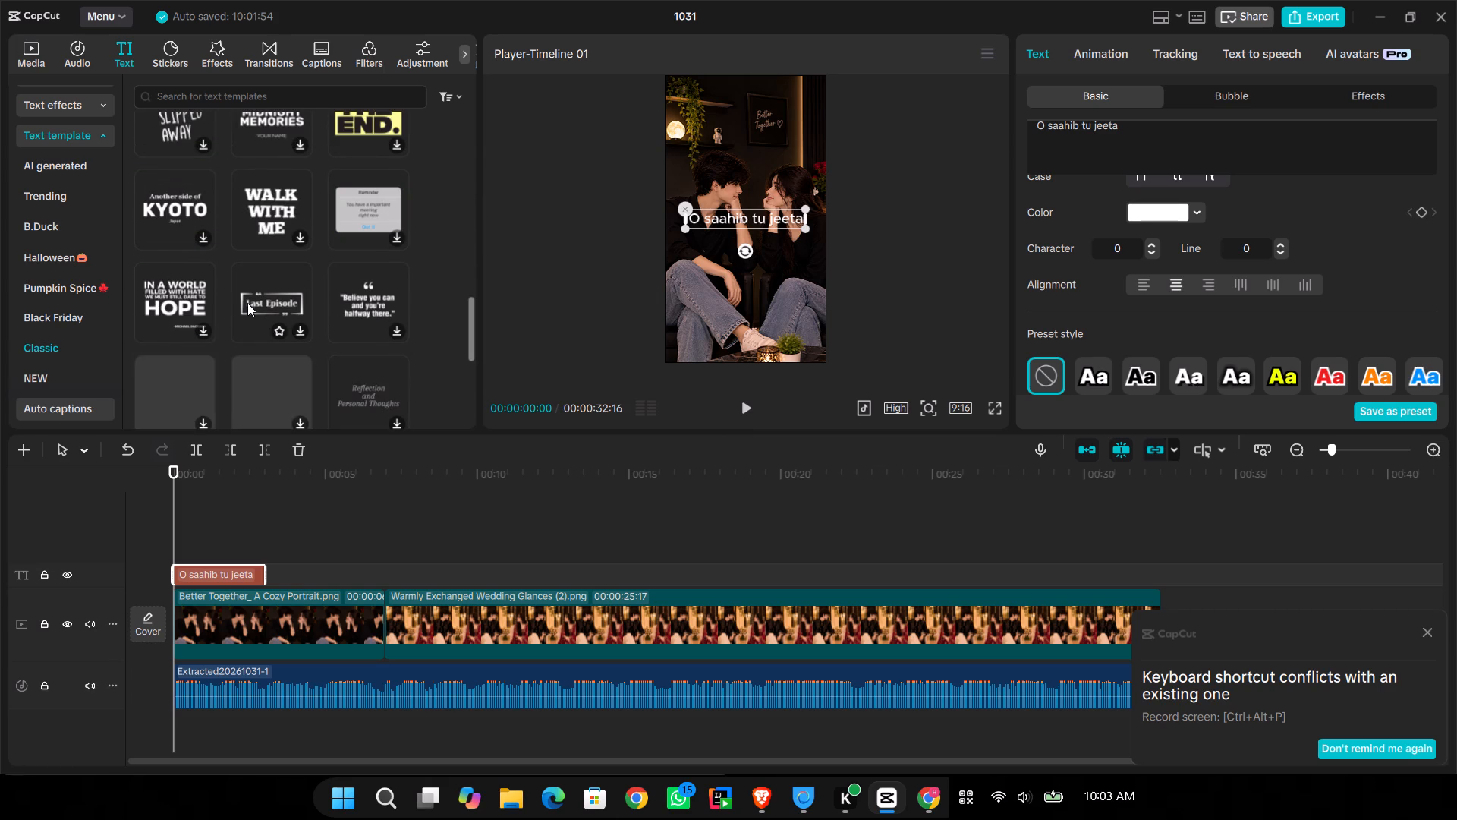
{"action": "scroll", "coordinate": [247, 303], "scroll_direction": "down", "scroll_amount": 3}
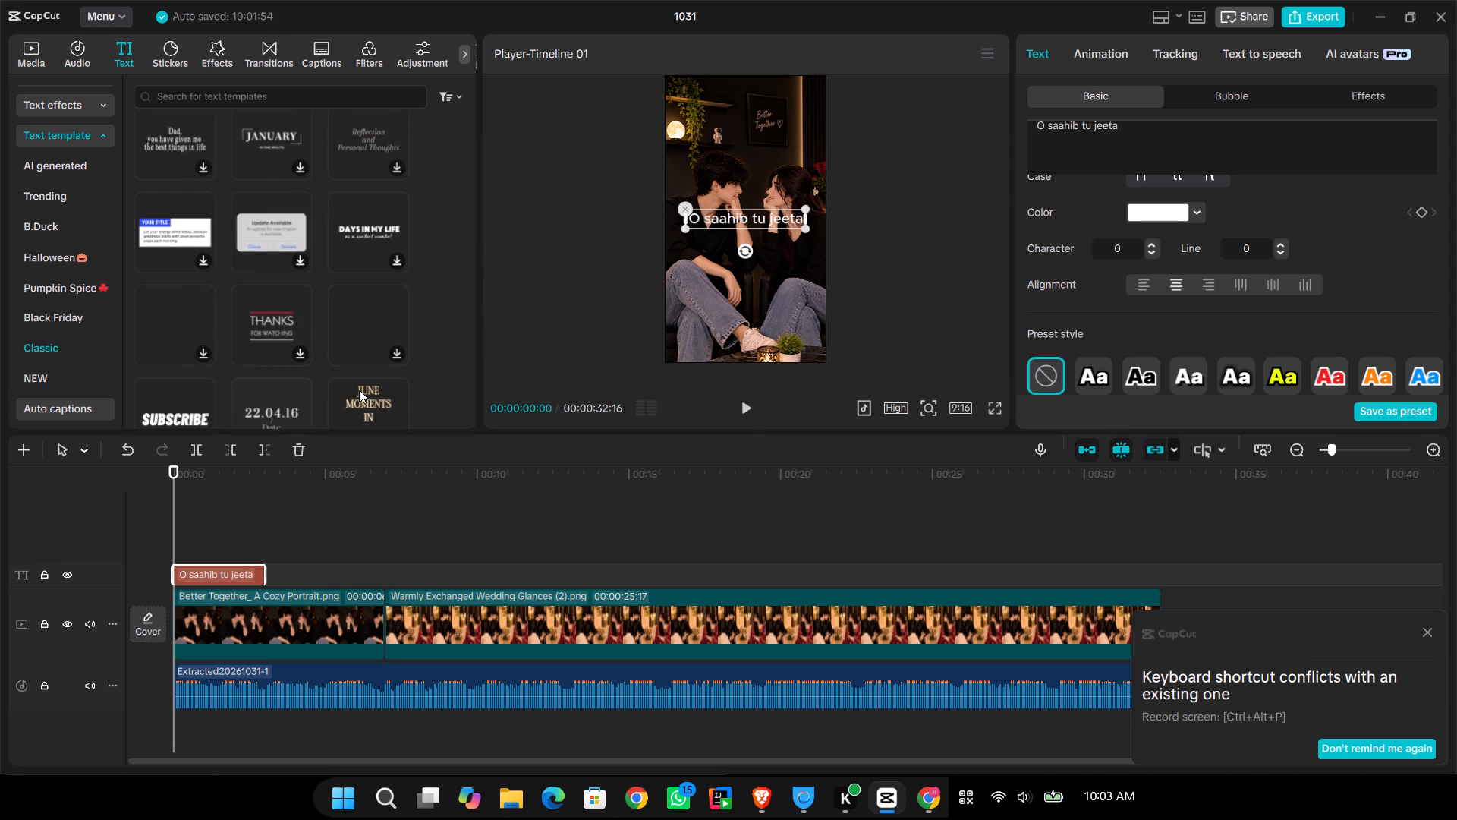
{"action": "scroll", "coordinate": [359, 389], "scroll_direction": "down", "scroll_amount": 1}
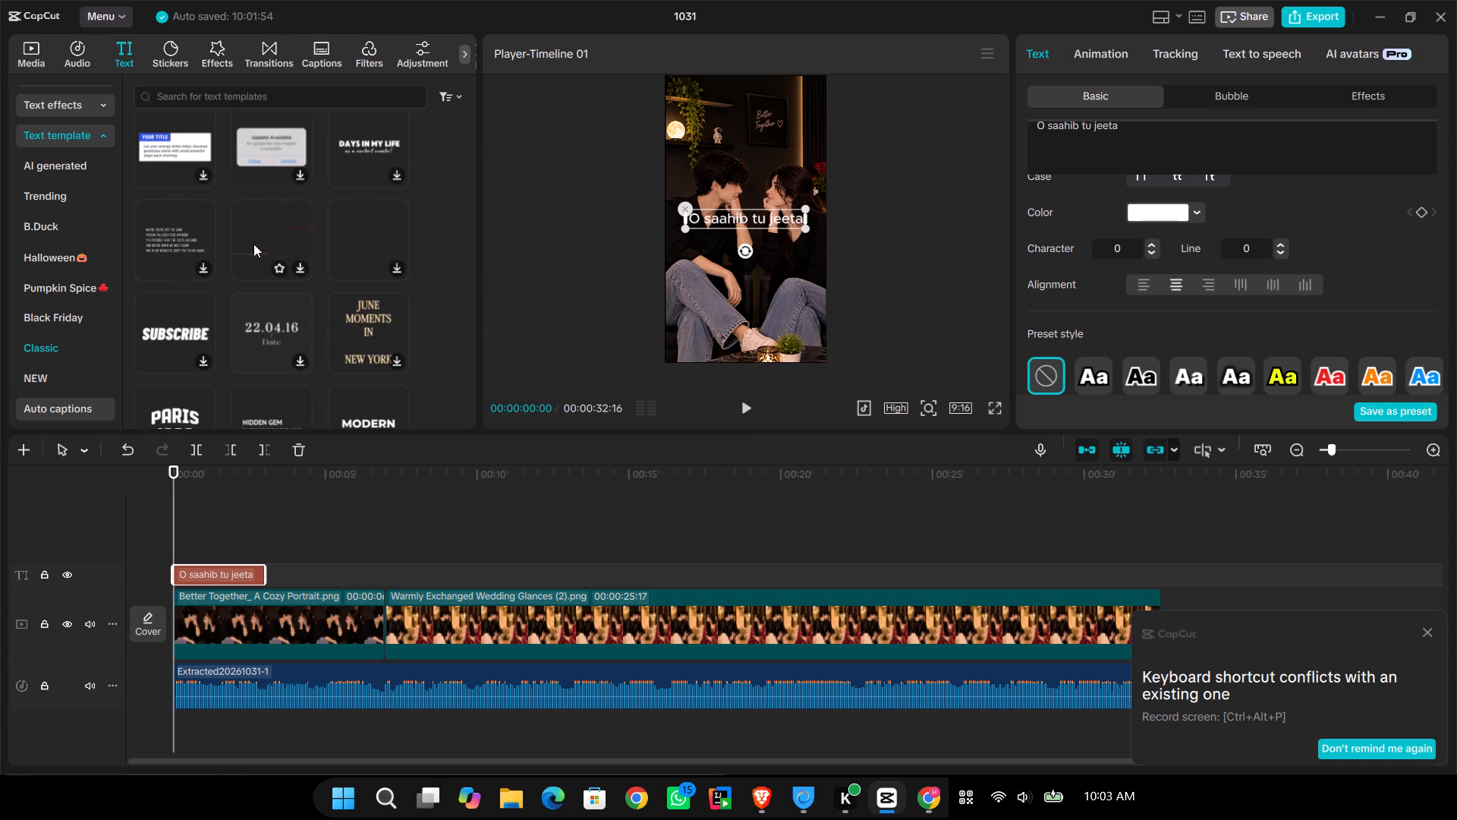
{"action": "scroll", "coordinate": [364, 323], "scroll_direction": "down", "scroll_amount": 1}
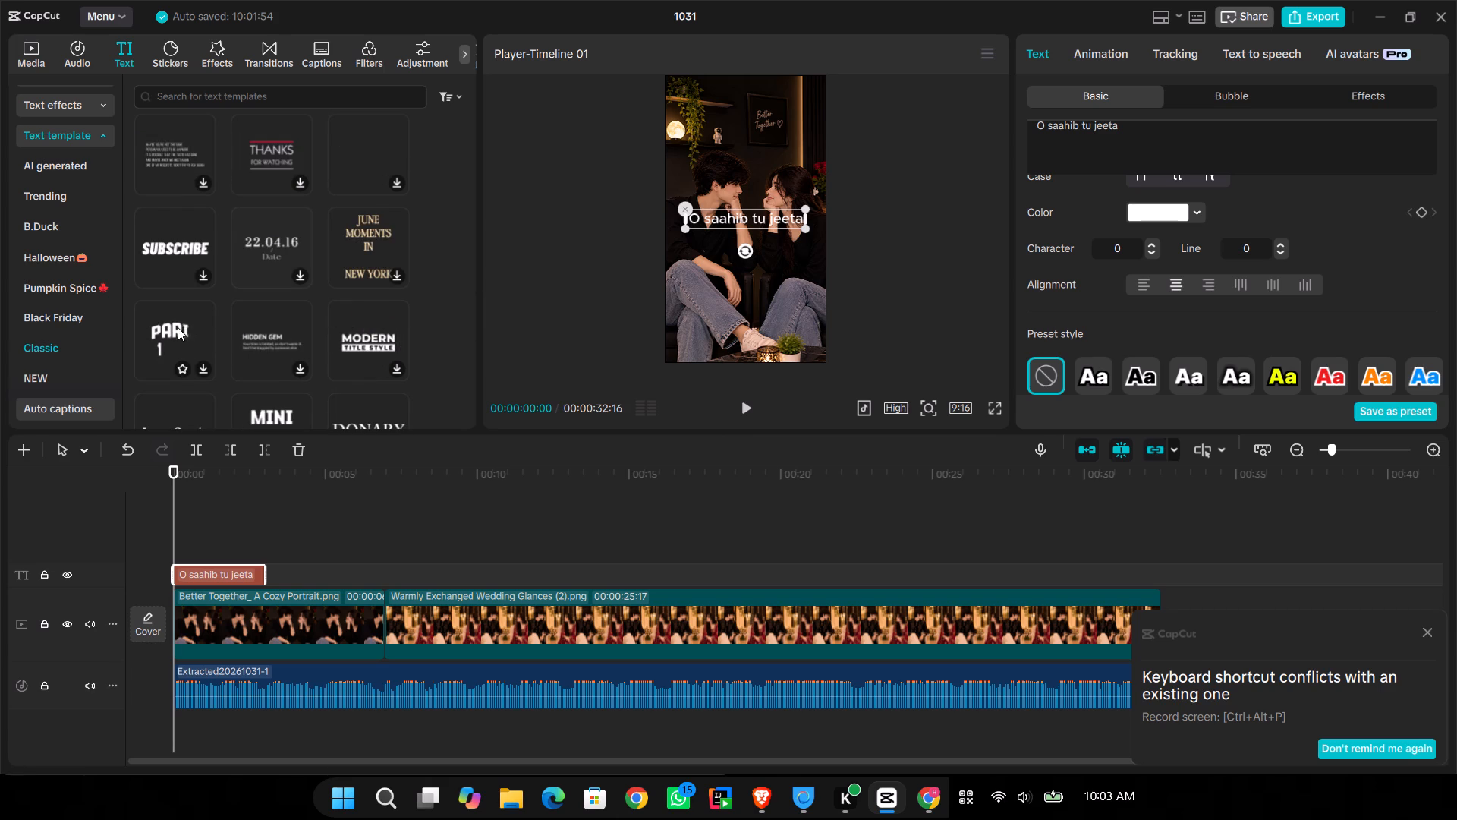
{"action": "scroll", "coordinate": [203, 323], "scroll_direction": "down", "scroll_amount": 1}
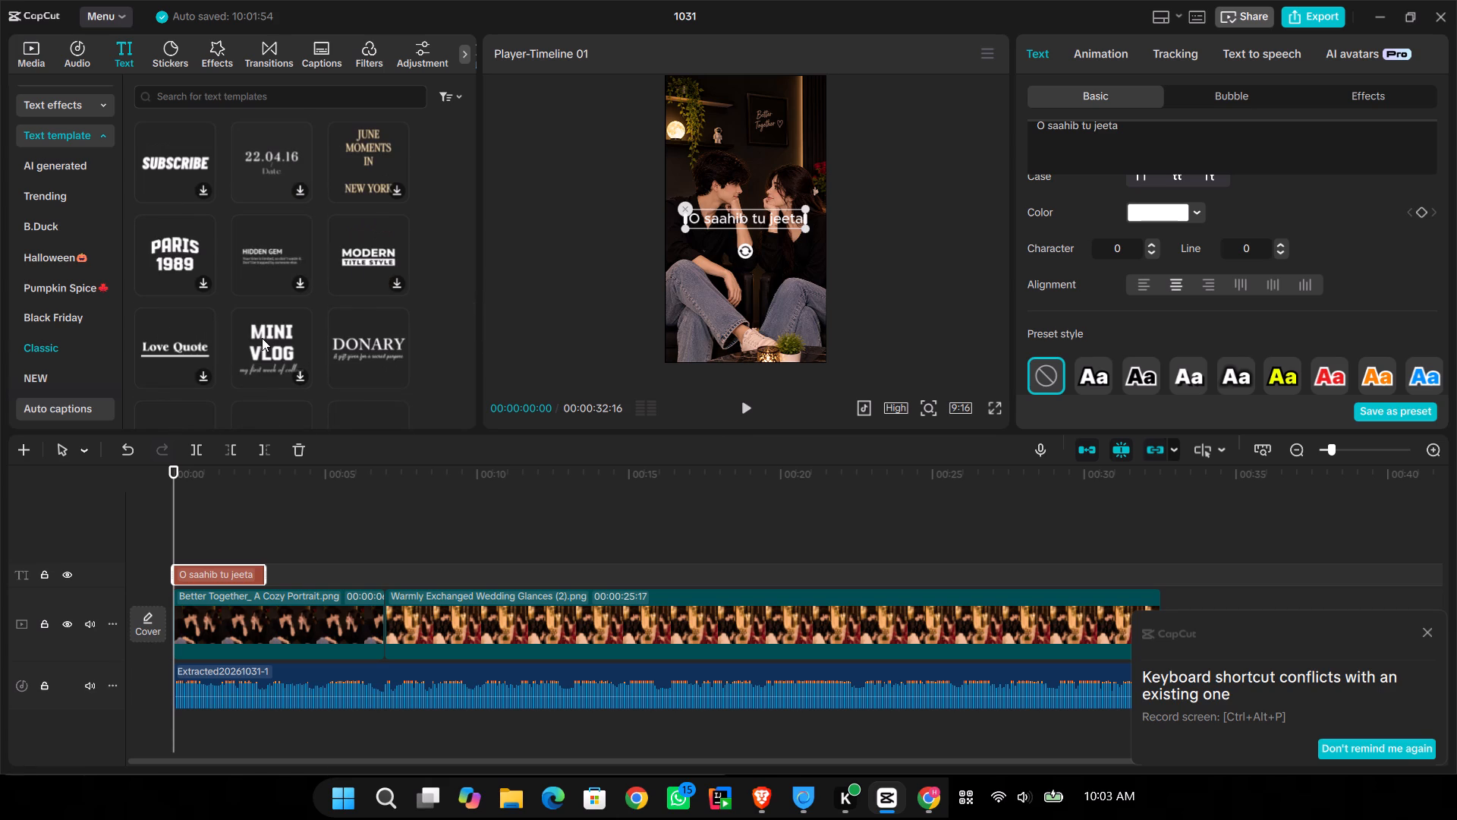
{"action": "scroll", "coordinate": [358, 343], "scroll_direction": "down", "scroll_amount": 2}
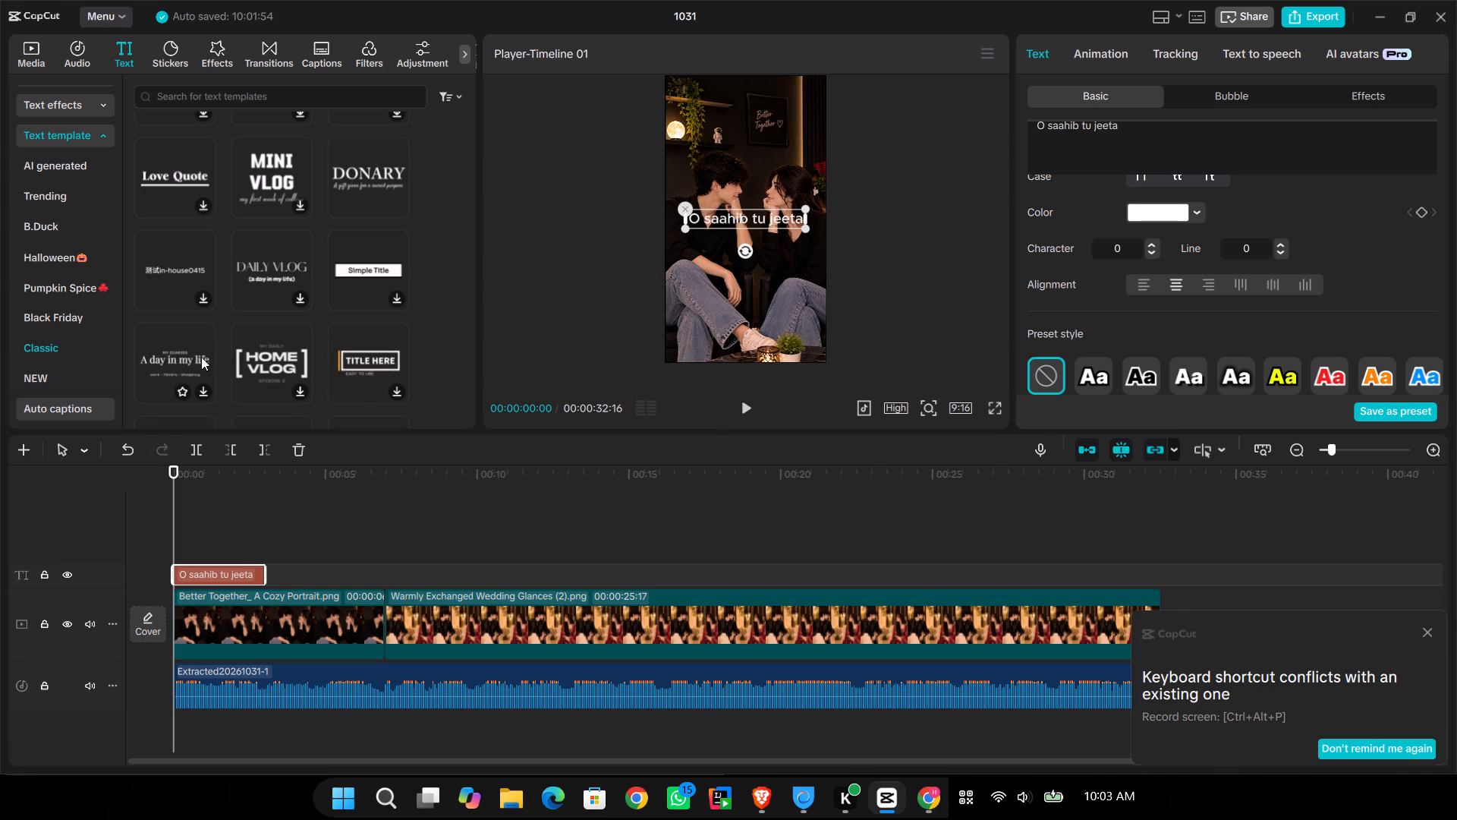
{"action": "scroll", "coordinate": [255, 362], "scroll_direction": "down", "scroll_amount": 2}
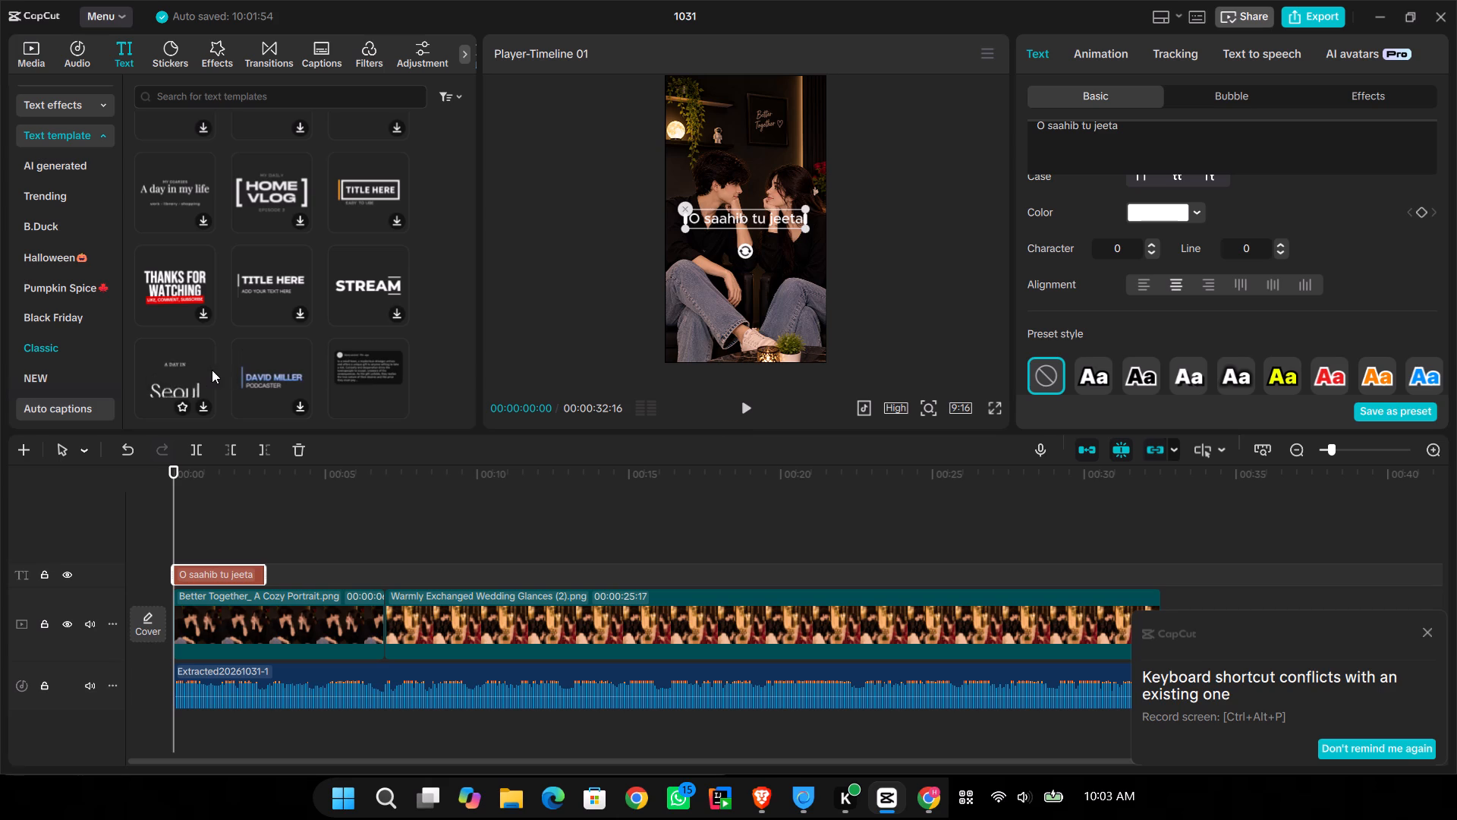
{"action": "scroll", "coordinate": [352, 369], "scroll_direction": "down", "scroll_amount": 2}
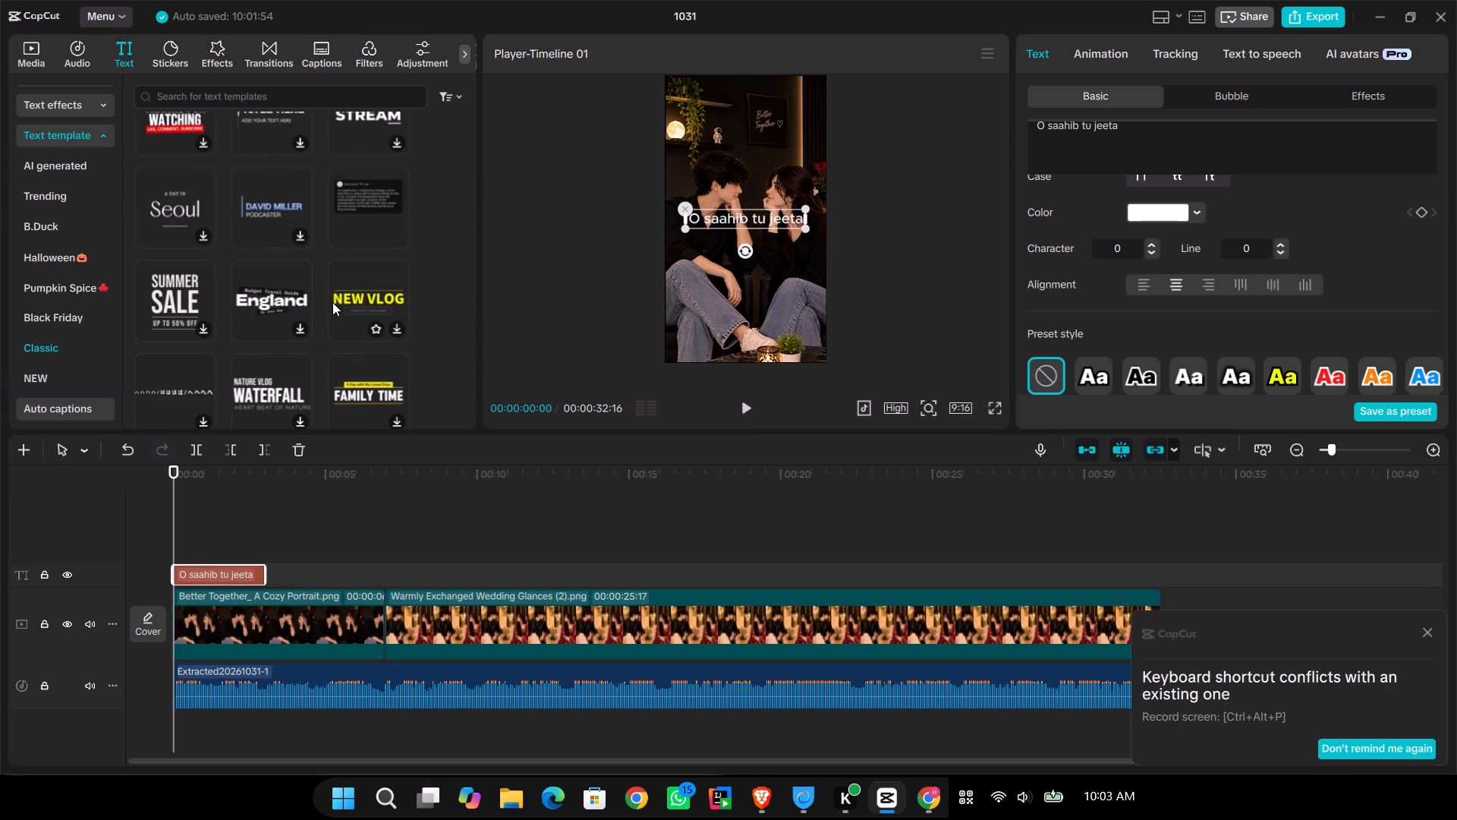
{"action": "scroll", "coordinate": [330, 305], "scroll_direction": "down", "scroll_amount": 4}
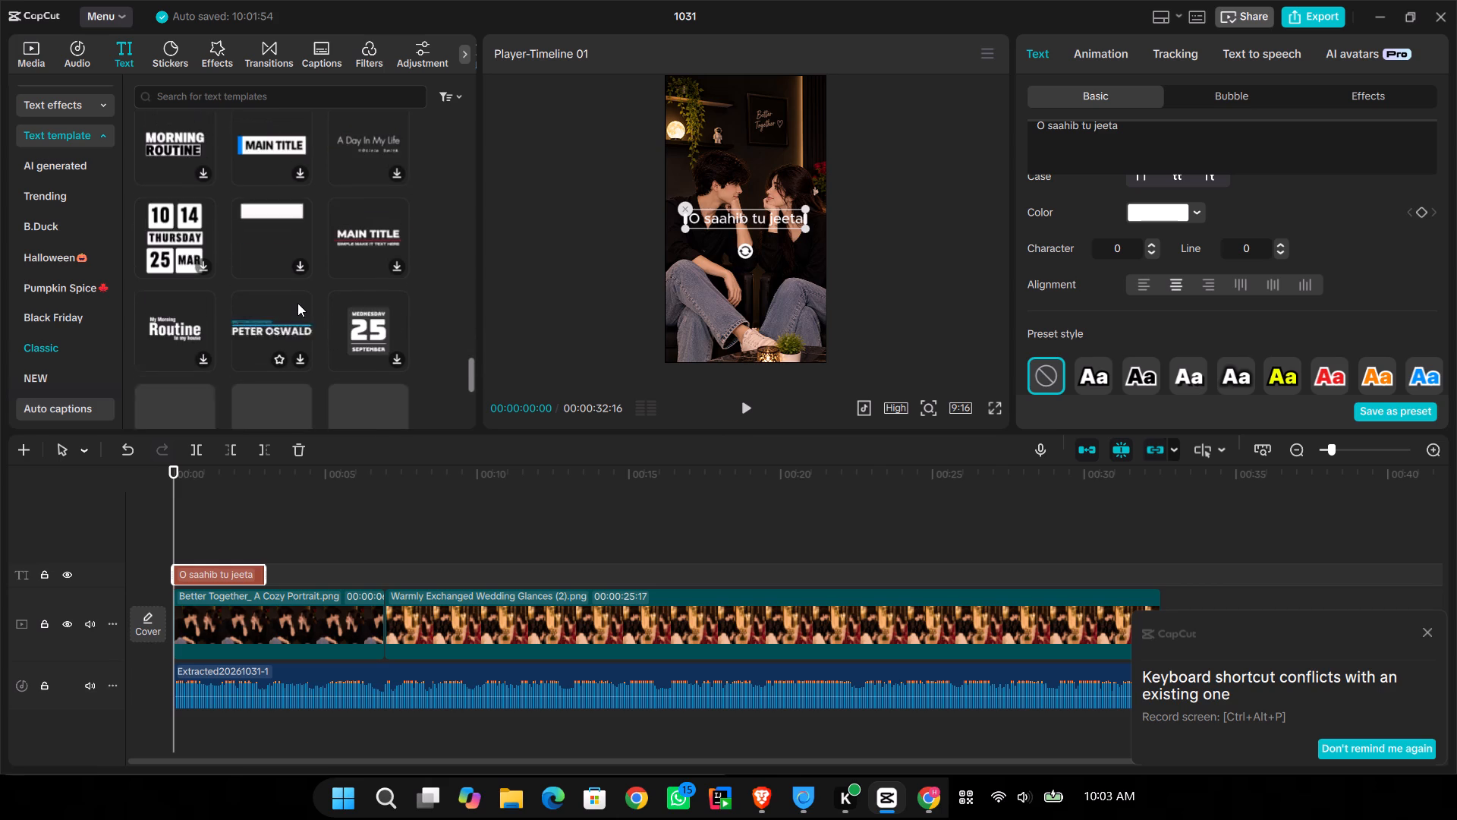
{"action": "scroll", "coordinate": [297, 303], "scroll_direction": "down", "scroll_amount": 2}
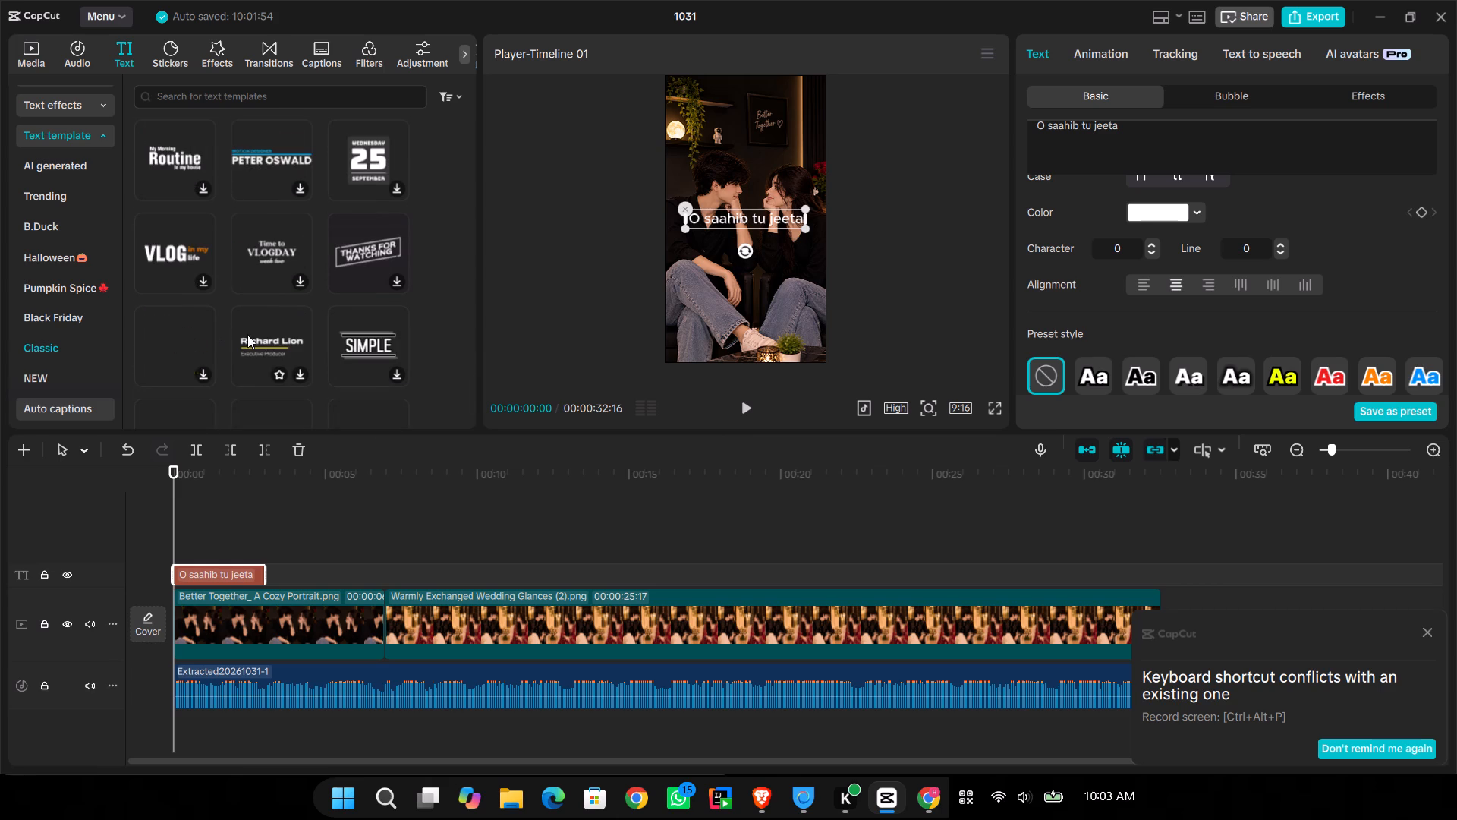
{"action": "scroll", "coordinate": [366, 331], "scroll_direction": "down", "scroll_amount": 1}
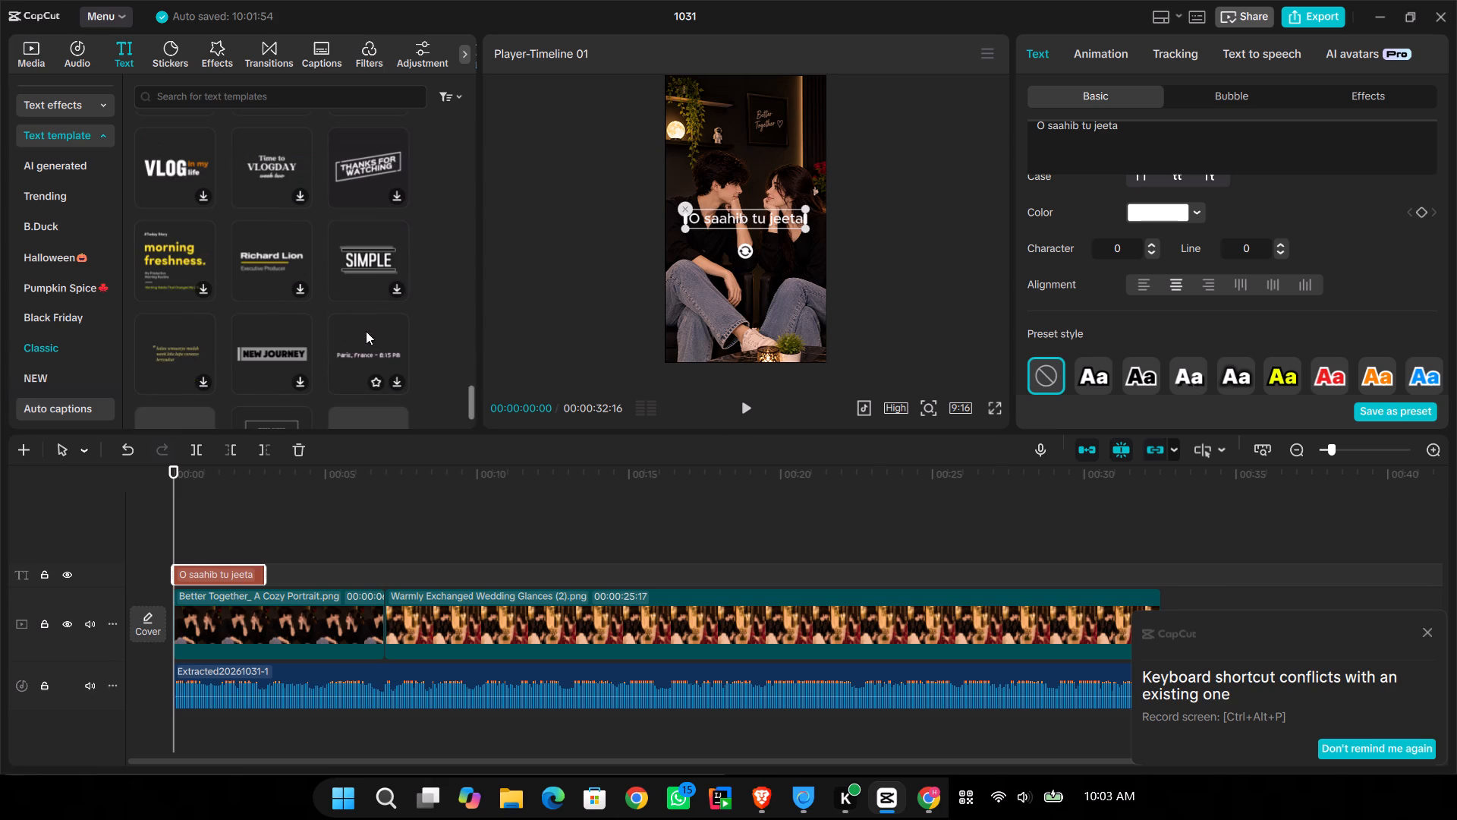
{"action": "scroll", "coordinate": [190, 334], "scroll_direction": "down", "scroll_amount": 4}
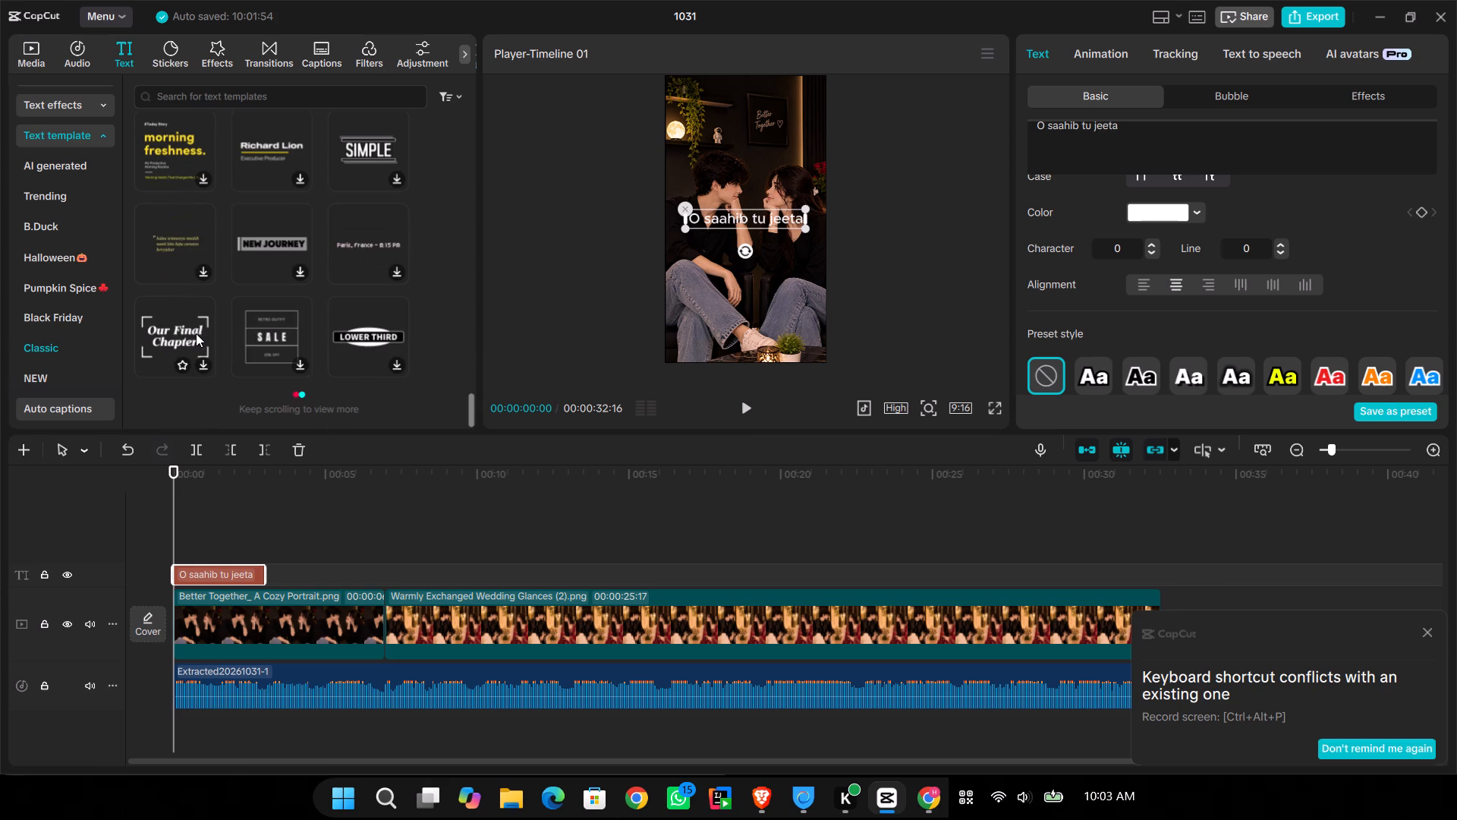
{"action": "scroll", "coordinate": [196, 333], "scroll_direction": "down", "scroll_amount": 3}
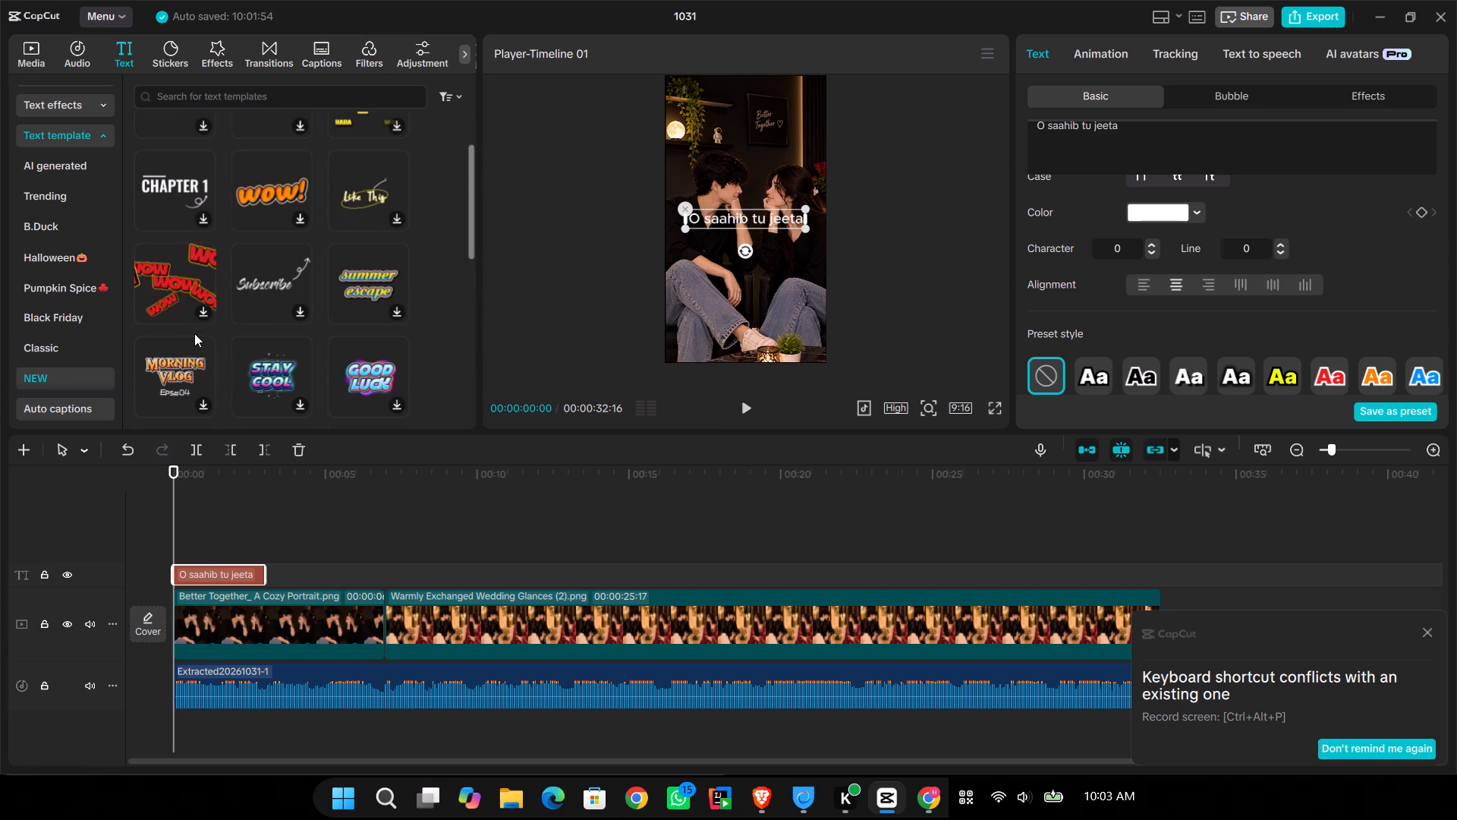
Look through the Title, Retro, Outro, Campus and 3D text template categories for a suitable lyric style.
{"action": "scroll", "coordinate": [88, 352], "scroll_direction": "down", "scroll_amount": 2}
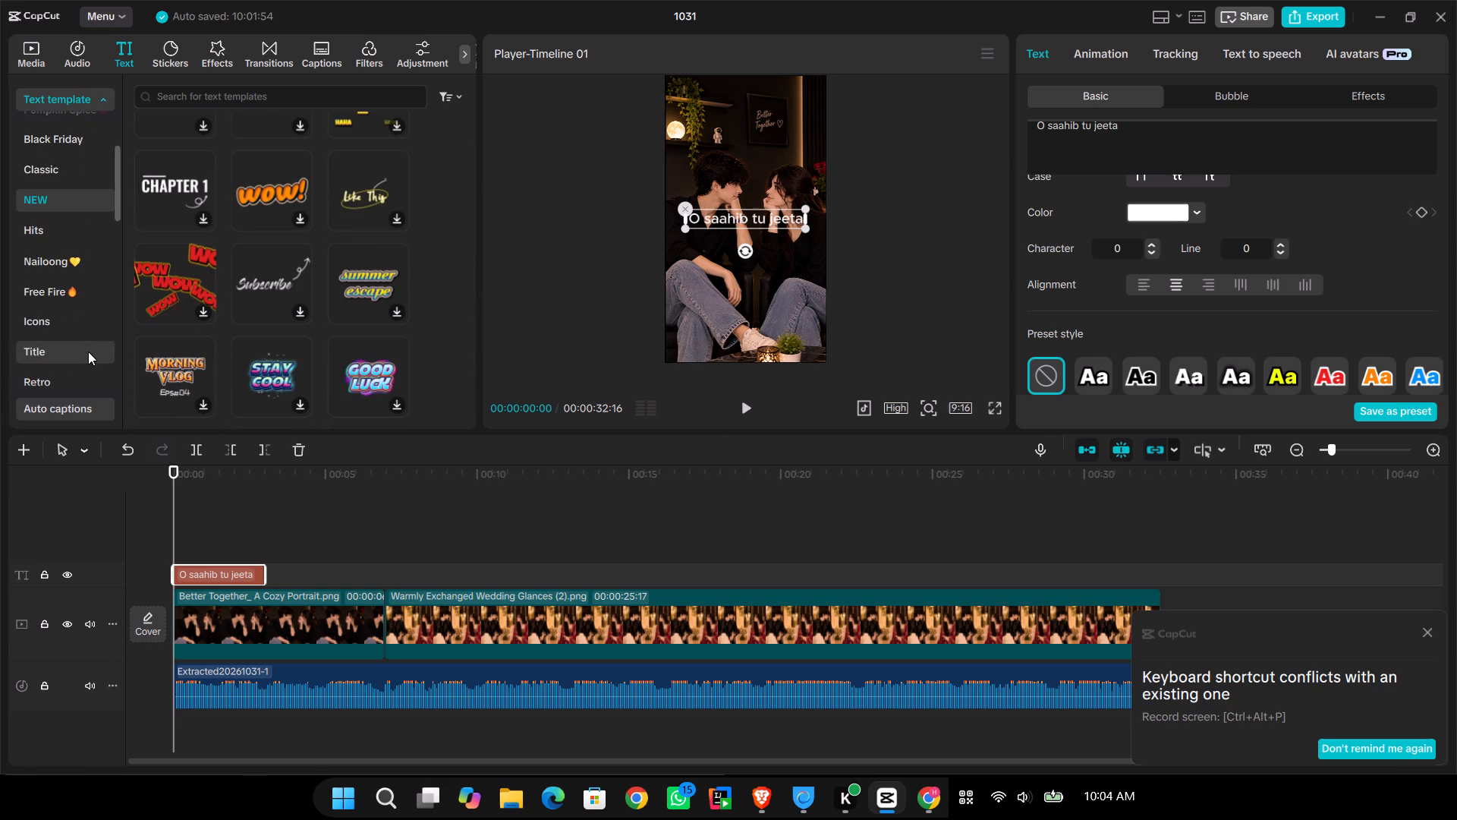
{"action": "left_click", "coordinate": [88, 352]}
{"action": "left_click", "coordinate": [74, 378]}
{"action": "scroll", "coordinate": [84, 334], "scroll_direction": "down", "scroll_amount": 4}
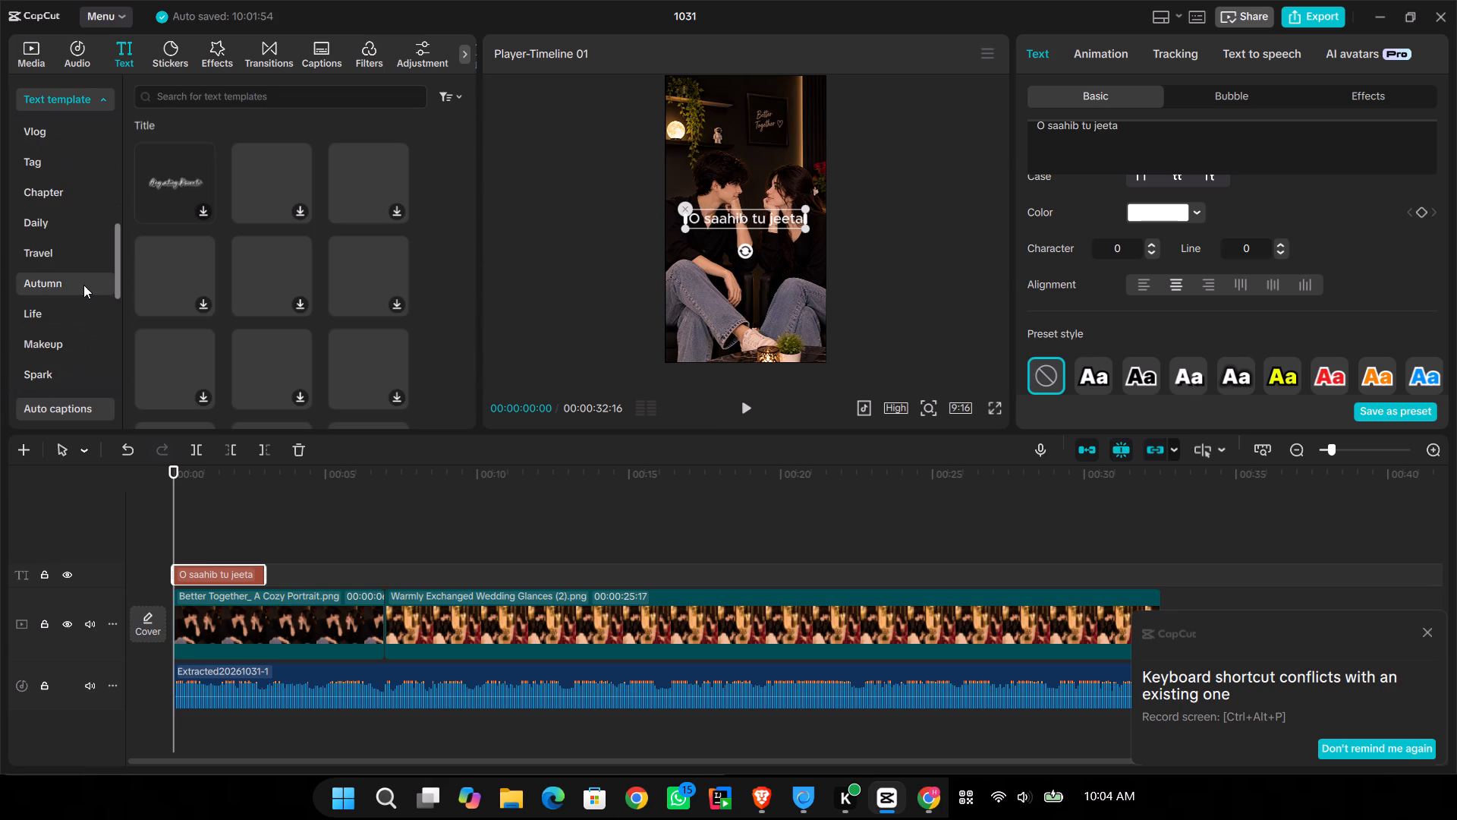
{"action": "scroll", "coordinate": [56, 249], "scroll_direction": "down", "scroll_amount": 8}
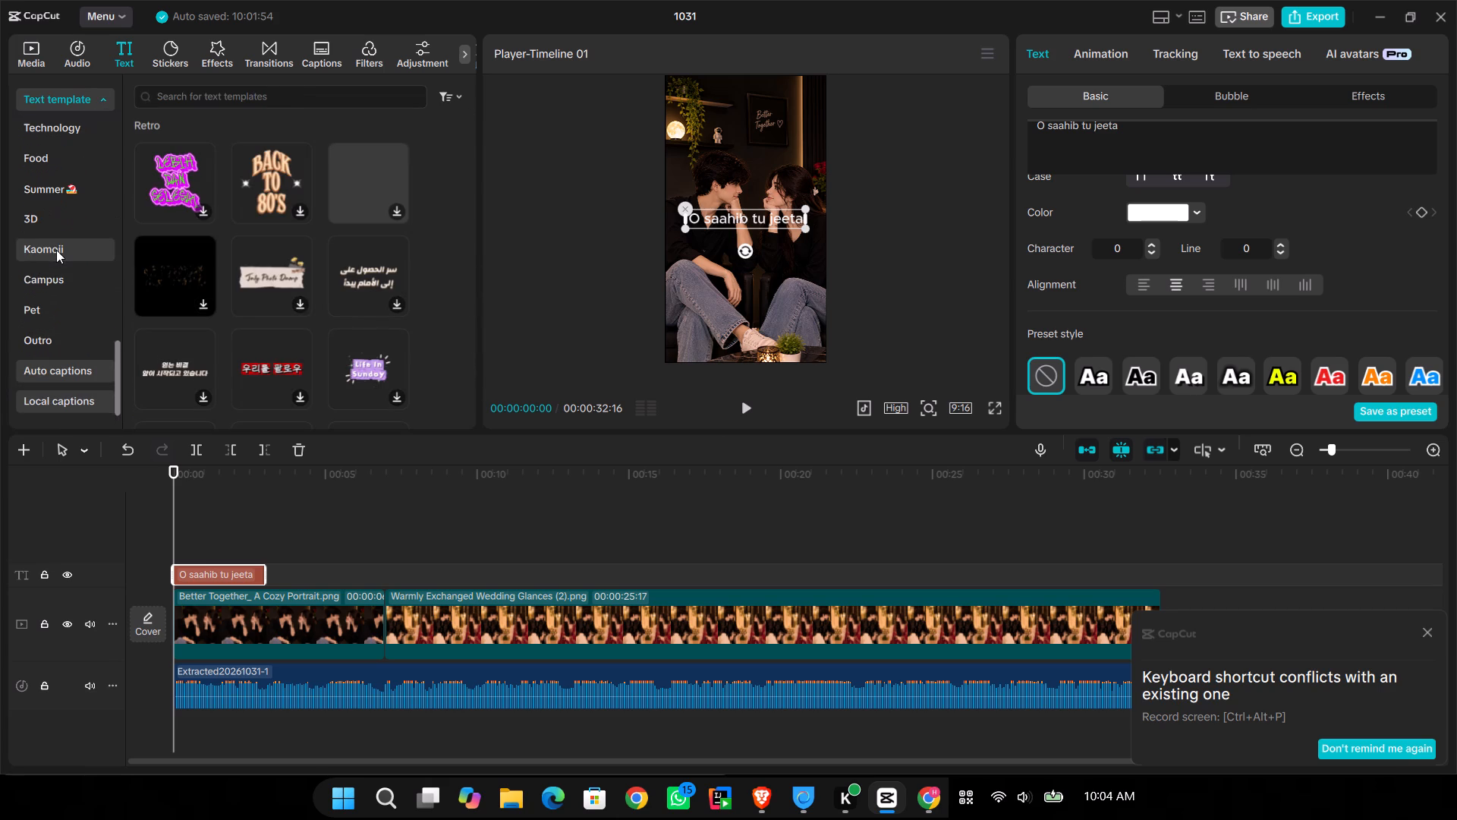
{"action": "left_click", "coordinate": [30, 342]}
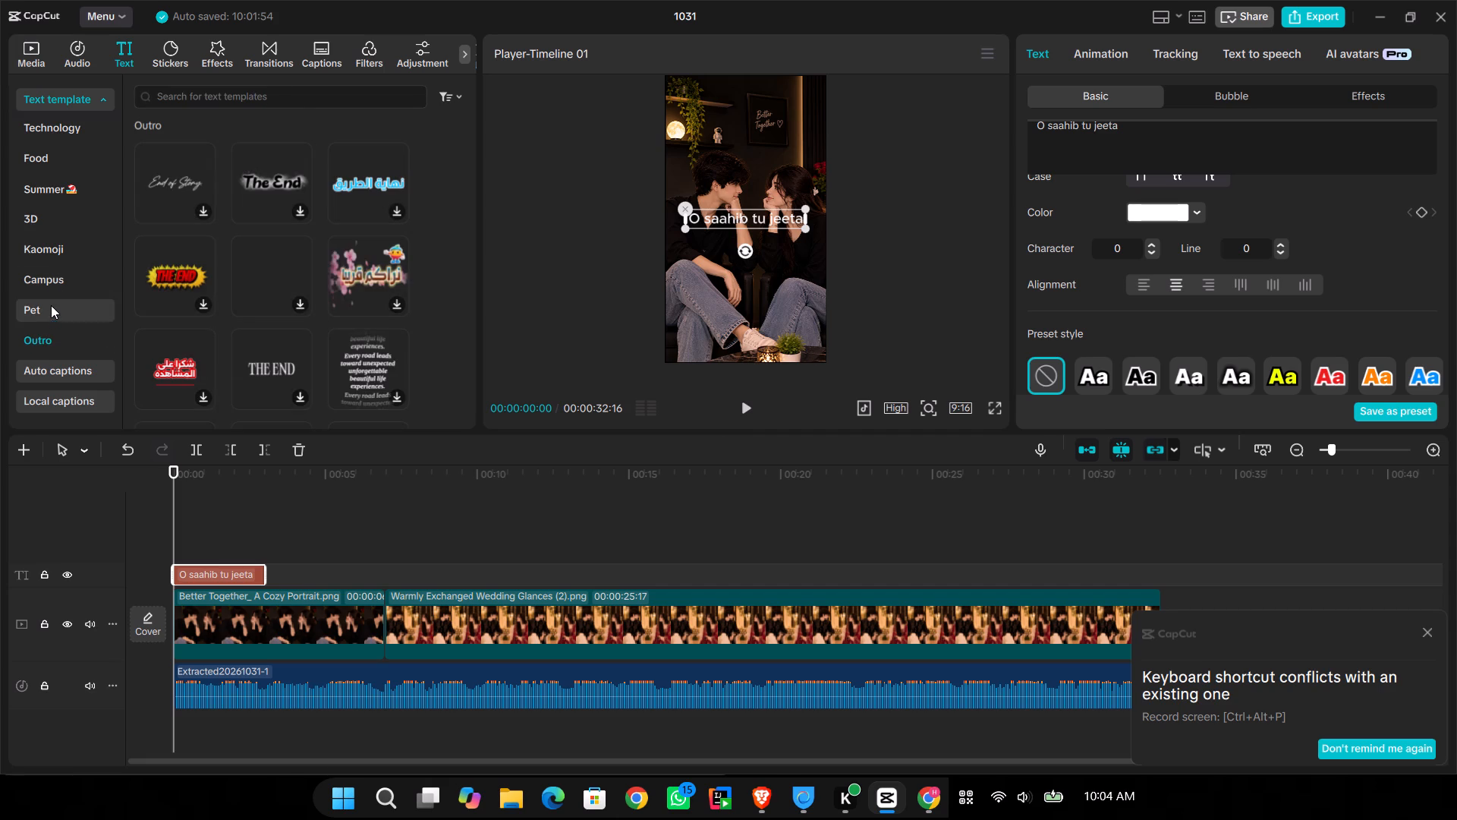
{"action": "left_click", "coordinate": [60, 277]}
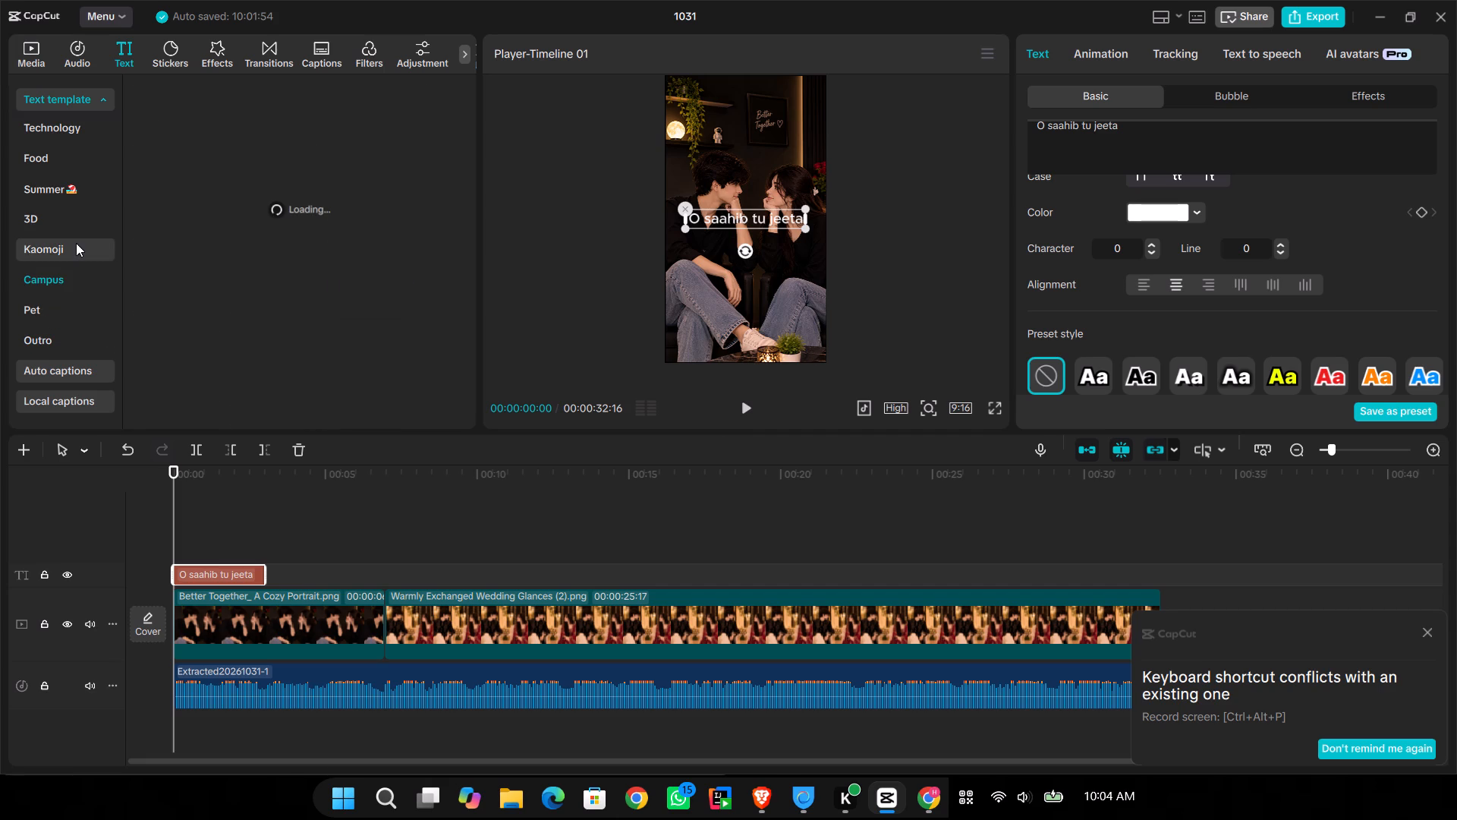
{"action": "left_click", "coordinate": [53, 219]}
{"action": "scroll", "coordinate": [62, 237], "scroll_direction": "up", "scroll_amount": 1}
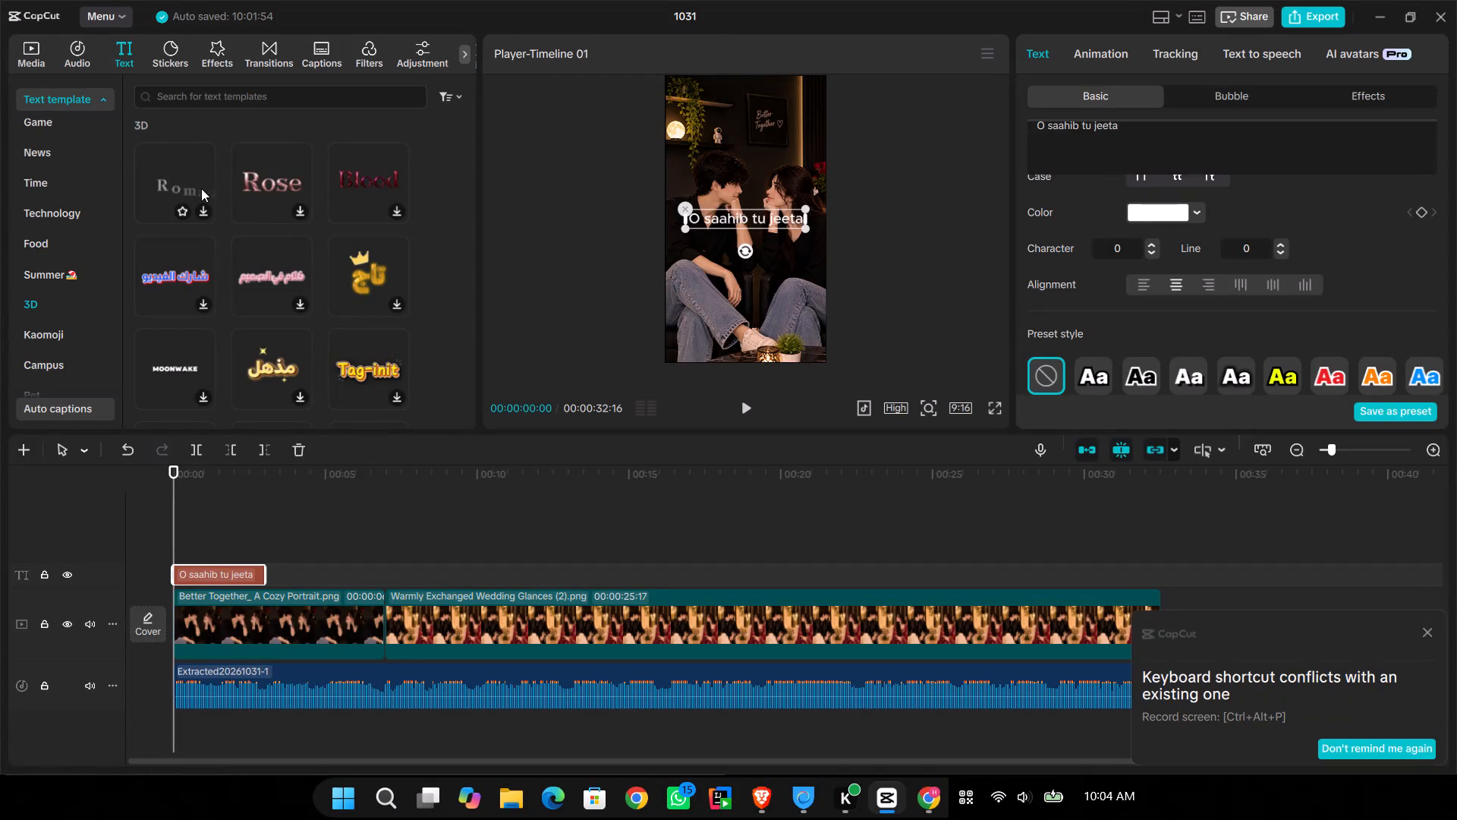
{"action": "scroll", "coordinate": [214, 289], "scroll_direction": "down", "scroll_amount": 3}
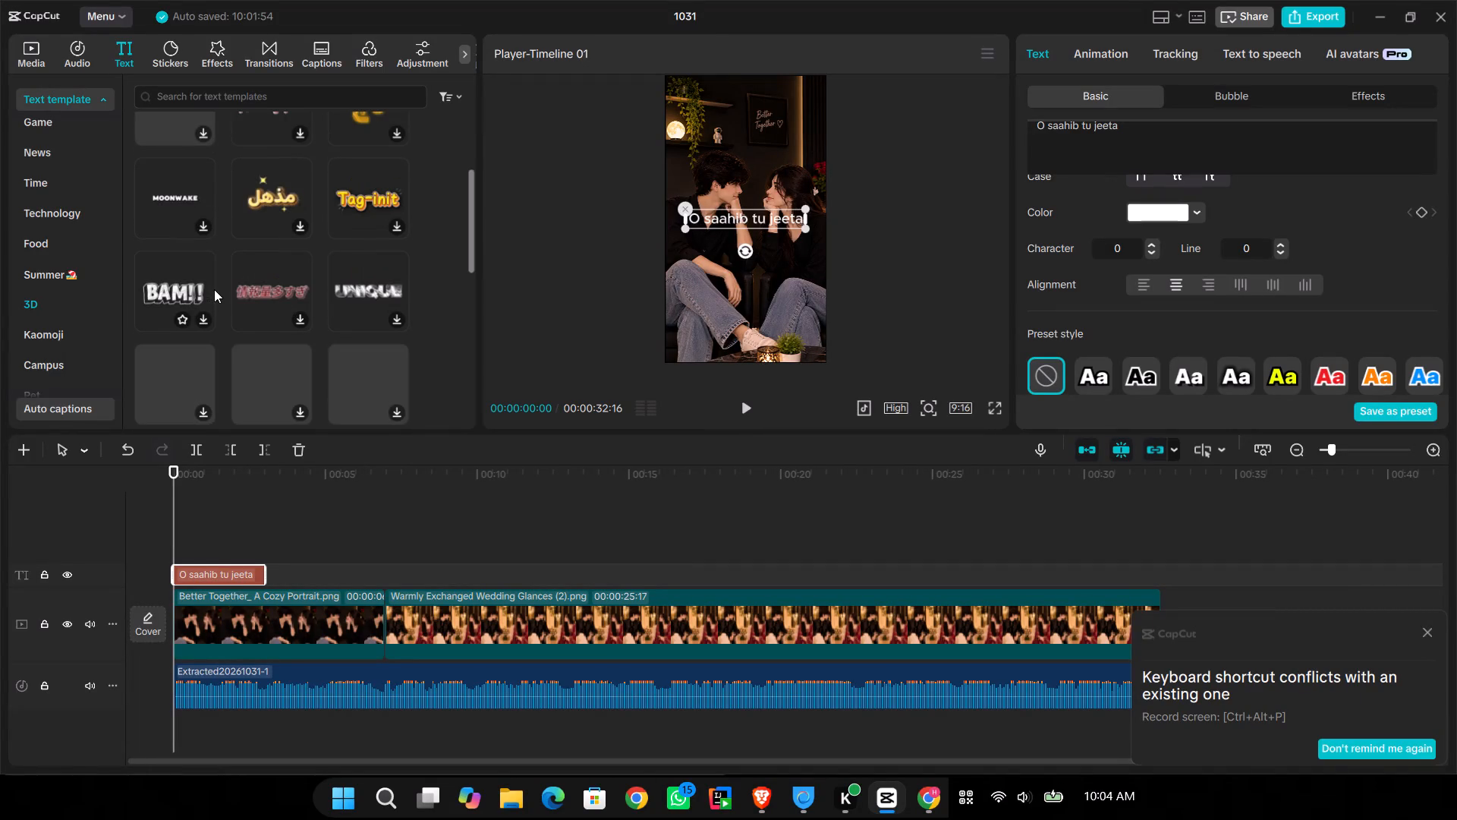
Look through the Food, Technology, Time, News, Game and Message text template categories for a suitable lyric style.
{"action": "left_click", "coordinate": [62, 248]}
{"action": "left_click", "coordinate": [65, 224]}
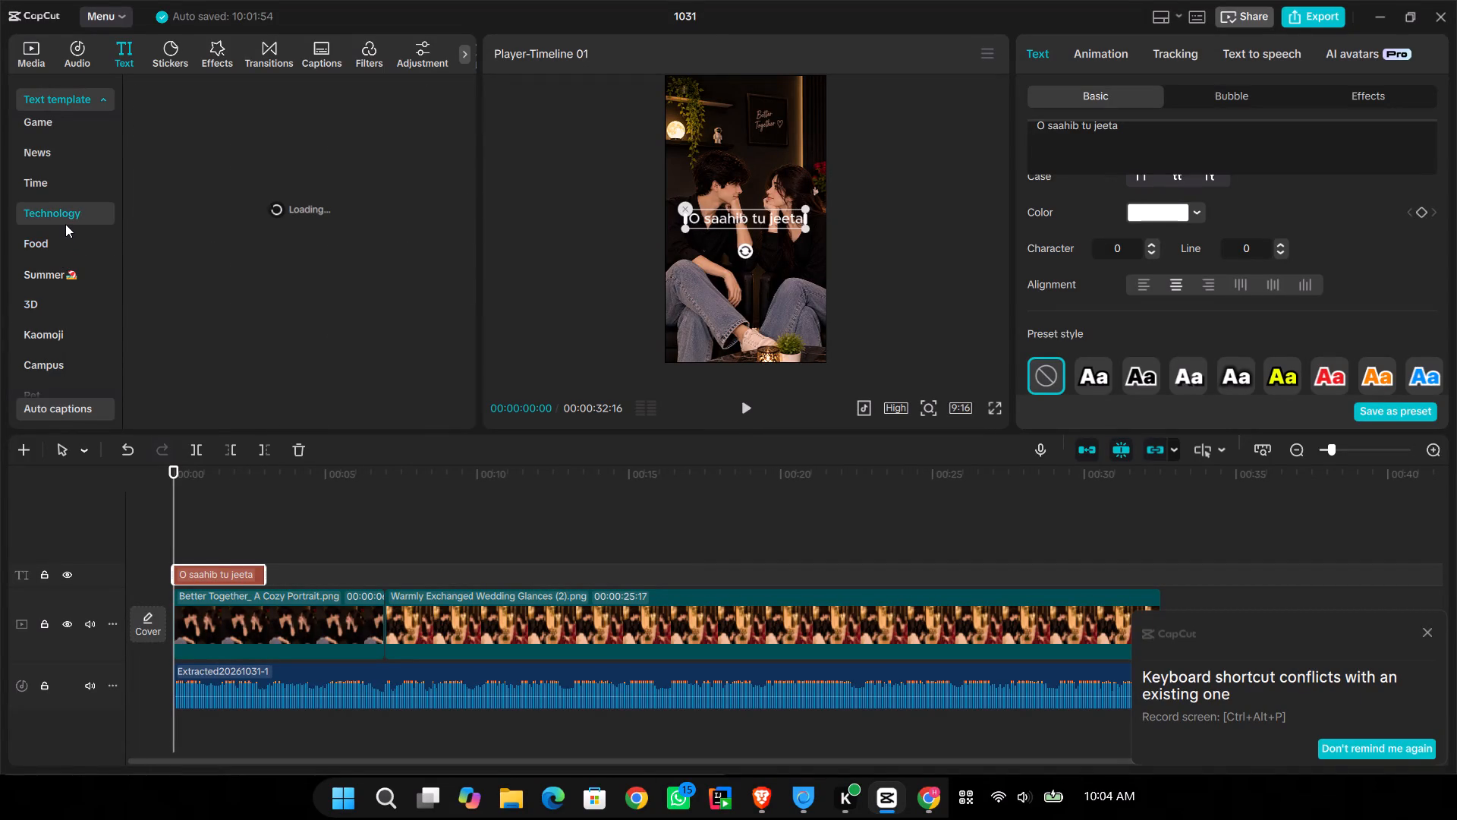
{"action": "scroll", "coordinate": [65, 224], "scroll_direction": "up", "scroll_amount": 1}
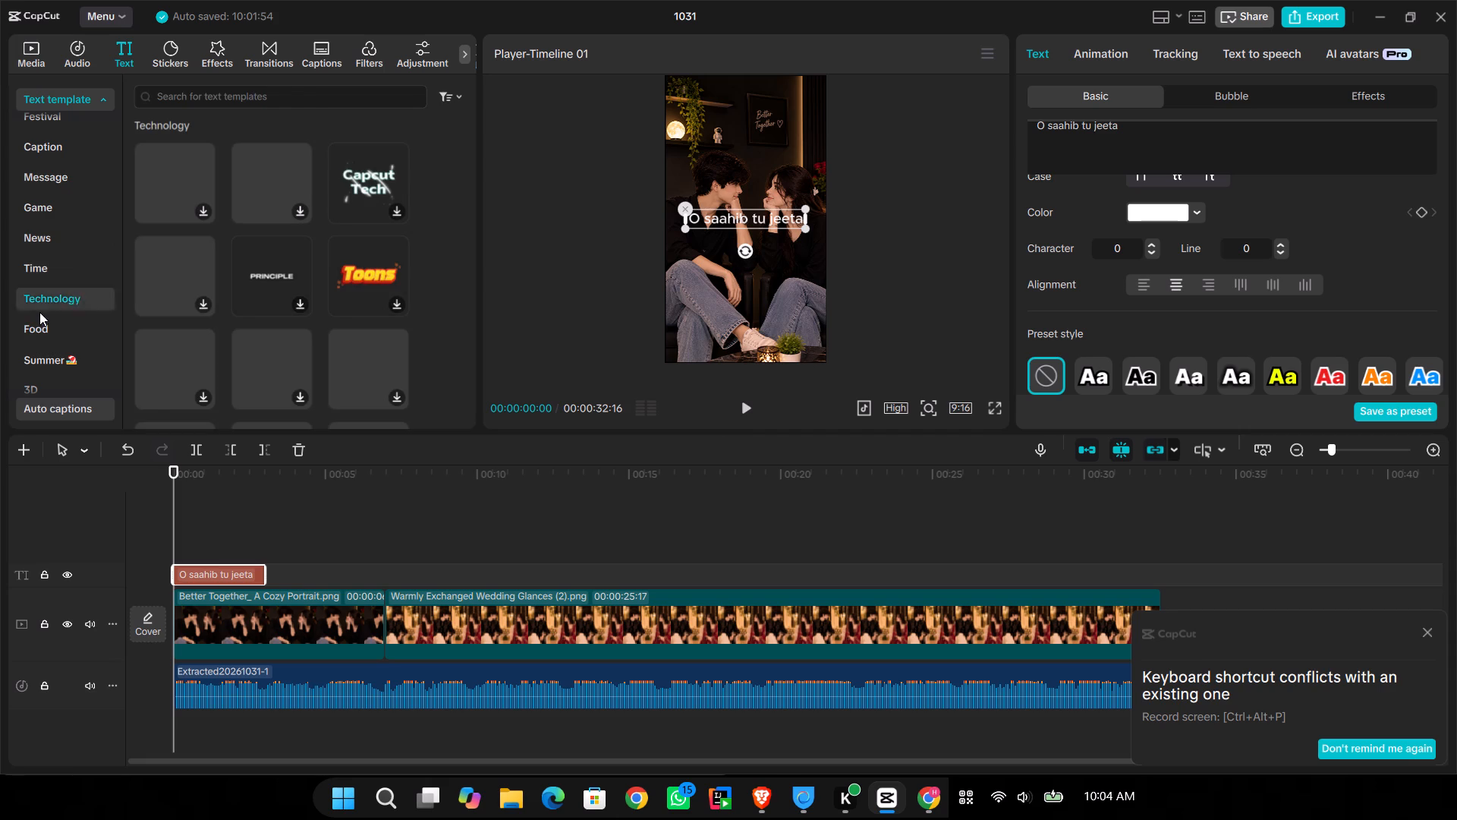
{"action": "left_click", "coordinate": [35, 273]}
{"action": "scroll", "coordinate": [35, 273], "scroll_direction": "up", "scroll_amount": 1}
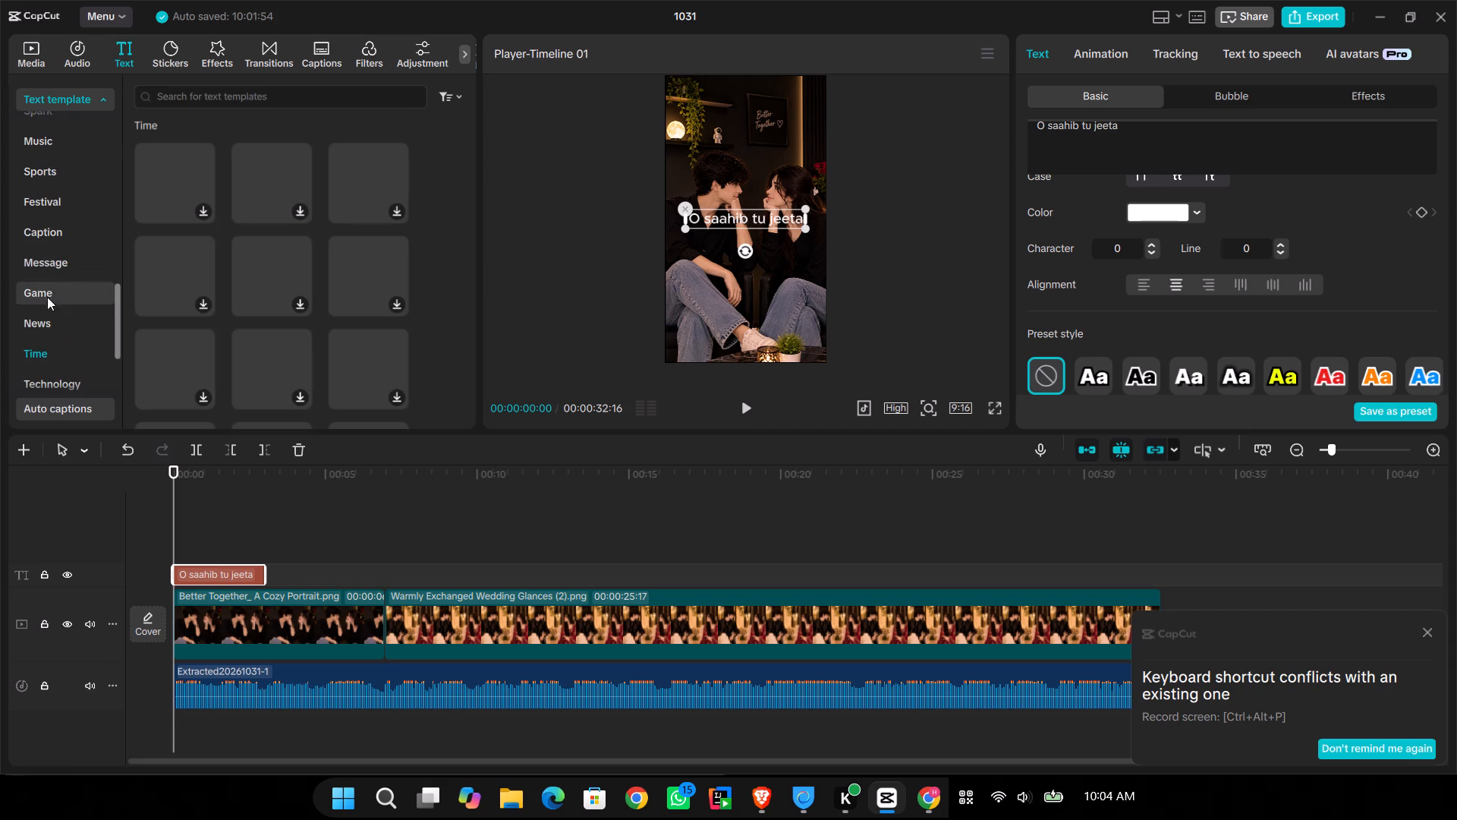
{"action": "left_click", "coordinate": [56, 322]}
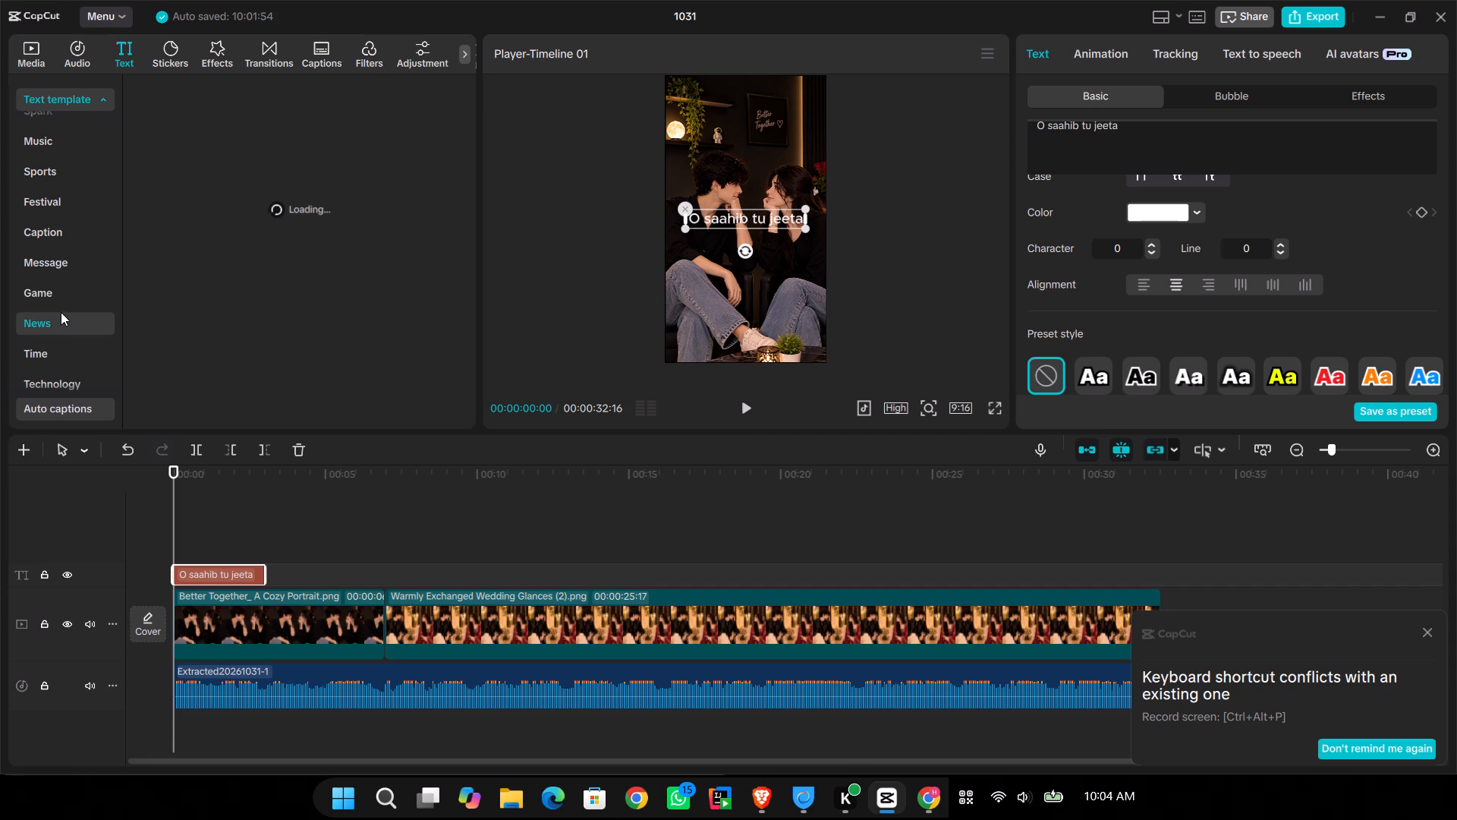
{"action": "left_click", "coordinate": [71, 299]}
{"action": "left_click", "coordinate": [79, 266]}
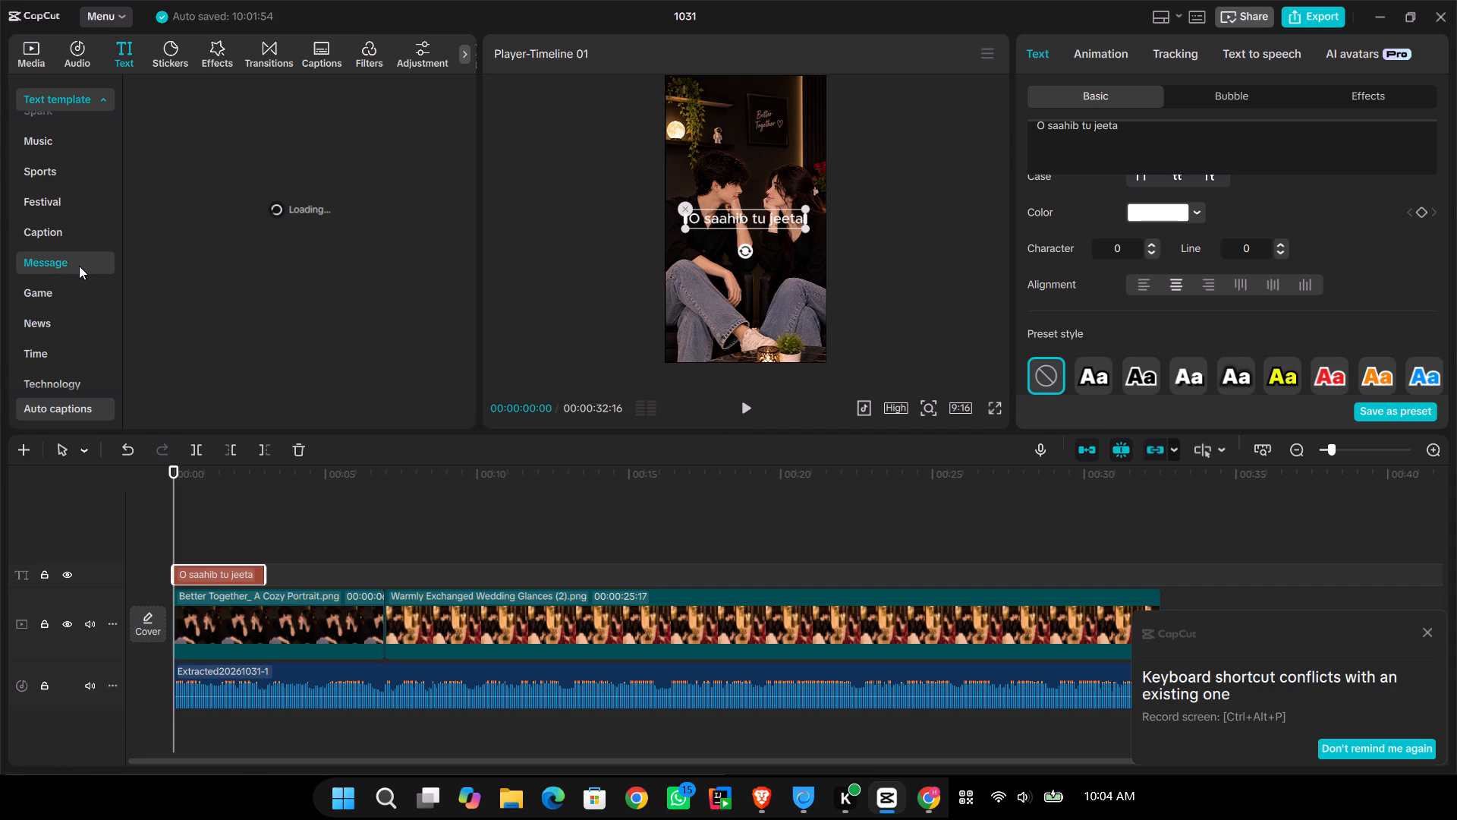
{"action": "scroll", "coordinate": [79, 266], "scroll_direction": "up", "scroll_amount": 1}
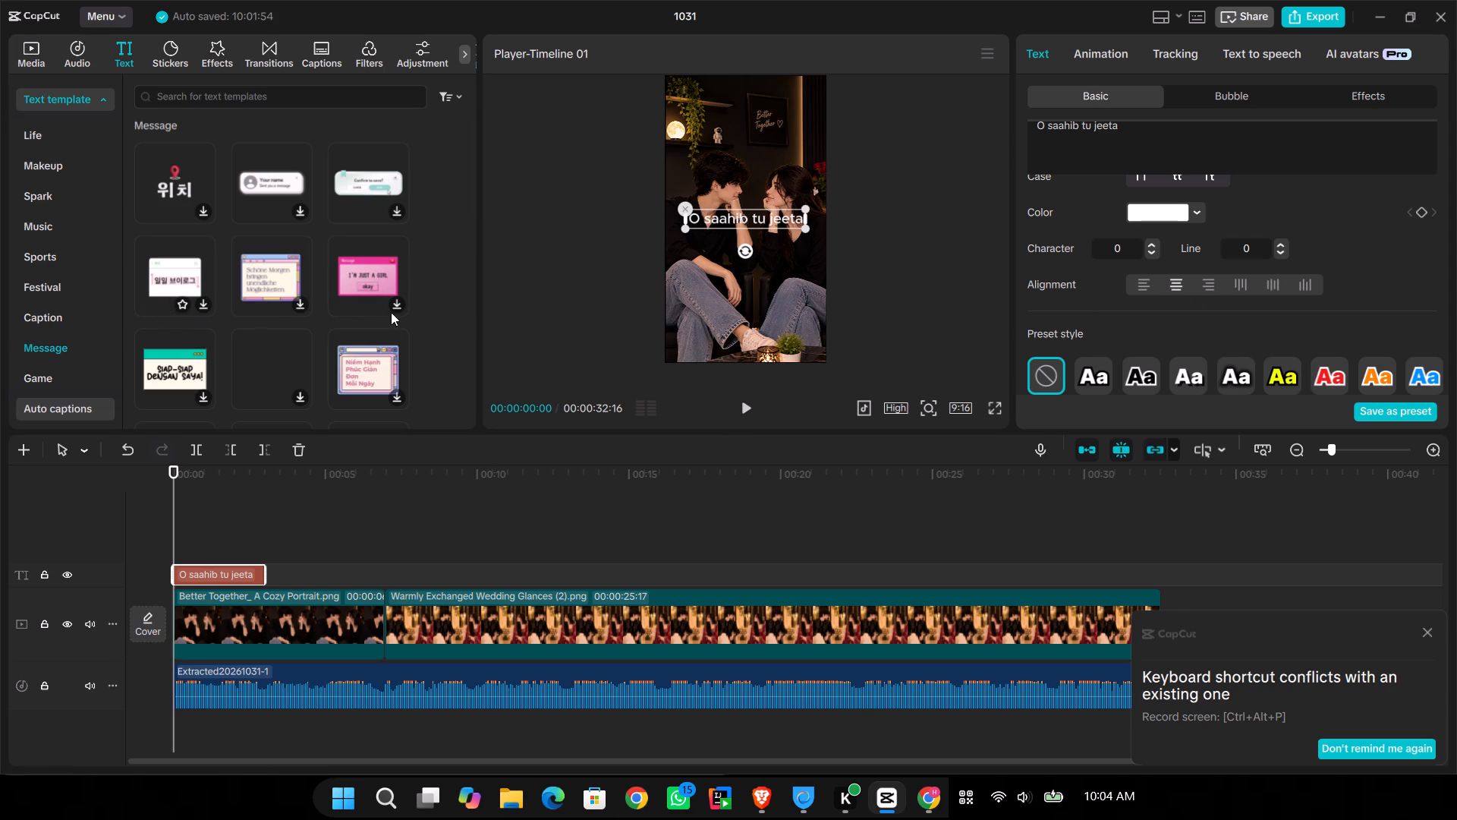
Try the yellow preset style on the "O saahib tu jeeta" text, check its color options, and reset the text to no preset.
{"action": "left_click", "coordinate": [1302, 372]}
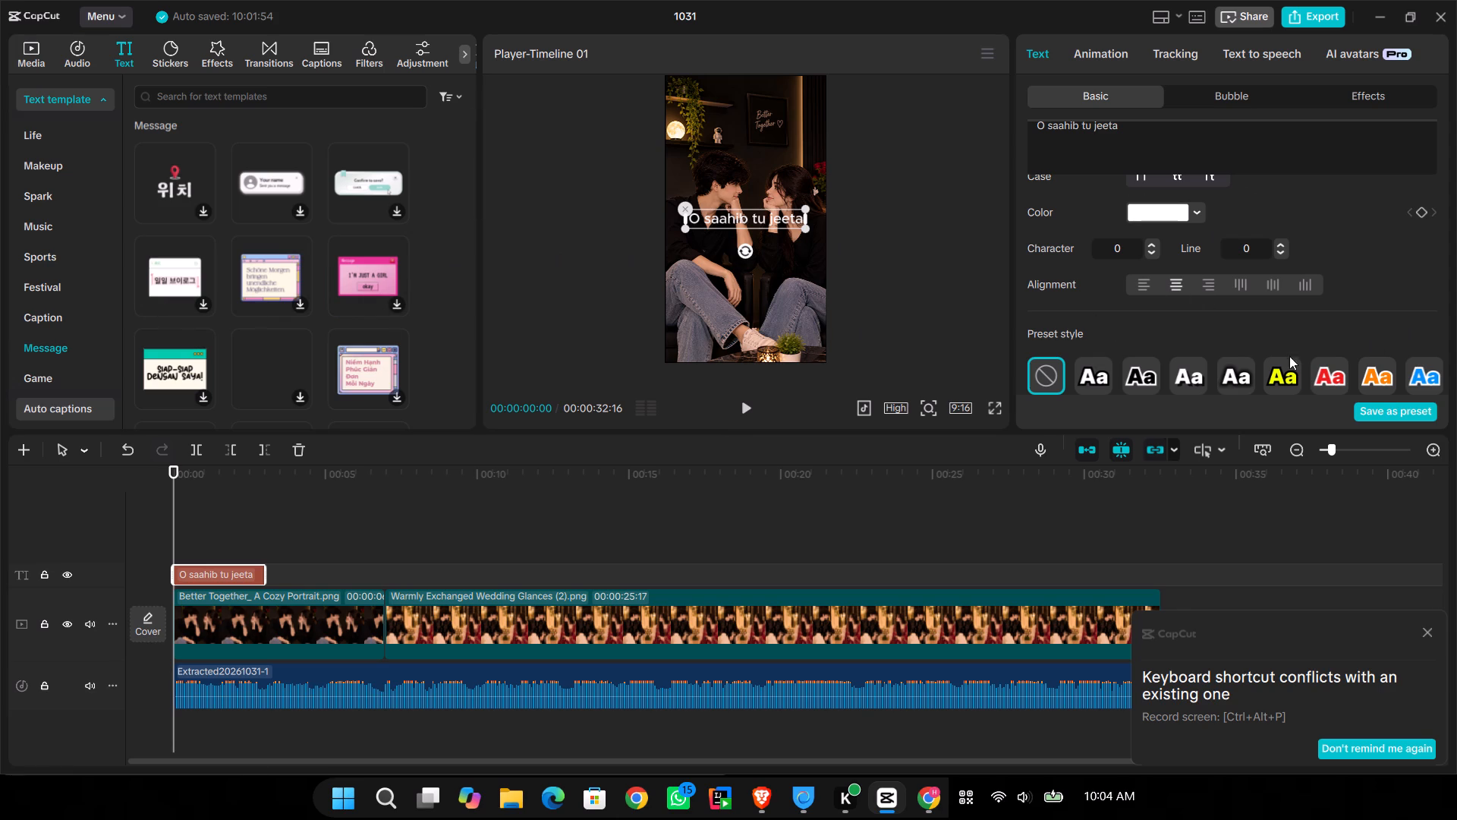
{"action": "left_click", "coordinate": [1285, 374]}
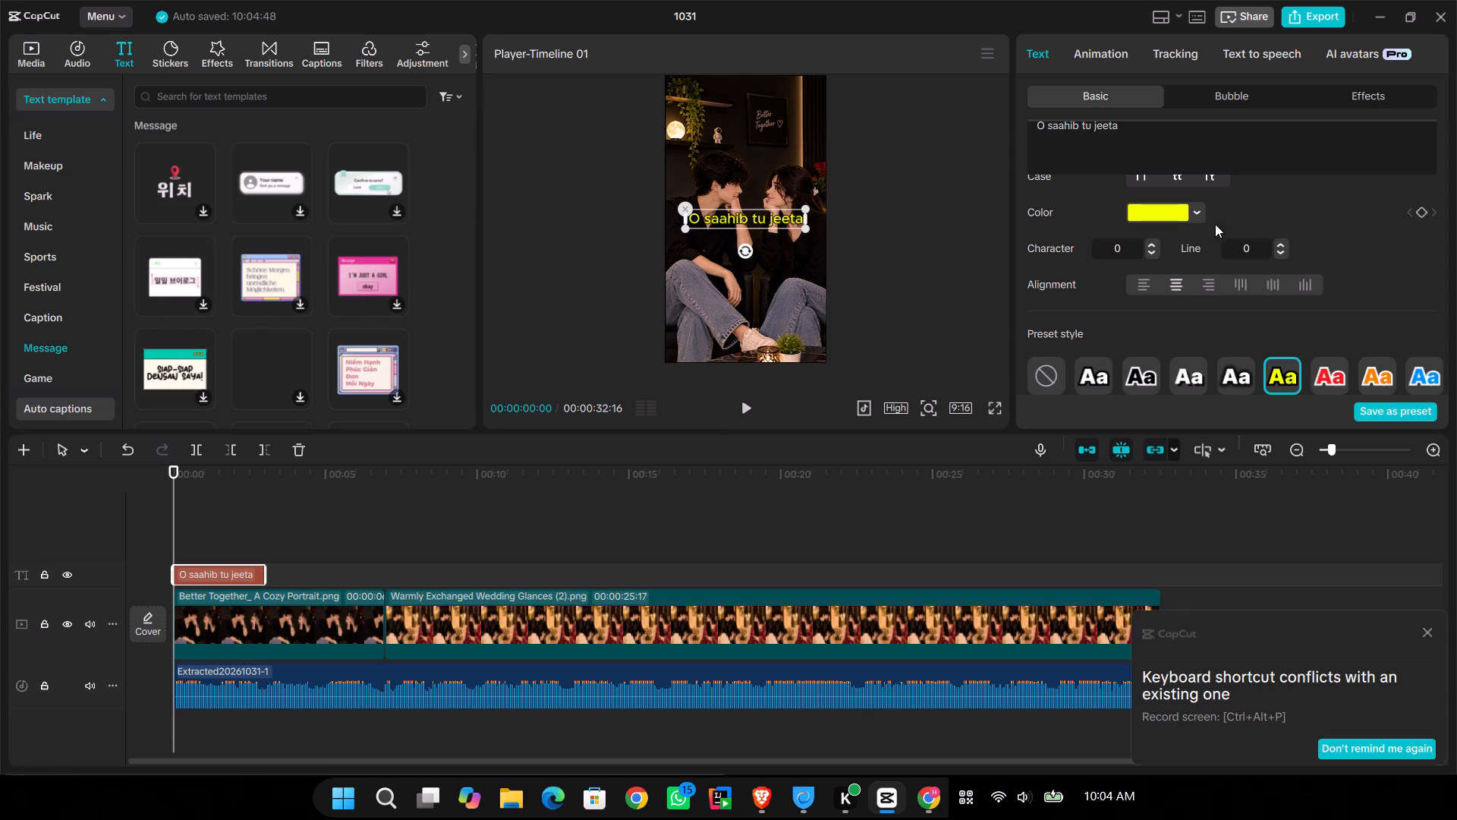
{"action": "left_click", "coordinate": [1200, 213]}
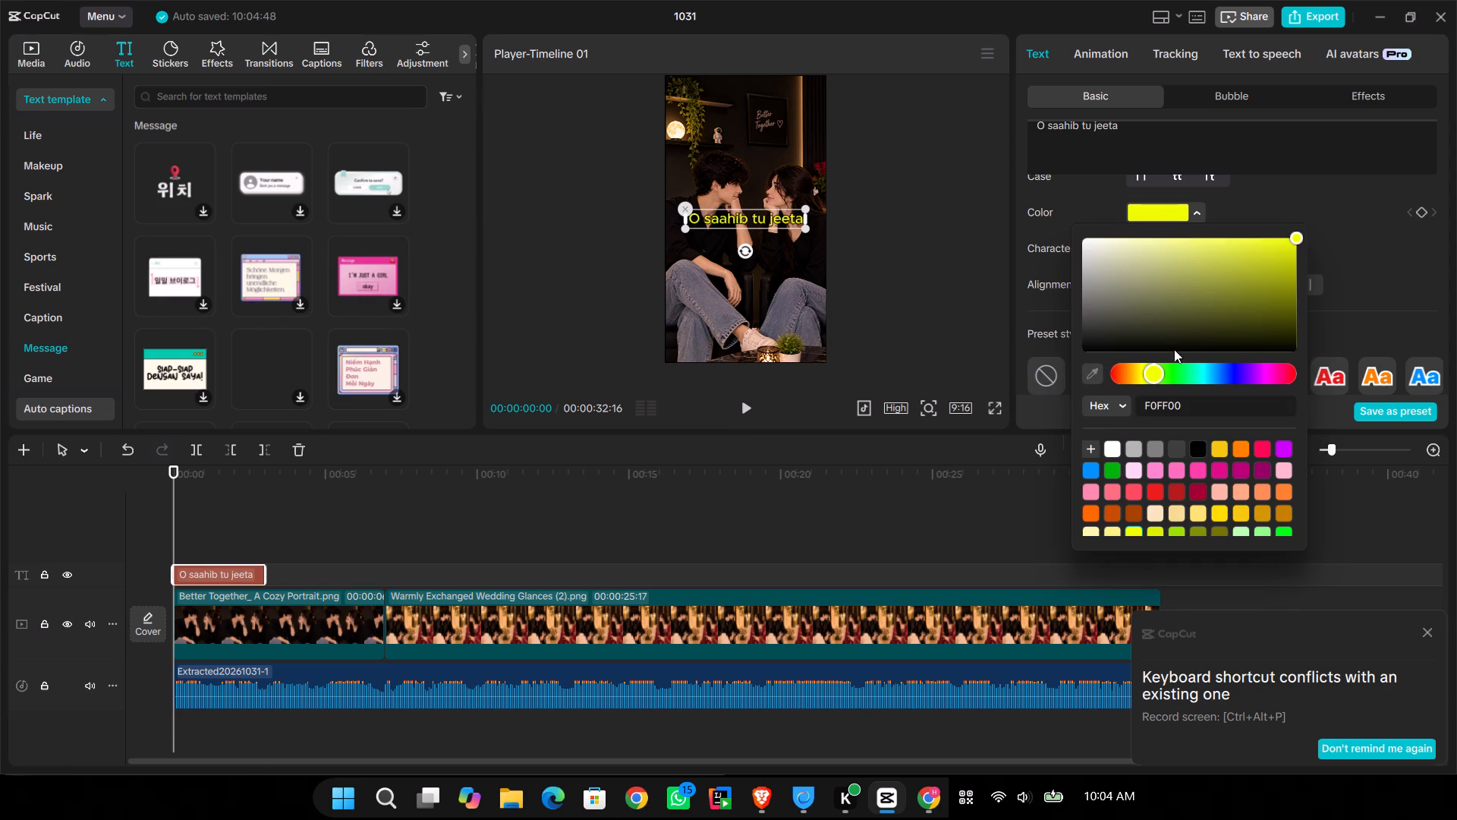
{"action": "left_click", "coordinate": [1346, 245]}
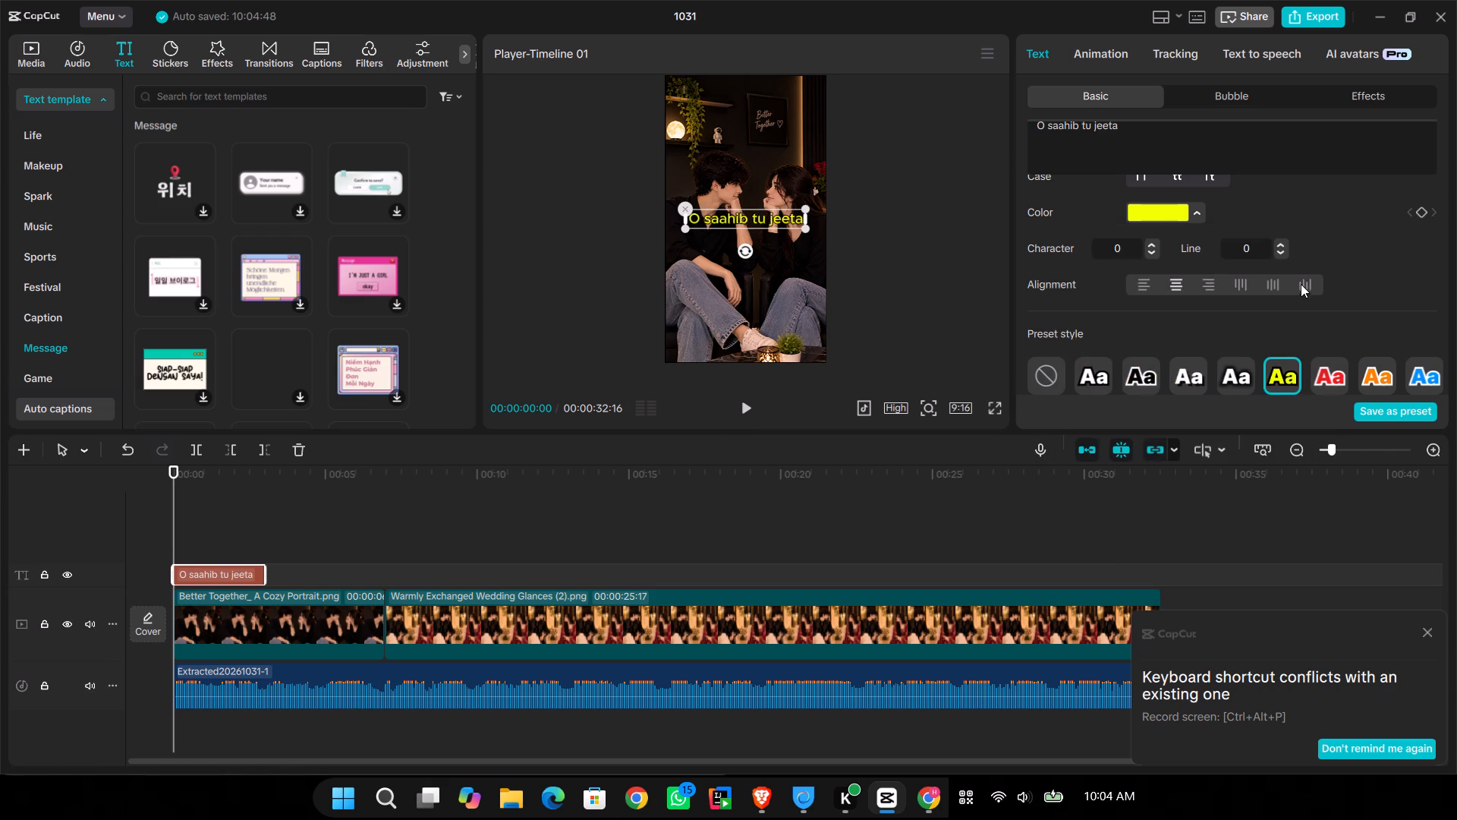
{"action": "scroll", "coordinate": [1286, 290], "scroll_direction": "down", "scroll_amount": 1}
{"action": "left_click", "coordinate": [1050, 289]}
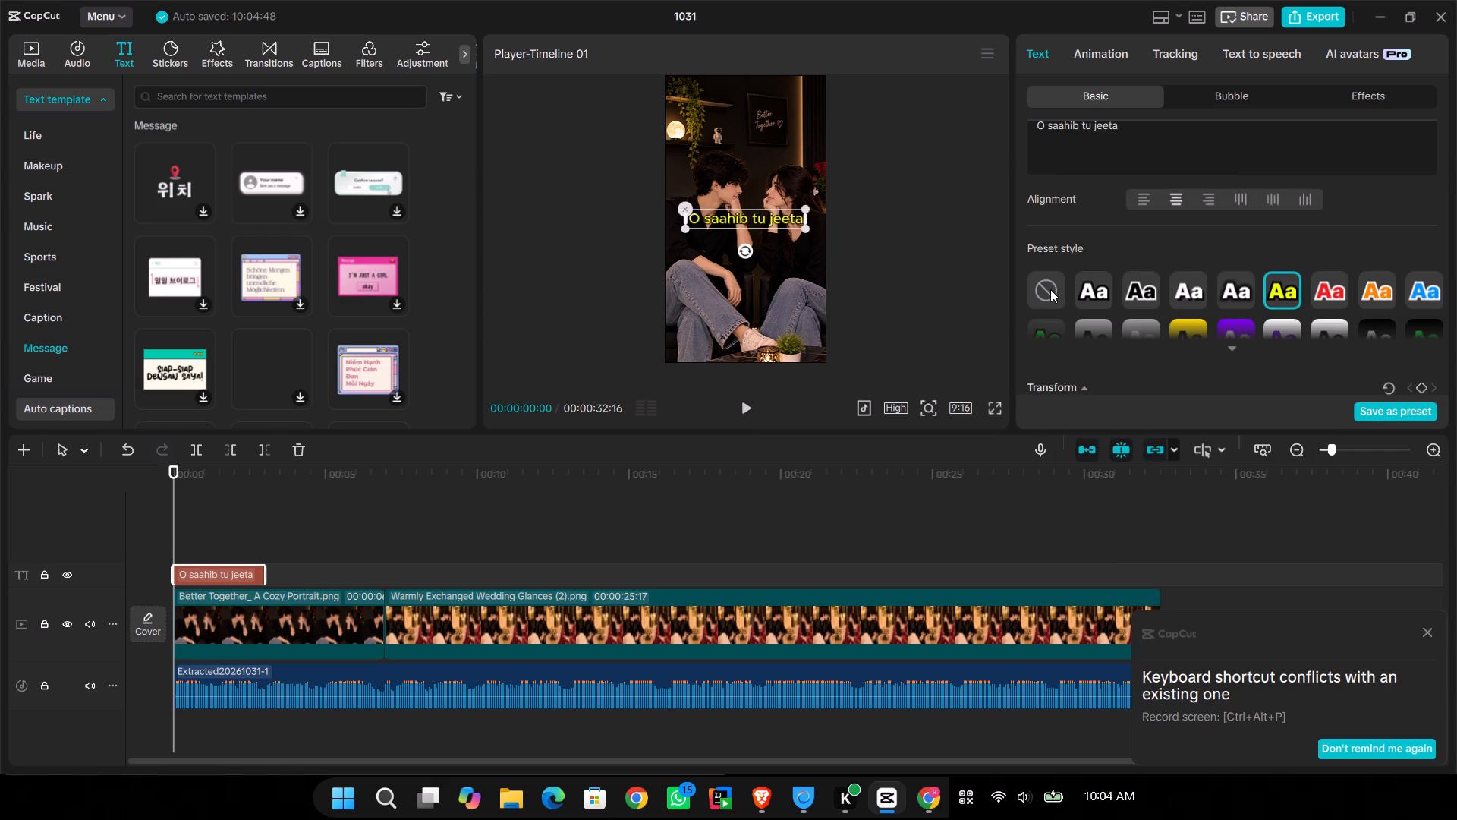
Apply the plain golden-yellow ART text effect from the text effects collection to the "O saahib tu jeeta" text.
{"action": "scroll", "coordinate": [1279, 387], "scroll_direction": "up", "scroll_amount": 4}
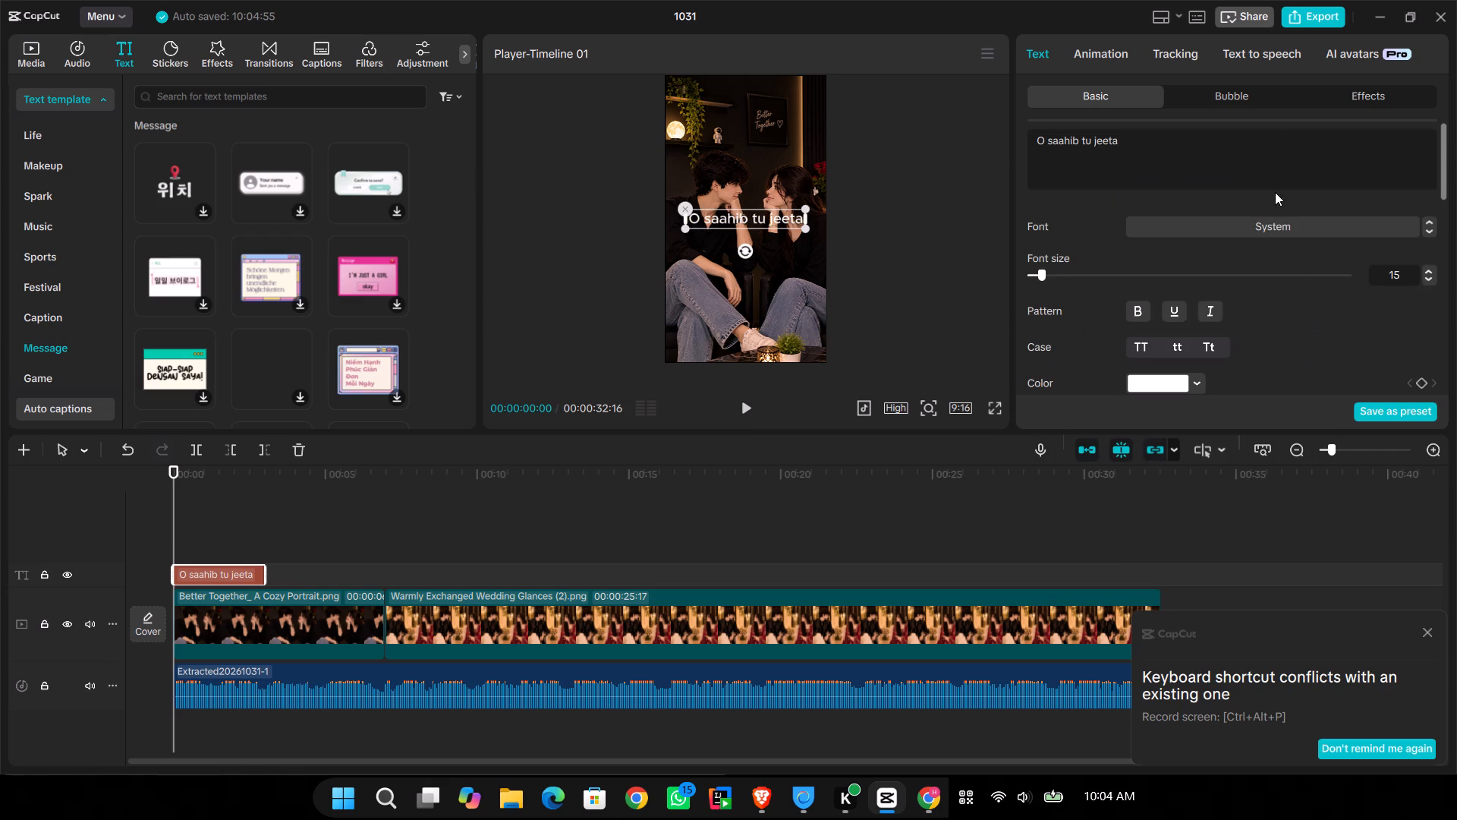
{"action": "left_click", "coordinate": [1385, 95]}
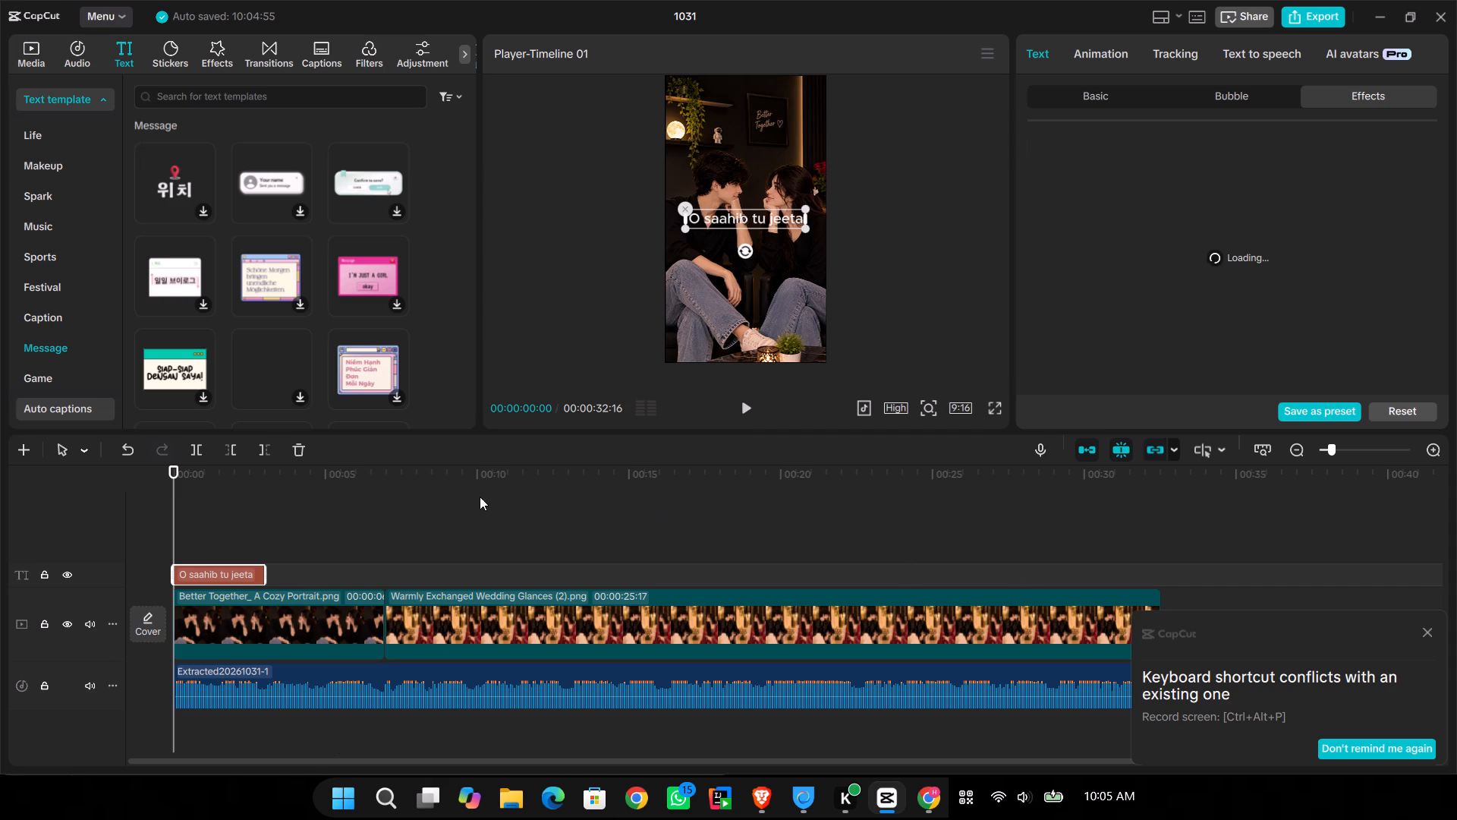
{"action": "left_click", "coordinate": [264, 516]}
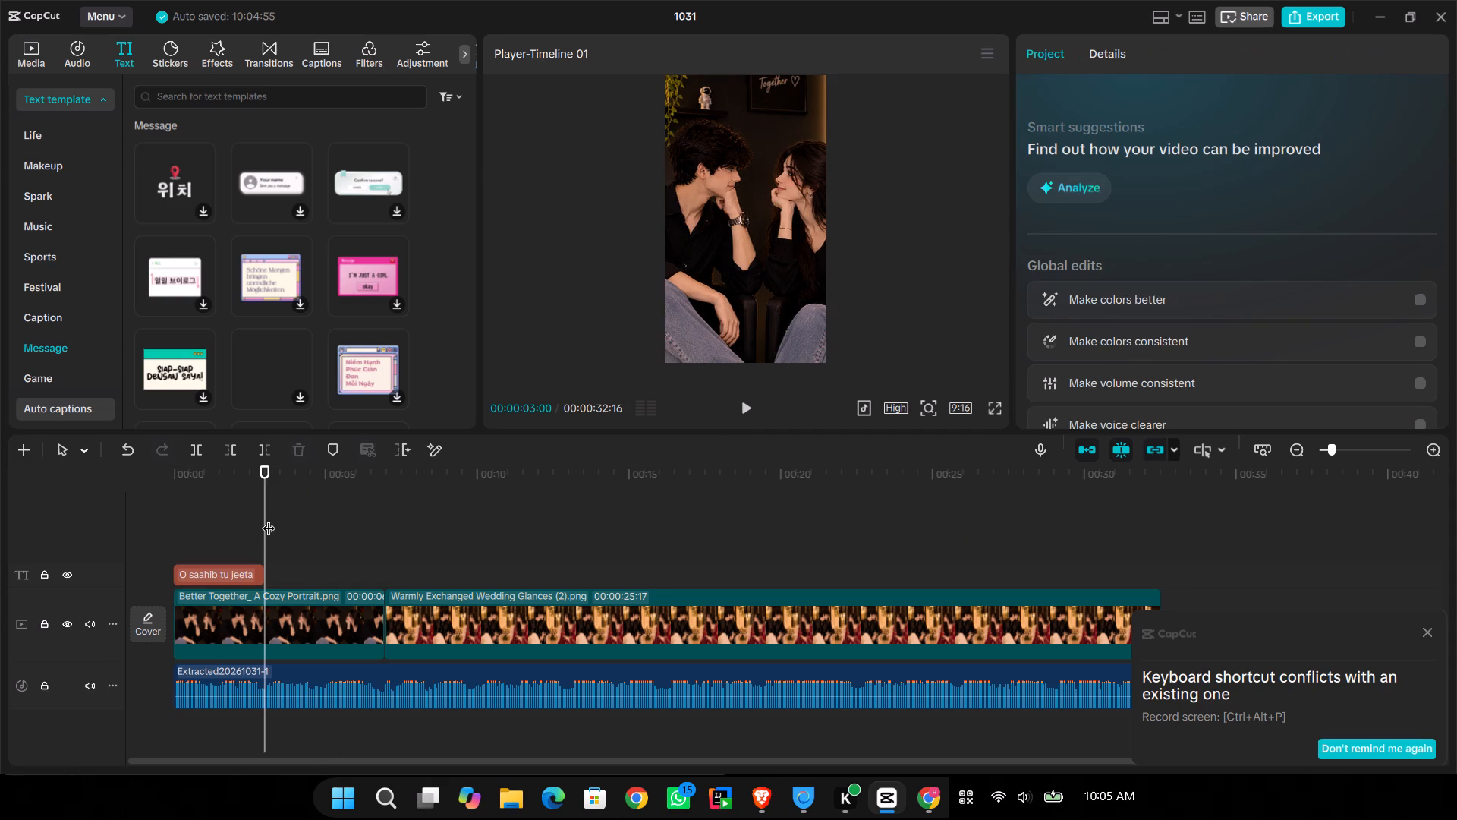
{"action": "left_click", "coordinate": [219, 564]}
{"action": "left_click", "coordinate": [231, 568]}
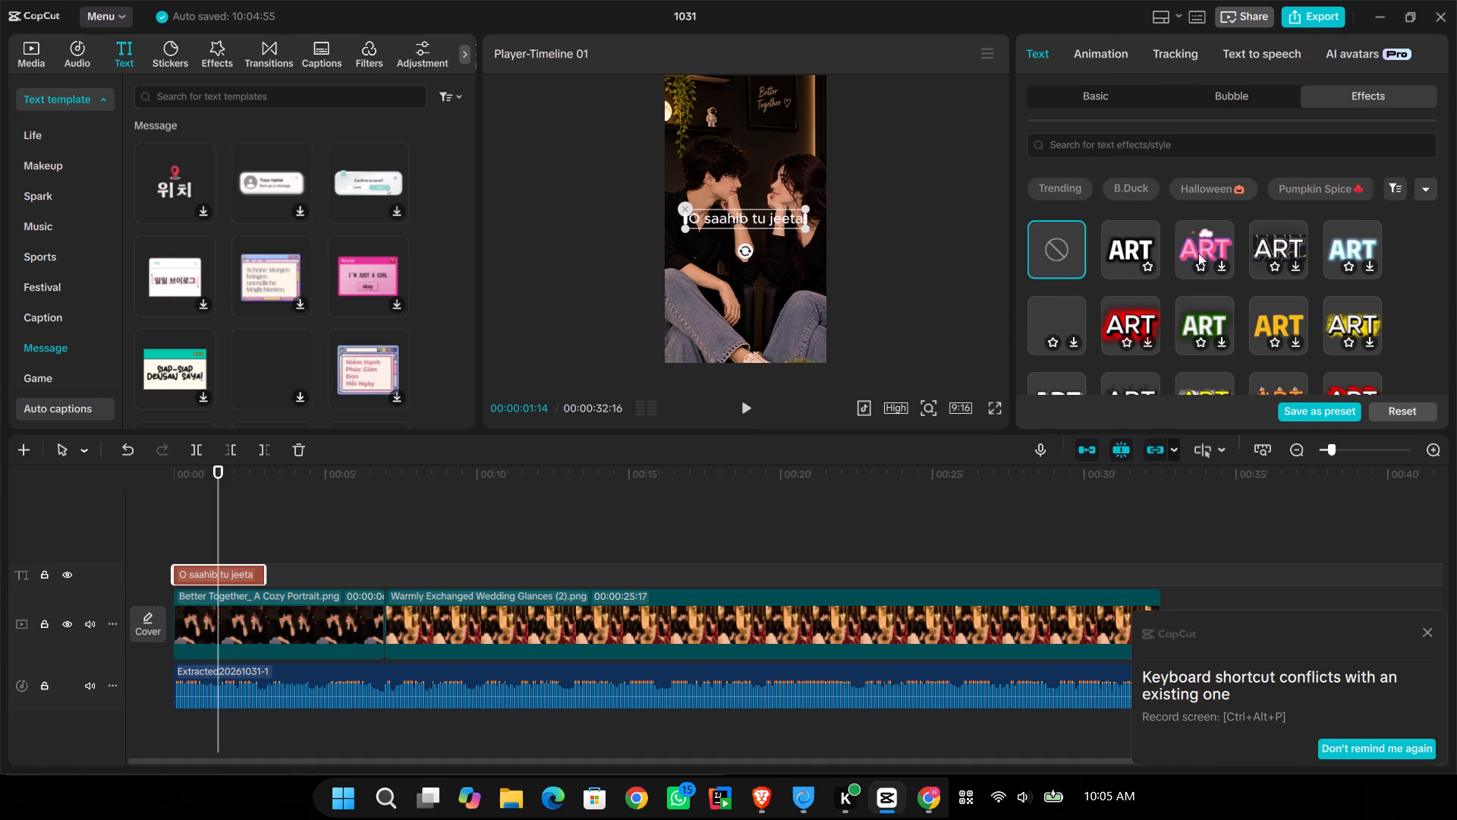
{"action": "scroll", "coordinate": [1208, 251], "scroll_direction": "down", "scroll_amount": 1}
{"action": "left_click", "coordinate": [1289, 225]}
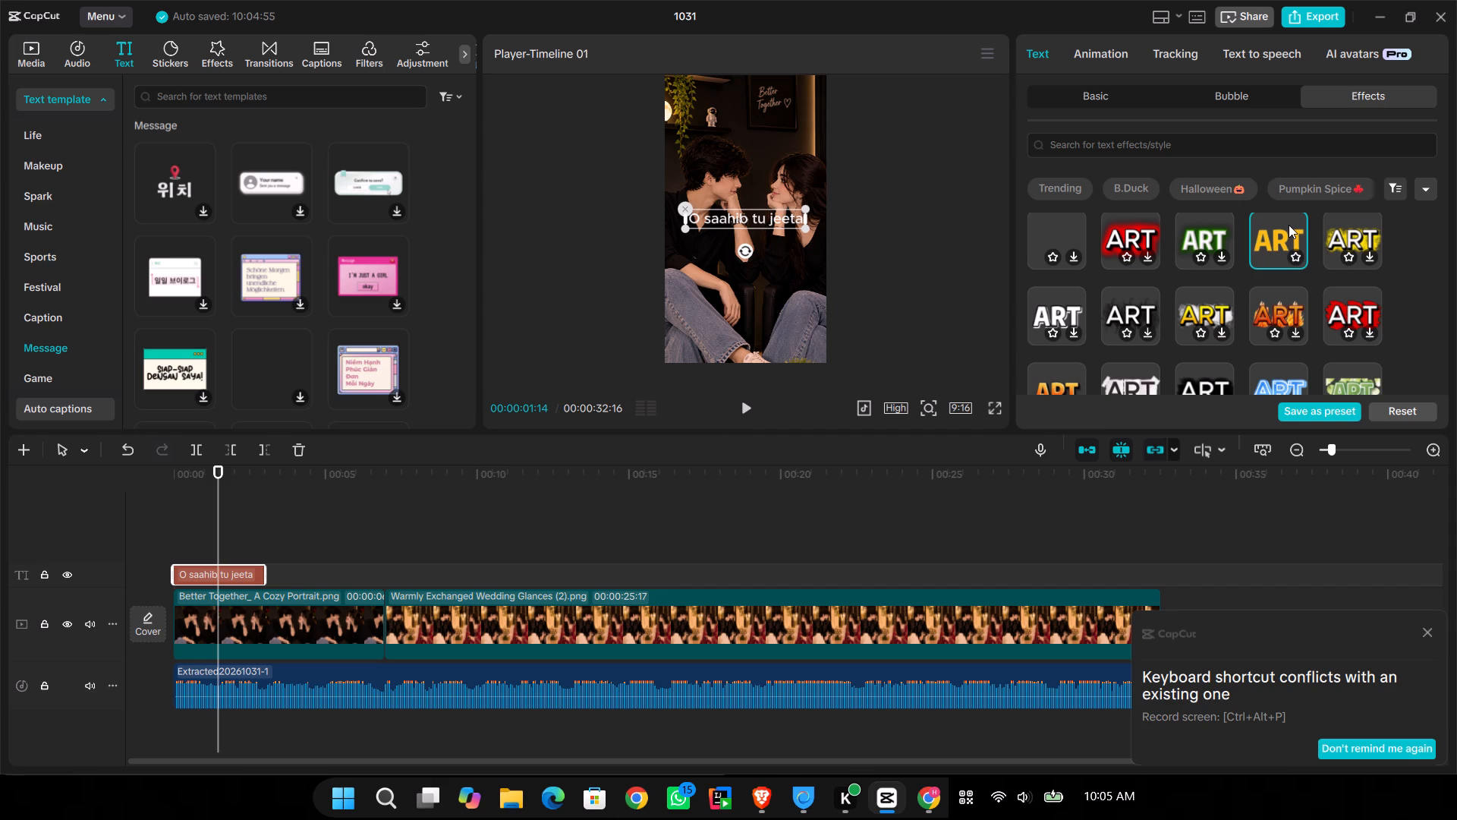
Look through the trending AI avatars and preview Santa and Harold-Podcast, dismissing the shortcut conflict notice.
{"action": "left_click", "coordinate": [1352, 59]}
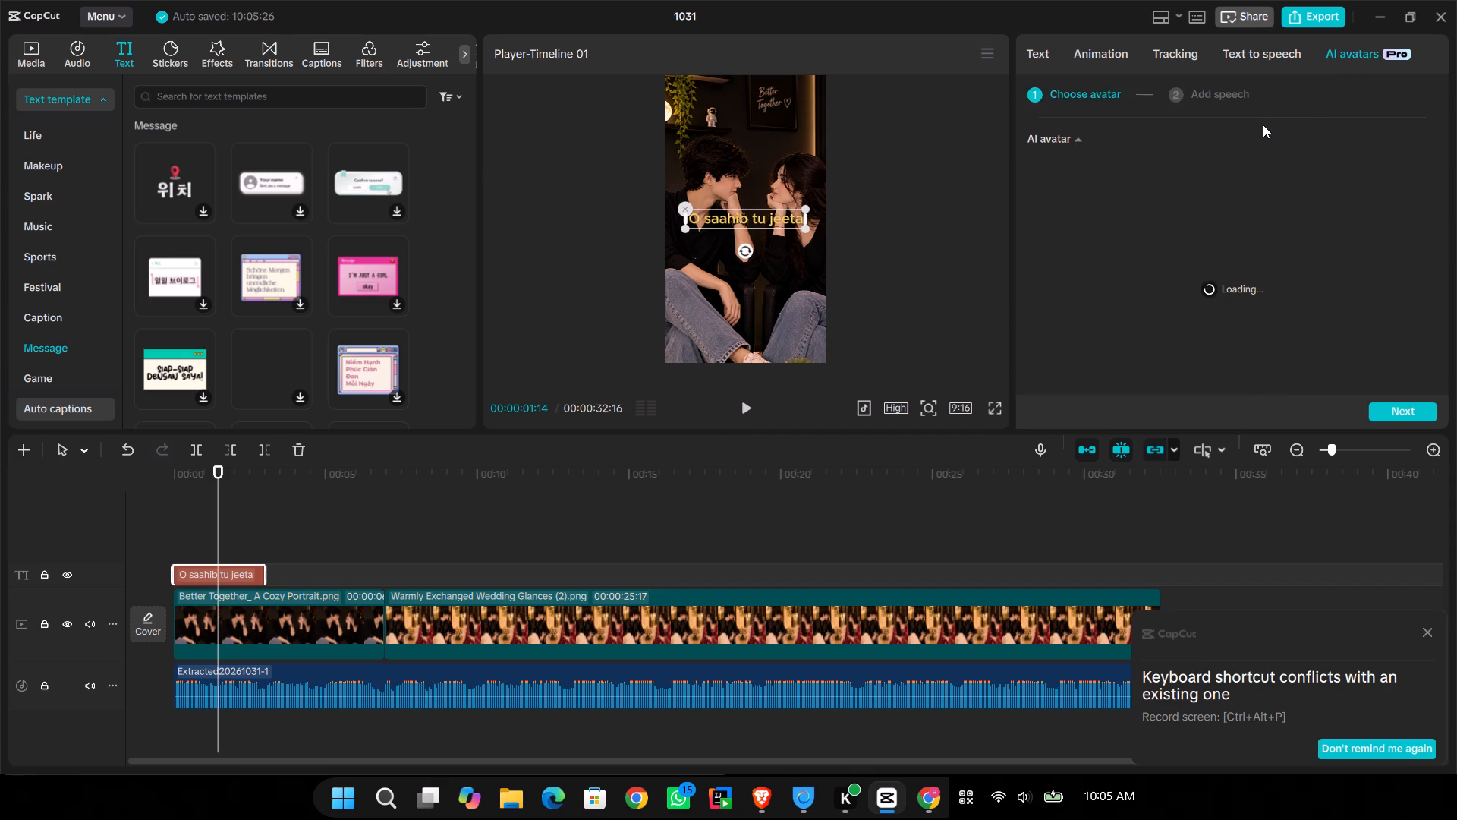
{"action": "left_click", "coordinate": [1257, 49]}
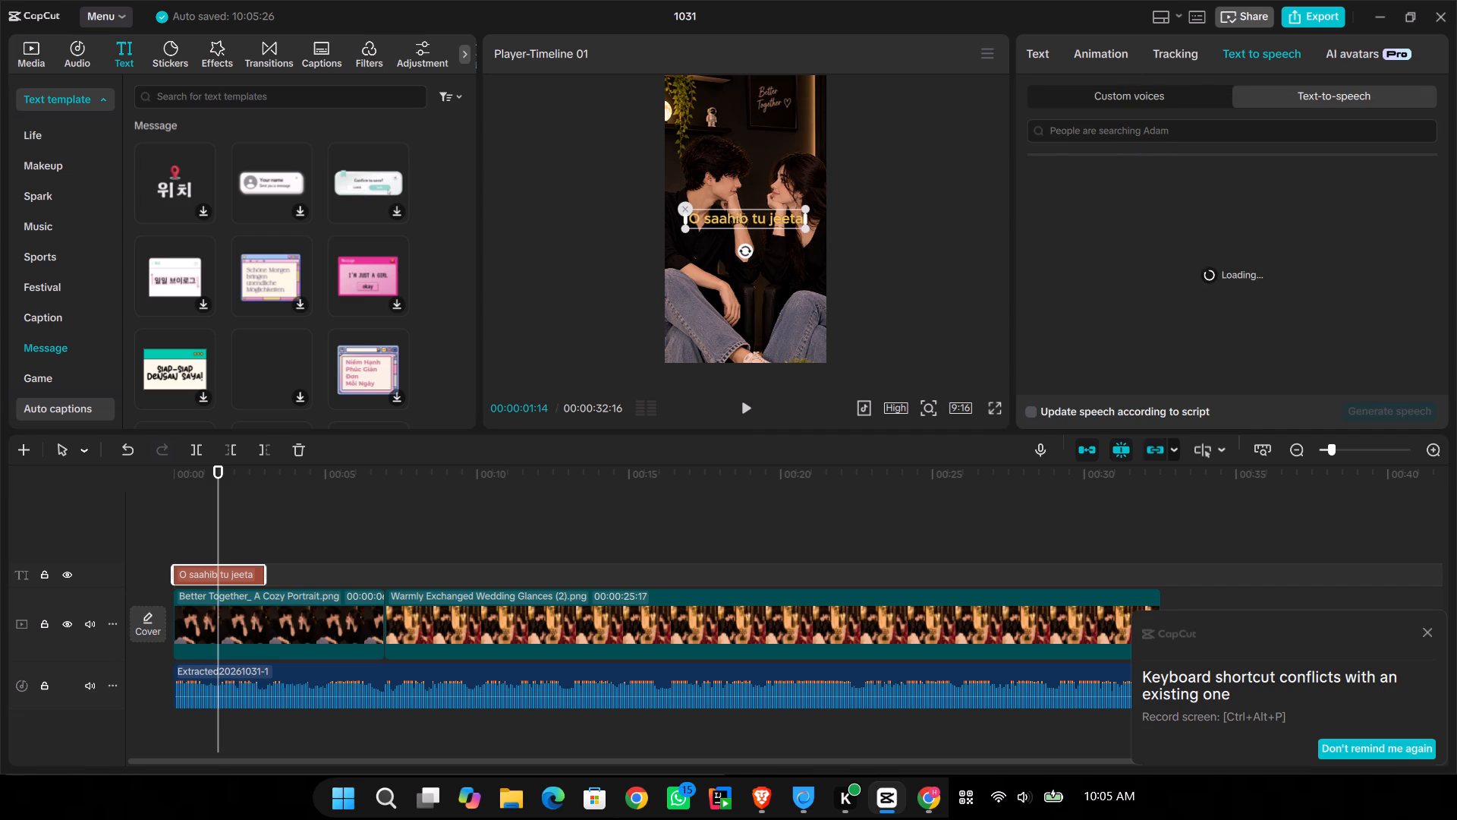
{"action": "left_click", "coordinate": [1333, 54]}
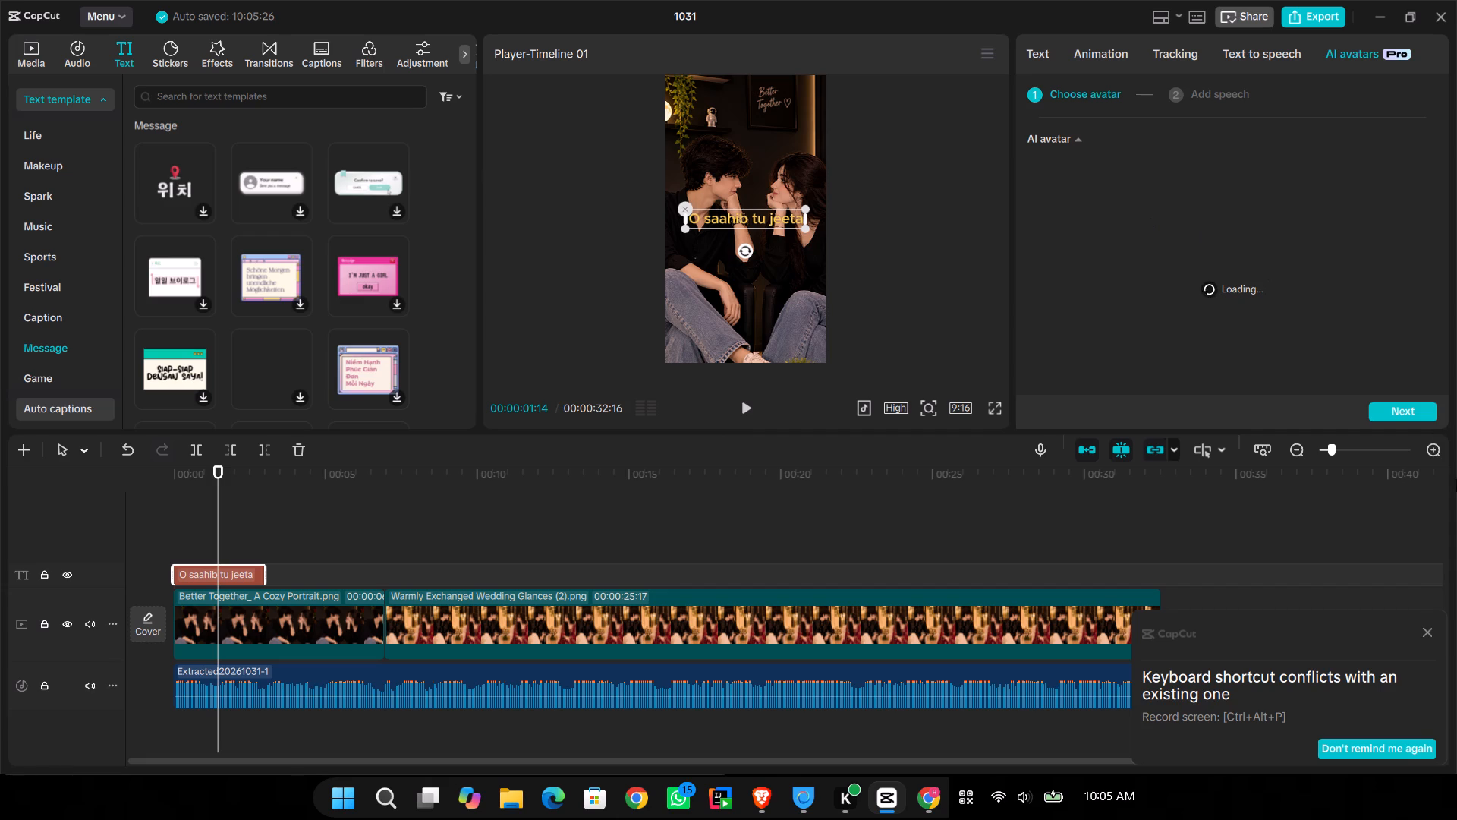
{"action": "left_click", "coordinate": [1421, 630]}
{"action": "left_click", "coordinate": [1428, 632]}
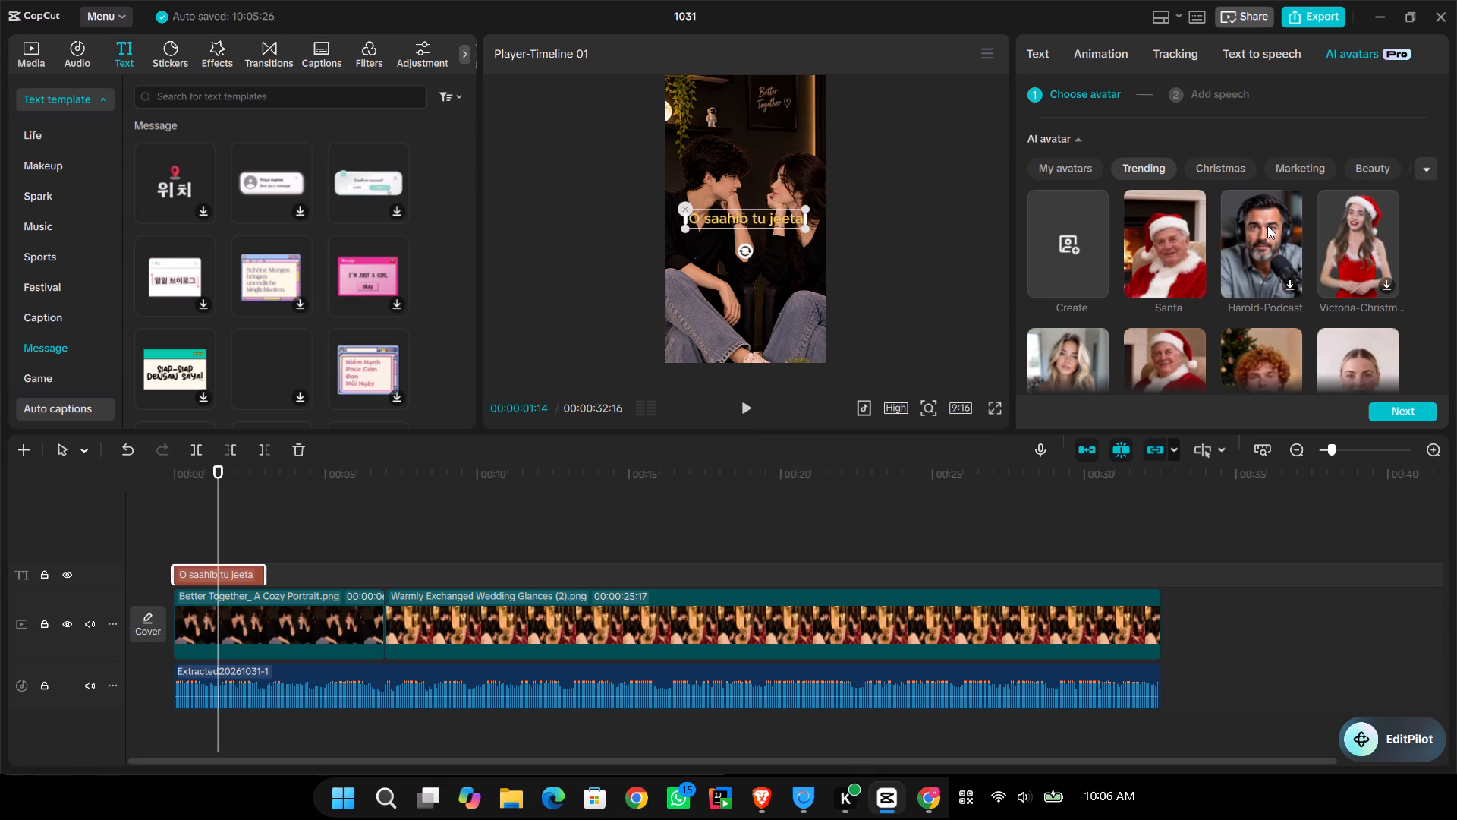
{"action": "scroll", "coordinate": [1267, 226], "scroll_direction": "down", "scroll_amount": 1}
{"action": "left_click", "coordinate": [1172, 264]}
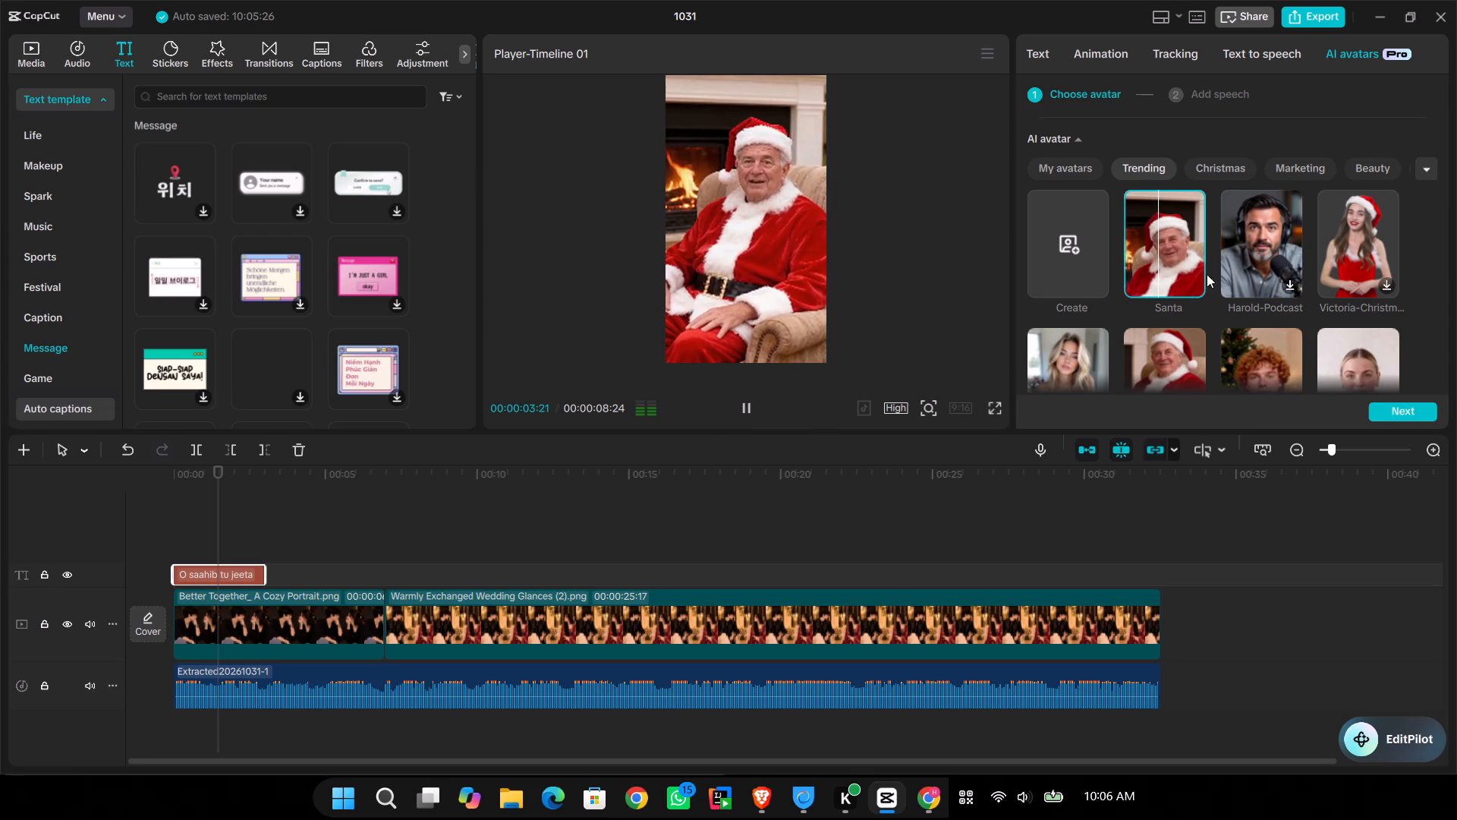
{"action": "left_click", "coordinate": [1271, 254]}
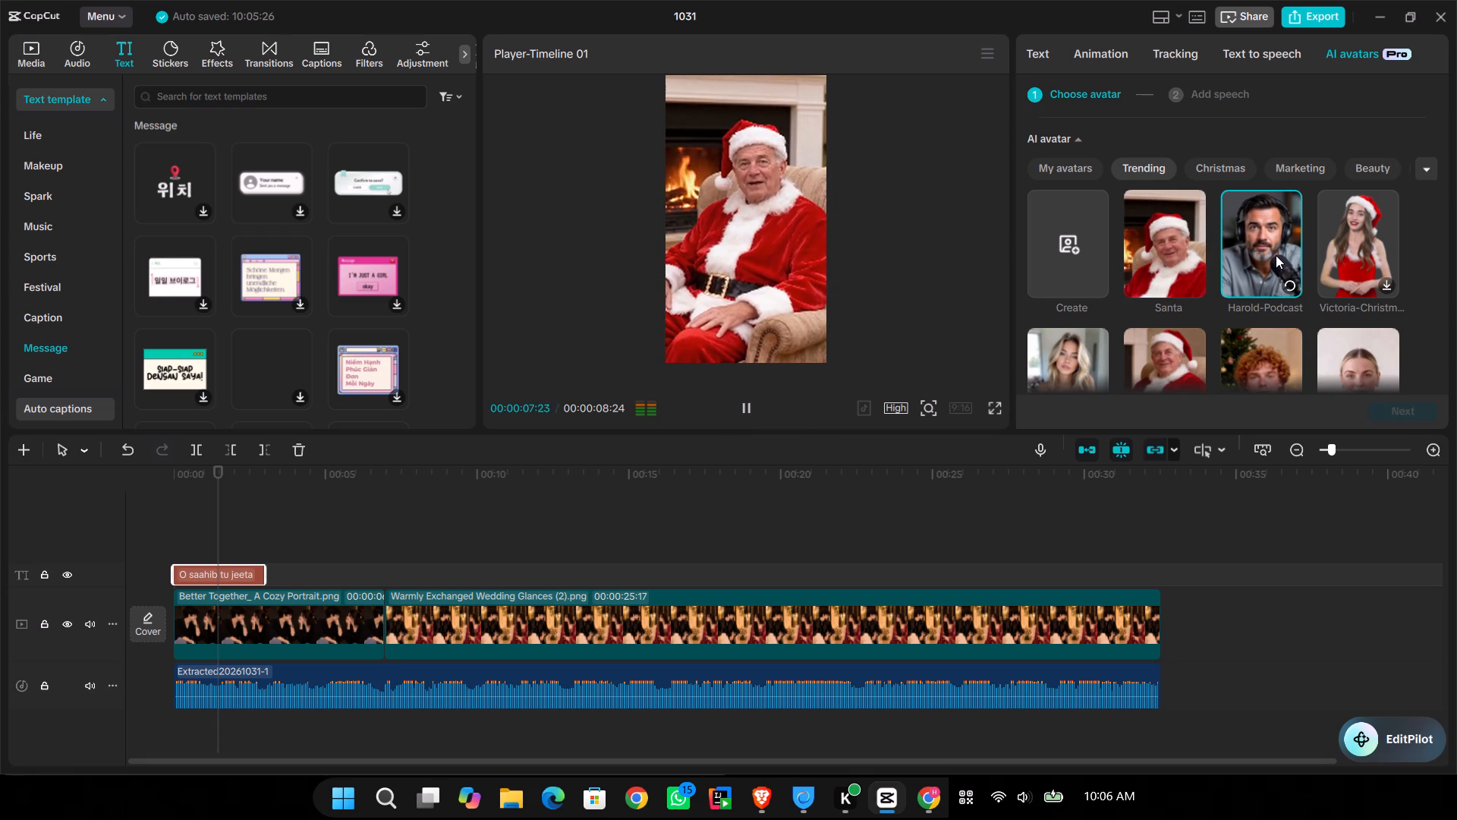
{"action": "scroll", "coordinate": [1276, 255], "scroll_direction": "down", "scroll_amount": 2}
{"action": "scroll", "coordinate": [1276, 255], "scroll_direction": "up", "scroll_amount": 2}
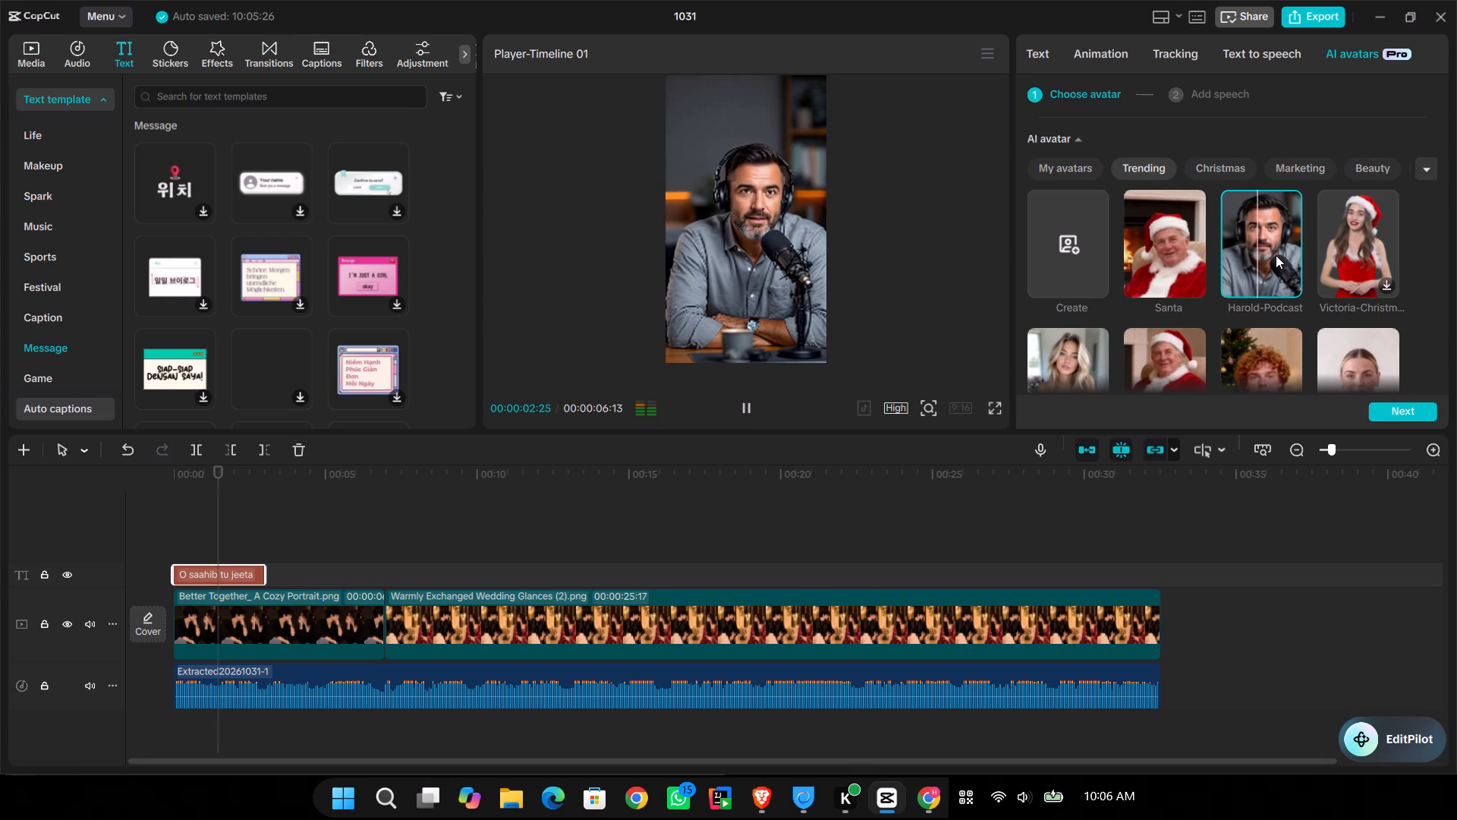
{"action": "scroll", "coordinate": [1276, 255], "scroll_direction": "up", "scroll_amount": 2}
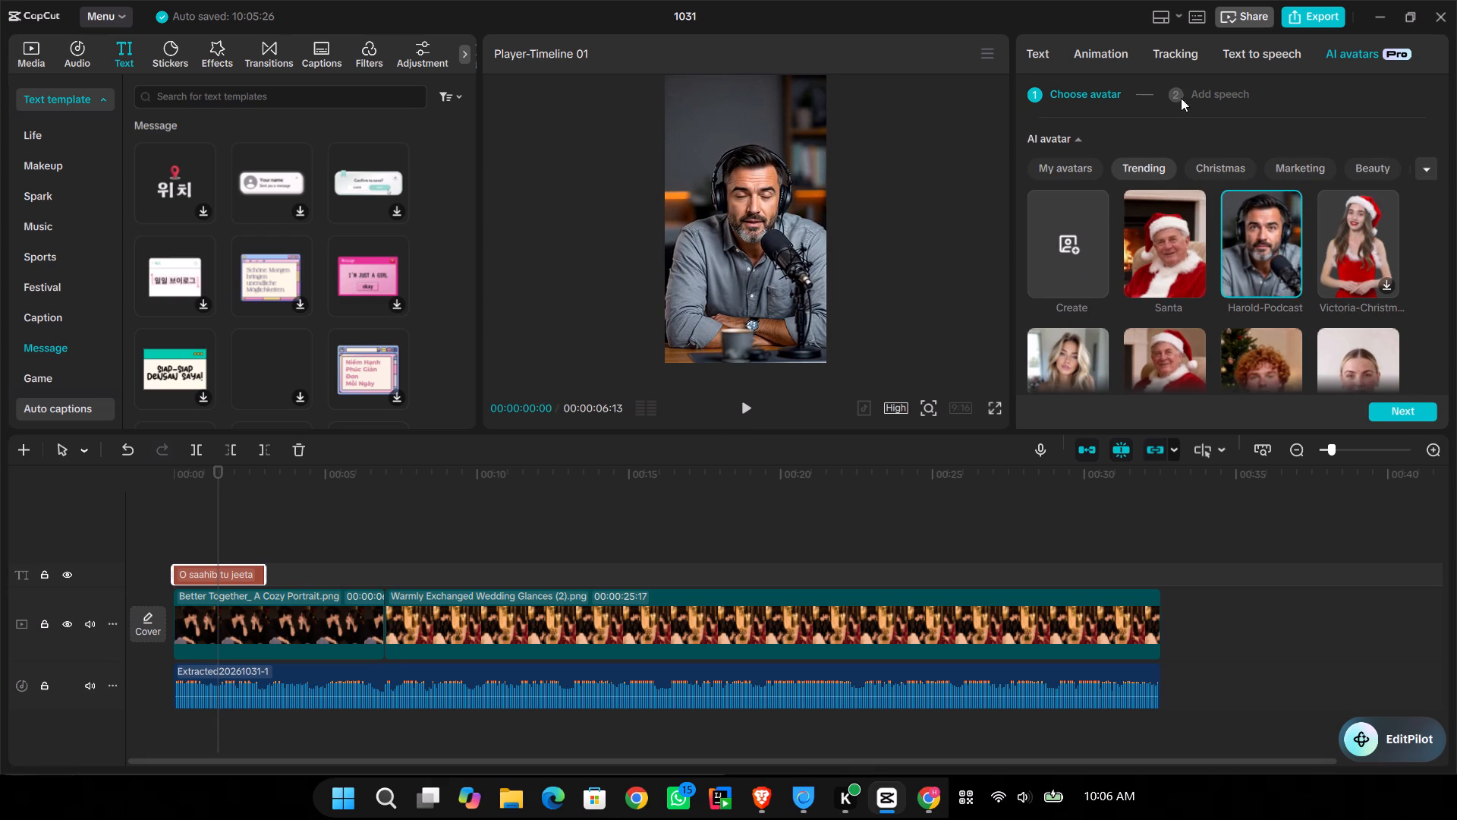
Audition the text-to-speech voices Chill Guy, Sunny Granny, Soft Girl and Bright Lady for the lyric text.
{"action": "left_click", "coordinate": [1237, 54]}
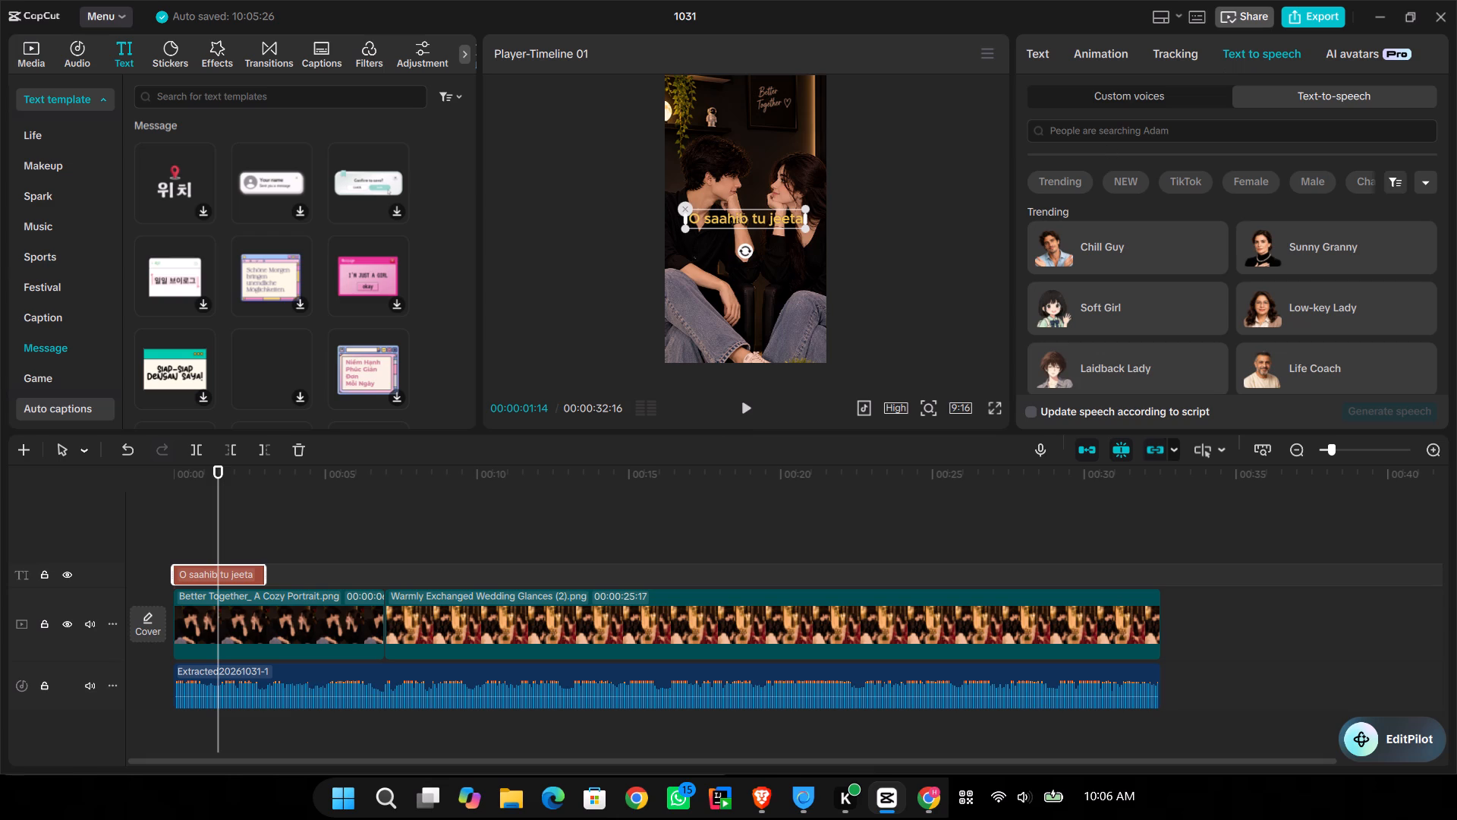
{"action": "left_click", "coordinate": [1092, 241]}
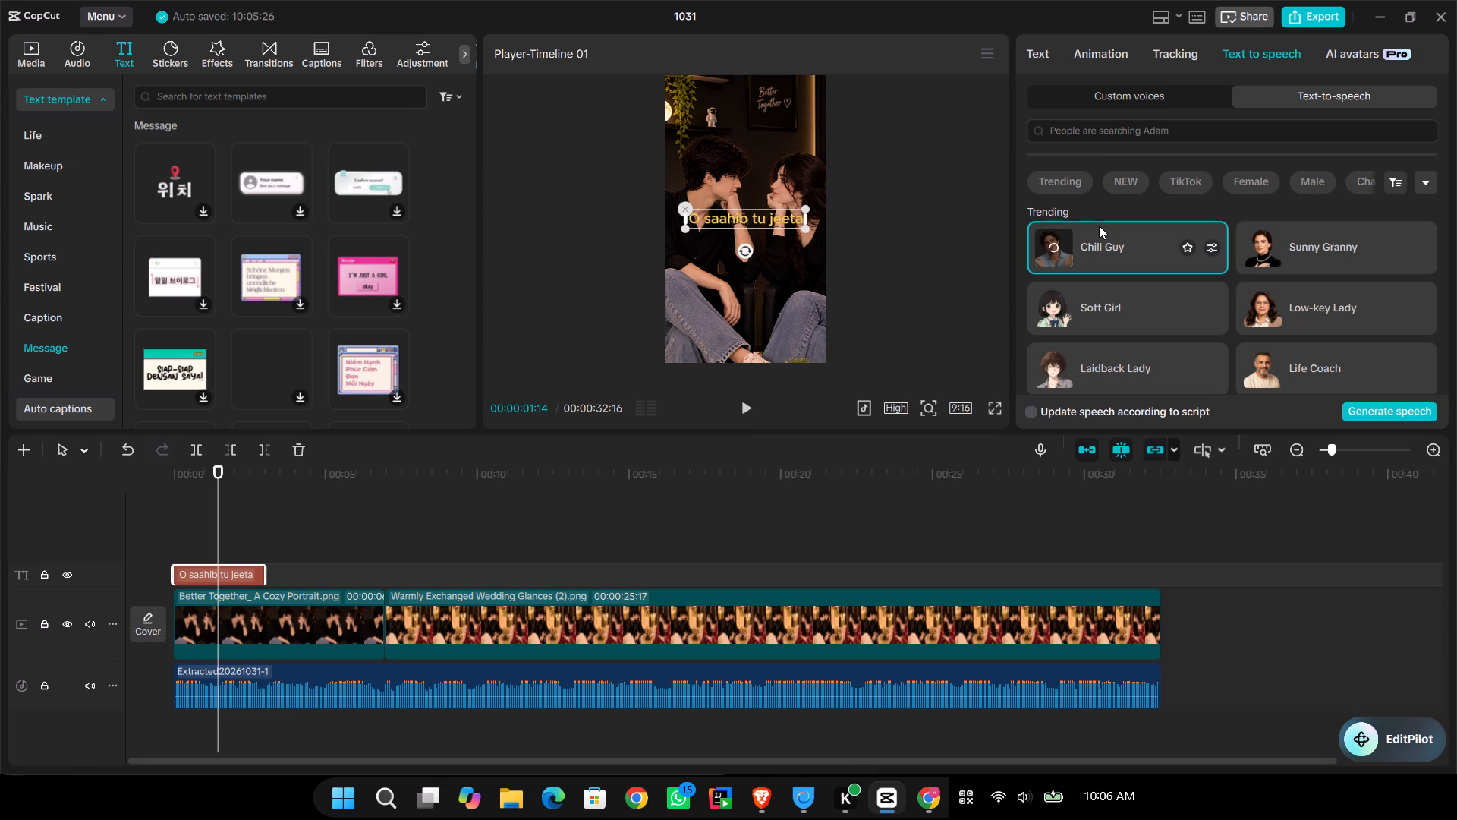
{"action": "left_click", "coordinate": [1295, 246]}
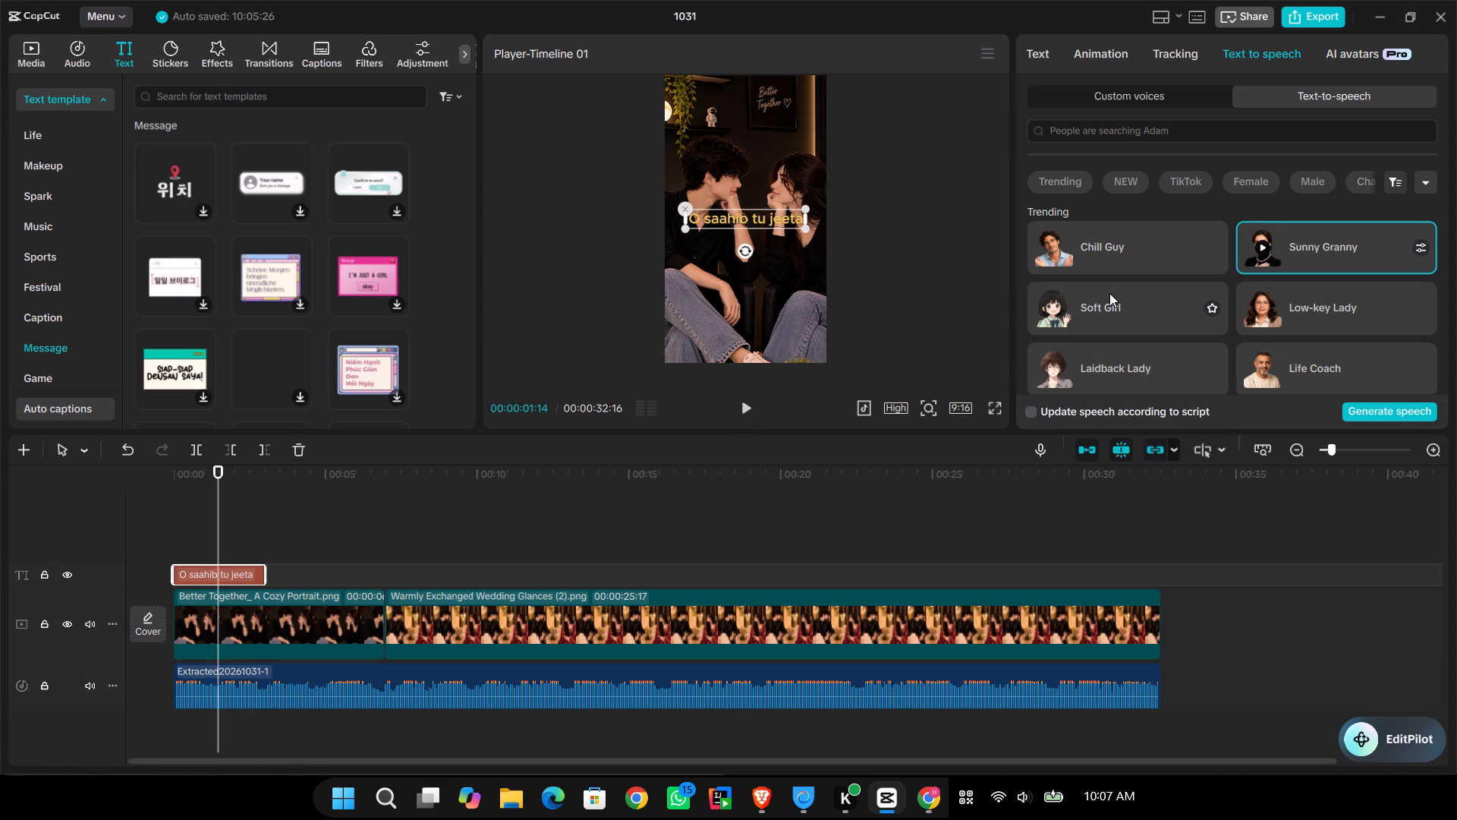
{"action": "scroll", "coordinate": [1109, 293], "scroll_direction": "up", "scroll_amount": 1}
{"action": "left_click", "coordinate": [1169, 308]}
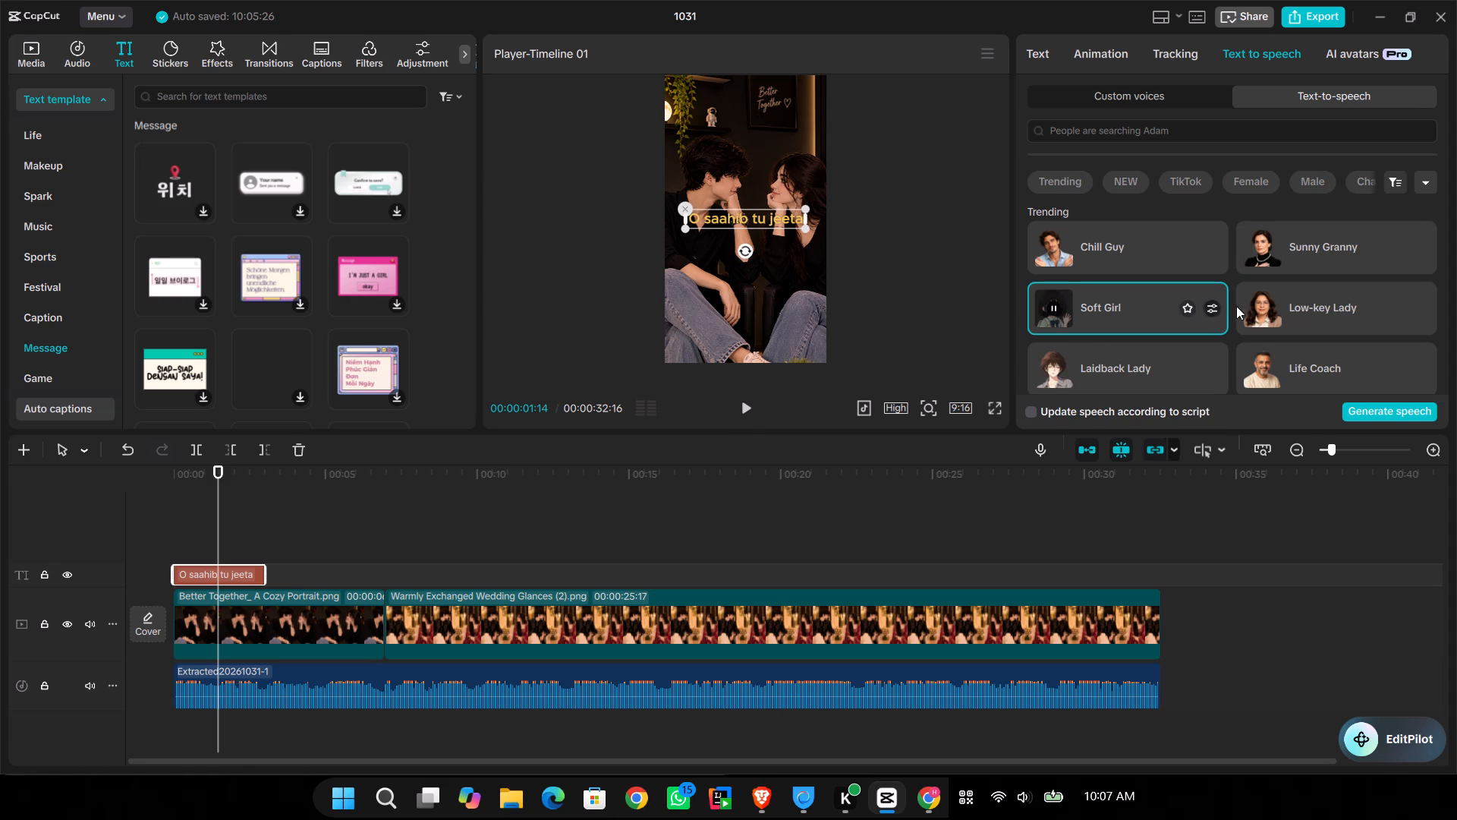
{"action": "scroll", "coordinate": [1276, 305], "scroll_direction": "down", "scroll_amount": 2}
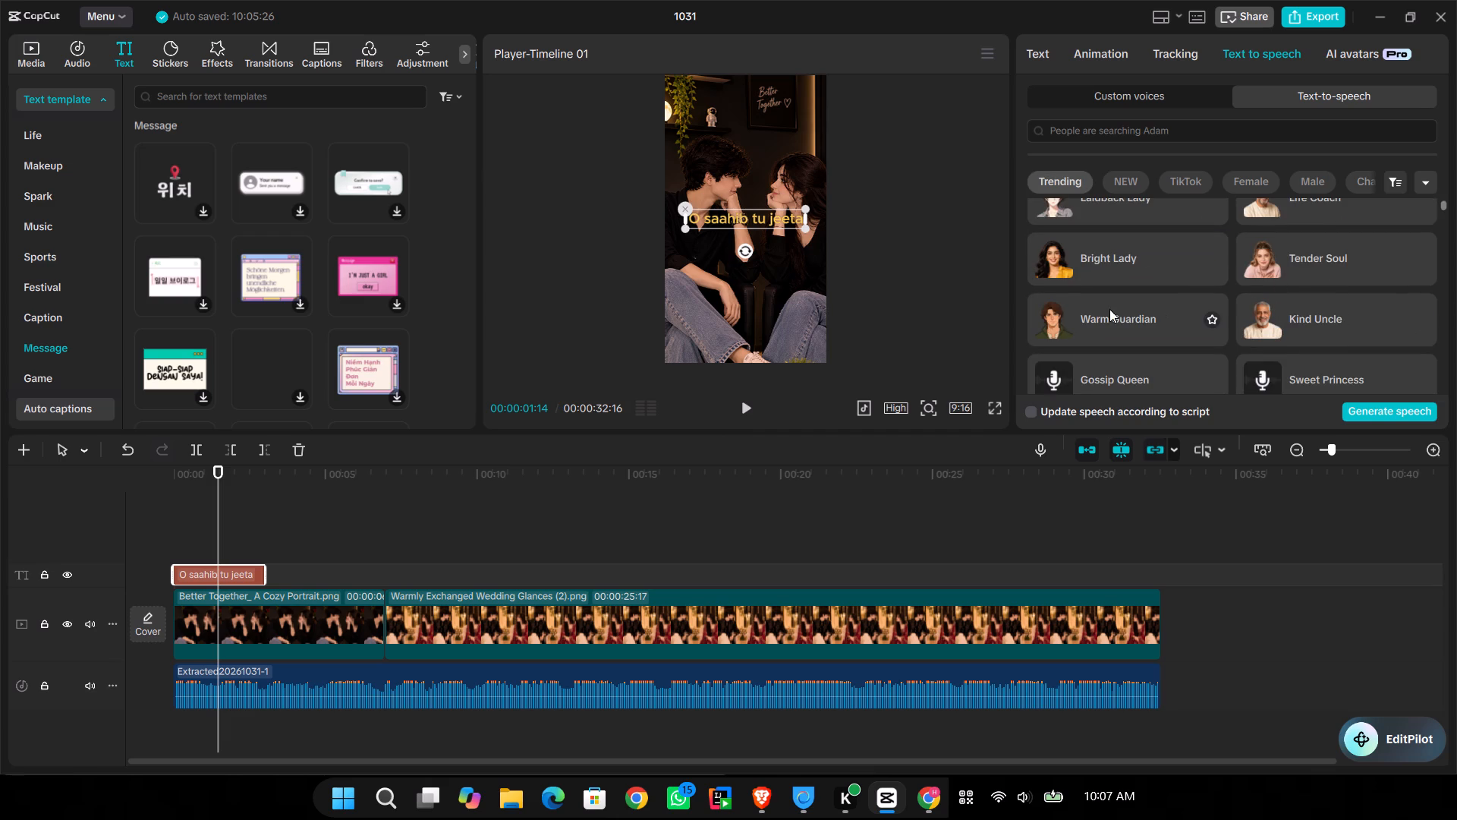
{"action": "left_click", "coordinate": [1106, 258]}
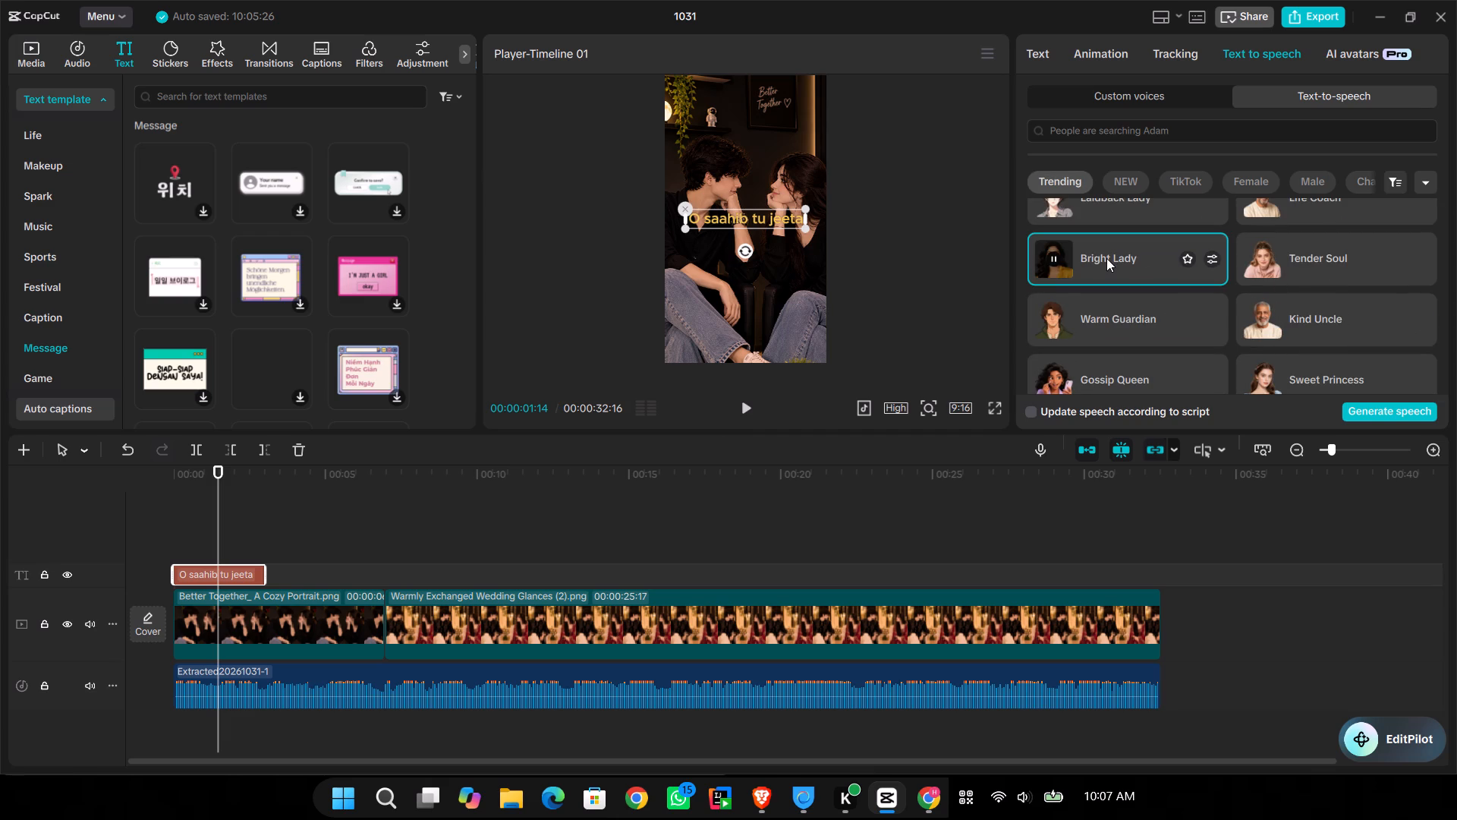
Turn on Motion tracking for the "O saahib tu jeeta" text clip.
{"action": "left_click", "coordinate": [291, 539]}
{"action": "left_click", "coordinate": [236, 562]}
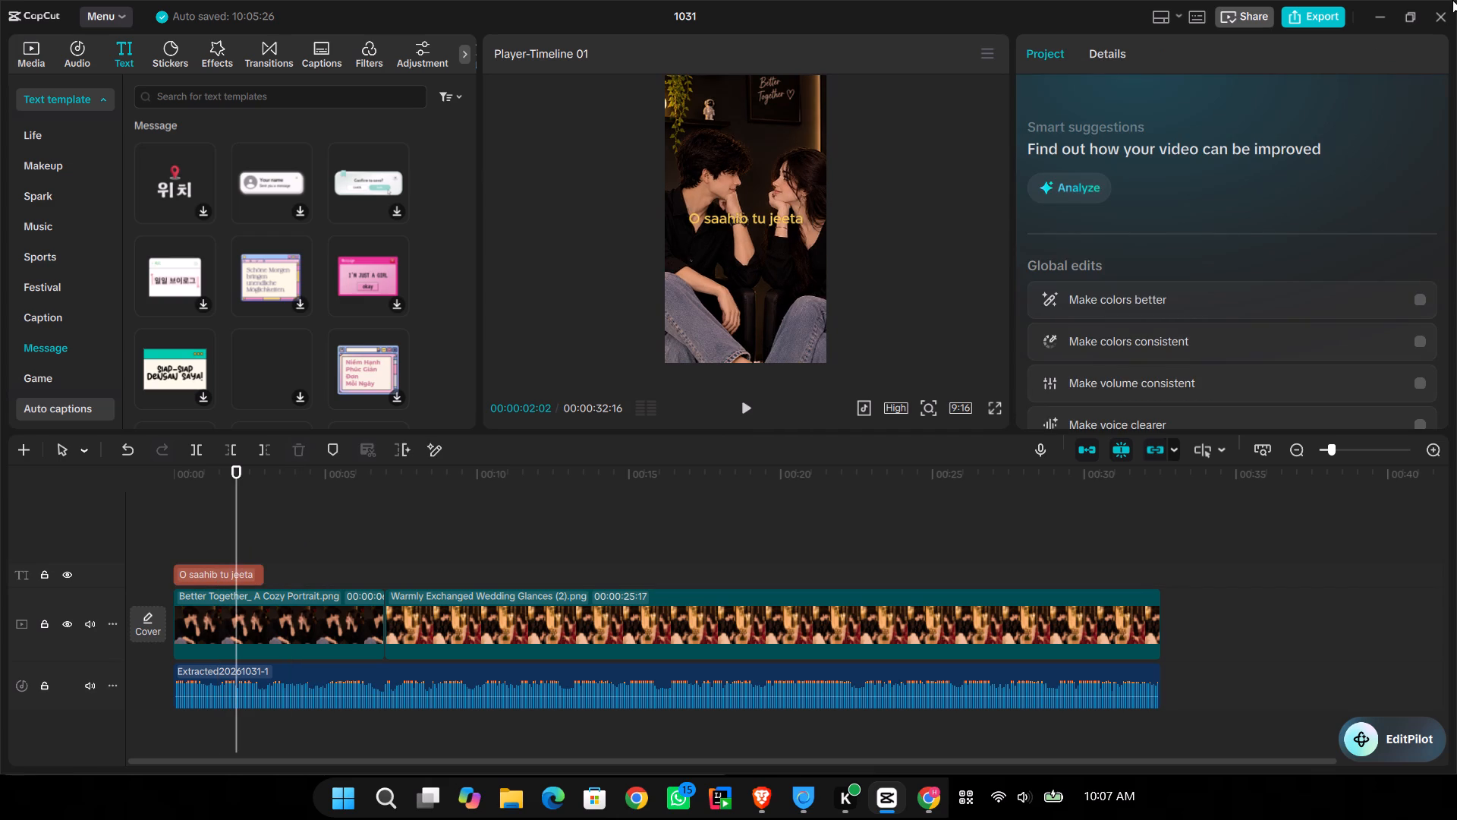
{"action": "left_click", "coordinate": [256, 566]}
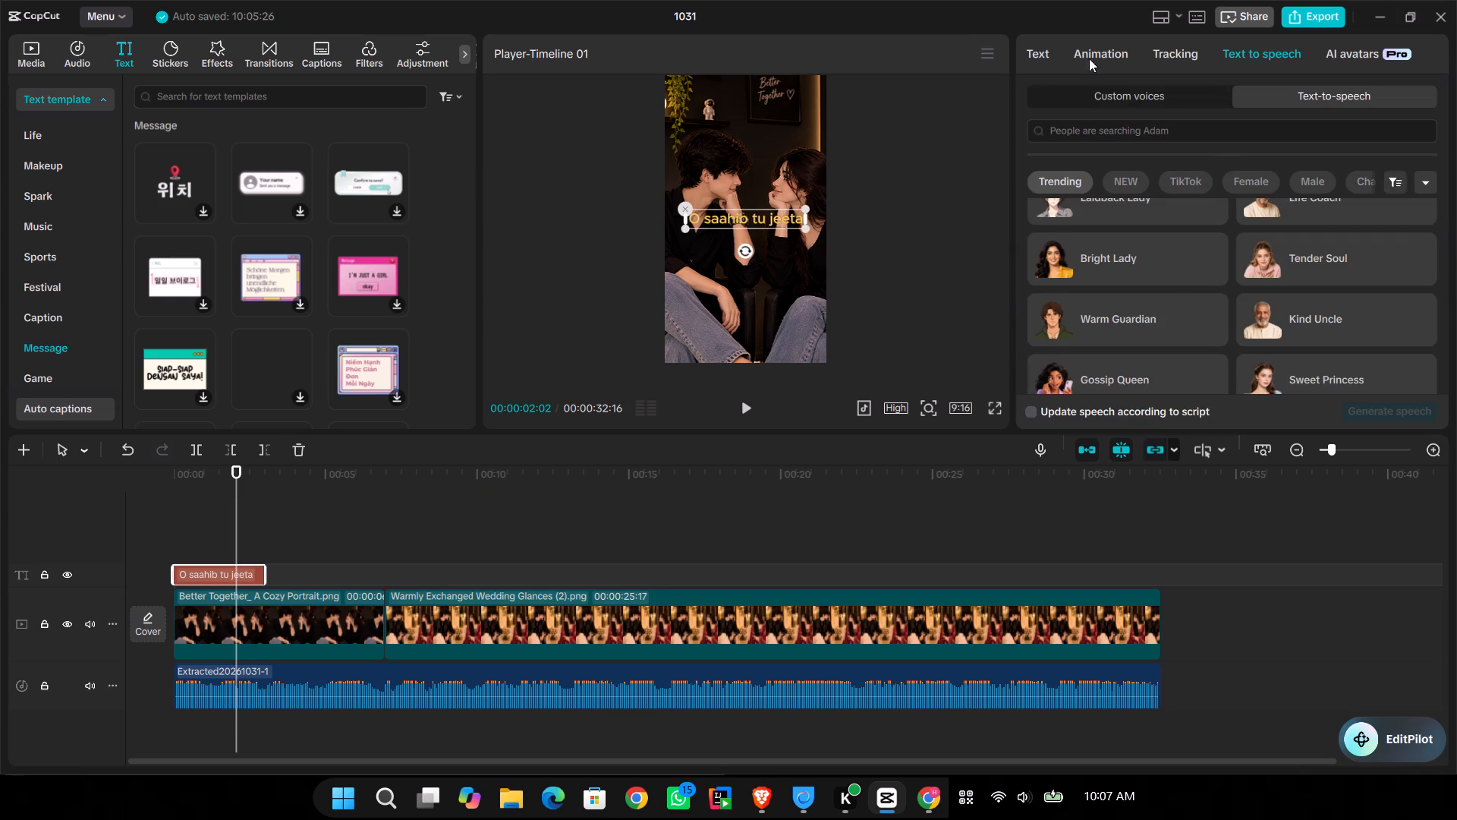
{"action": "left_click", "coordinate": [1166, 52]}
{"action": "left_click", "coordinate": [1034, 43]}
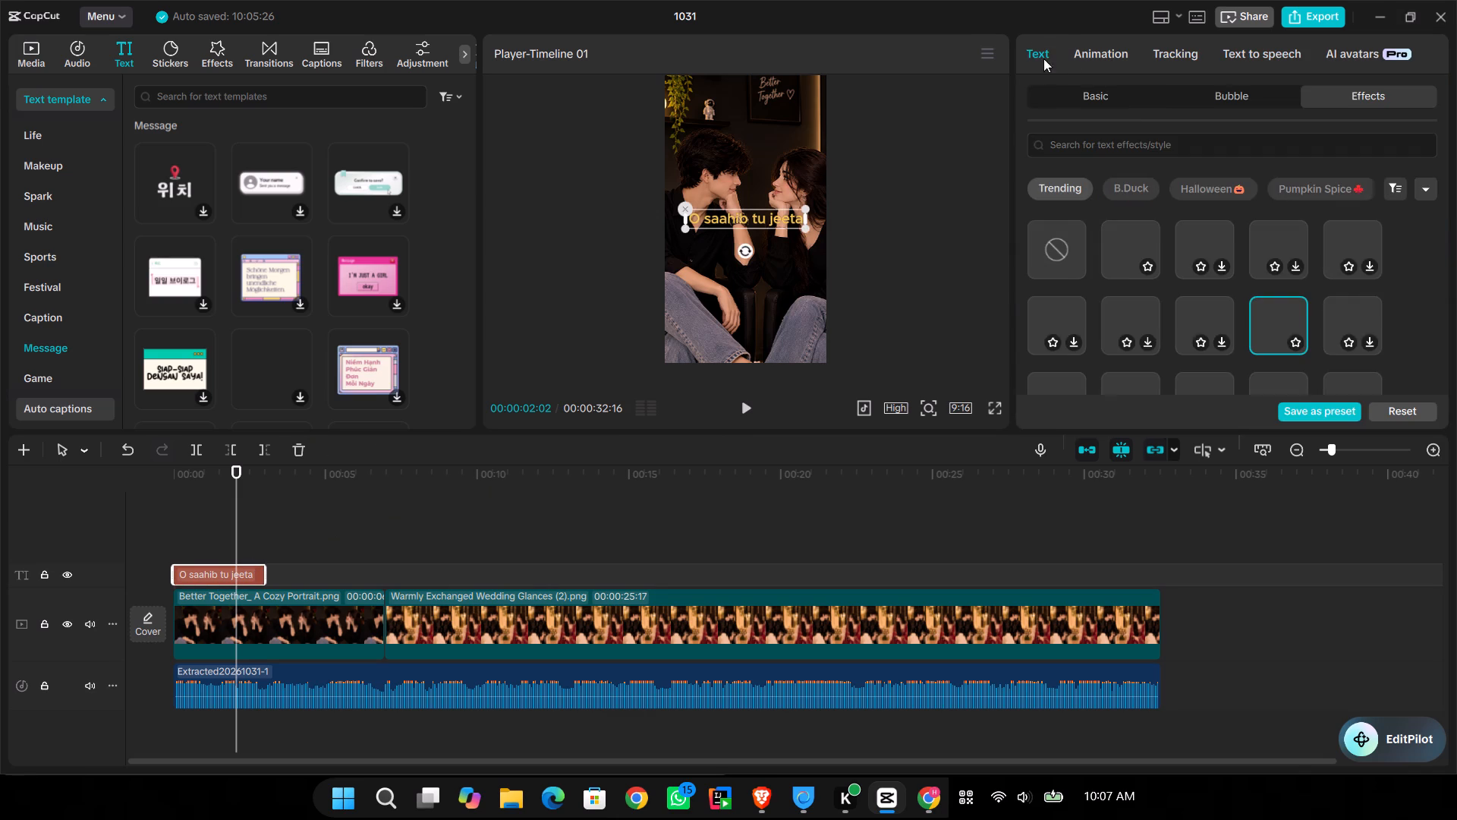
{"action": "left_click", "coordinate": [1193, 42]}
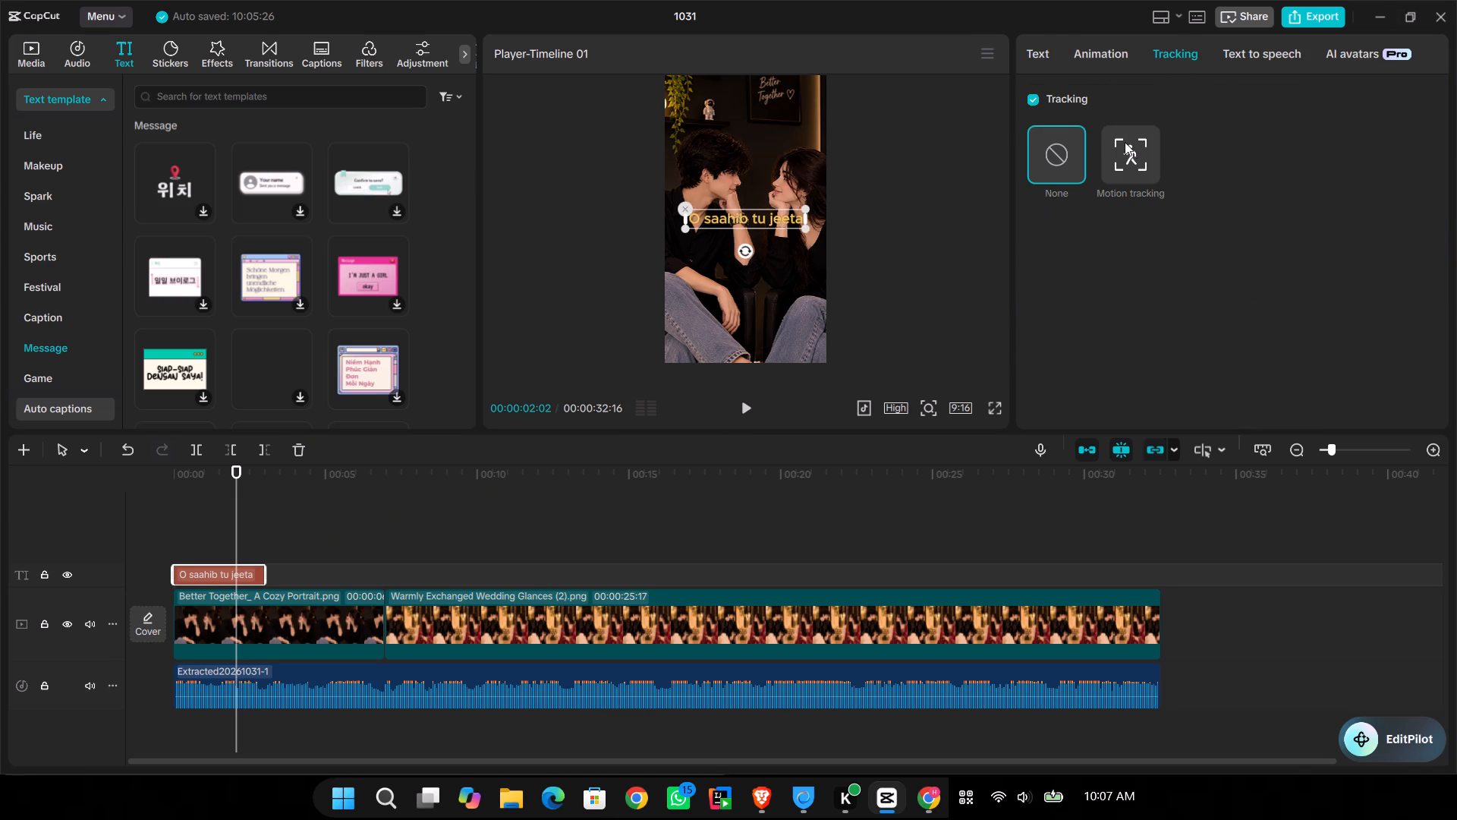
{"action": "left_click", "coordinate": [1125, 142]}
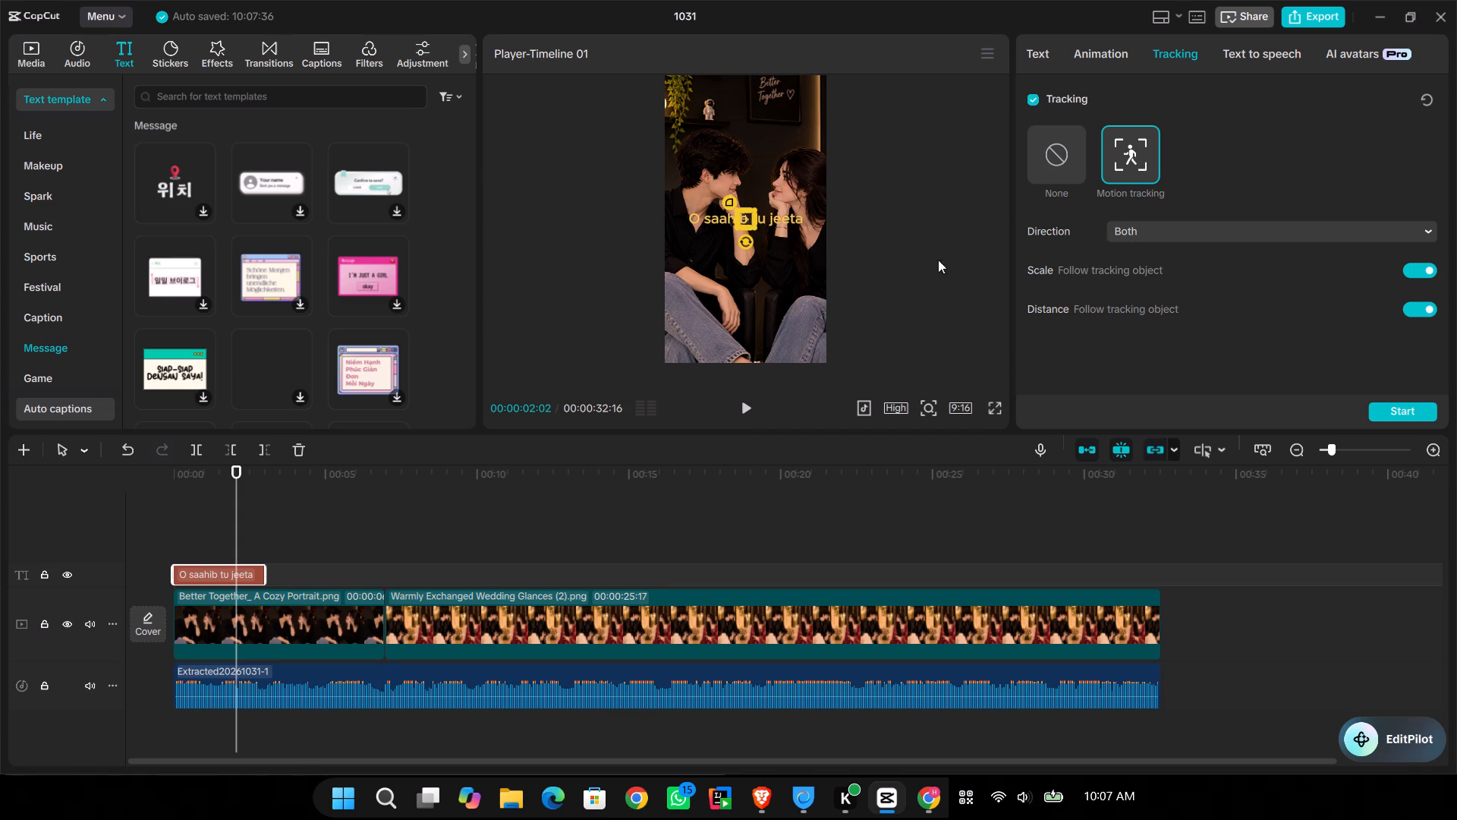
Reshape and rotate the tracking box into a wide horizontal strip around the lyric text and run the tracking in both directions.
{"action": "left_click_drag", "start_coordinate": [747, 210], "coordinate": [768, 183]}
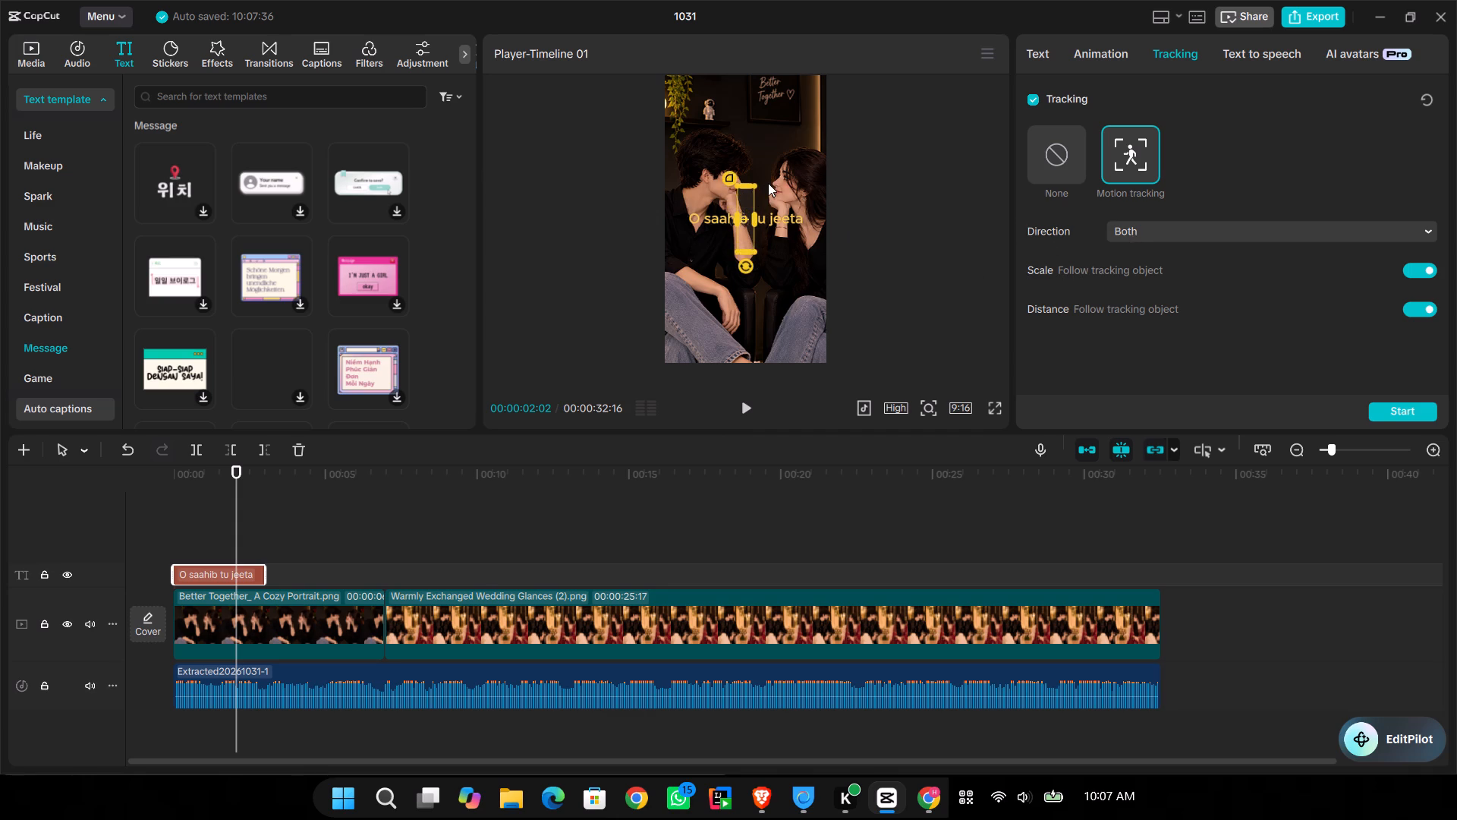
{"action": "left_click_drag", "start_coordinate": [768, 183], "coordinate": [771, 179]}
{"action": "left_click_drag", "start_coordinate": [726, 174], "coordinate": [698, 192]}
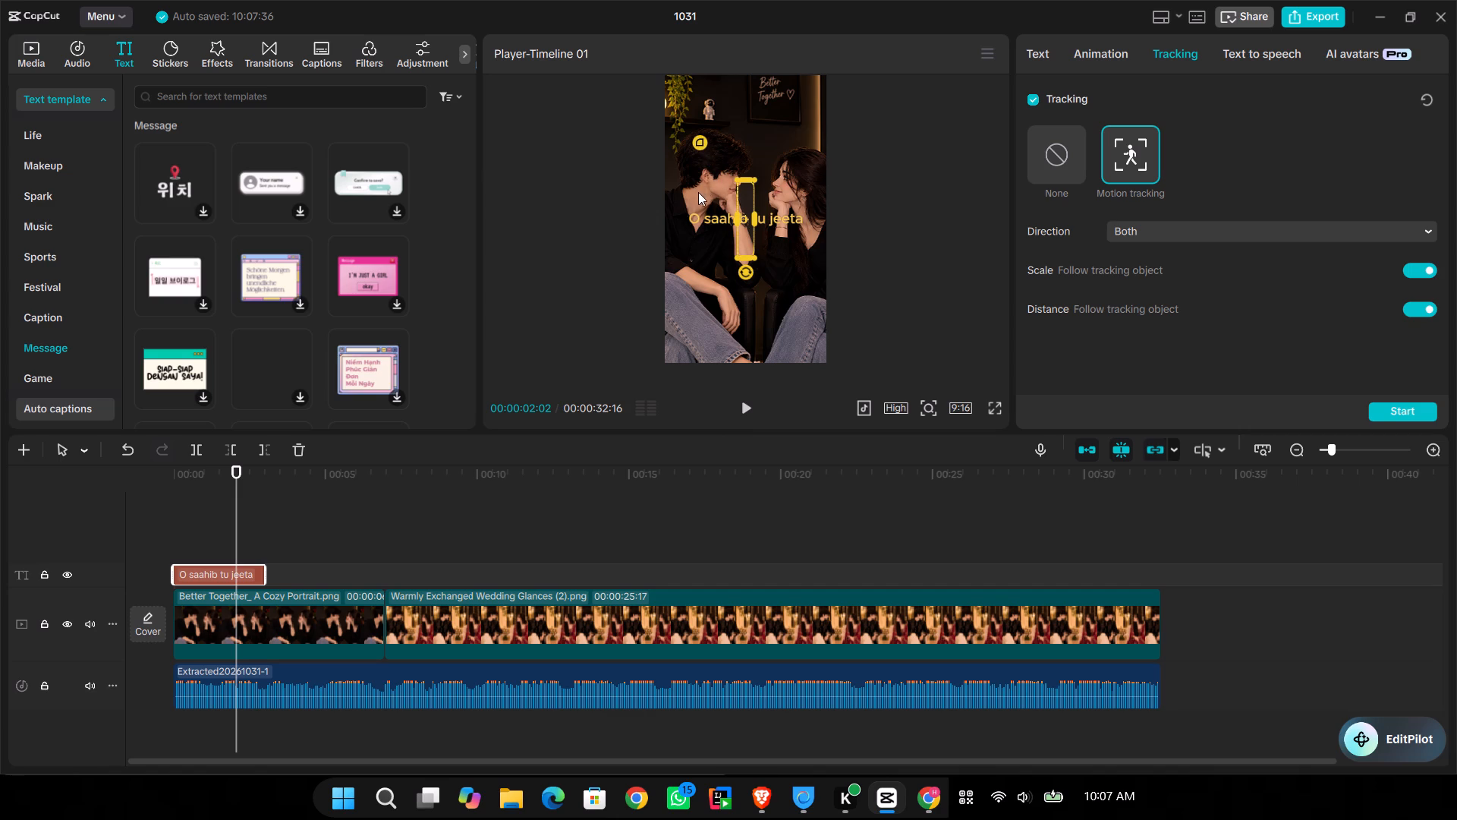
{"action": "left_click_drag", "start_coordinate": [698, 192], "coordinate": [708, 188]}
{"action": "left_click_drag", "start_coordinate": [744, 272], "coordinate": [856, 230]}
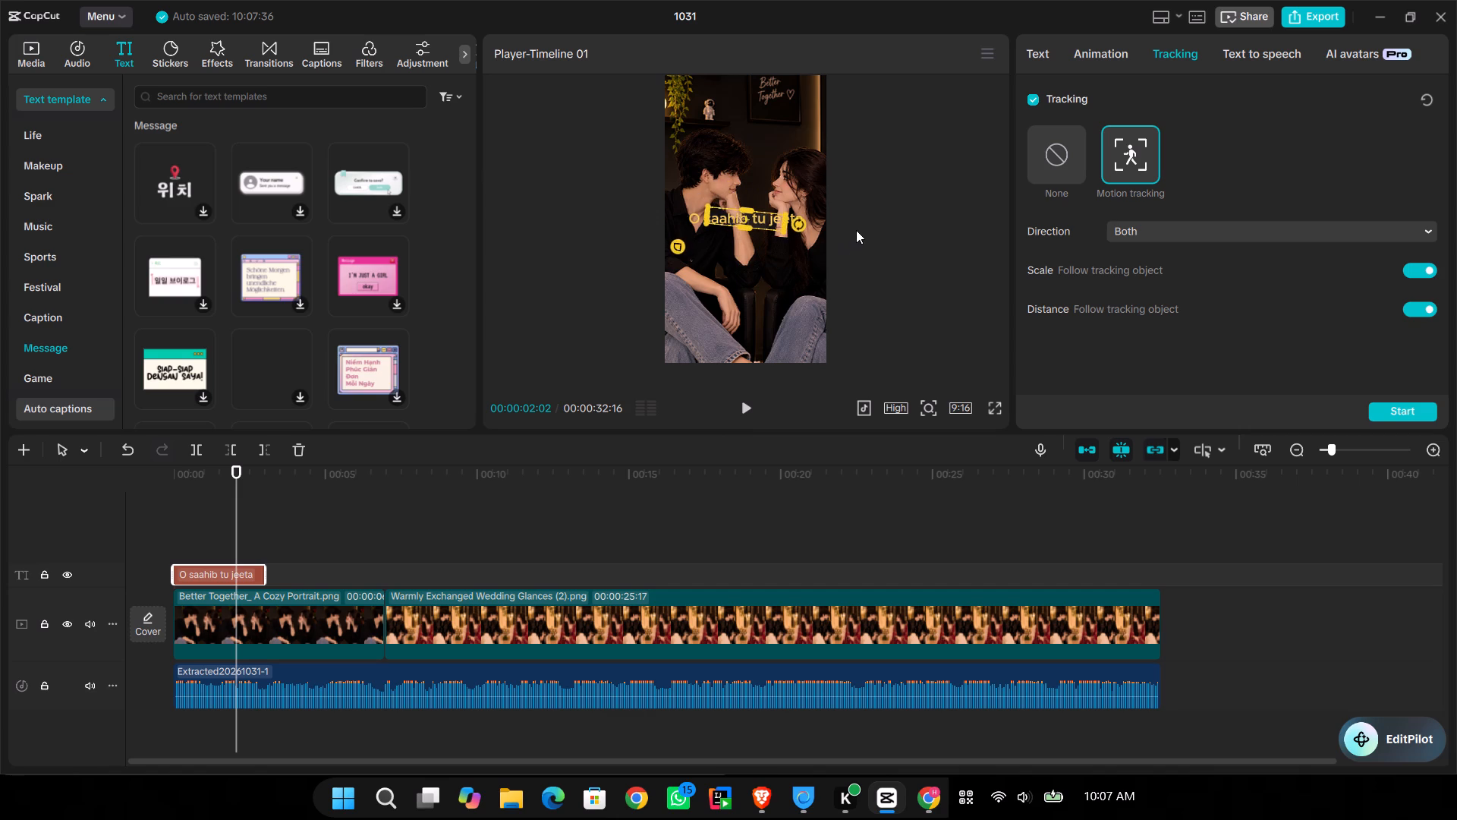
{"action": "left_click_drag", "start_coordinate": [856, 230], "coordinate": [858, 219]}
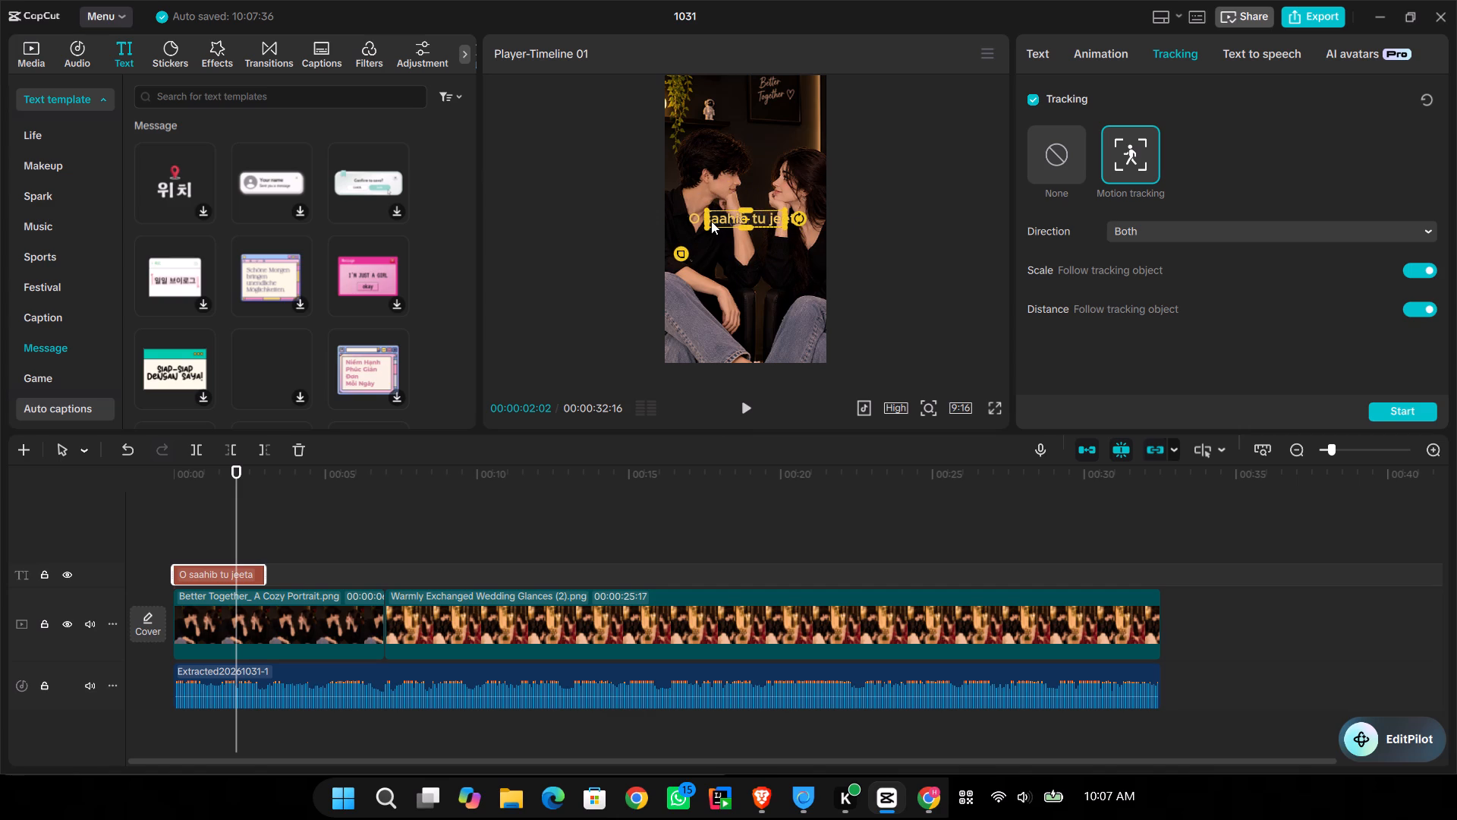
{"action": "left_click_drag", "start_coordinate": [710, 221], "coordinate": [672, 218]}
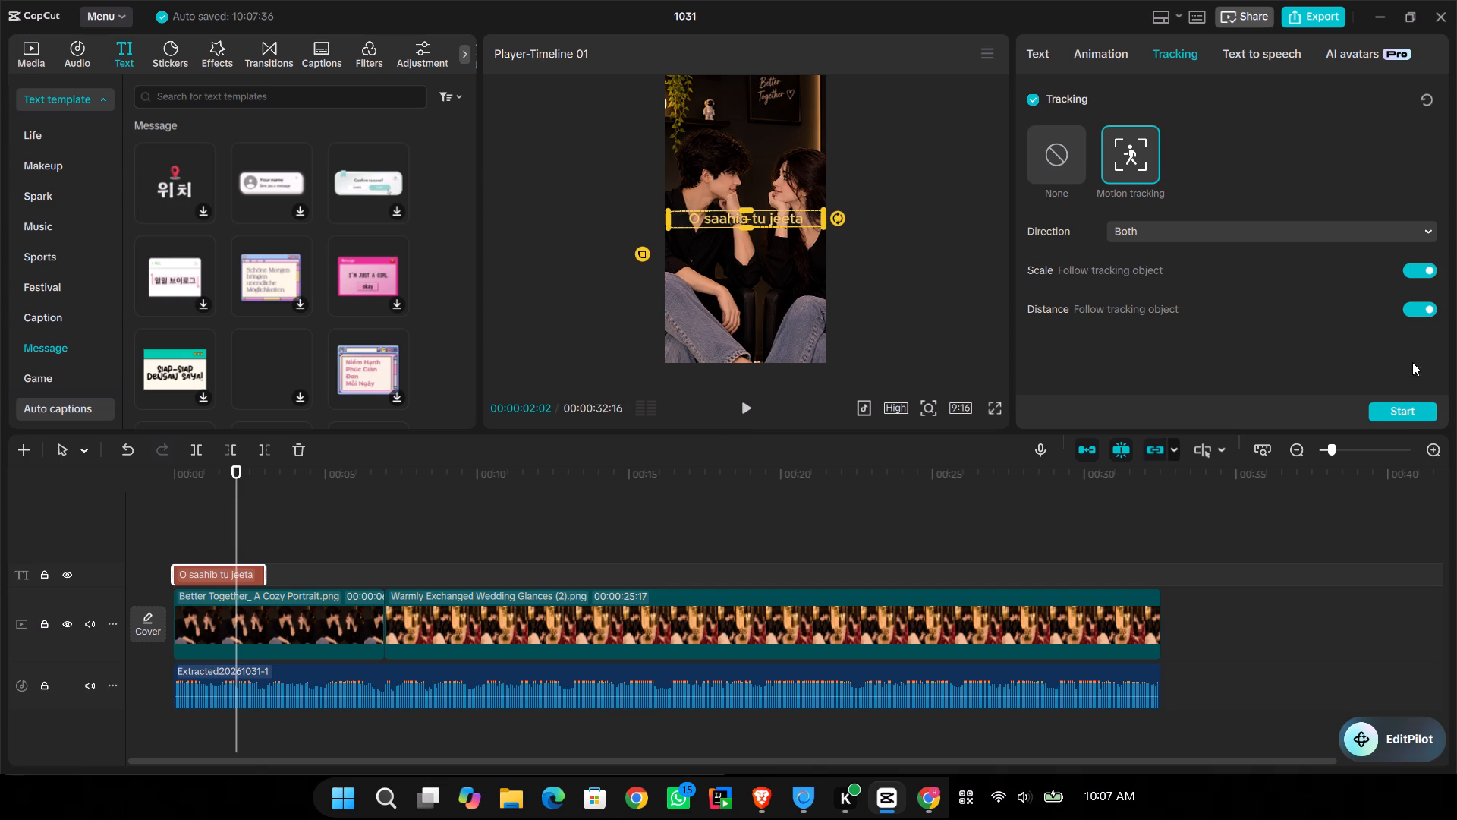
{"action": "left_click", "coordinate": [1402, 414]}
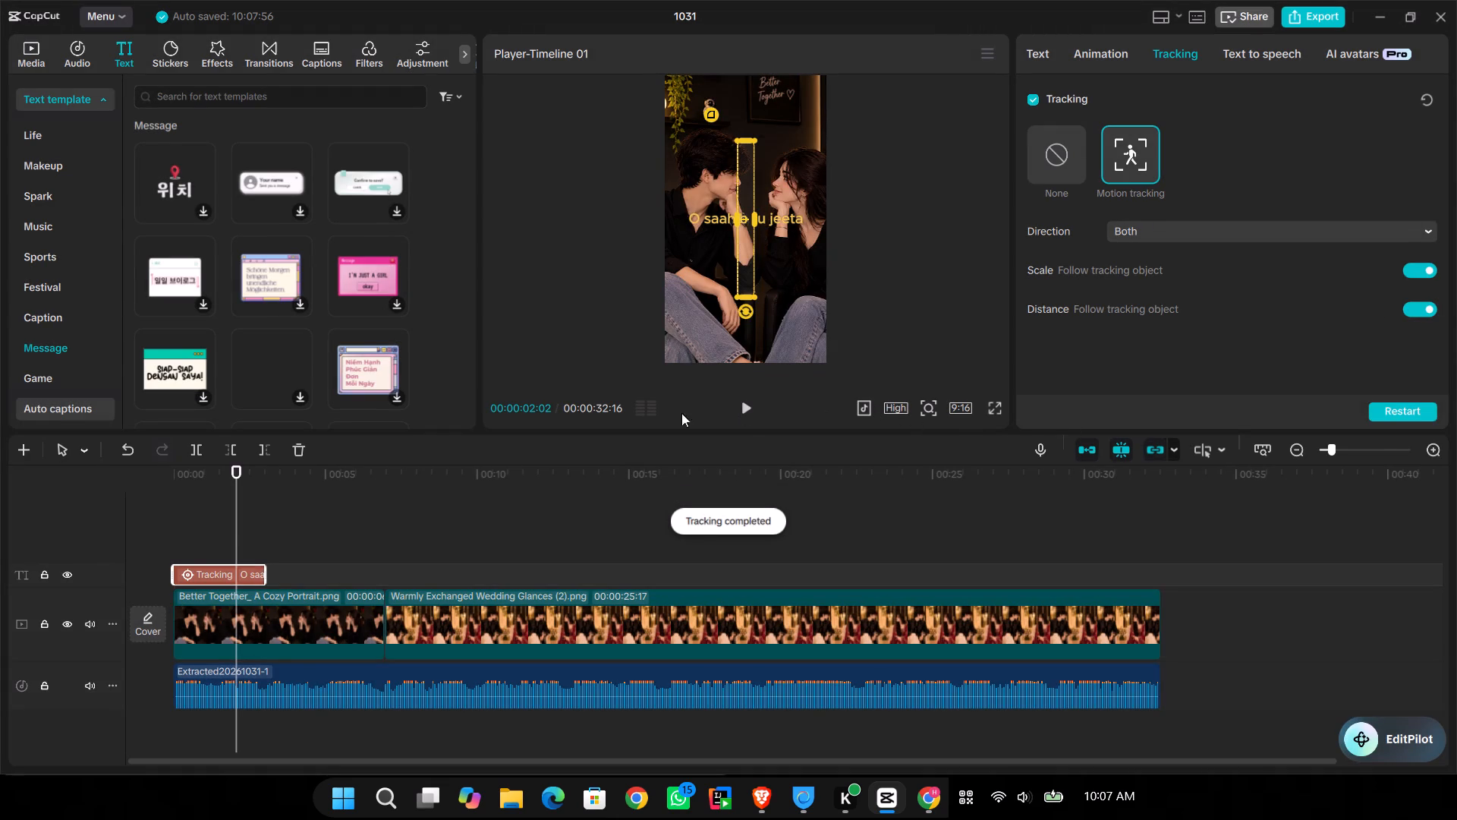
Play the video from the beginning, first in the player and again in full screen, to check the tracked lyric text.
{"action": "left_click_drag", "start_coordinate": [237, 528], "coordinate": [84, 534]}
{"action": "key", "text": "space"}
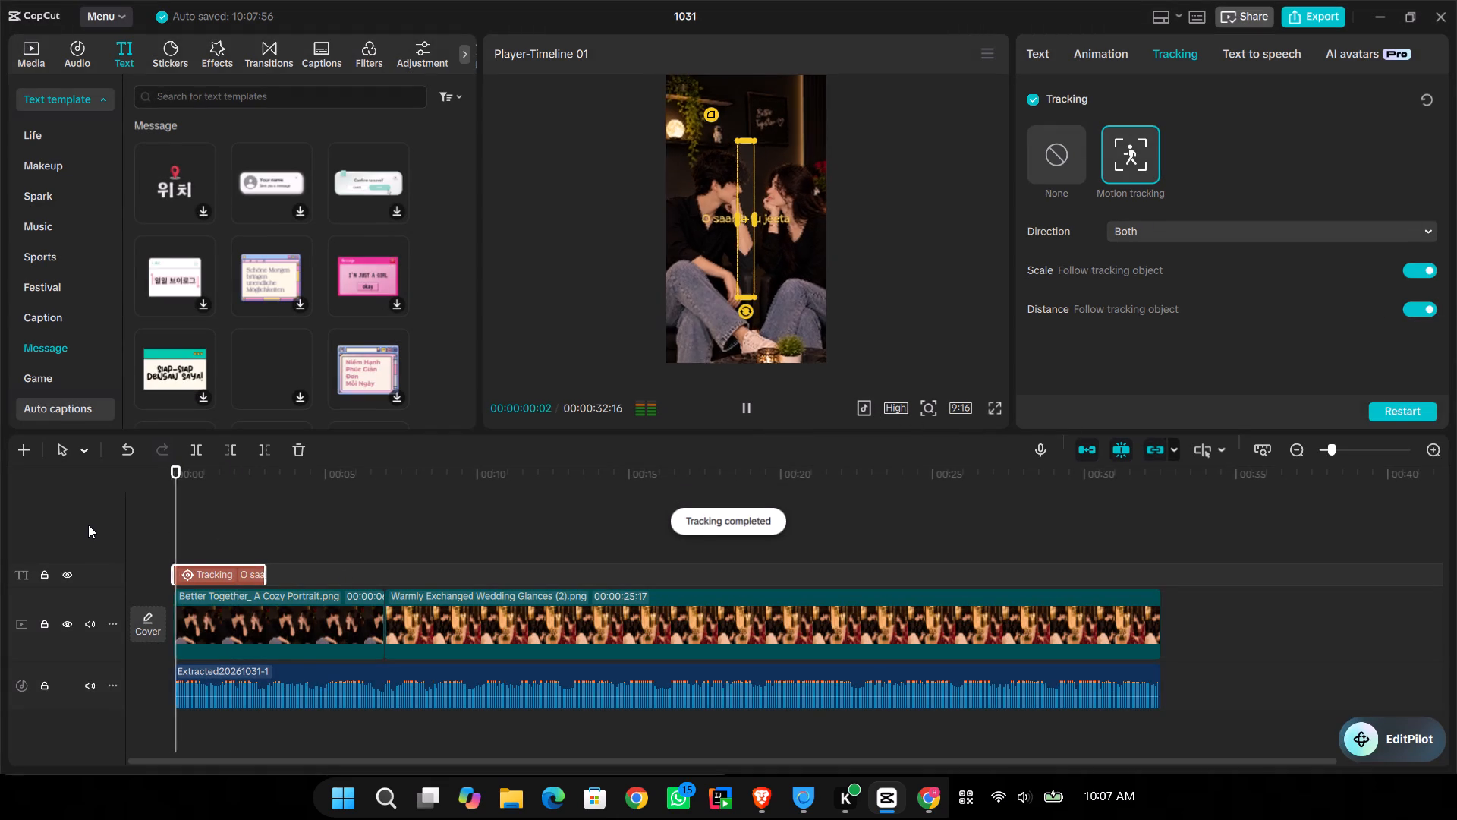
{"action": "left_click", "coordinate": [800, 333]}
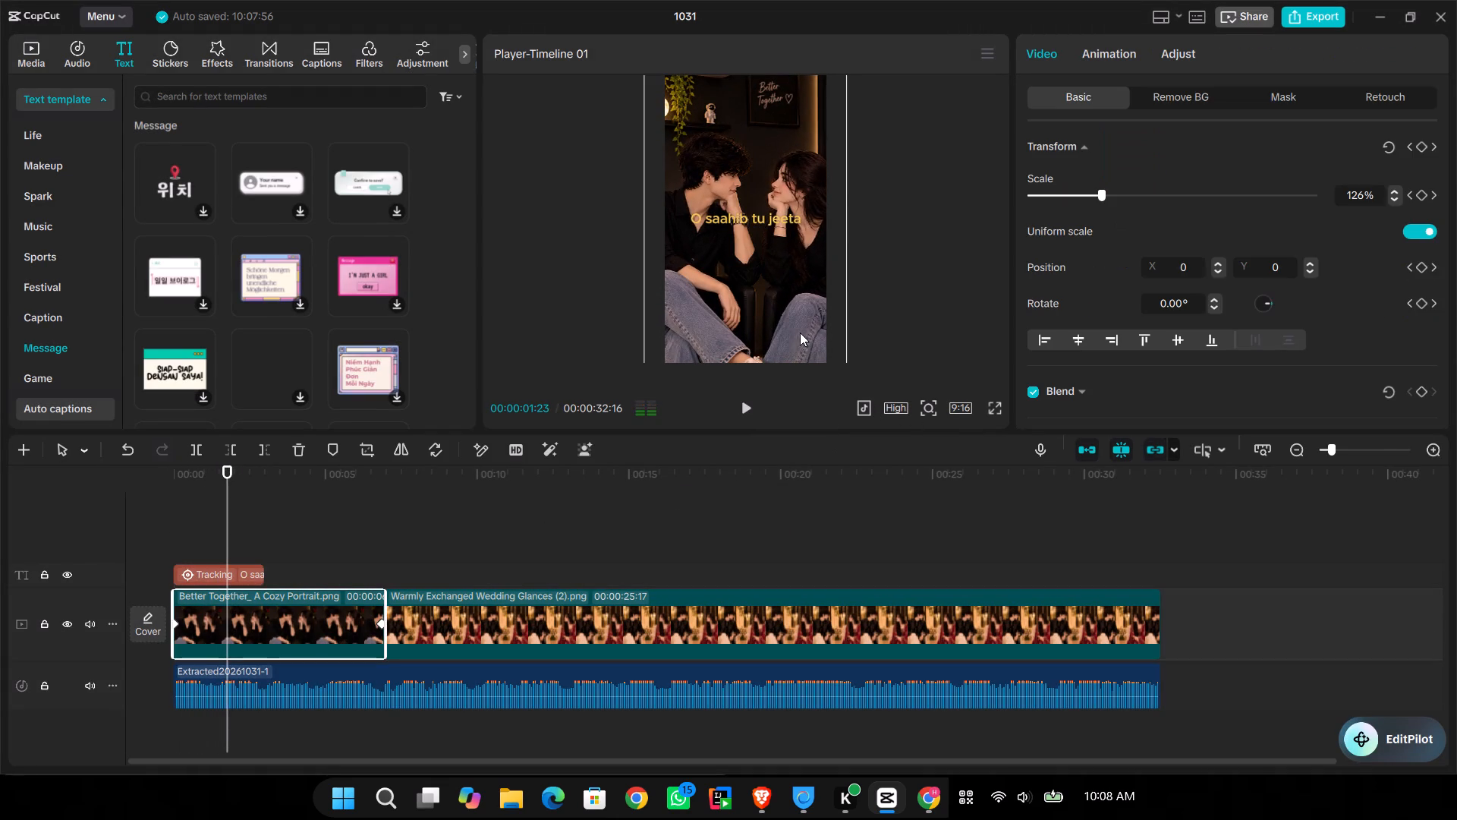
{"action": "left_click_drag", "start_coordinate": [231, 539], "coordinate": [15, 537]}
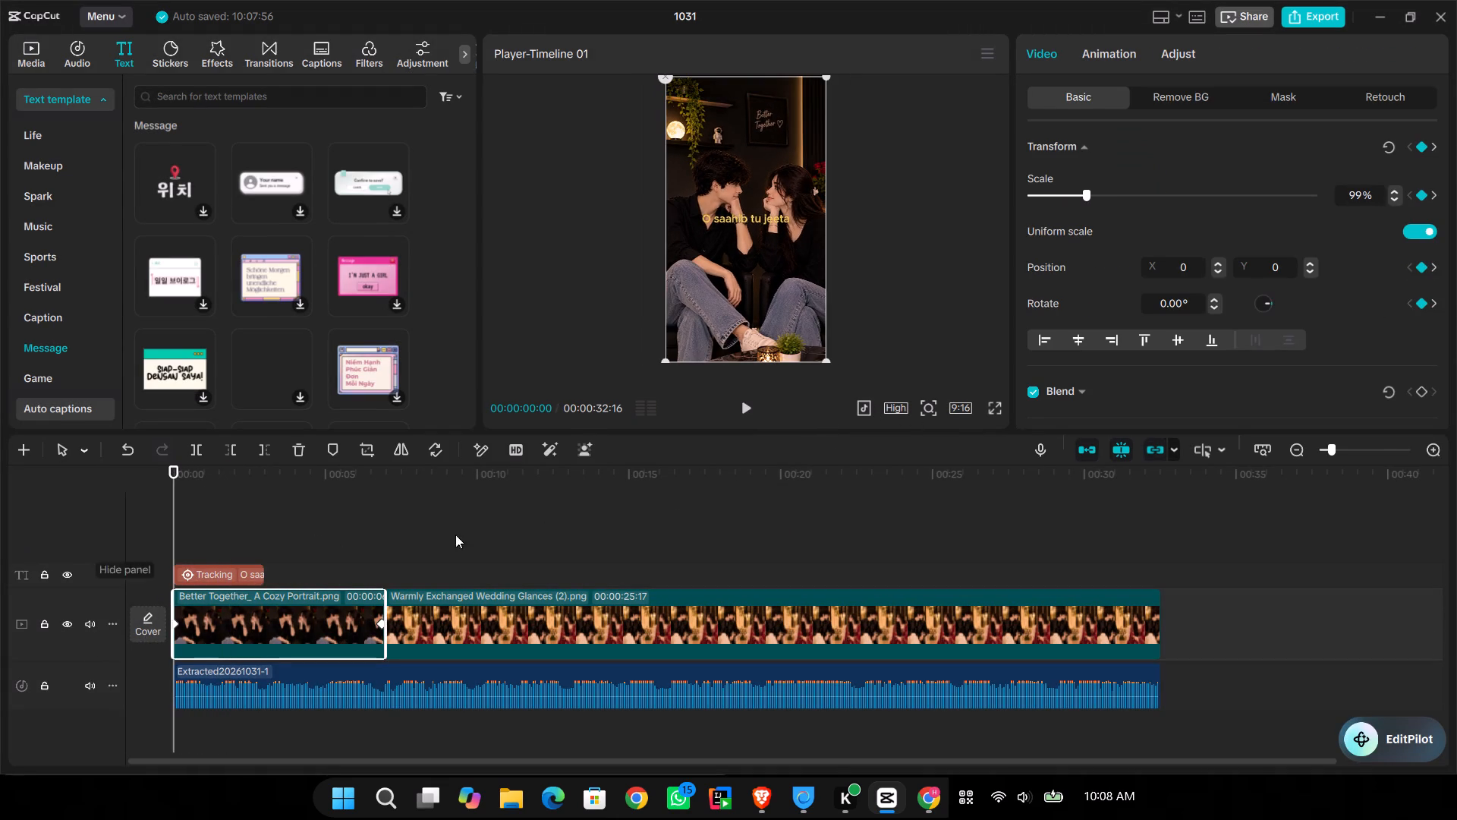
{"action": "left_click", "coordinate": [990, 408]}
{"action": "key", "text": "space"}
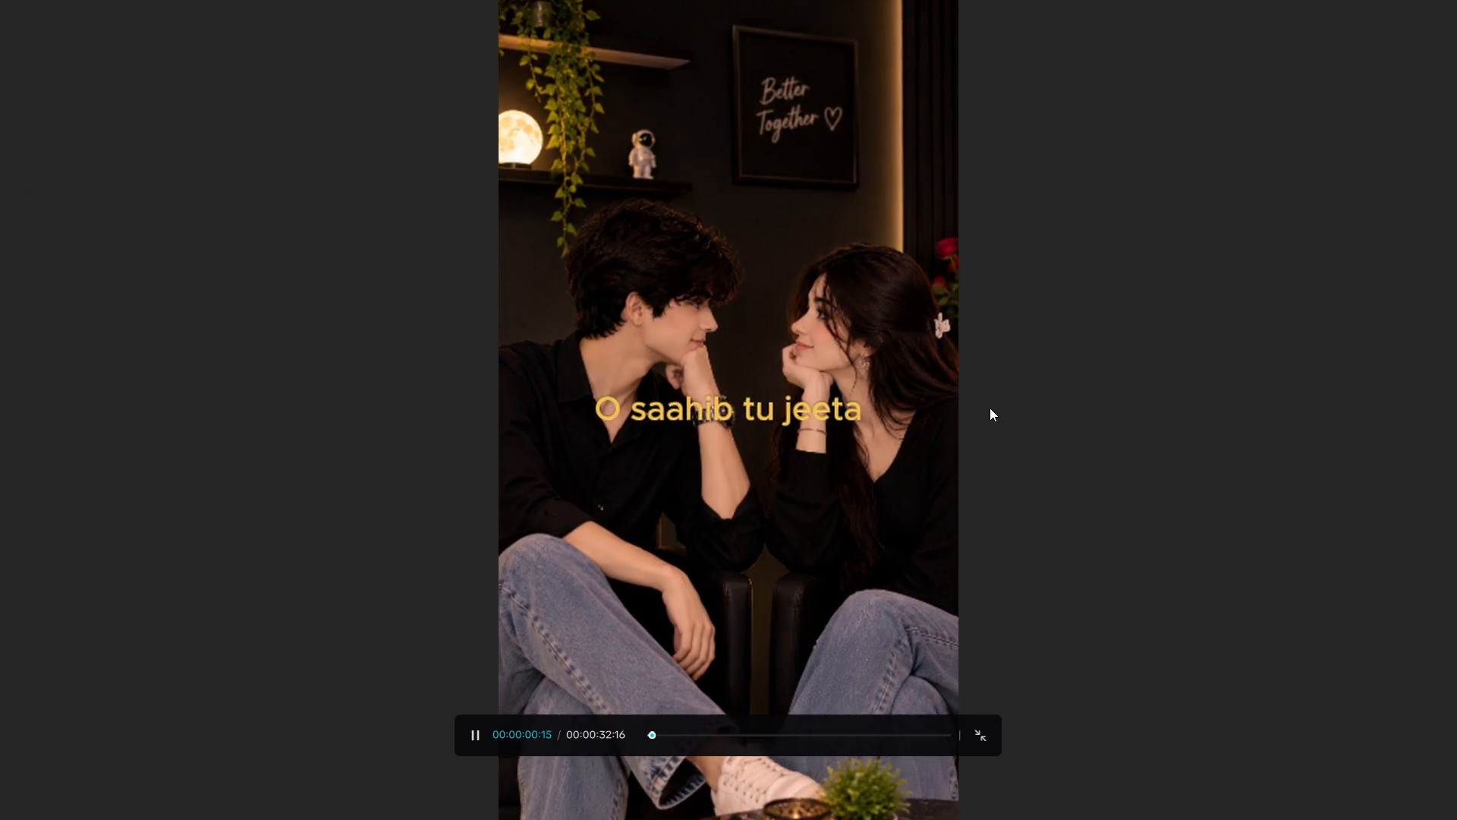
Stop the full-screen check, preview the end of the lyric text clip in the editor, and return the playhead to 00:00:01:02.
{"action": "key", "text": "space"}
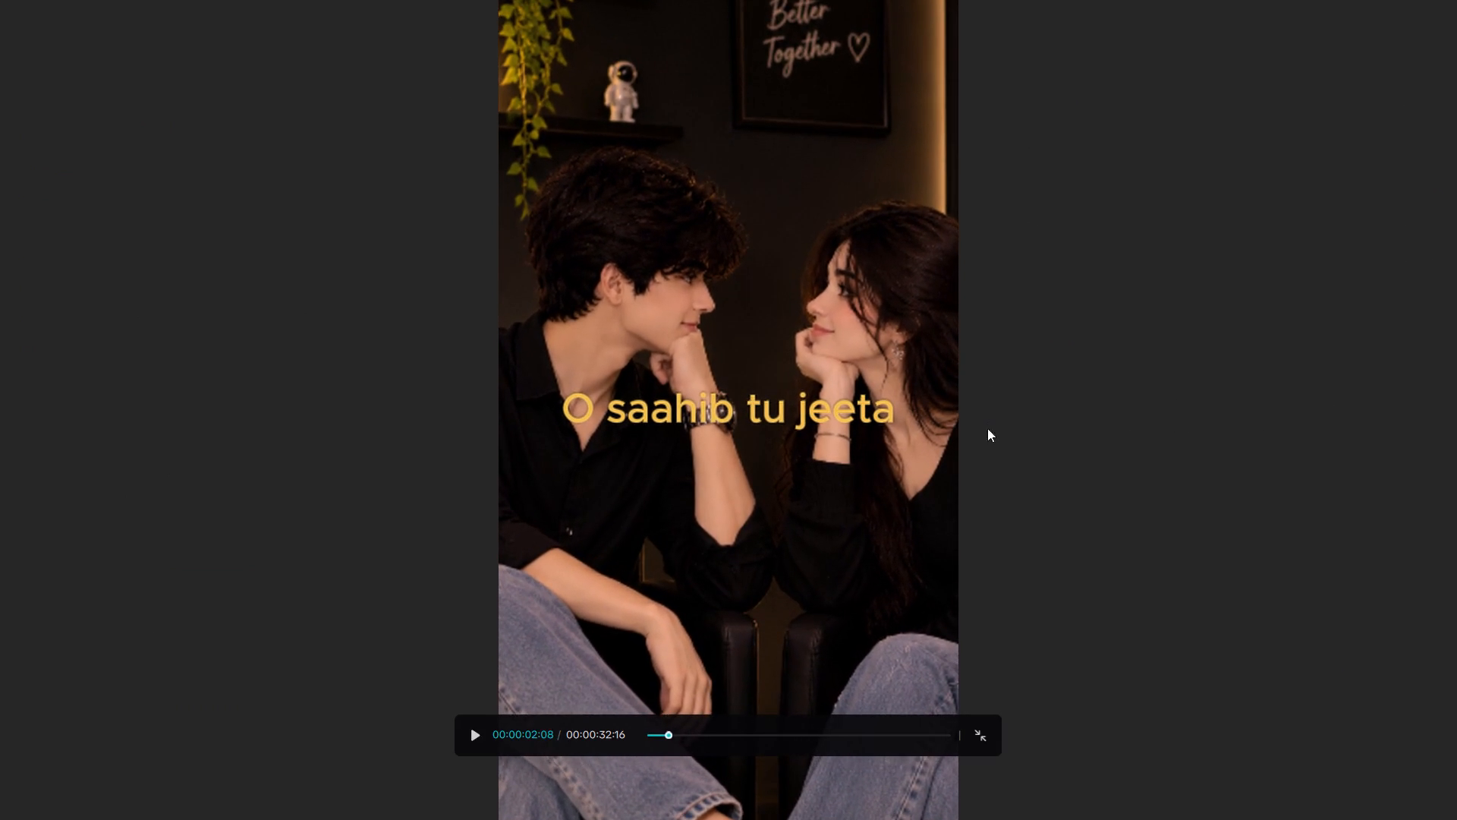
{"action": "left_click", "coordinate": [850, 658]}
{"action": "left_click", "coordinate": [979, 732]}
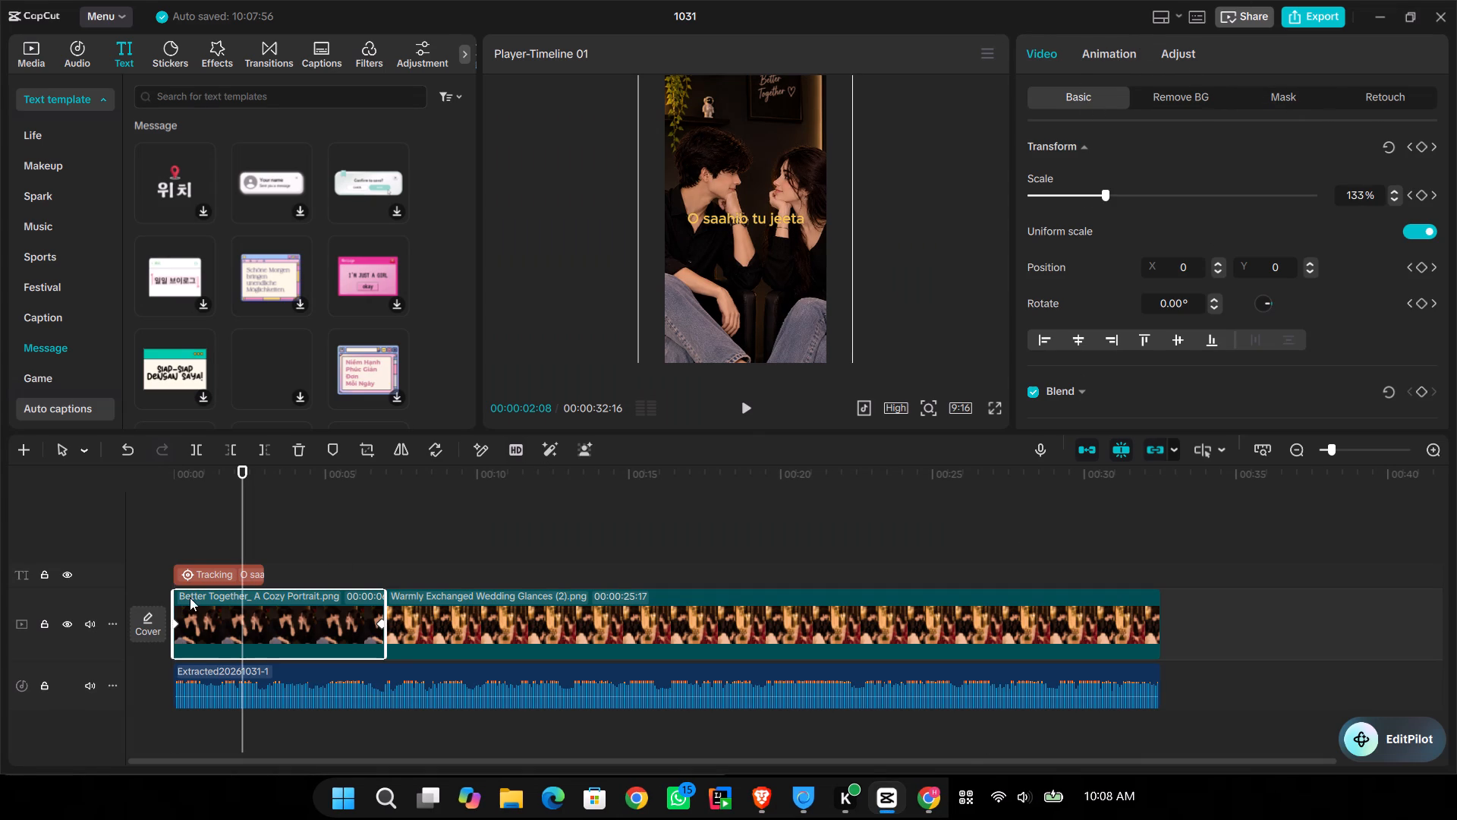
{"action": "left_click", "coordinate": [206, 569]}
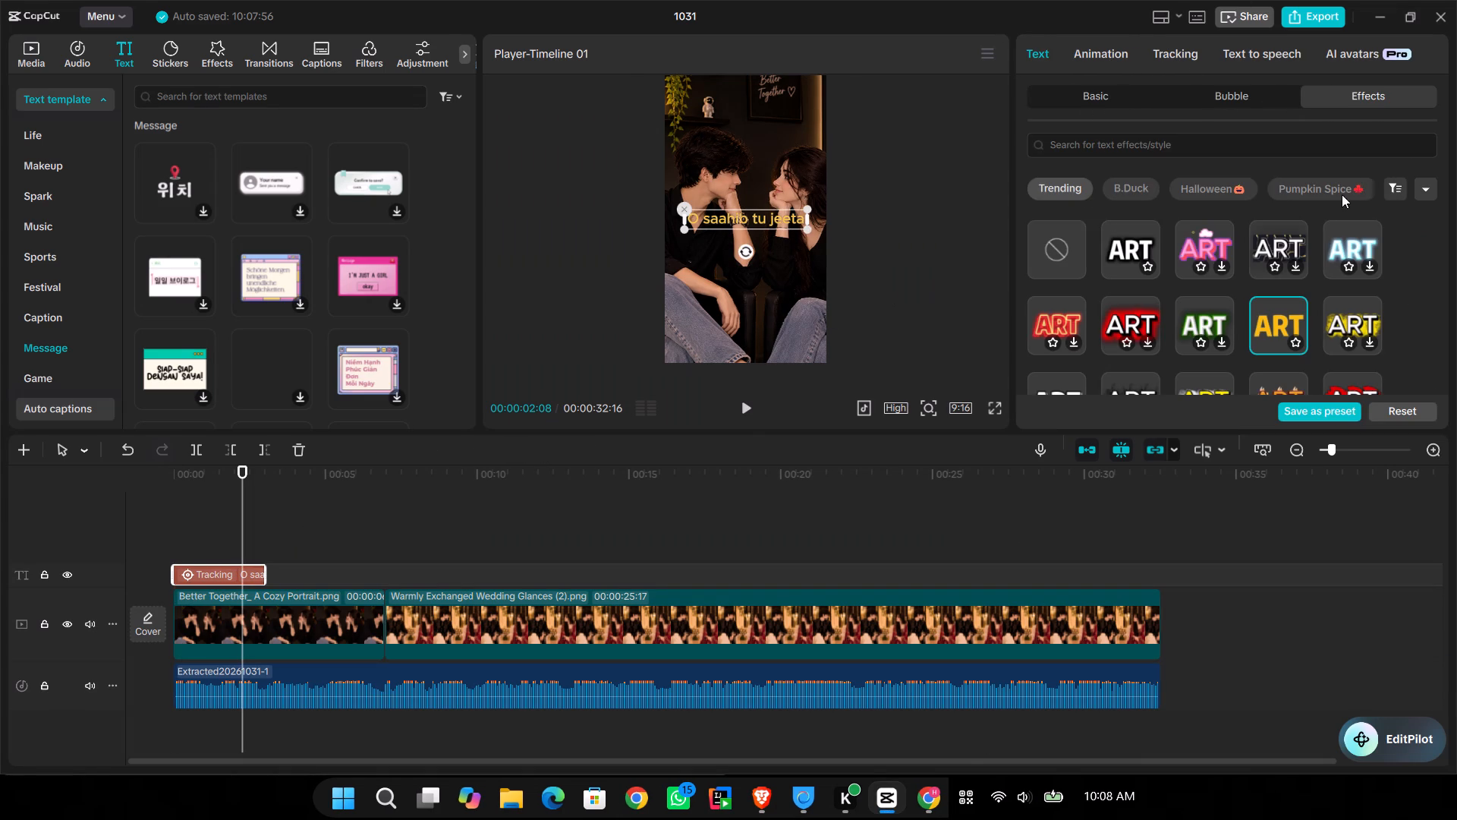
{"action": "key", "text": "space"}
{"action": "key", "text": "space"}
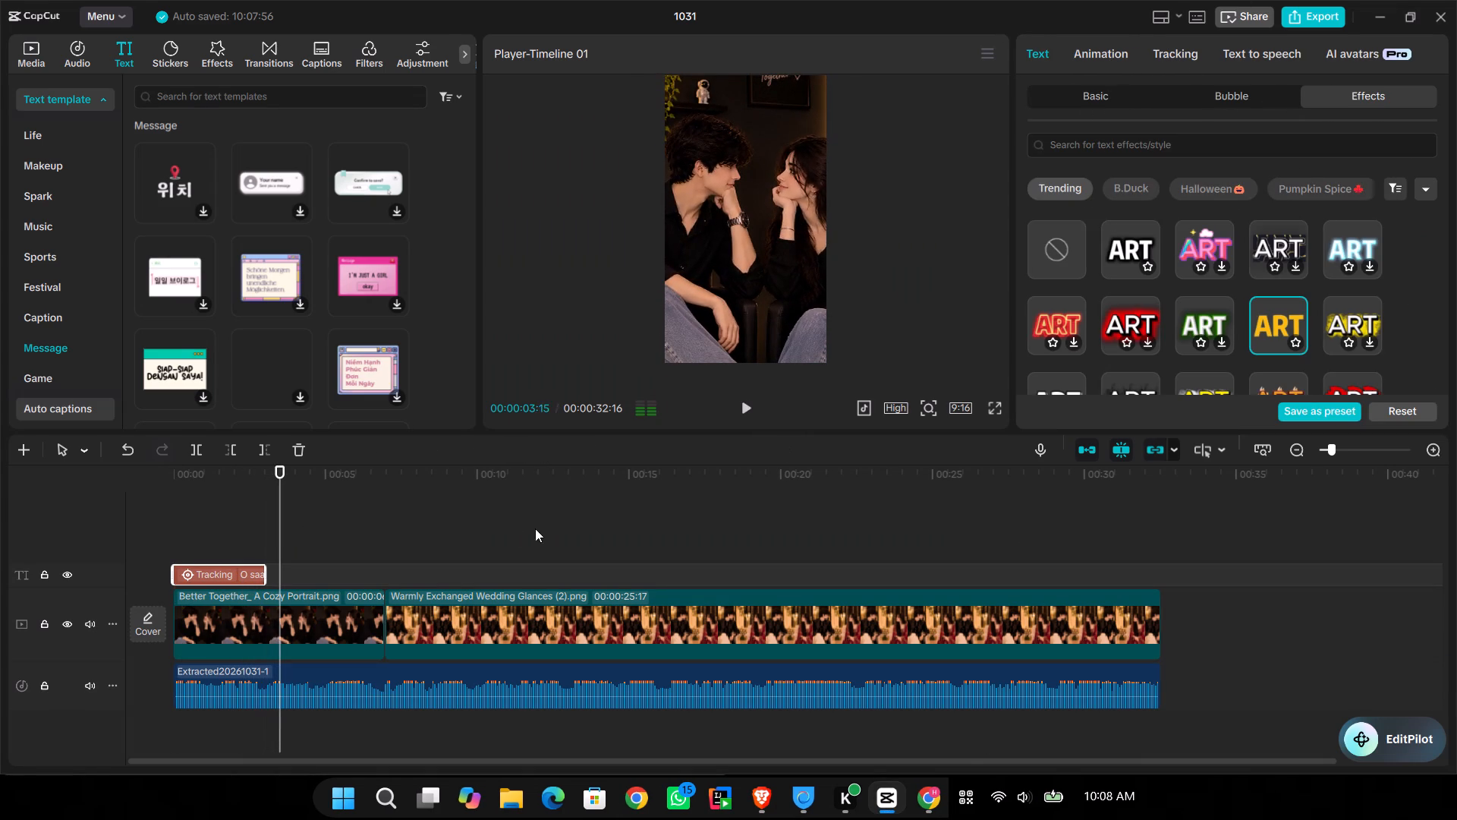
{"action": "left_click", "coordinate": [206, 508]}
{"action": "left_click", "coordinate": [227, 572]}
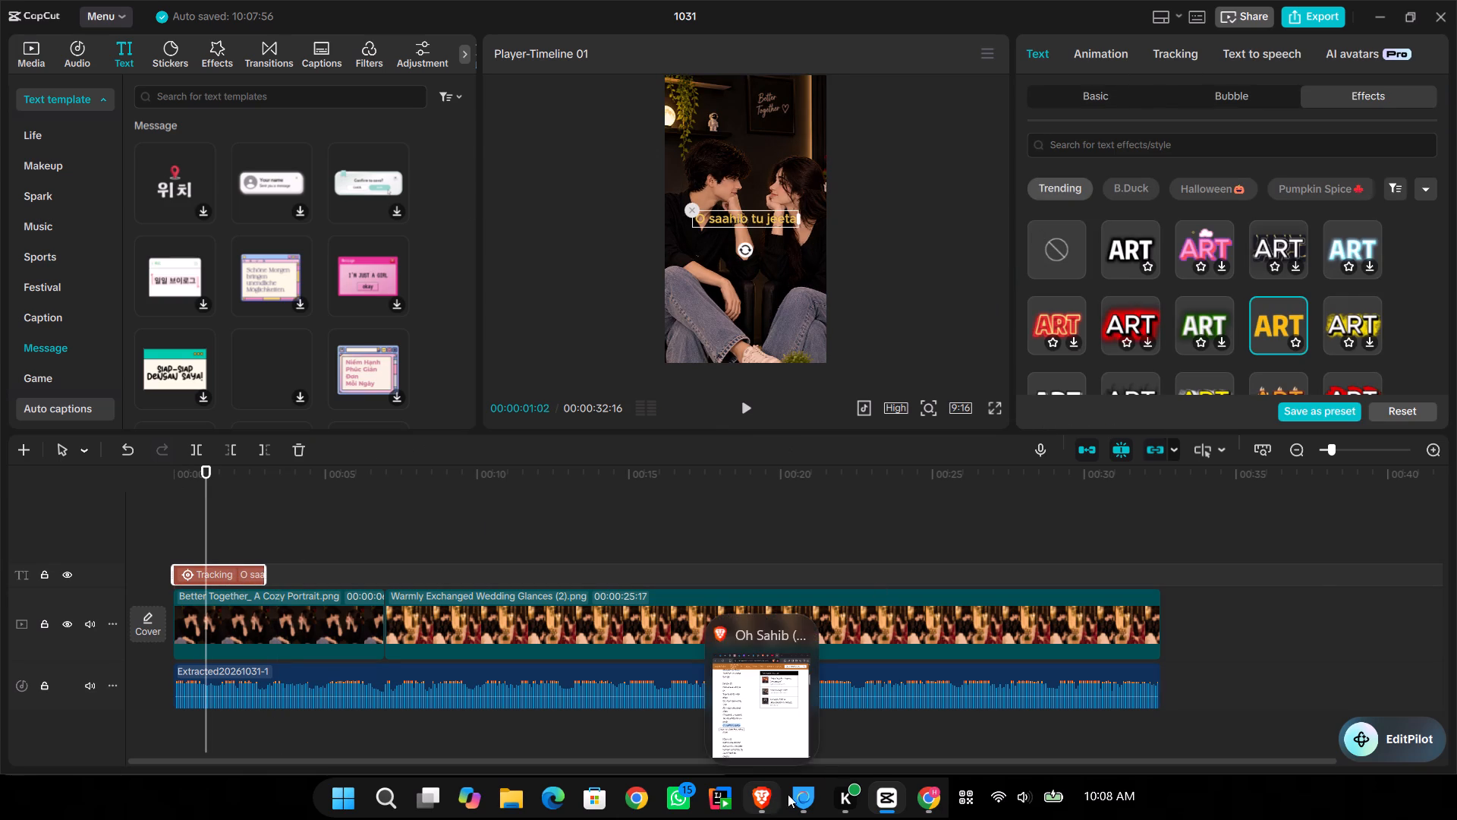
{"action": "left_click", "coordinate": [884, 796]}
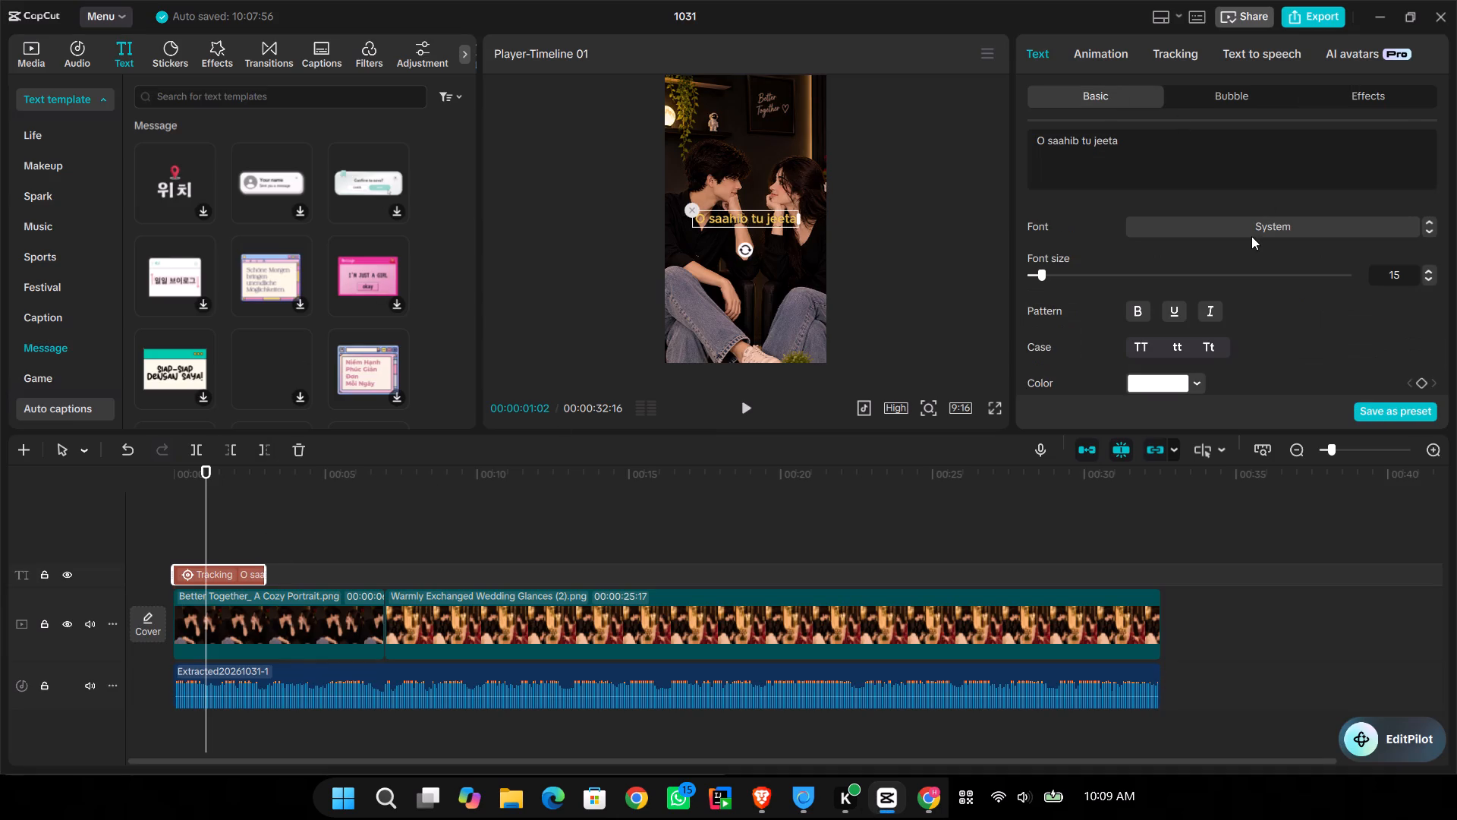
{"action": "left_click", "coordinate": [1254, 225]}
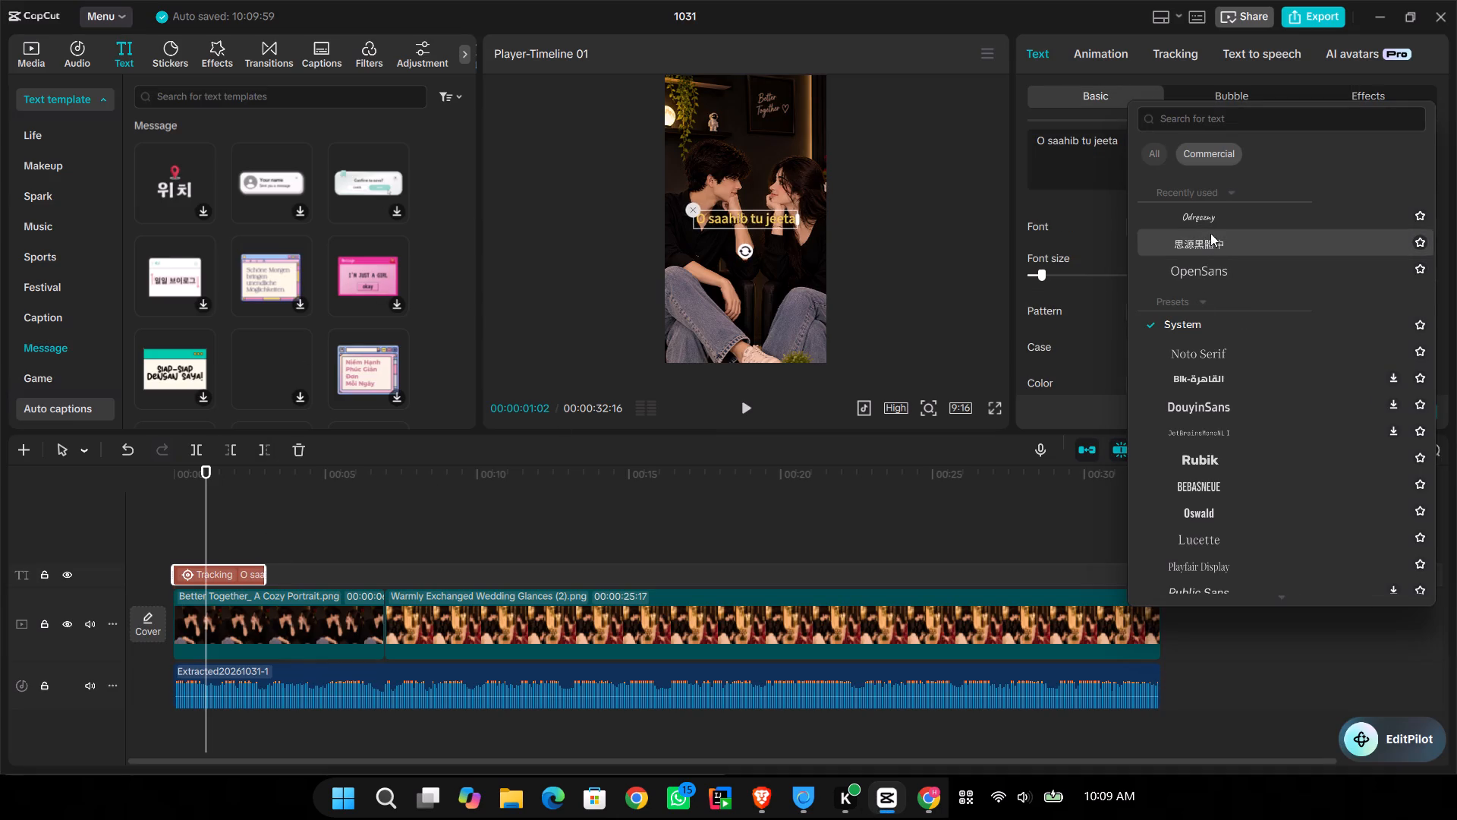
{"action": "left_click", "coordinate": [1210, 225]}
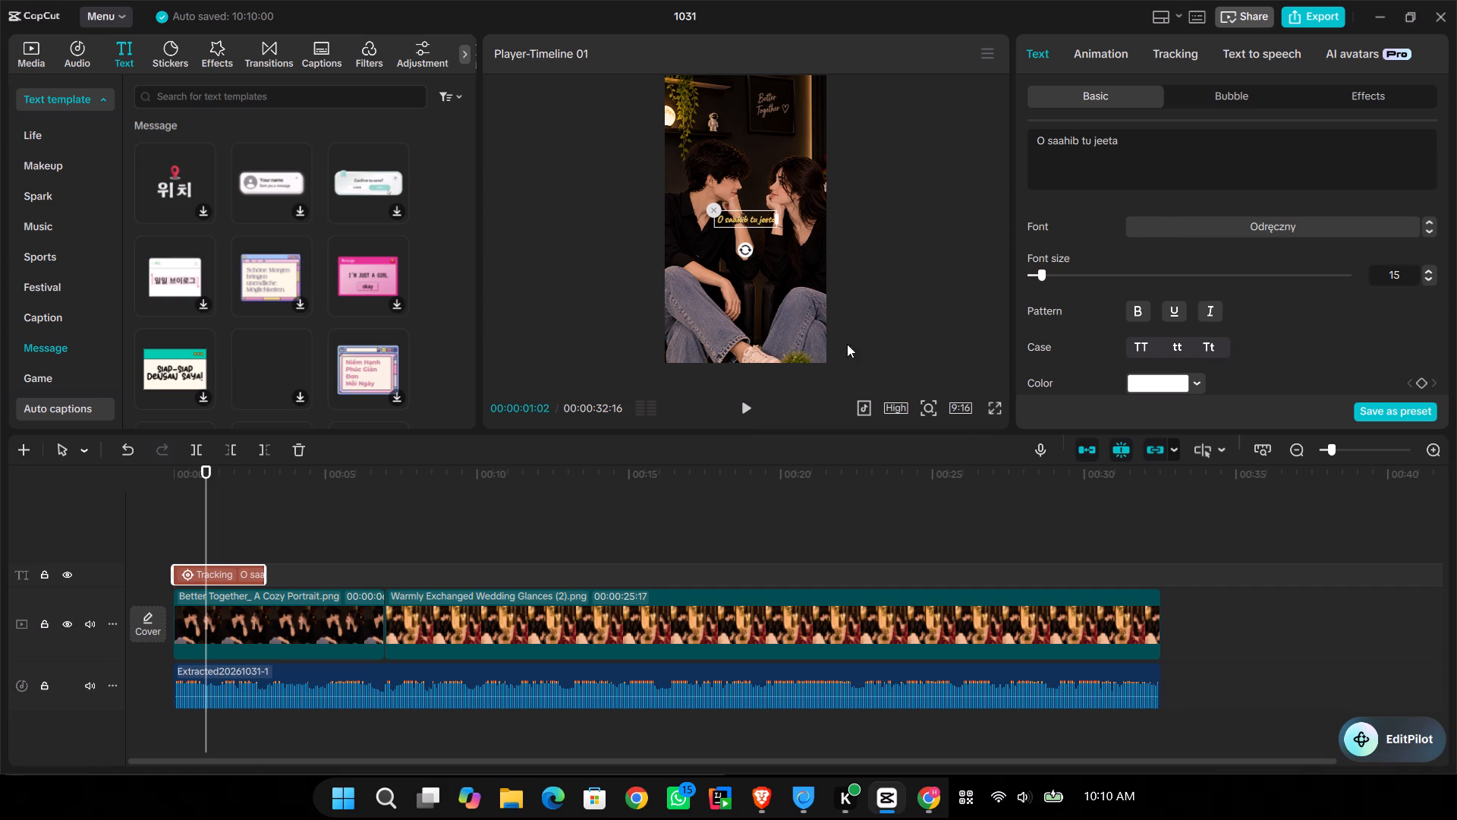
View the current frame in full screen to check the lyric text's handwritten font, and return to the editor.
{"action": "left_click", "coordinate": [999, 410]}
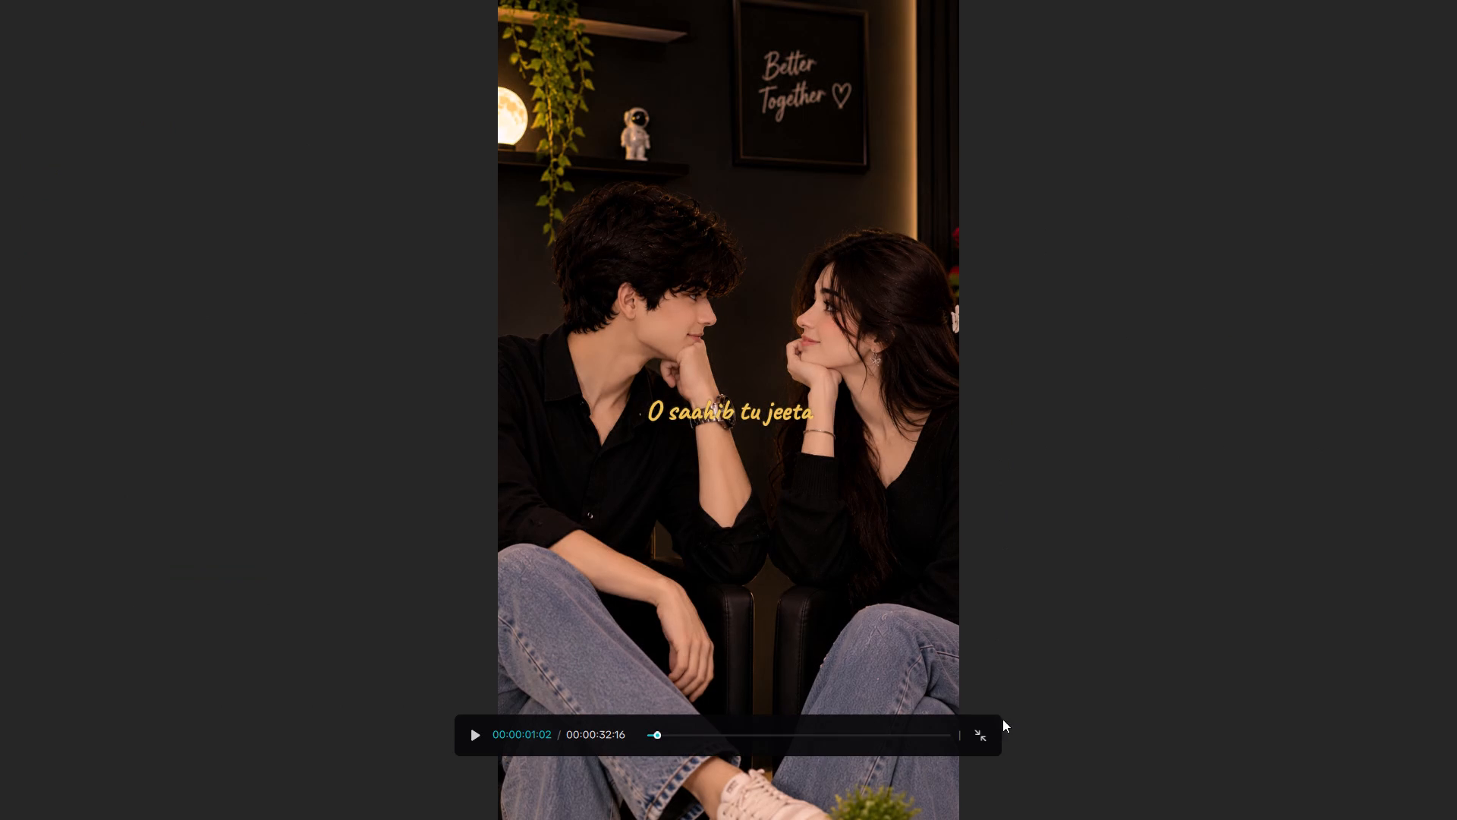
{"action": "left_click", "coordinate": [977, 733]}
Find the Blend opacity setting of the lyric text.
{"action": "scroll", "coordinate": [1185, 245], "scroll_direction": "down", "scroll_amount": 8}
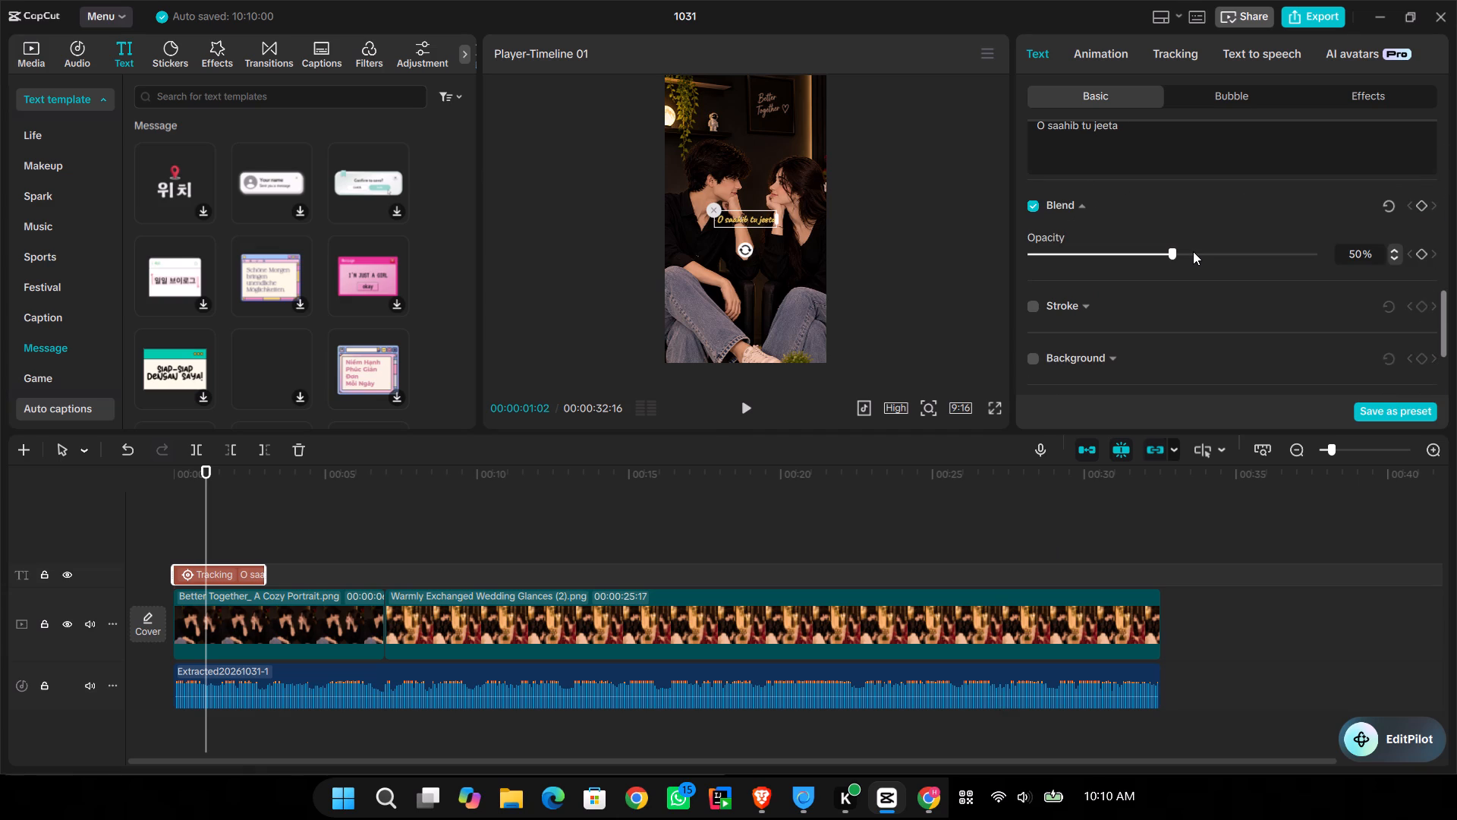
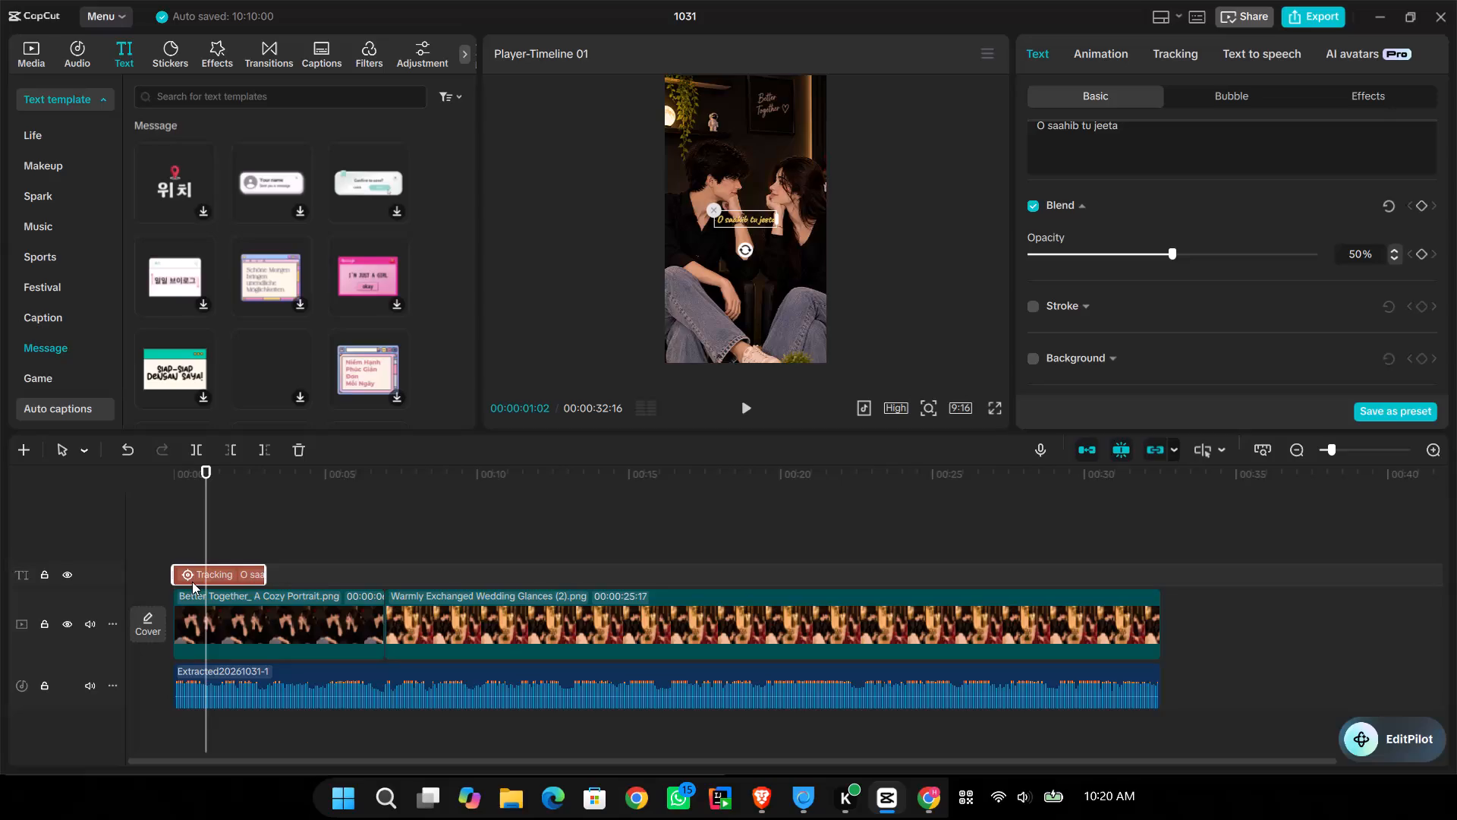
Remove the motion tracking from the "O saahib tu jeeta" text.
{"action": "left_click", "coordinate": [1178, 55]}
{"action": "left_click", "coordinate": [1044, 162]}
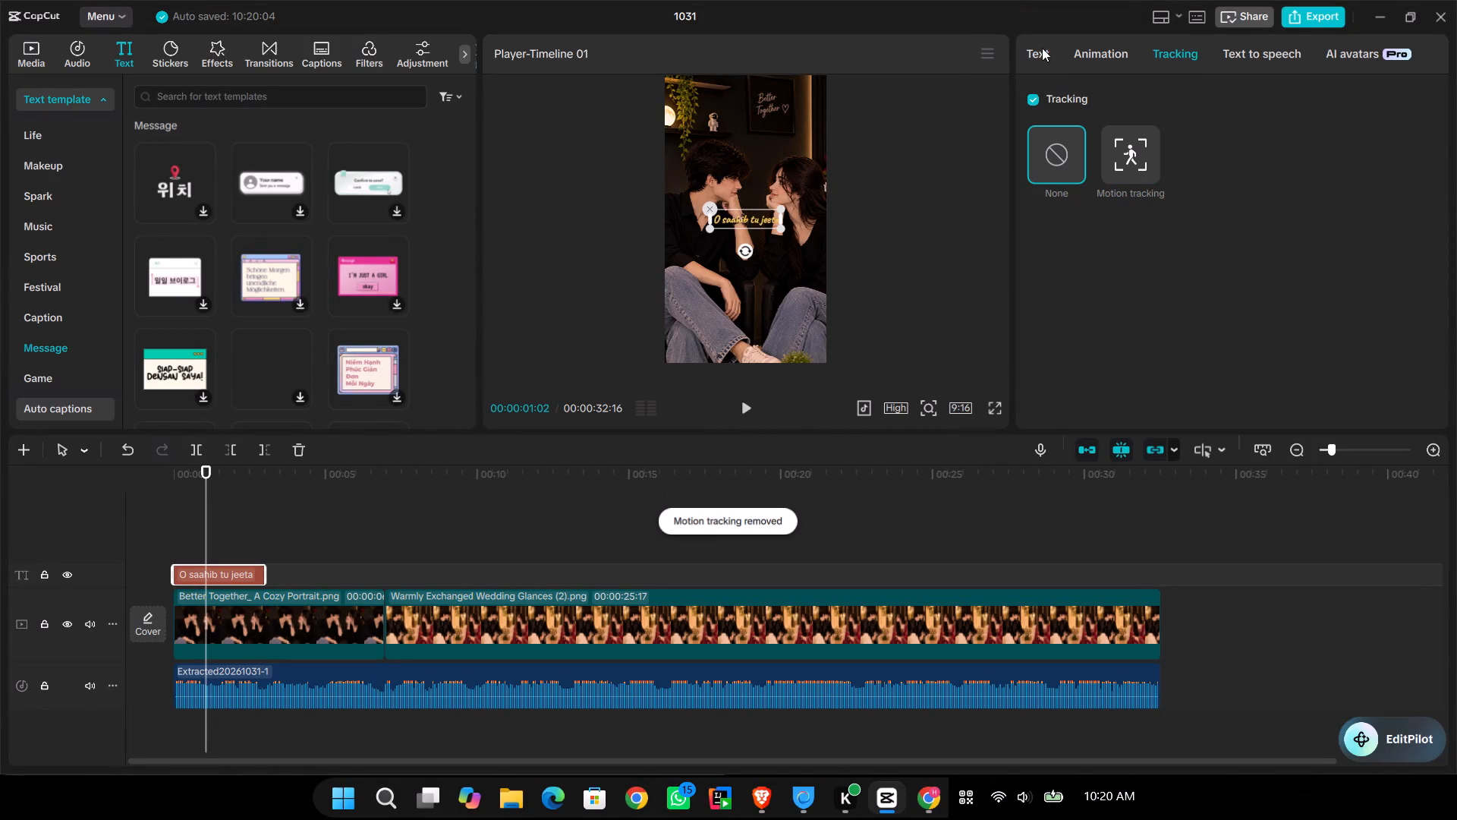
Move the "O saahib tu jeeta" text up from the couple's hands onto the "Better Together" frame on the wall.
{"action": "left_click", "coordinate": [1042, 48]}
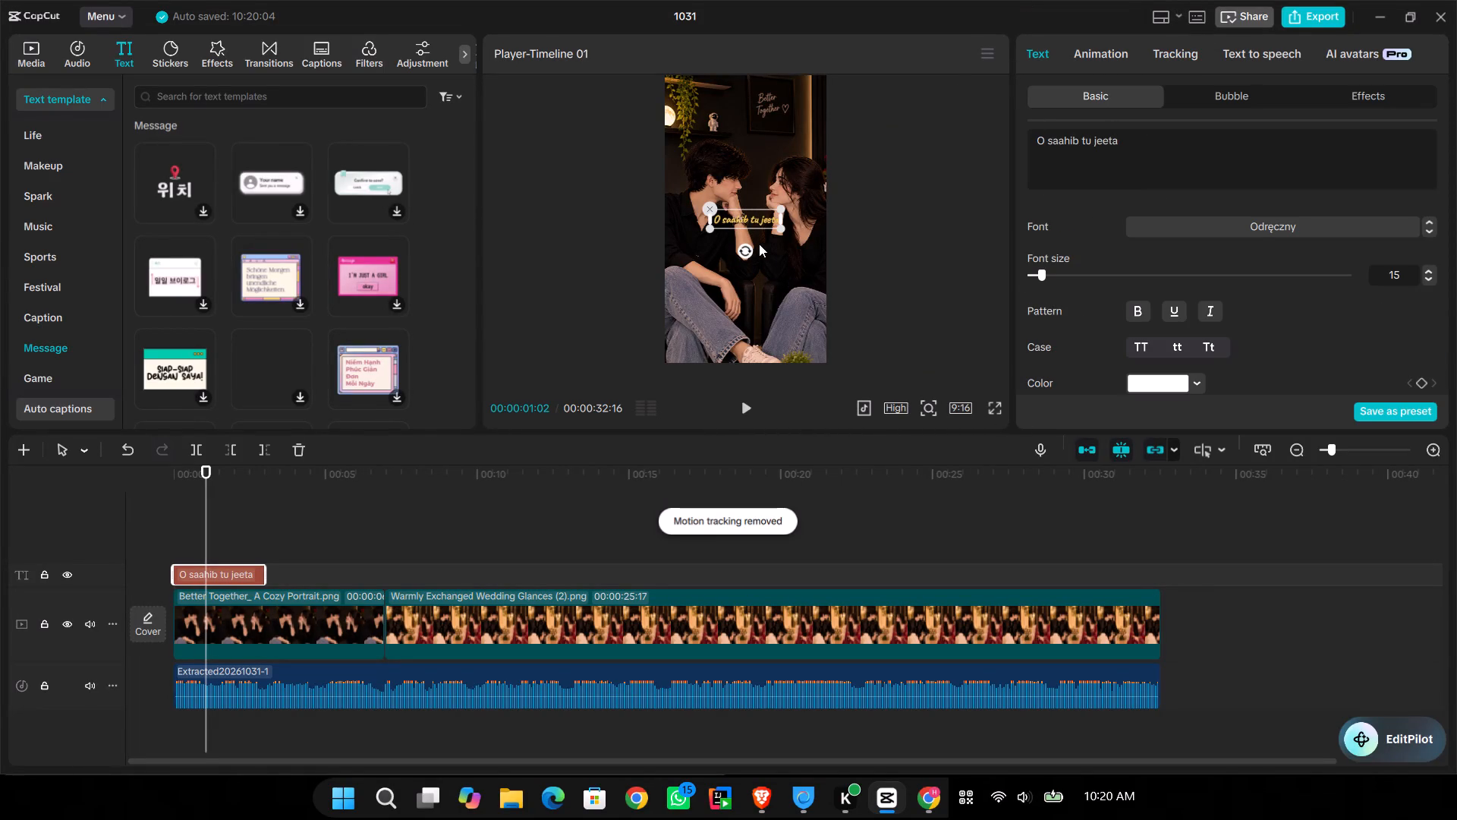
{"action": "left_click_drag", "start_coordinate": [754, 223], "coordinate": [766, 118]}
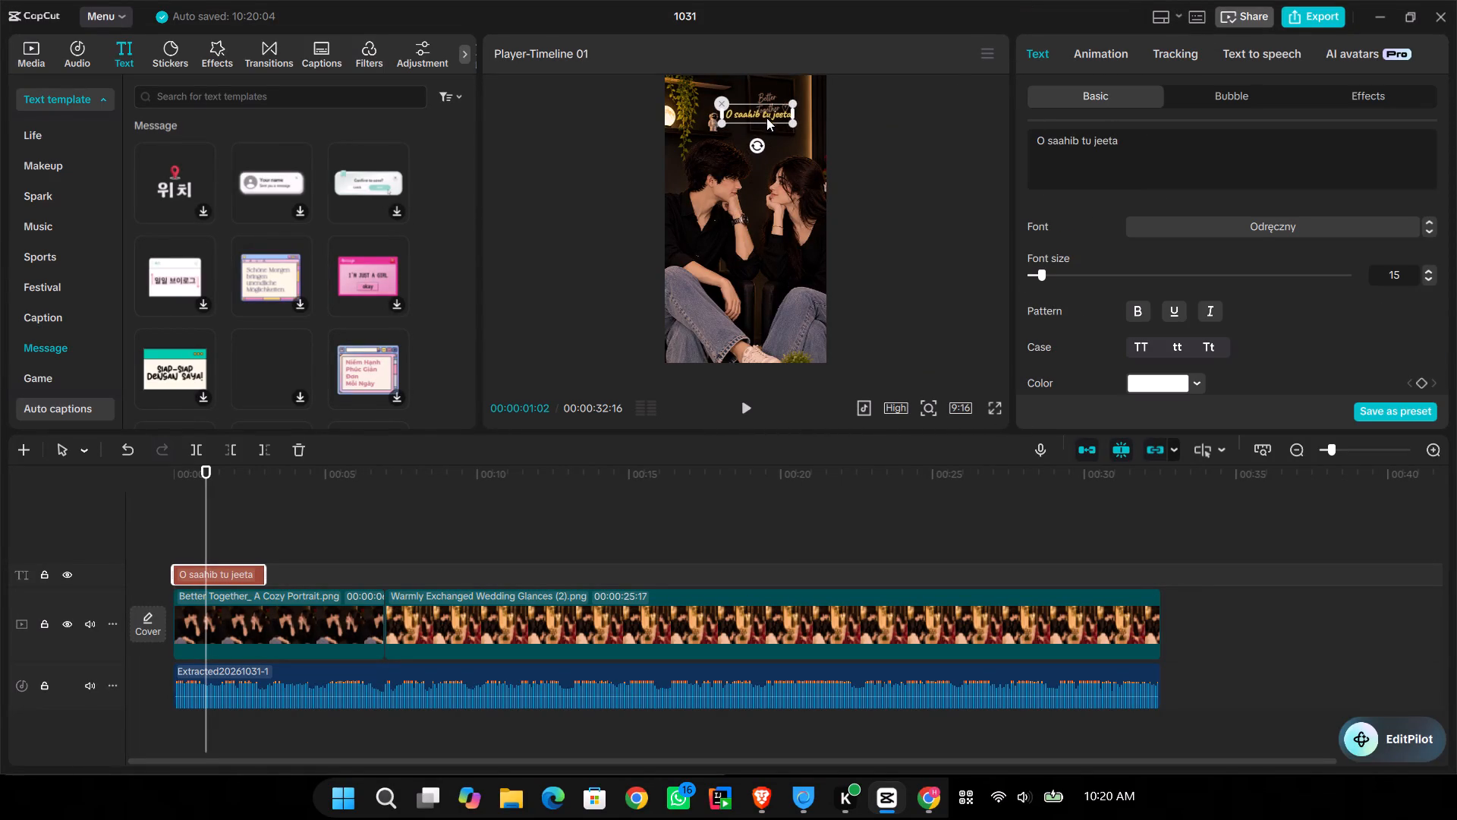
{"action": "left_click_drag", "start_coordinate": [766, 118], "coordinate": [766, 115]}
Enable Glow on the lyric text with intensity 10, check it in full screen, and return to the editor.
{"action": "scroll", "coordinate": [1199, 241], "scroll_direction": "down", "scroll_amount": 9}
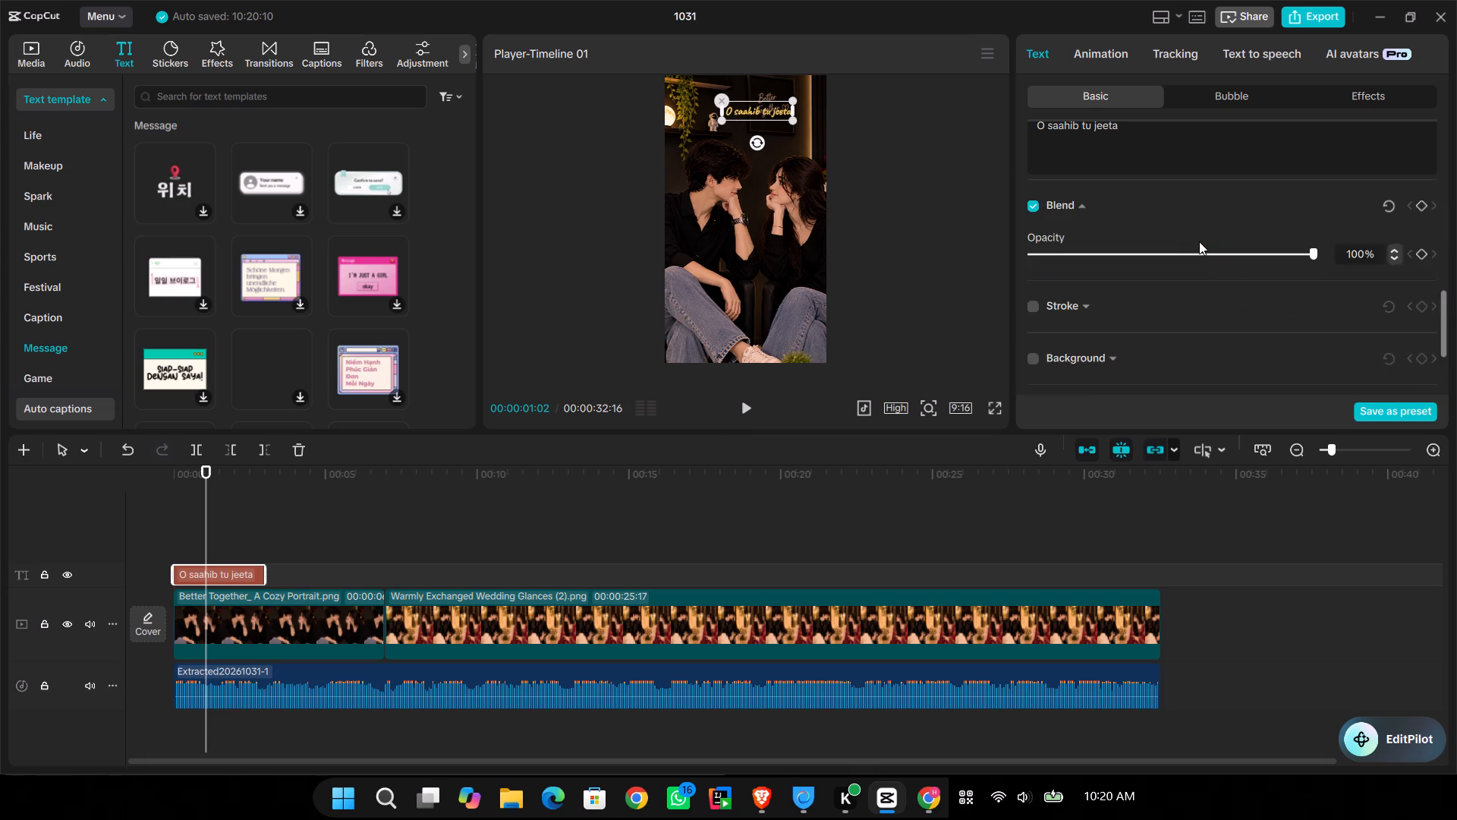
{"action": "scroll", "coordinate": [1199, 241], "scroll_direction": "down", "scroll_amount": 2}
{"action": "left_click", "coordinate": [1041, 264]}
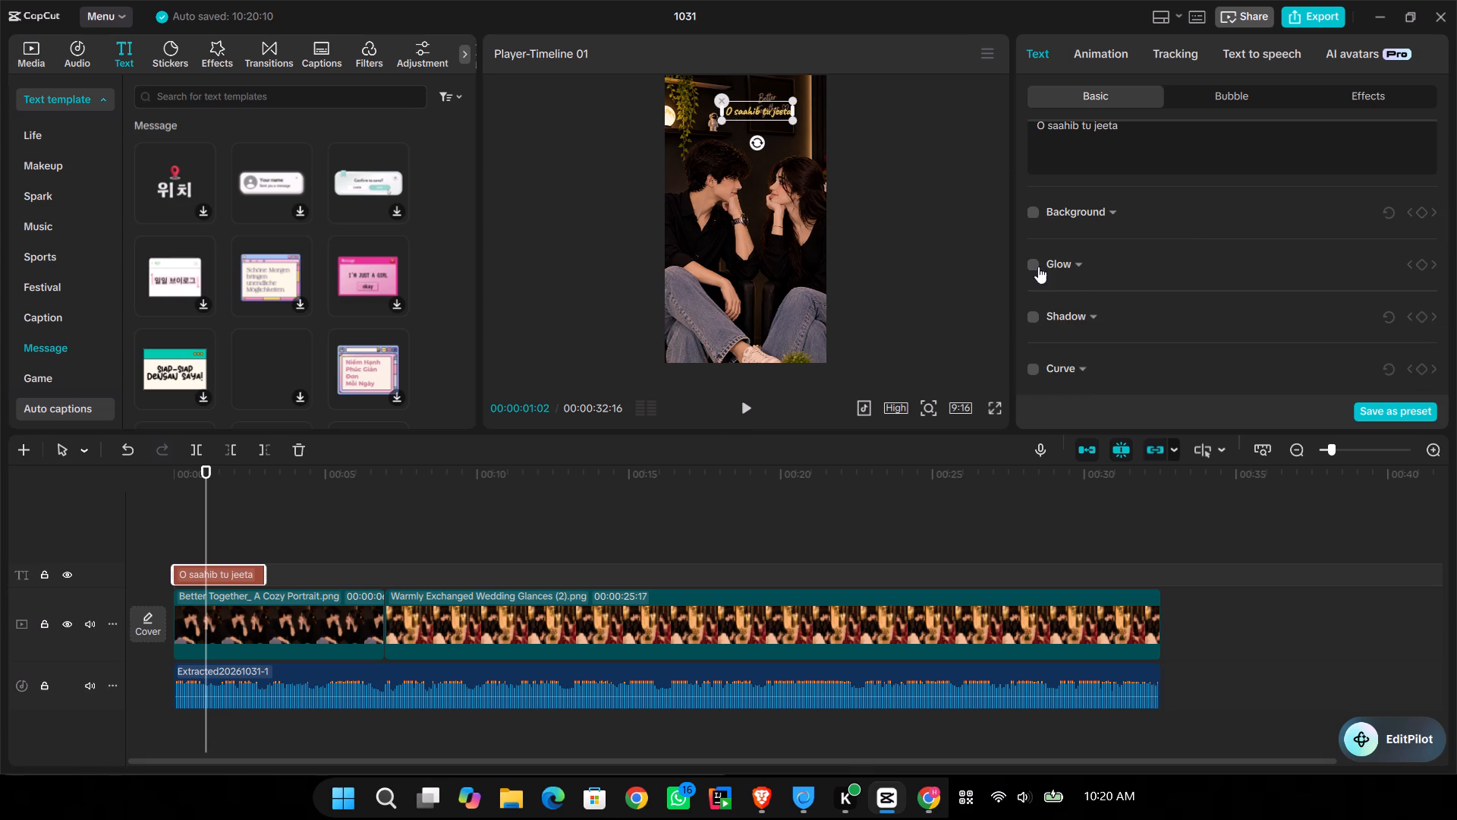
{"action": "left_click", "coordinate": [1031, 266]}
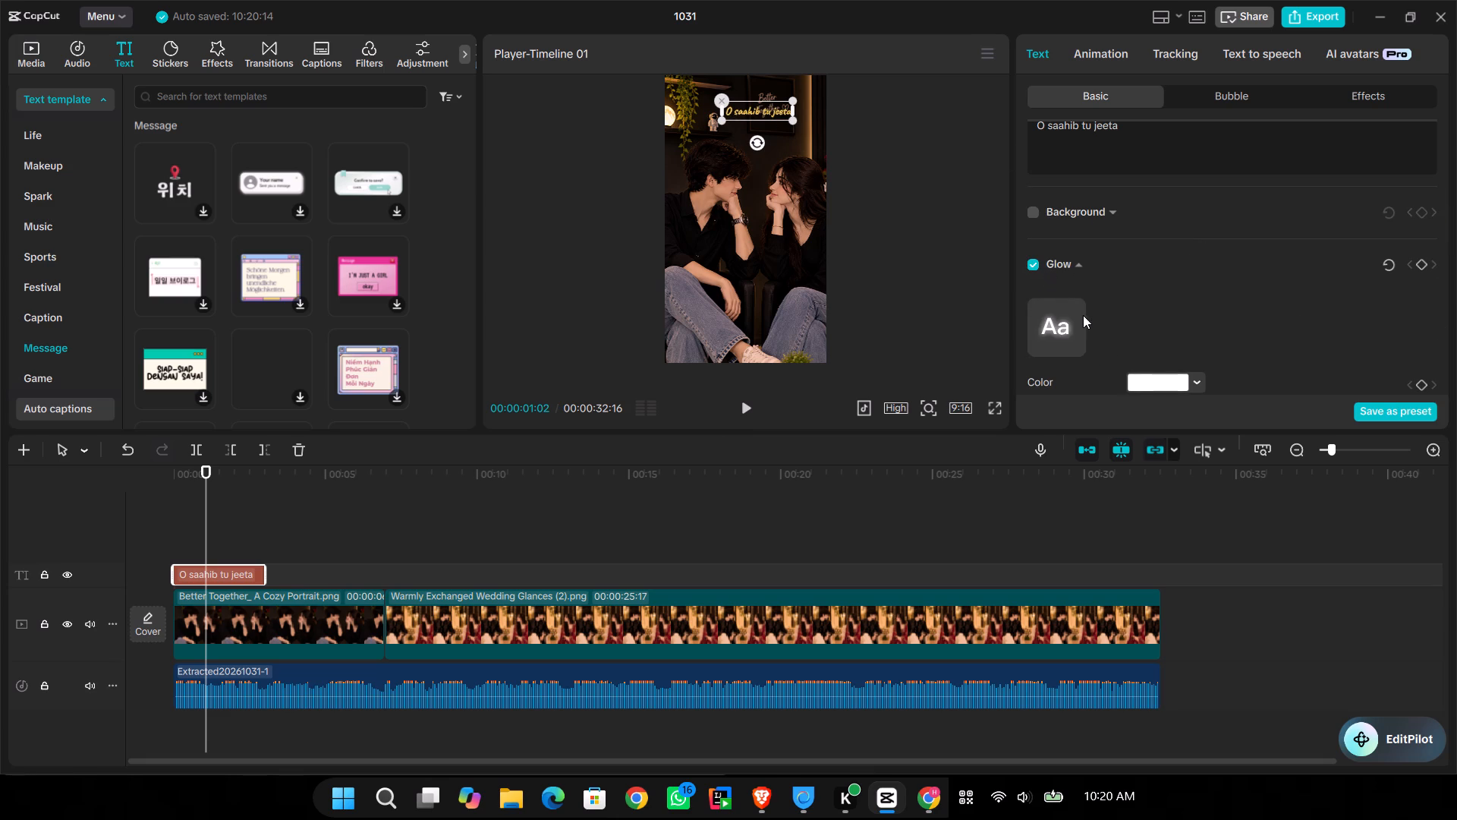
{"action": "scroll", "coordinate": [1084, 305], "scroll_direction": "down", "scroll_amount": 2}
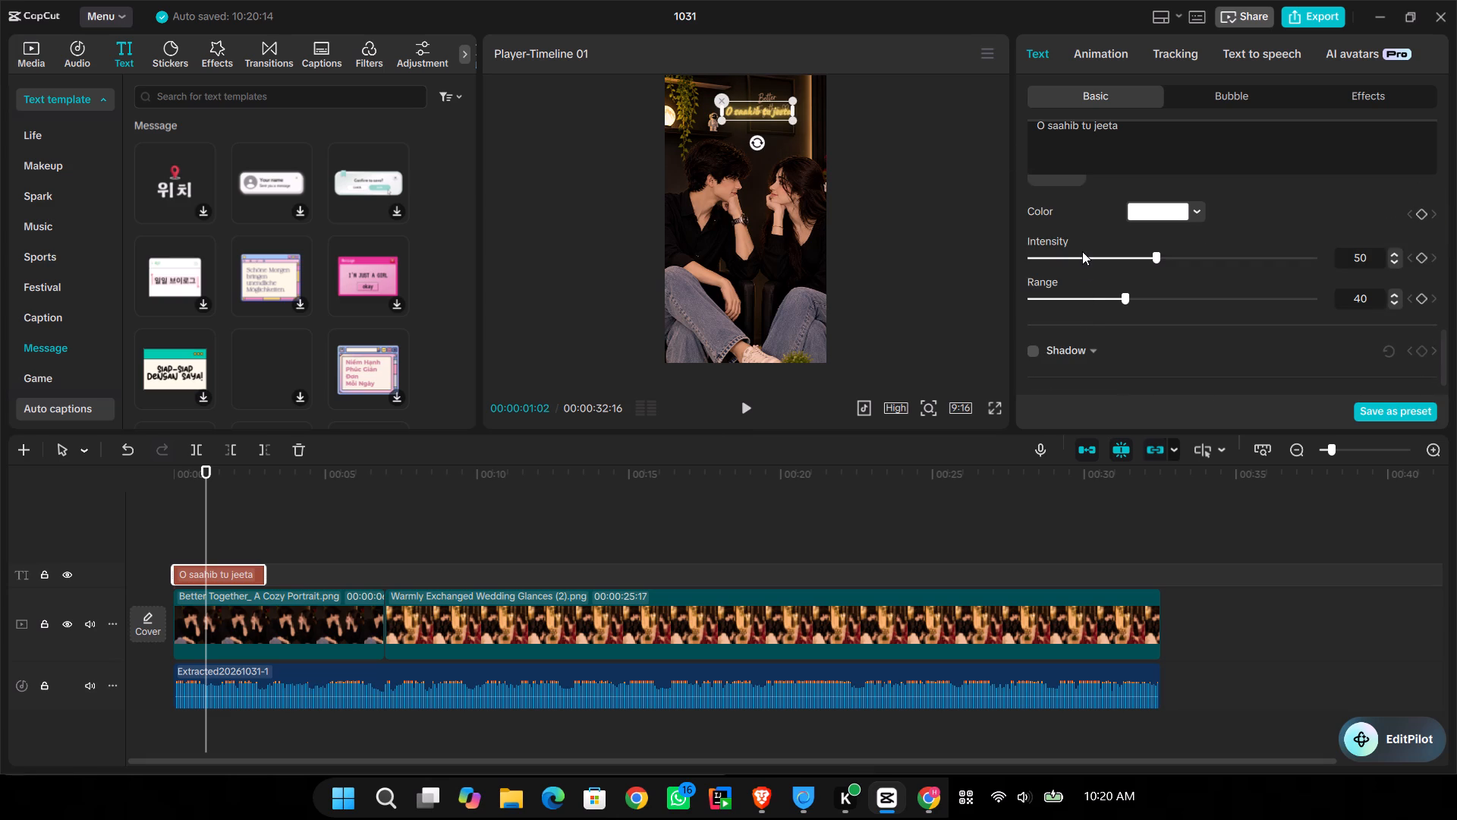
{"action": "left_click_drag", "start_coordinate": [1082, 251], "coordinate": [1004, 284]}
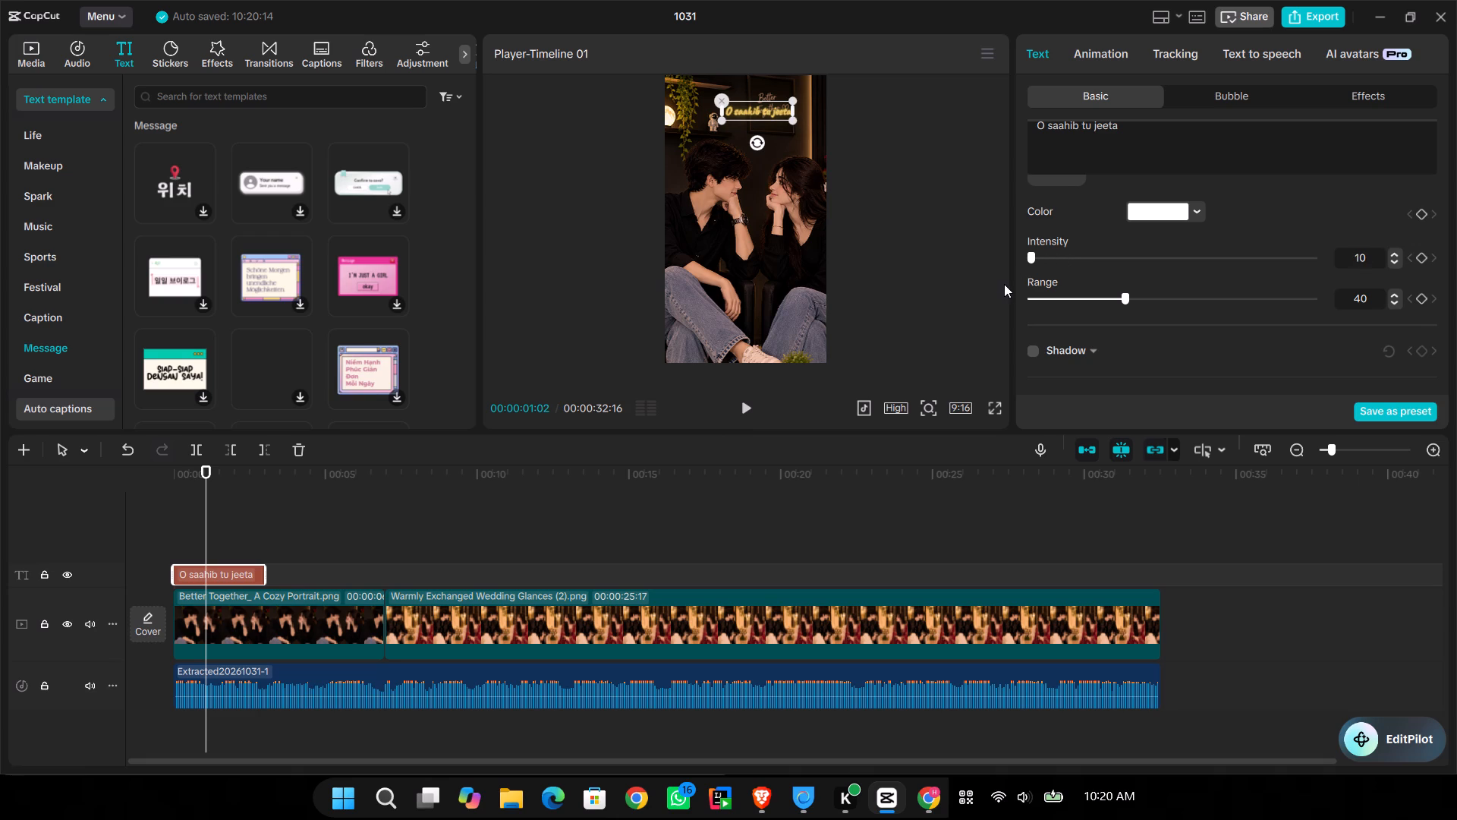
{"action": "left_click_drag", "start_coordinate": [1004, 284], "coordinate": [1008, 285]}
{"action": "left_click", "coordinate": [992, 400]}
{"action": "left_click", "coordinate": [993, 406]}
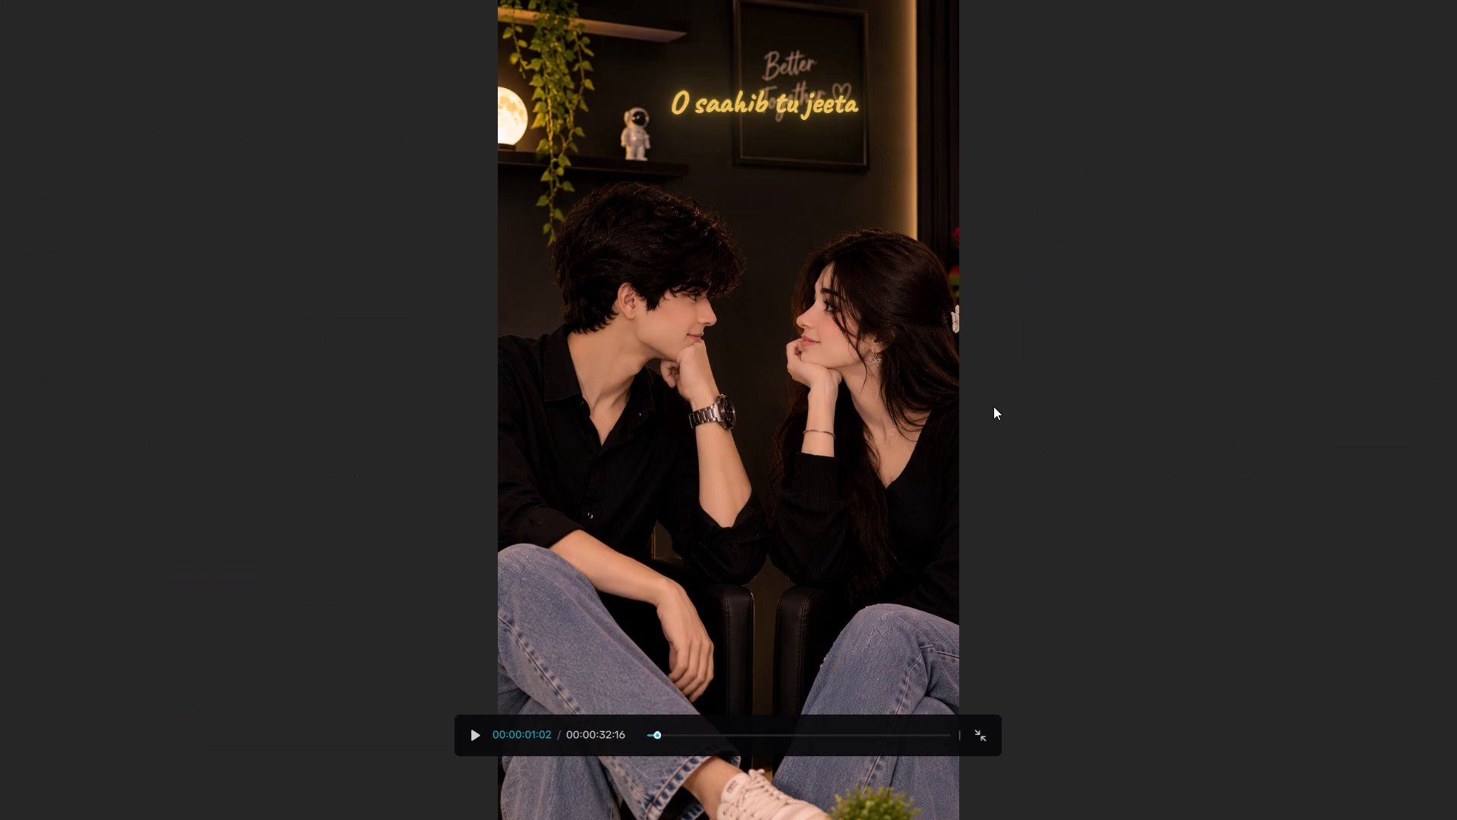
{"action": "left_click", "coordinate": [984, 741]}
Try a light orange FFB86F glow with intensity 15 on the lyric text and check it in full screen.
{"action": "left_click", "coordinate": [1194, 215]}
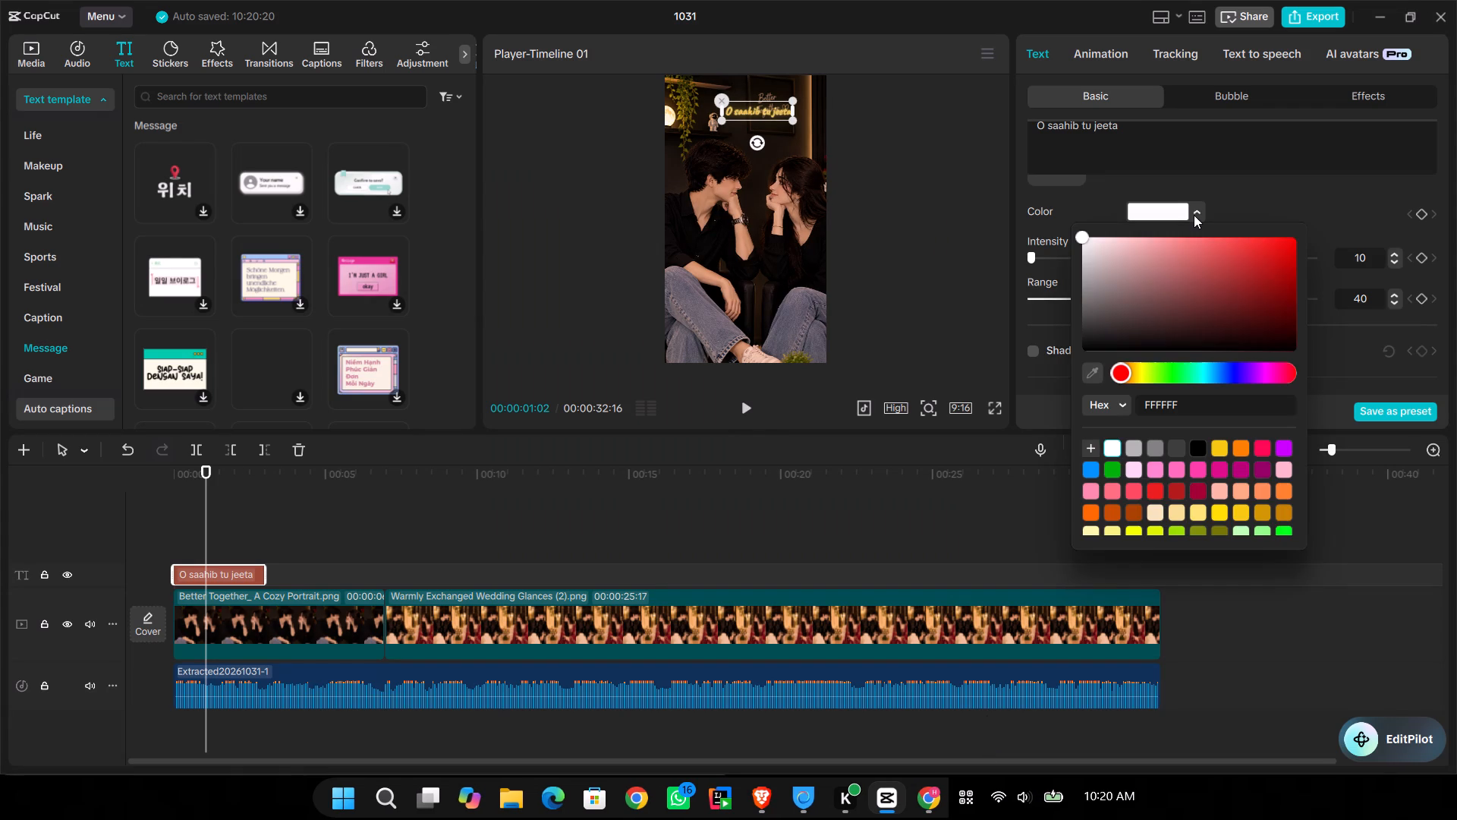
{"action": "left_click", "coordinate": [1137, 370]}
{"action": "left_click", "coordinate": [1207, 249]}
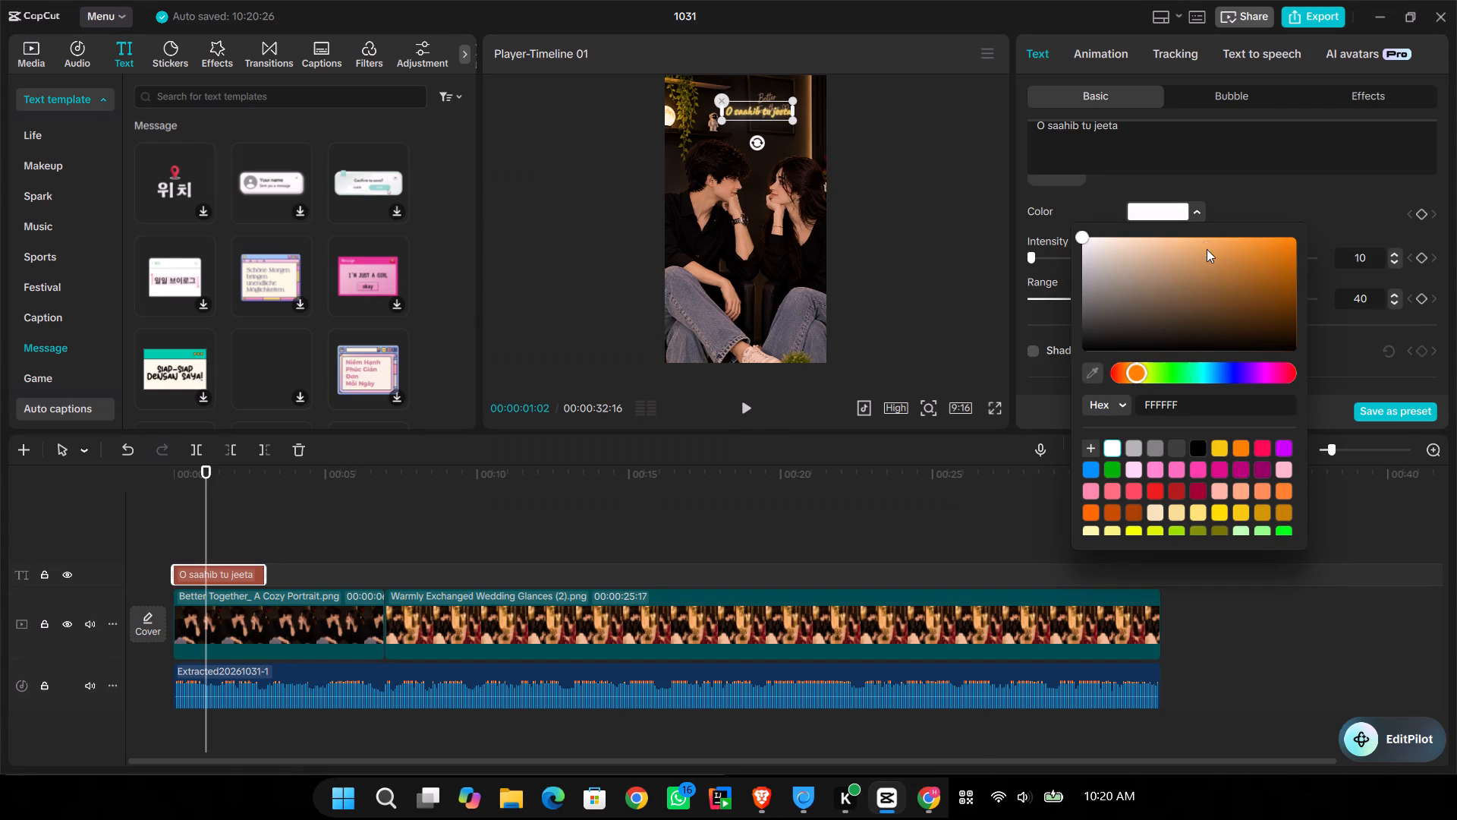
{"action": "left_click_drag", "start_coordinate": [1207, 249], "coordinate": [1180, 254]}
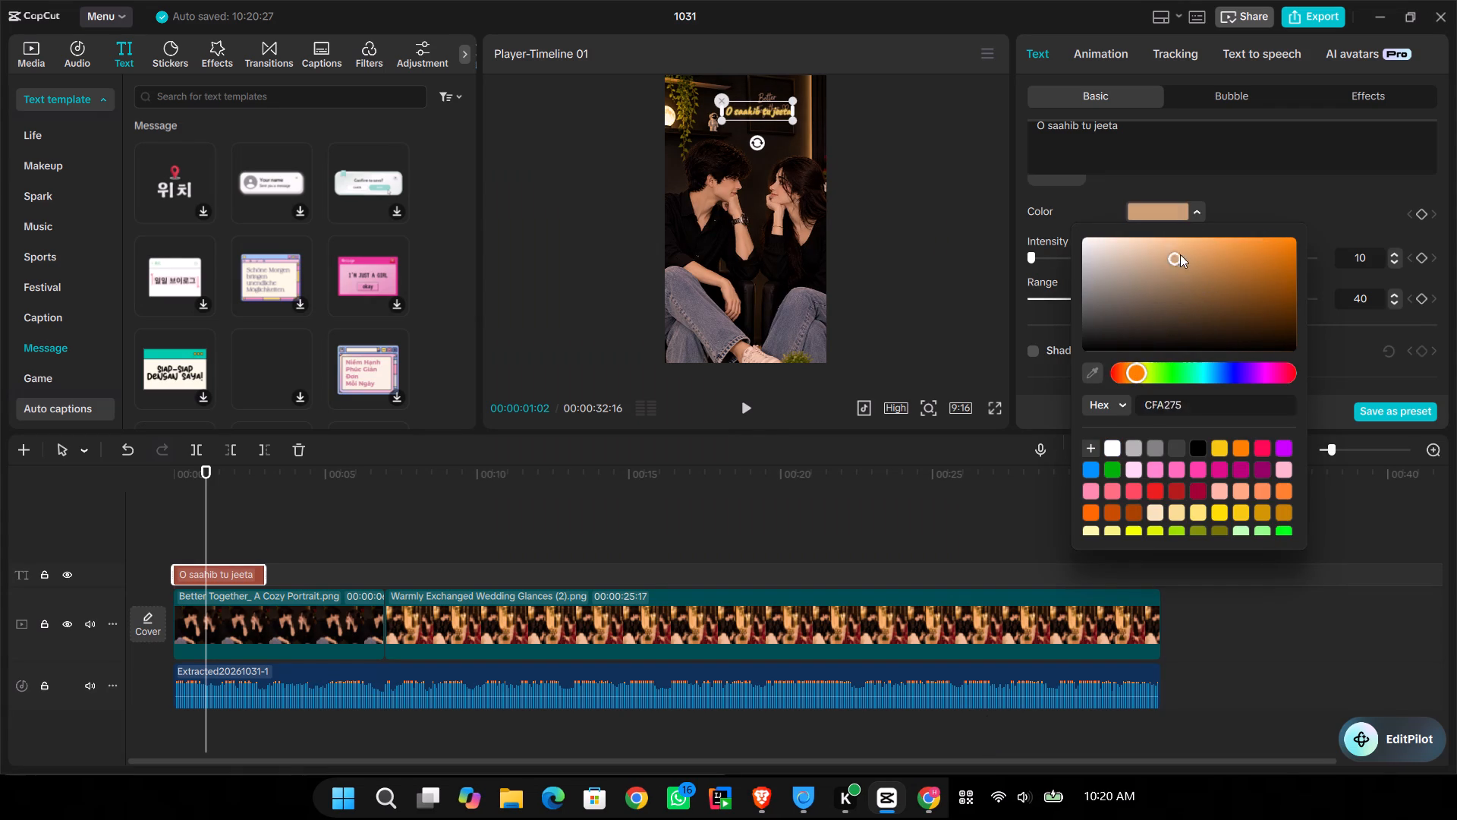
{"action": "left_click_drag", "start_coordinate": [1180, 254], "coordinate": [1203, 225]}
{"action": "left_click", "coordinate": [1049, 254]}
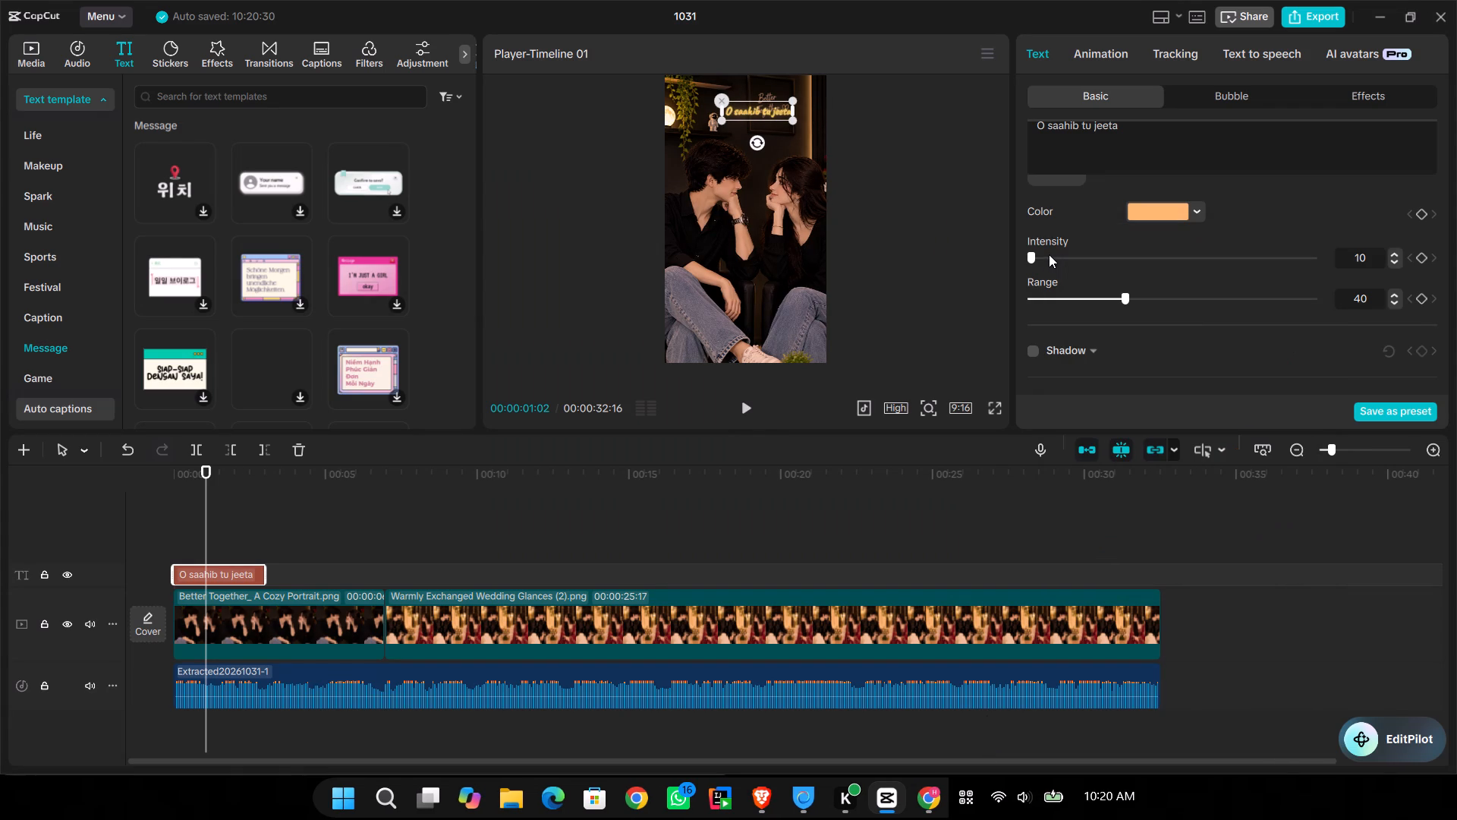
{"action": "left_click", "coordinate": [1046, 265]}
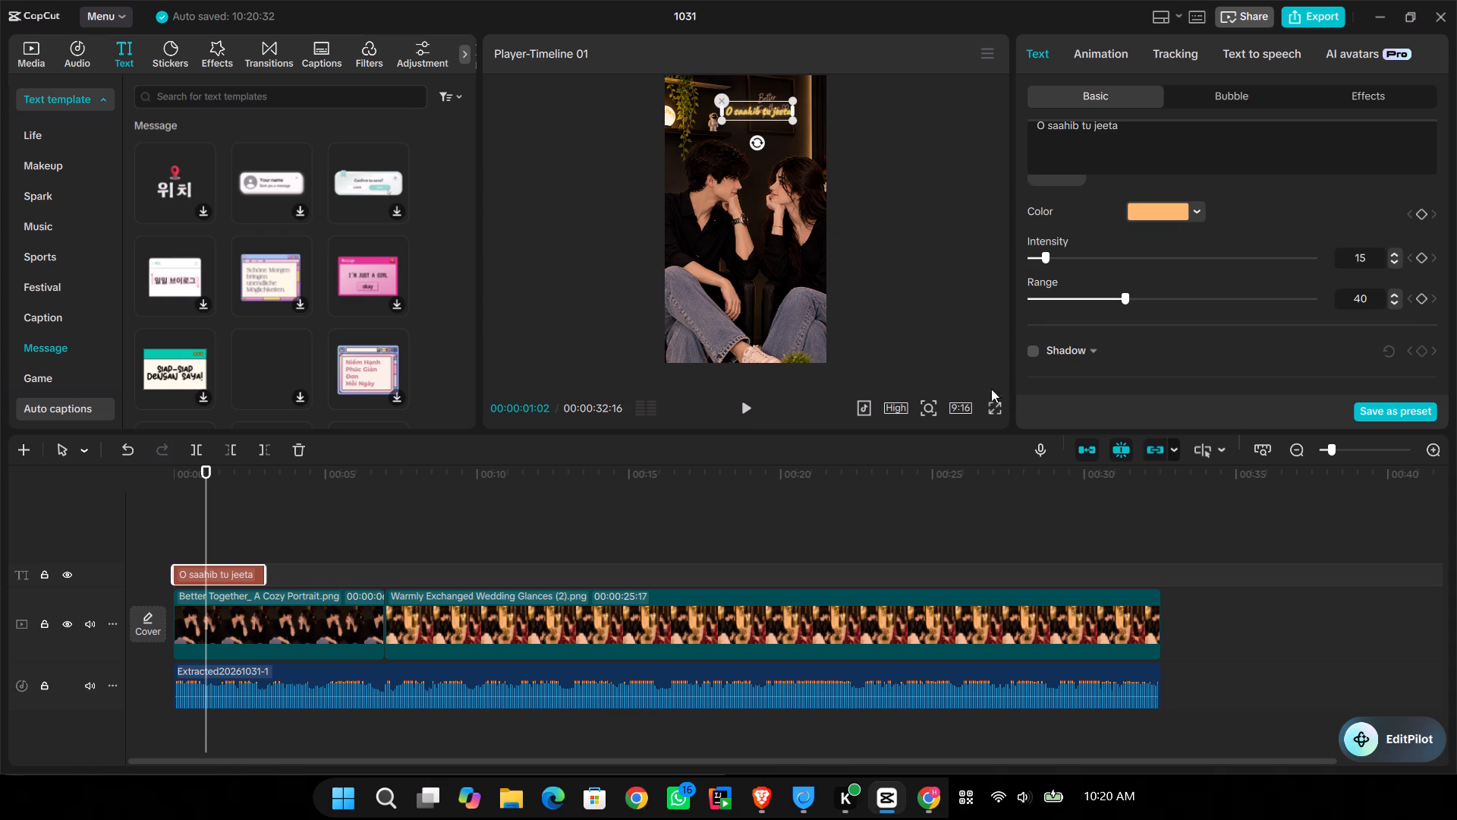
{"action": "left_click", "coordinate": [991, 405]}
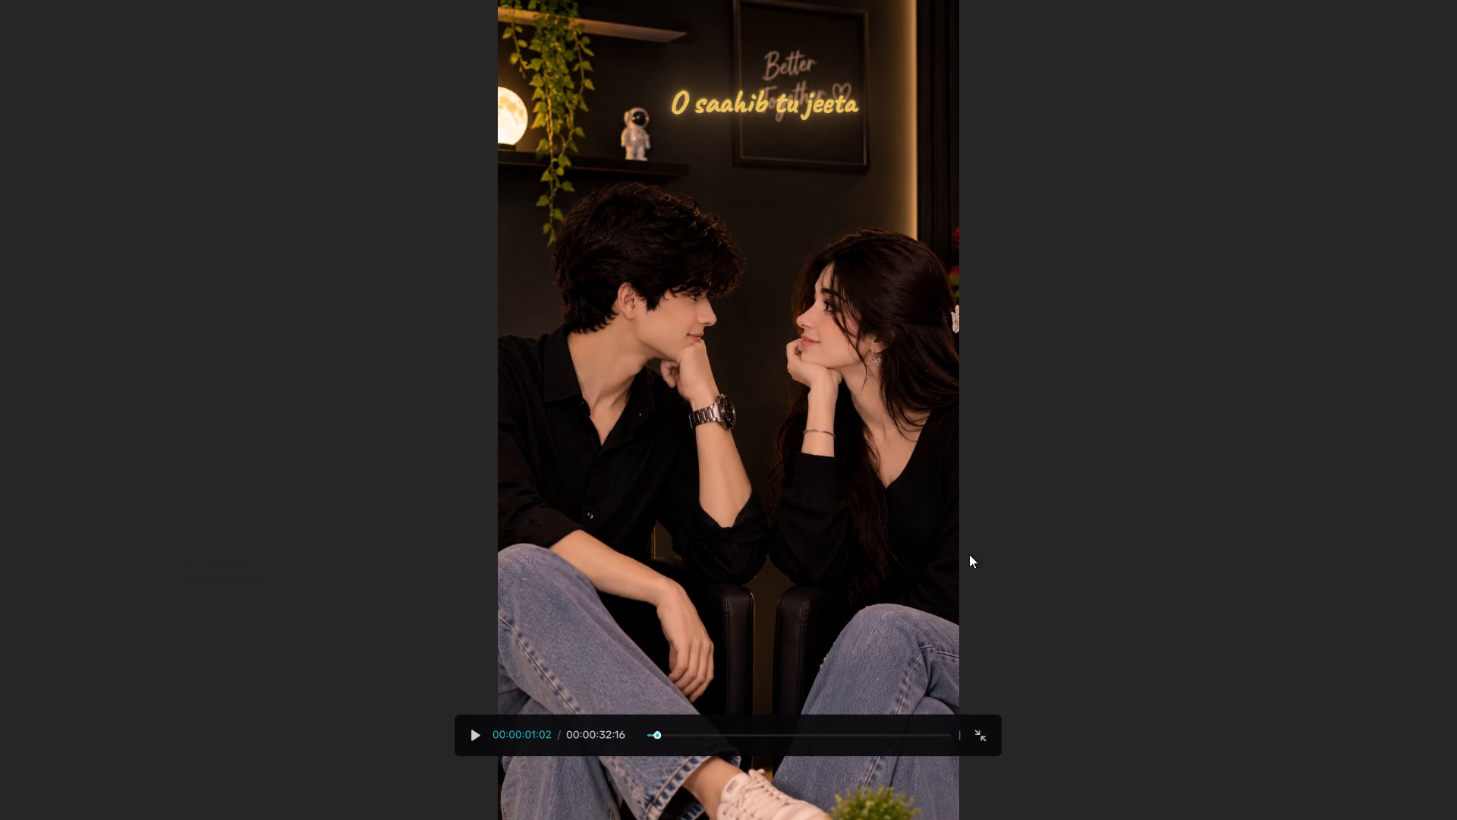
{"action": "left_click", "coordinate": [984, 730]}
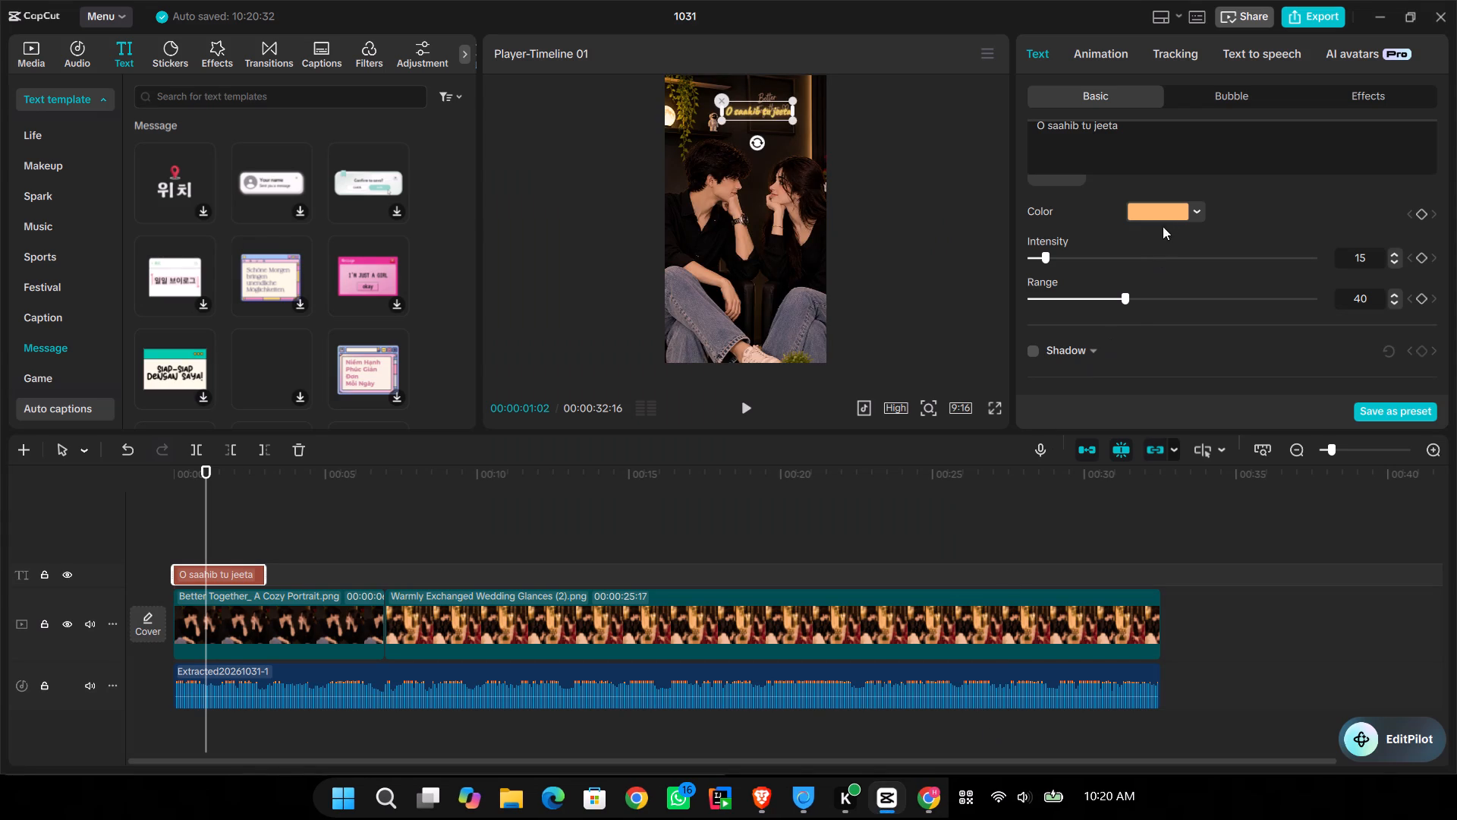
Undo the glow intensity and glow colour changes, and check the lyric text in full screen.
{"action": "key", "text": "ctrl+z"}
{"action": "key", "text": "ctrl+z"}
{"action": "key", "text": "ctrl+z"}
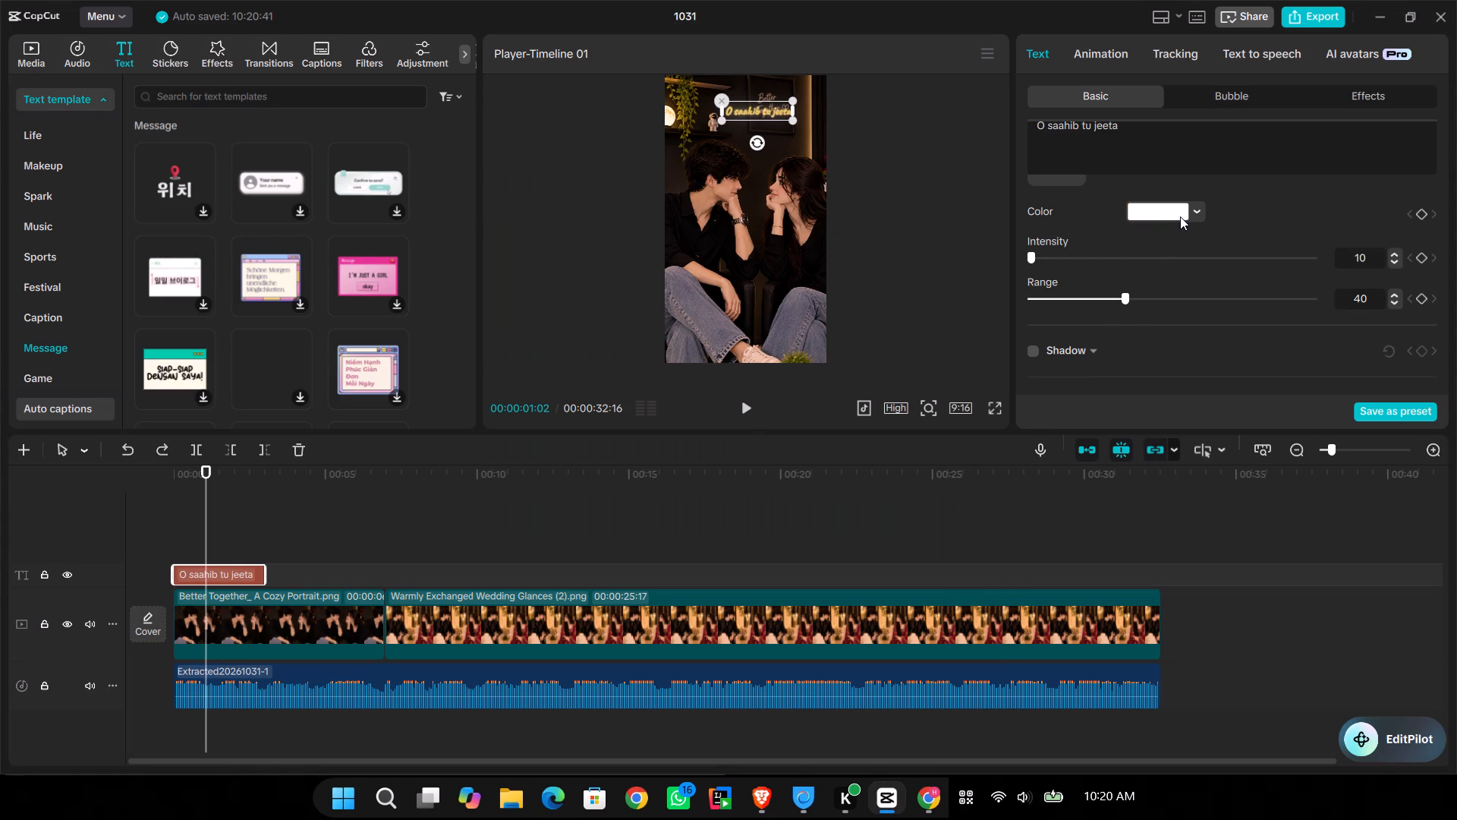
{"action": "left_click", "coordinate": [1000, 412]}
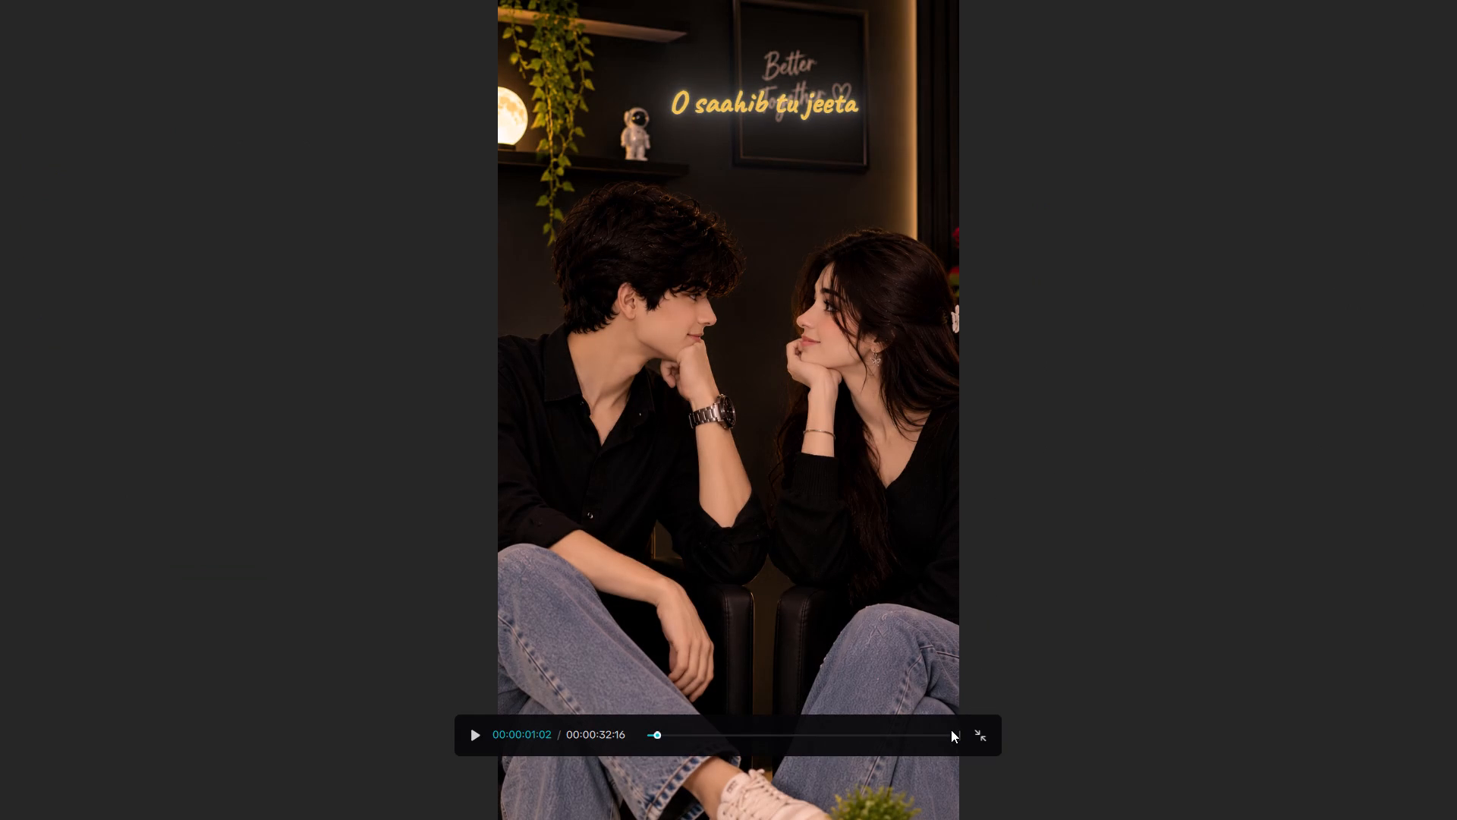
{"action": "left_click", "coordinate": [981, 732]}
Set the lyric text's glow colour to a fully saturated orange and preview it in full screen.
{"action": "left_click", "coordinate": [1194, 214]}
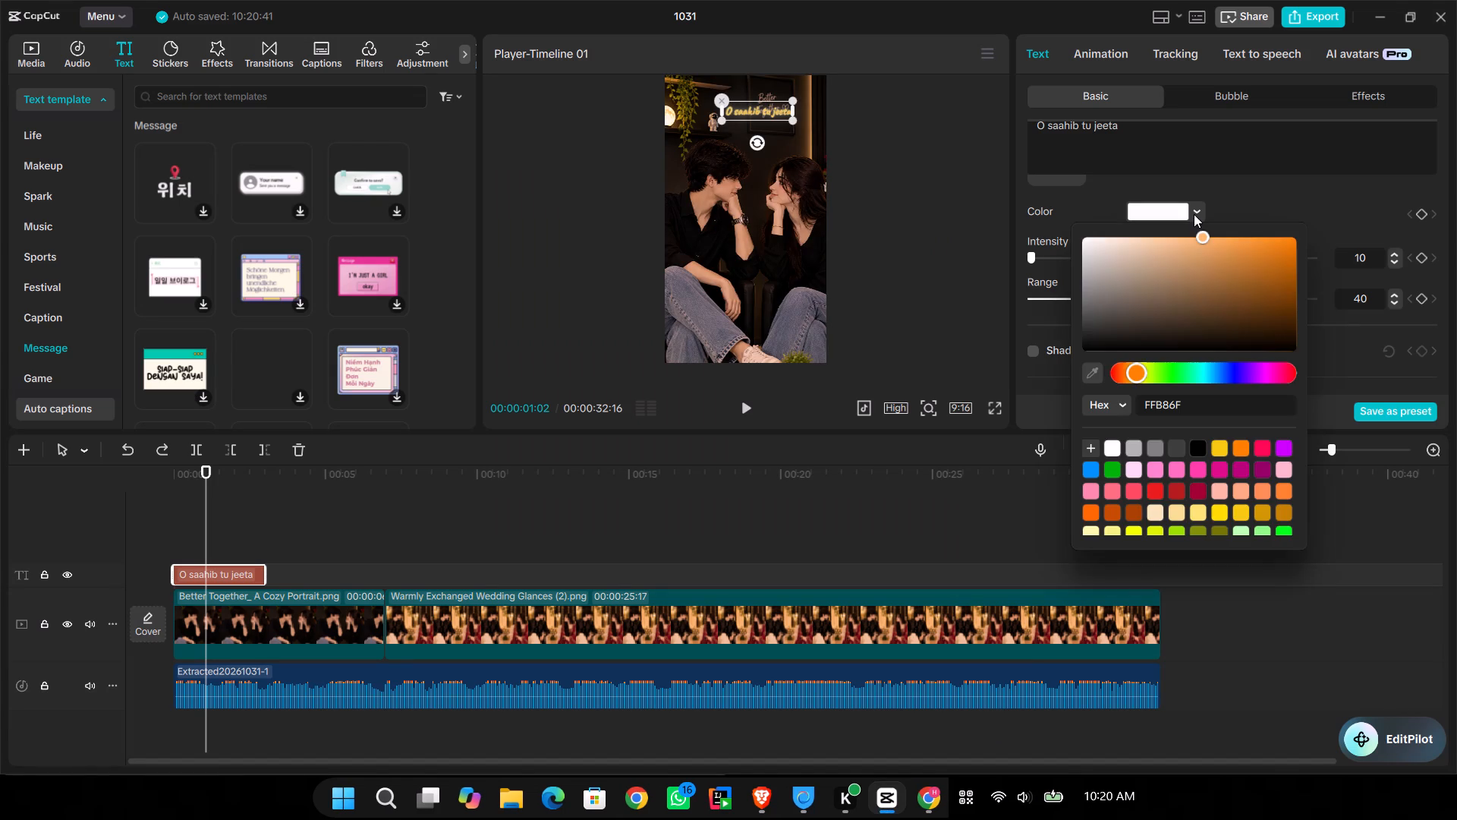
{"action": "left_click_drag", "start_coordinate": [1229, 257], "coordinate": [1326, 239]}
{"action": "left_click", "coordinate": [993, 413]}
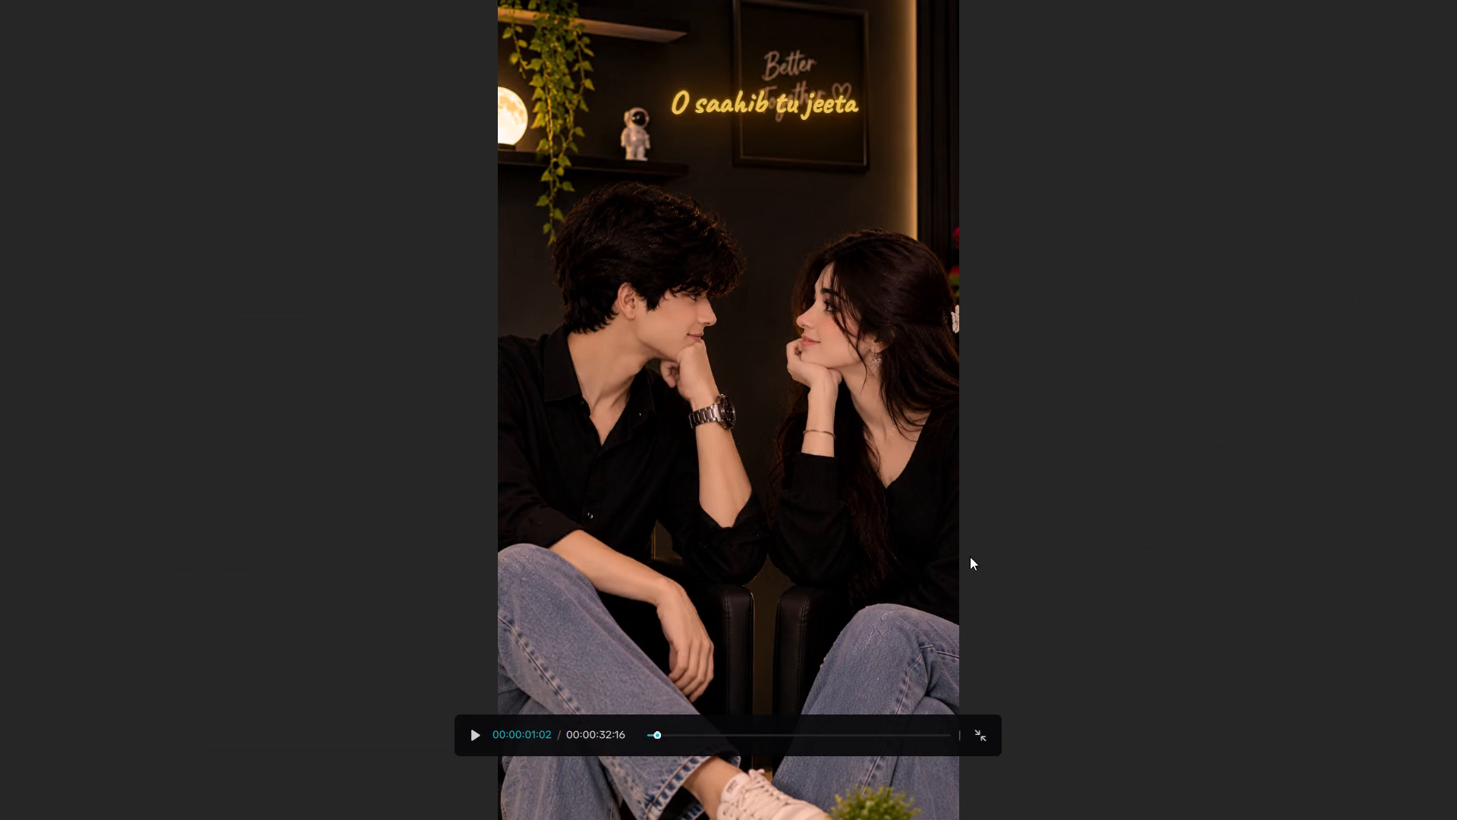
{"action": "left_click_drag", "start_coordinate": [825, 107], "coordinate": [827, 118]}
{"action": "left_click_drag", "start_coordinate": [827, 118], "coordinate": [831, 161]}
{"action": "key", "text": "space"}
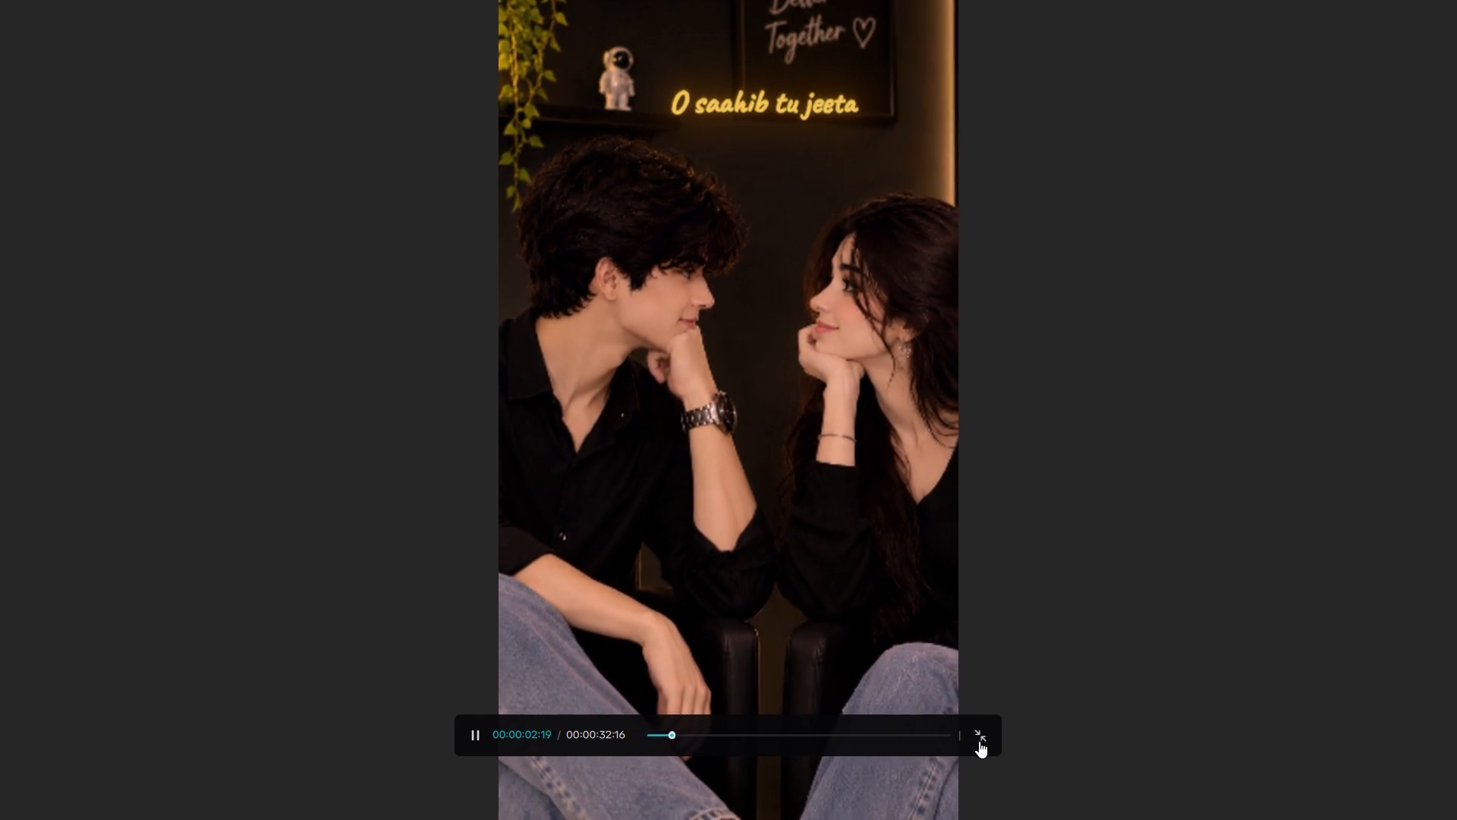
{"action": "key", "text": "space"}
{"action": "left_click", "coordinate": [979, 740]}
Play the video from the beginning to past the end of the first lyric clip to review the text's timing.
{"action": "left_click", "coordinate": [250, 535]}
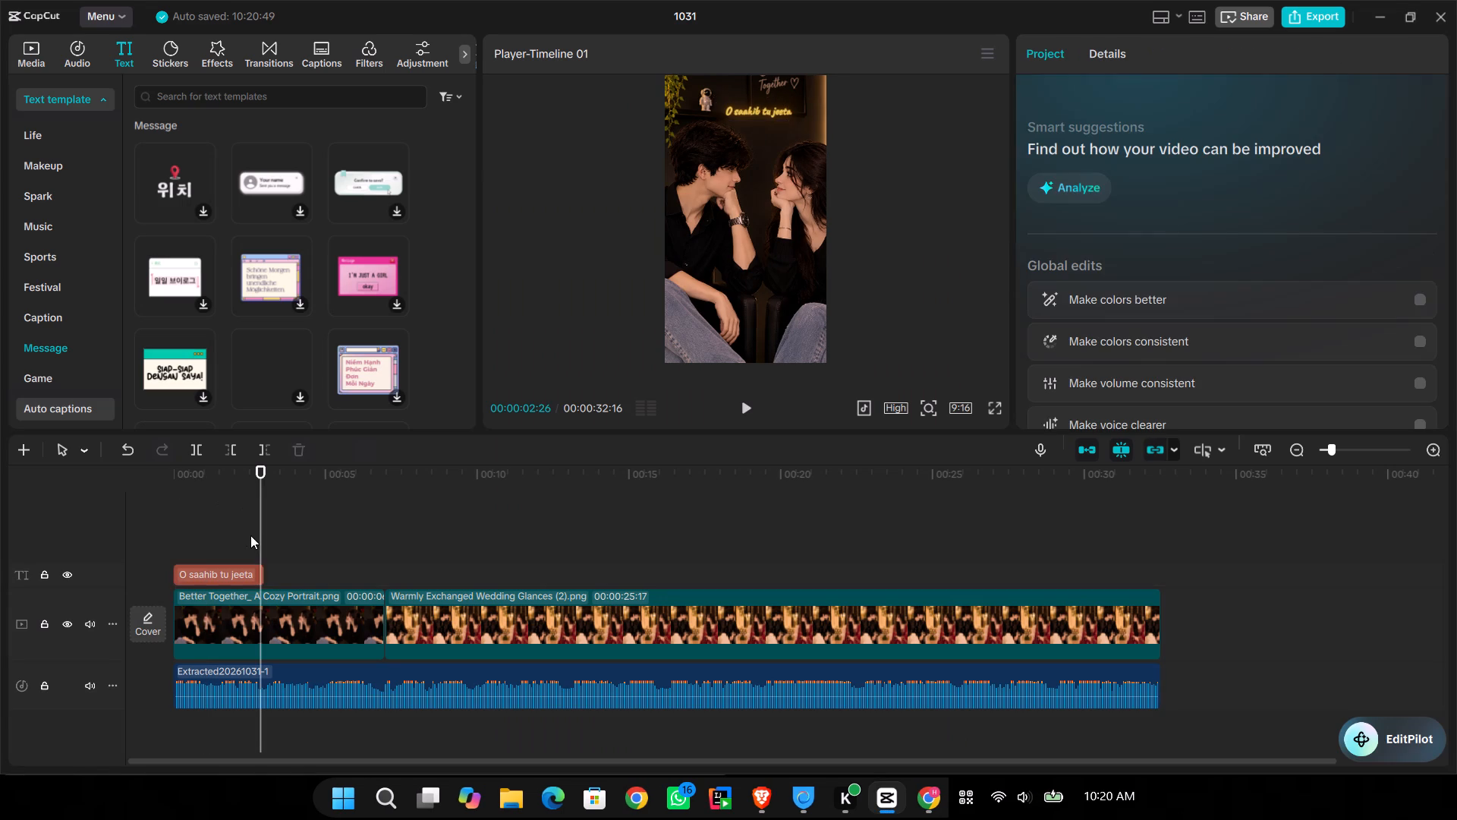
{"action": "left_click_drag", "start_coordinate": [250, 535], "coordinate": [0, 528]}
{"action": "key", "text": "space"}
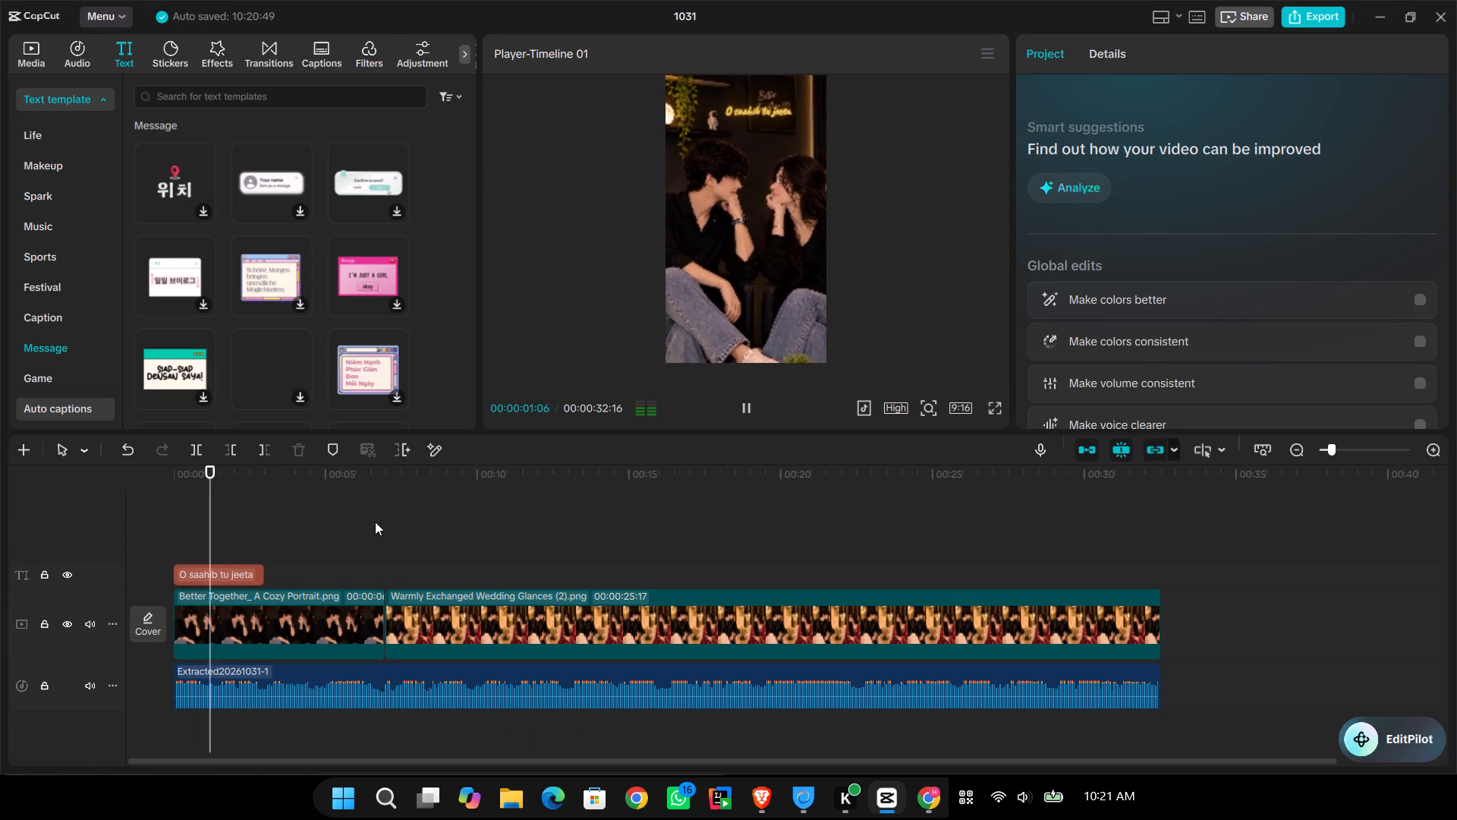
{"action": "key", "text": "space"}
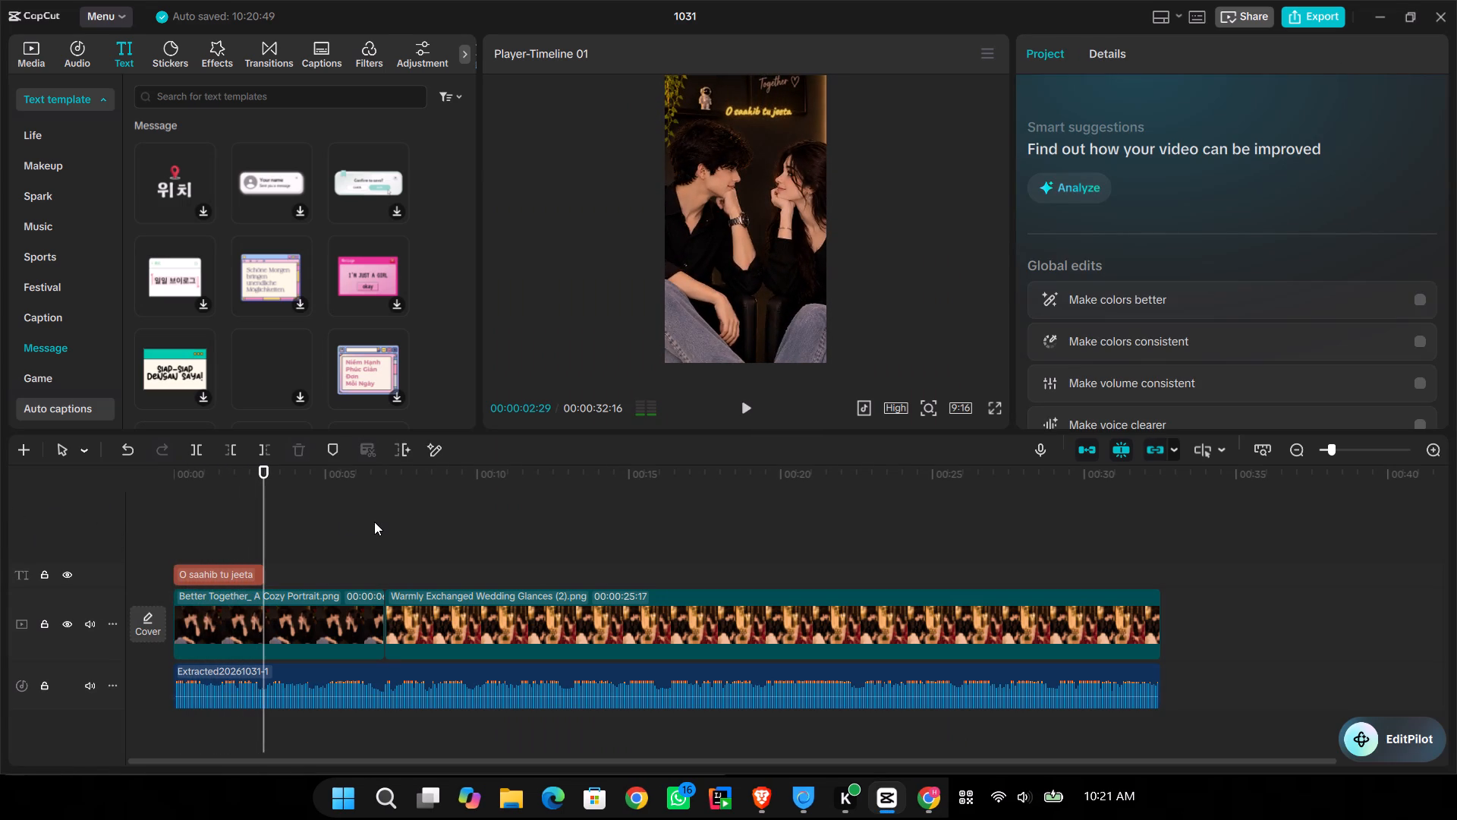
{"action": "key", "text": "space"}
{"action": "key", "text": "space"}
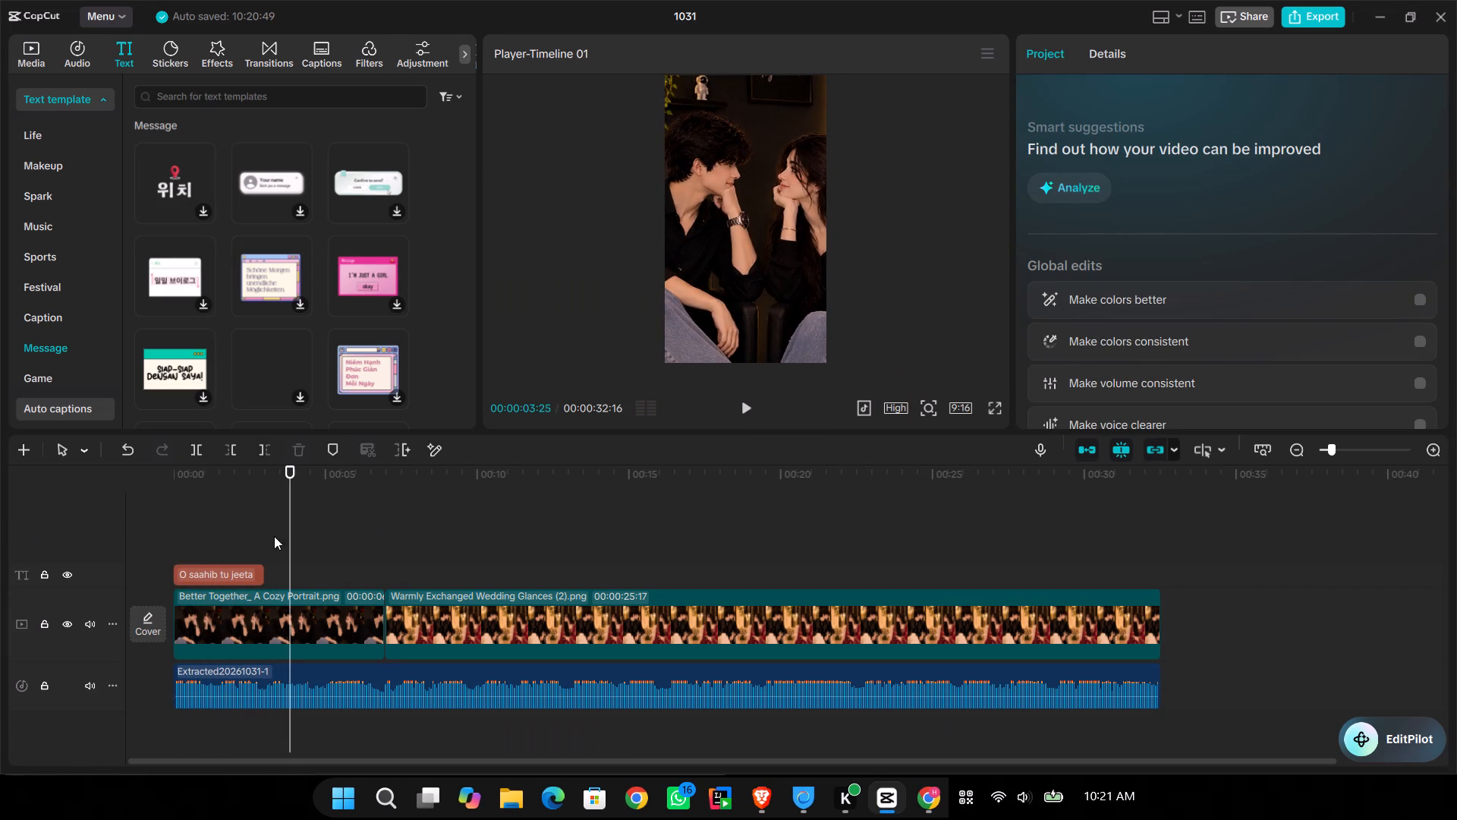
Duplicate the "O saahib tu jeeta" text clip at 00:00:03:00, directly after the original.
{"action": "left_click", "coordinate": [263, 538]}
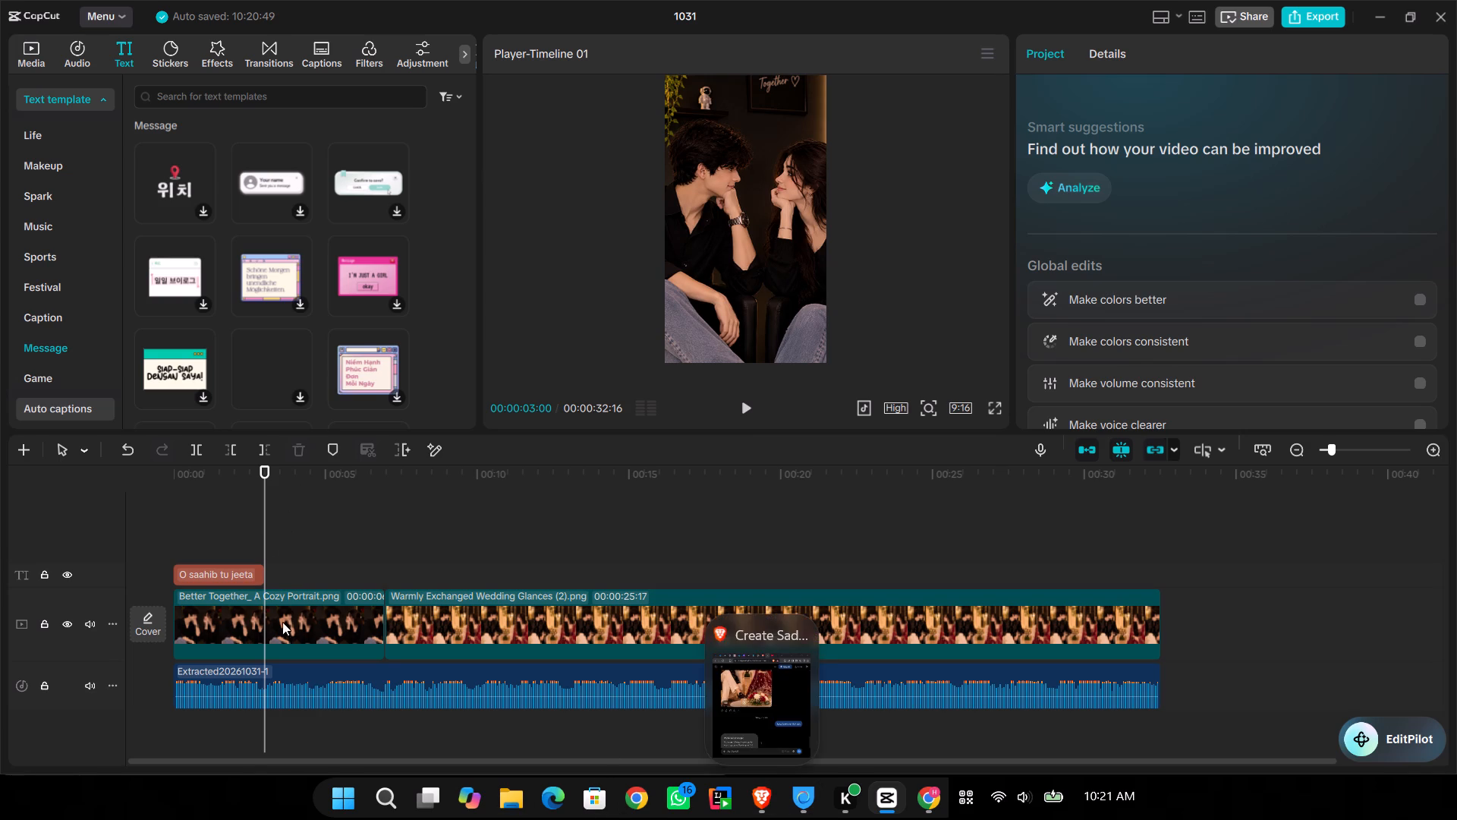
{"action": "left_click", "coordinate": [240, 569]}
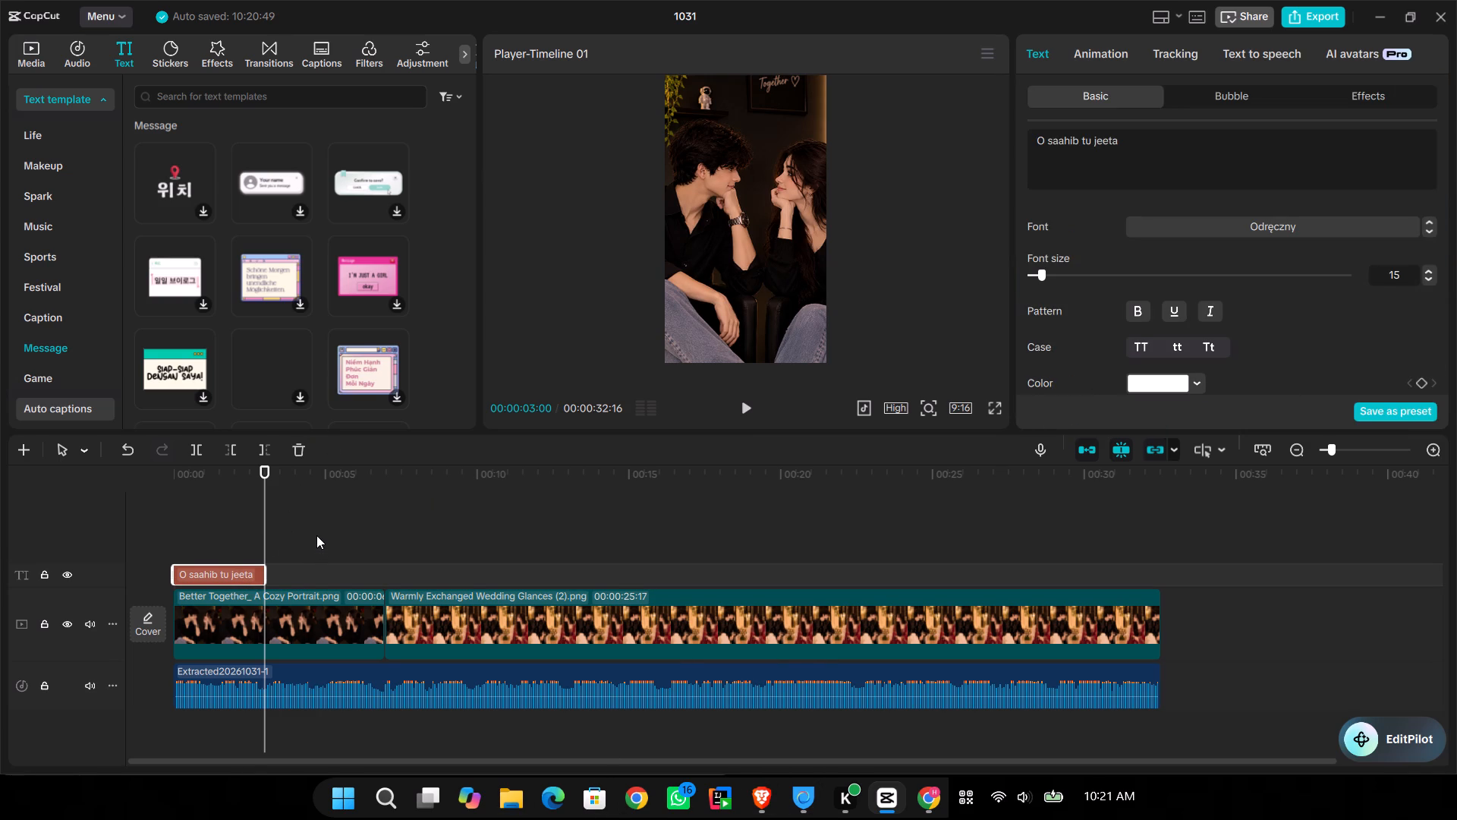
{"action": "key", "text": "ctrl+c"}
{"action": "key", "text": "ctrl+v"}
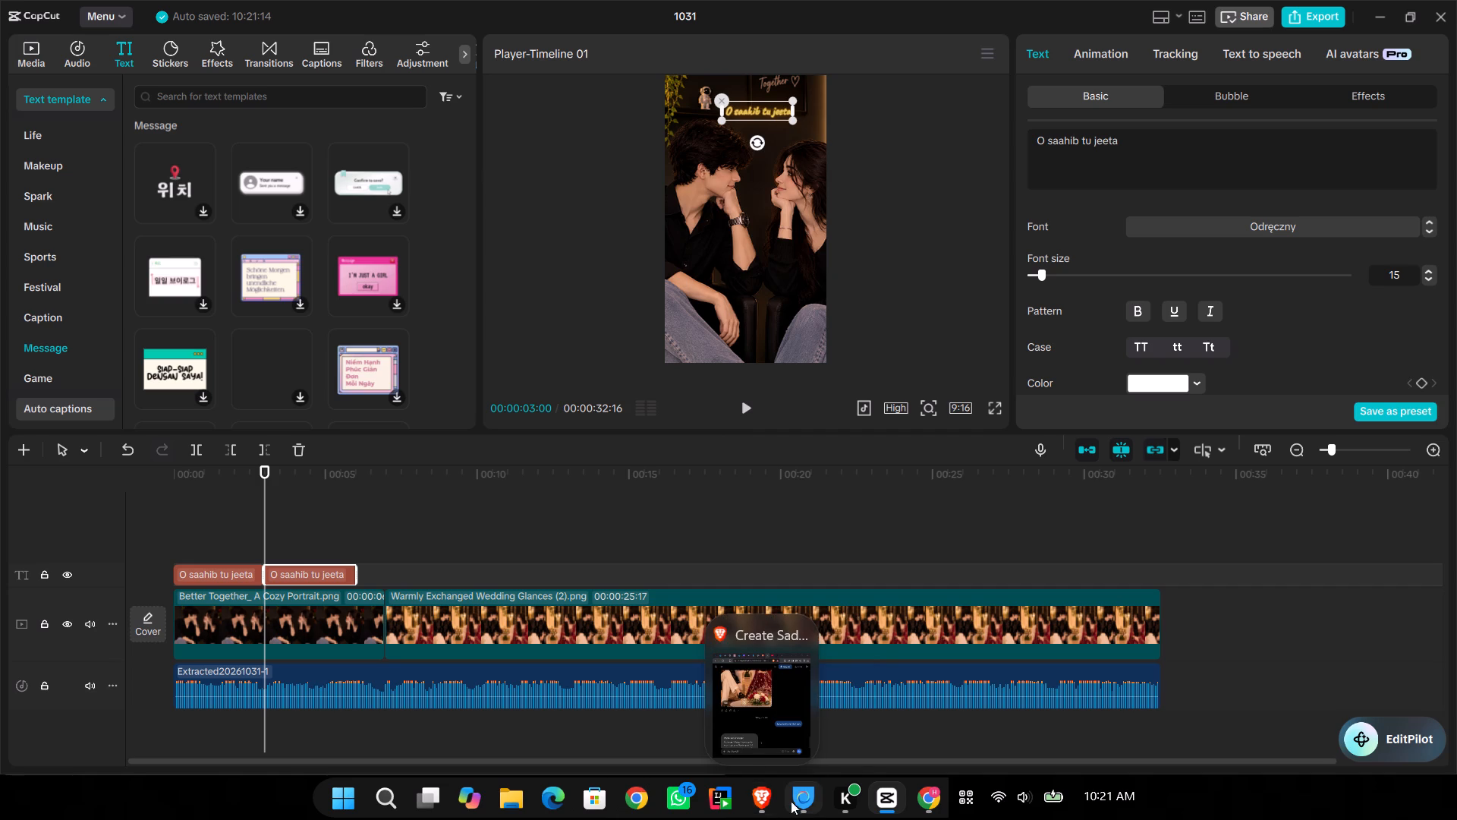
Copy the lyric line "Jind saari haari" from the Genius page in the browser and replace the second CapCut text clip's text with it.
{"action": "left_click", "coordinate": [768, 799]}
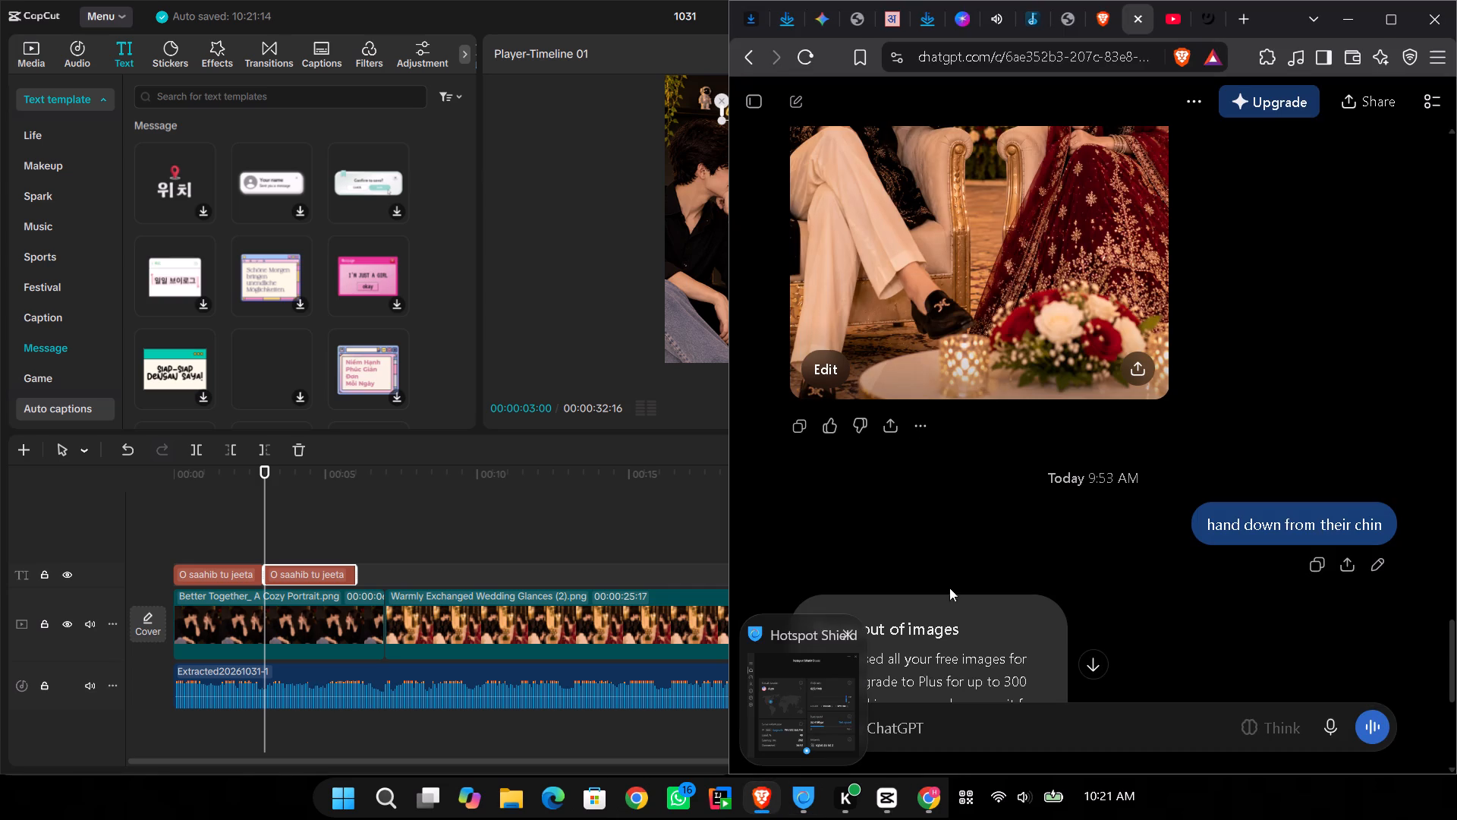
{"action": "left_click", "coordinate": [1220, 20]}
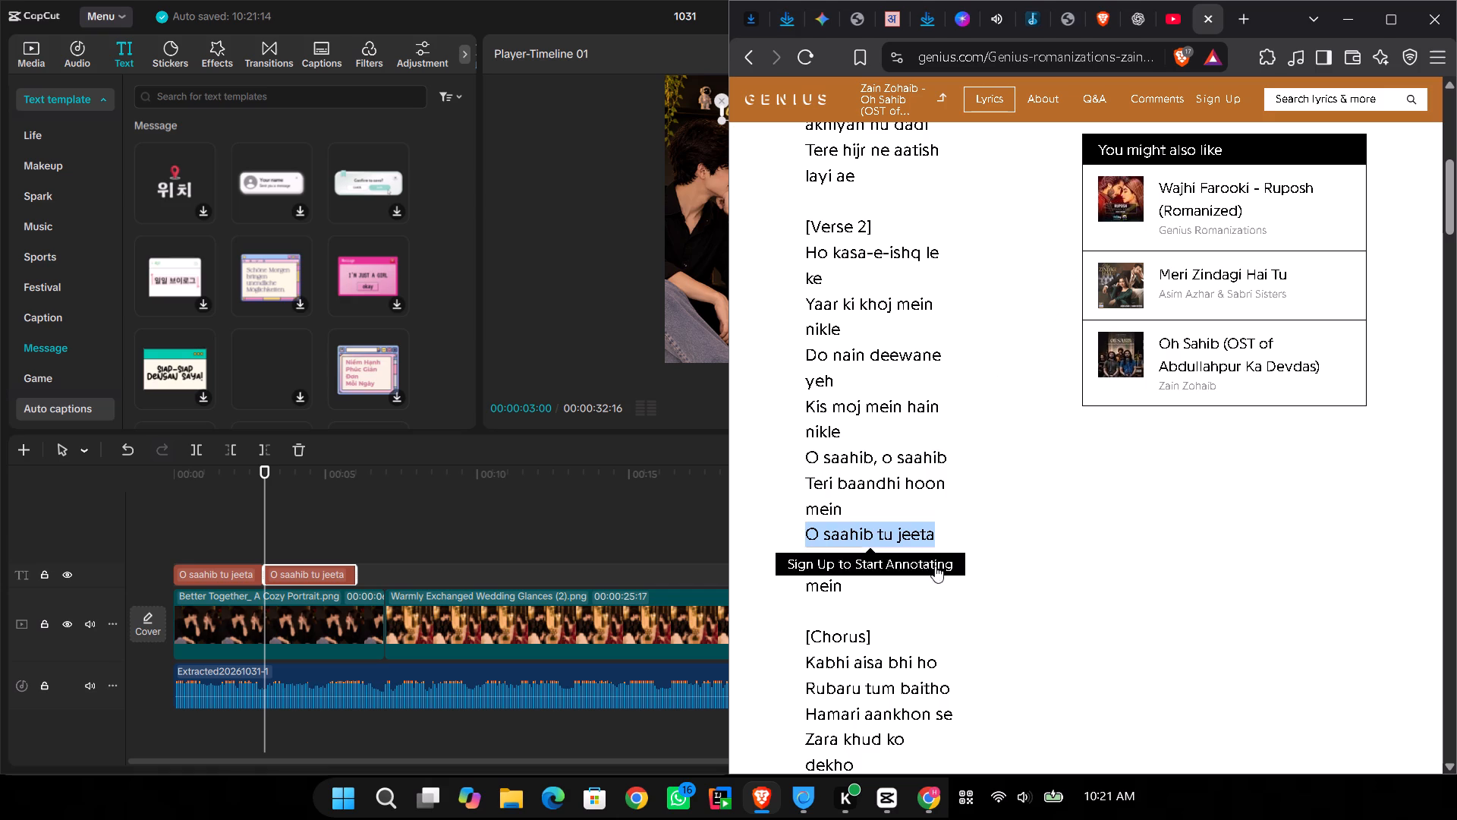
{"action": "left_click", "coordinate": [970, 569]}
{"action": "left_click_drag", "start_coordinate": [808, 559], "coordinate": [984, 524]}
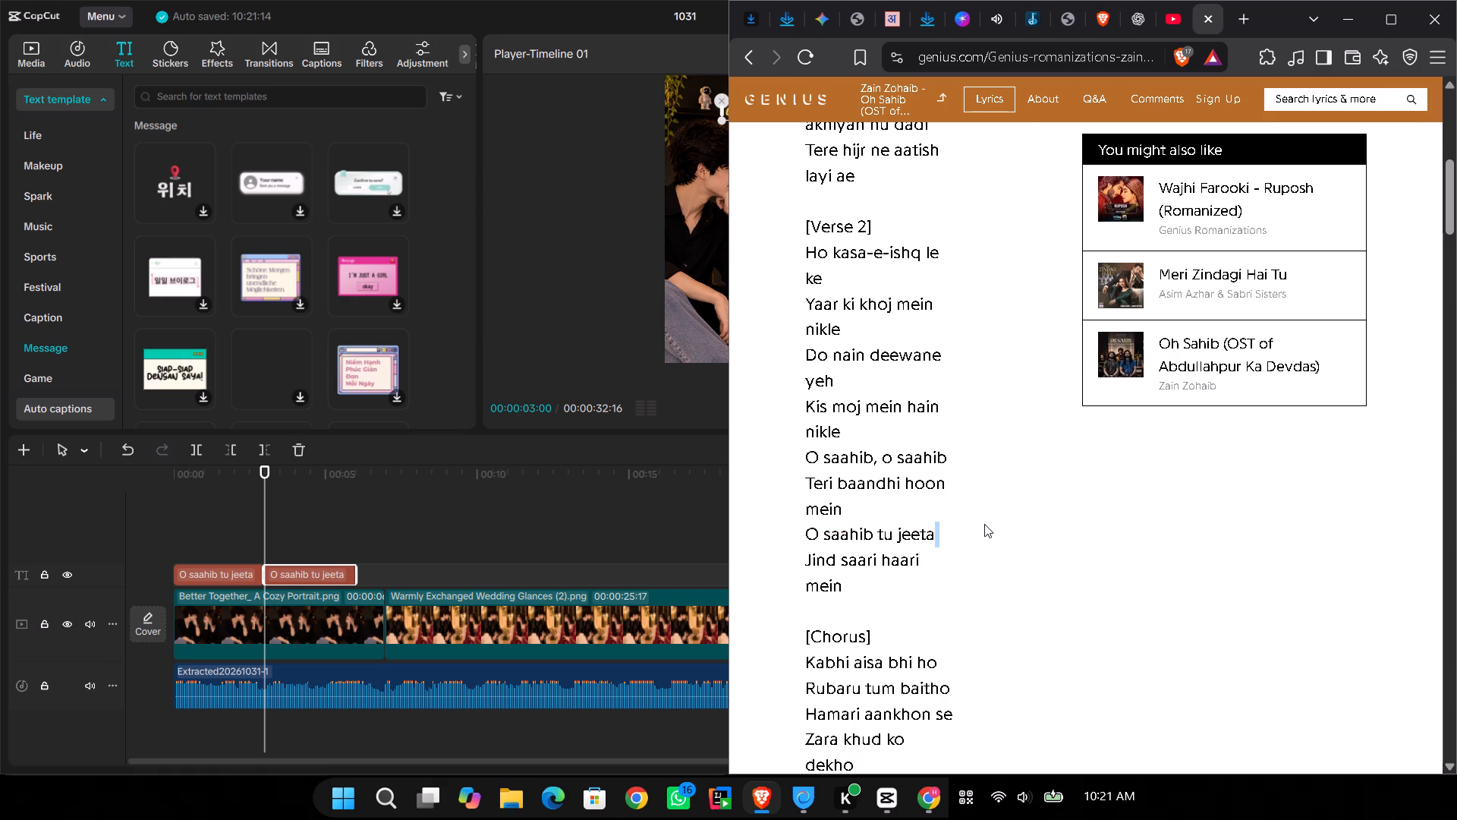
{"action": "left_click_drag", "start_coordinate": [984, 524], "coordinate": [929, 544]}
{"action": "left_click", "coordinate": [1070, 497]}
{"action": "left_click_drag", "start_coordinate": [803, 551], "coordinate": [944, 568]}
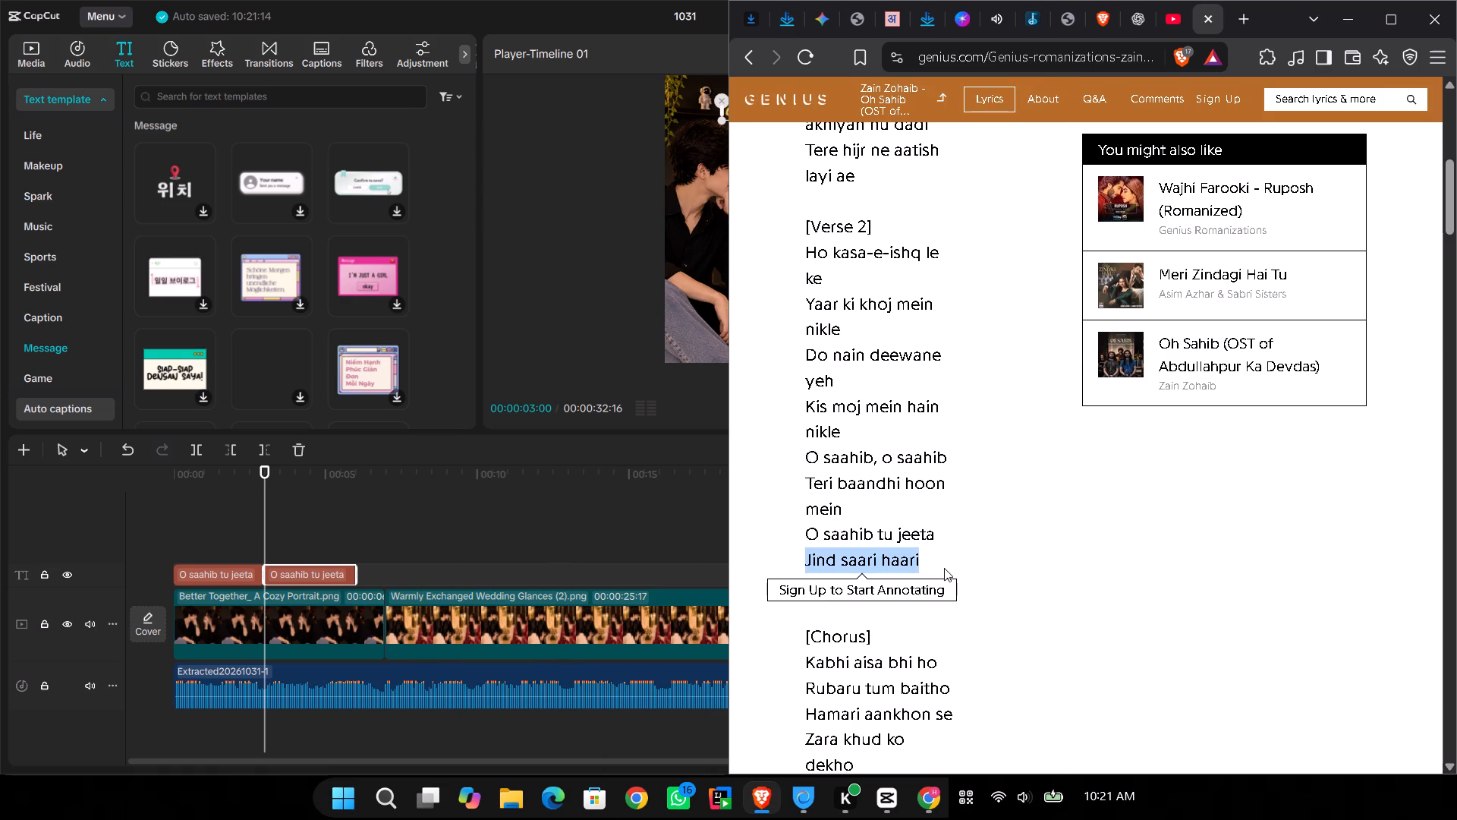
{"action": "key", "text": "ctrl+c"}
{"action": "left_click", "coordinate": [603, 547]}
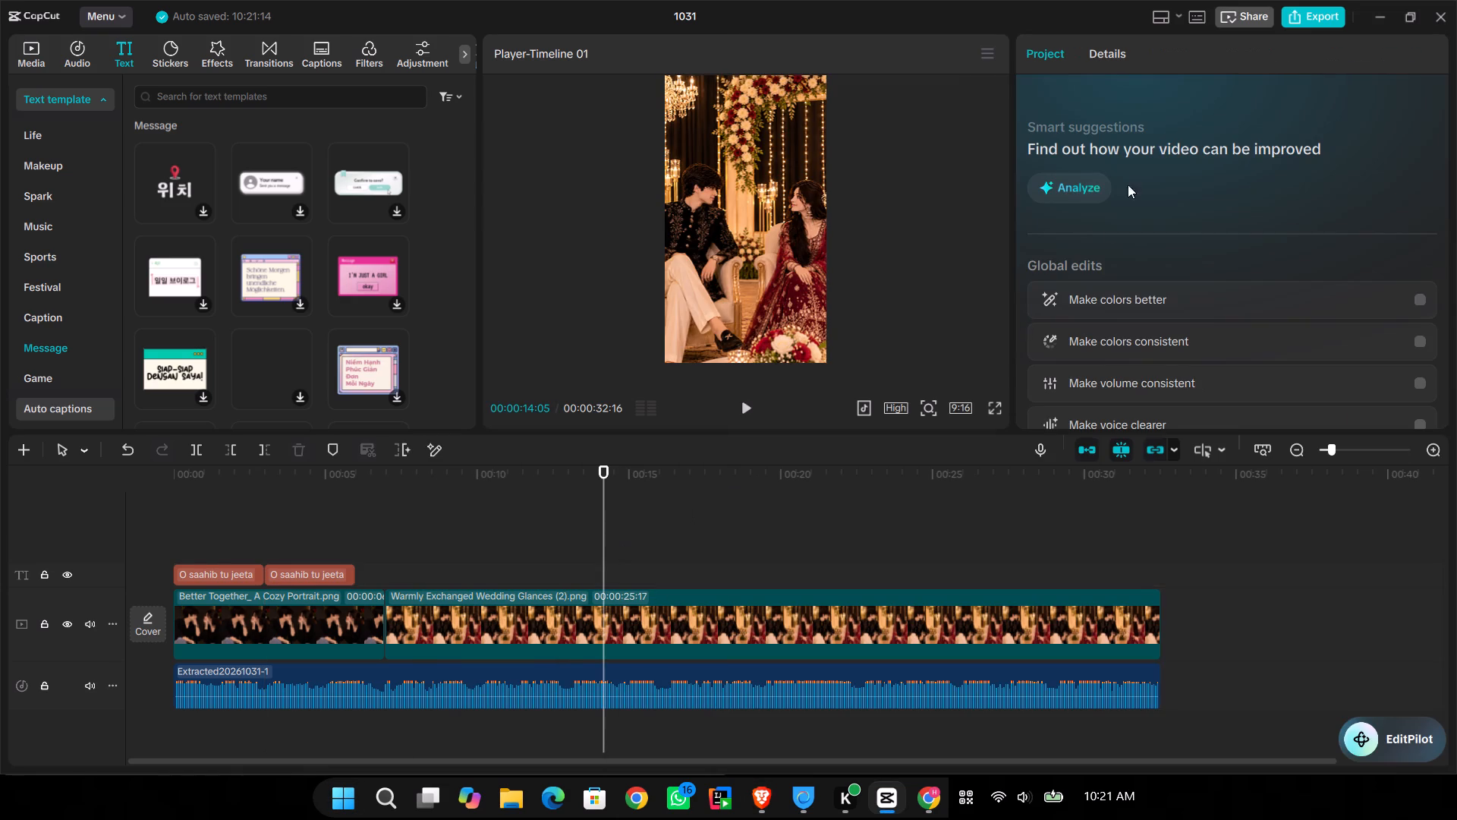
{"action": "left_click", "coordinate": [304, 582]}
{"action": "left_click_drag", "start_coordinate": [1167, 150], "coordinate": [1129, 144]}
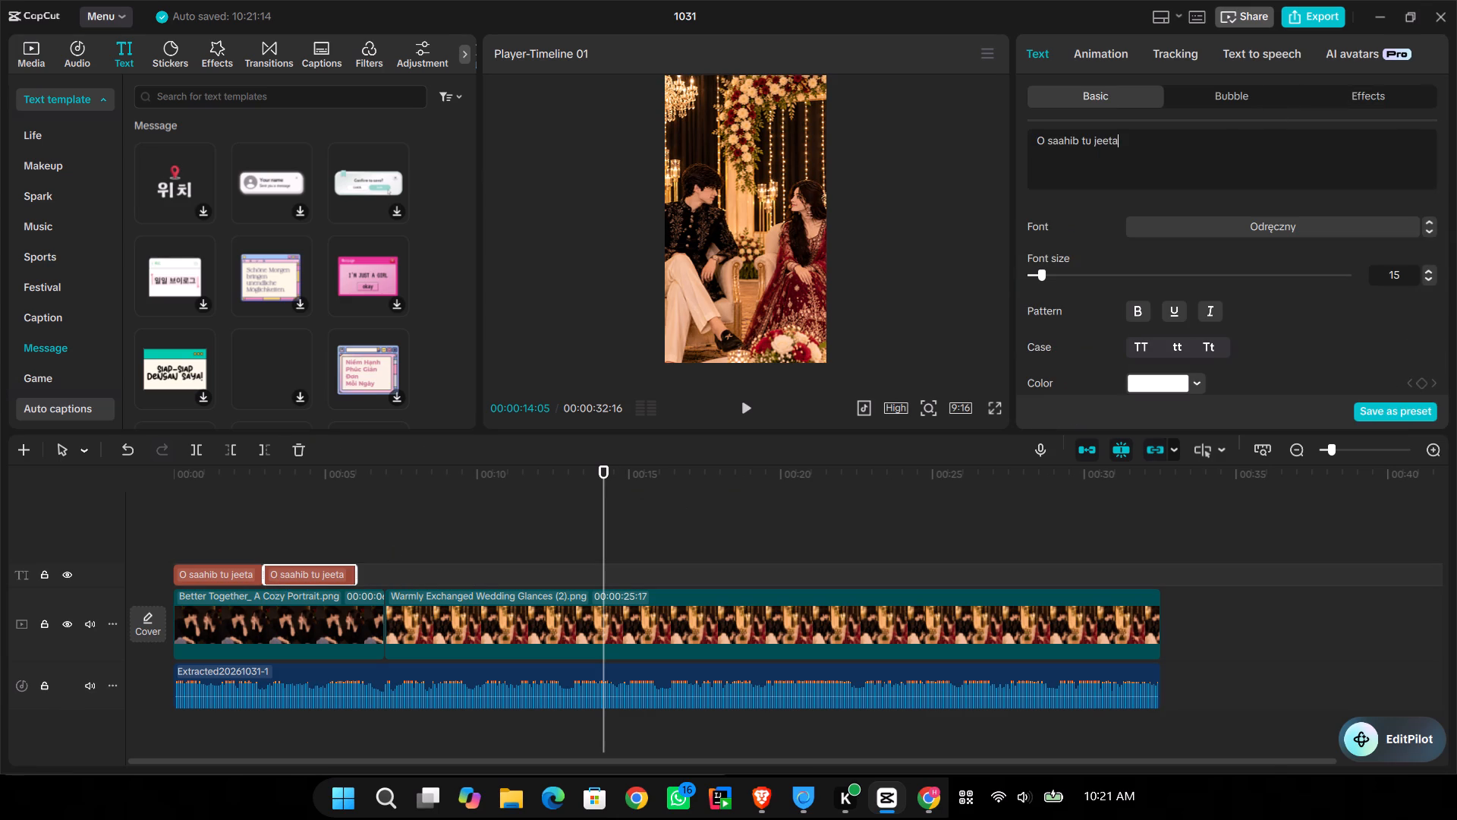
{"action": "left_click_drag", "start_coordinate": [1129, 144], "coordinate": [650, 124]}
{"action": "key", "text": "ctrl+v"}
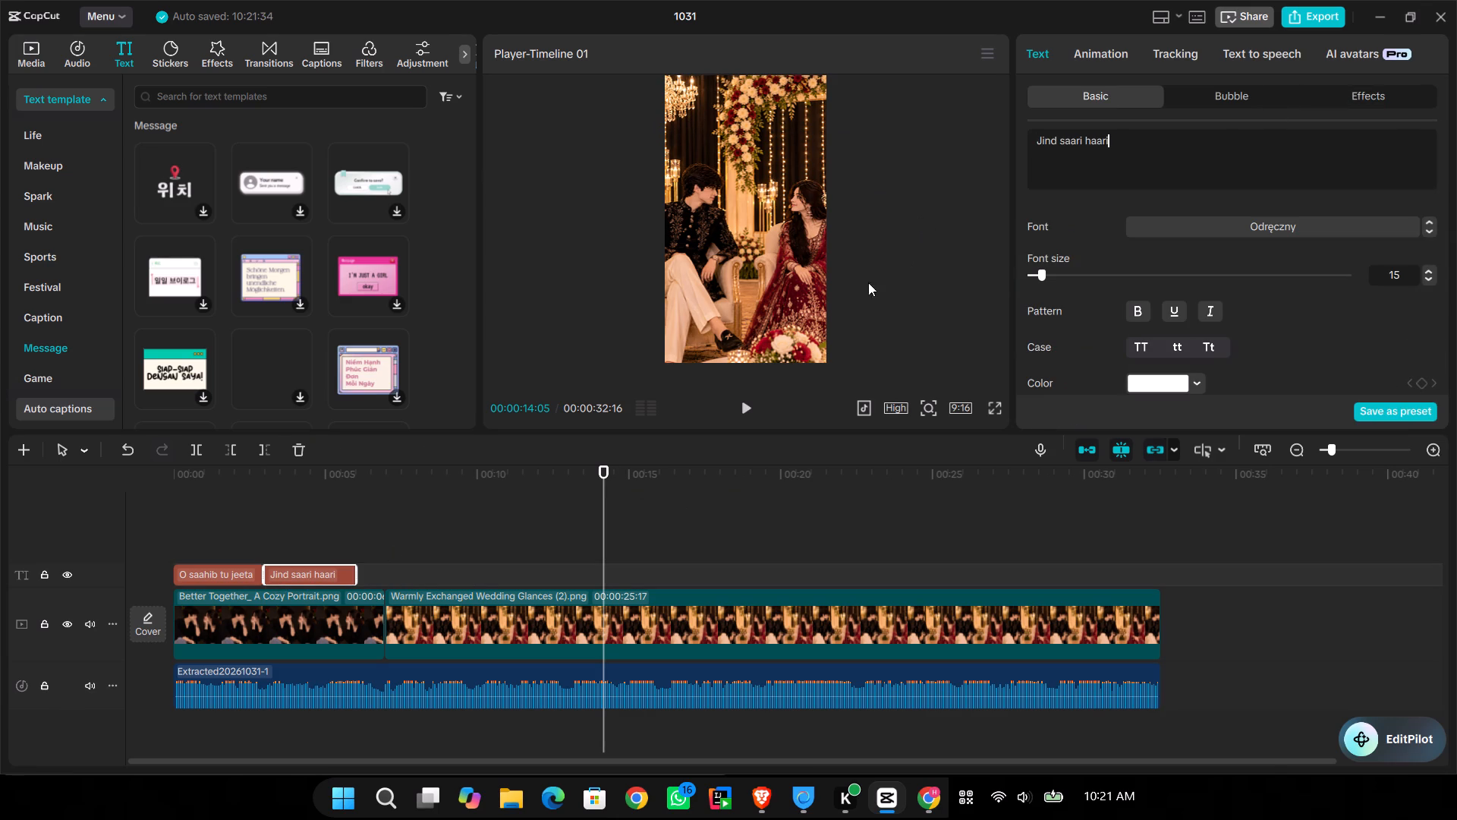
Play the video from about 00:00:02 through the second lyric clip, partly in full screen, to review its look and timing.
{"action": "left_click", "coordinate": [233, 487]}
{"action": "key", "text": "space"}
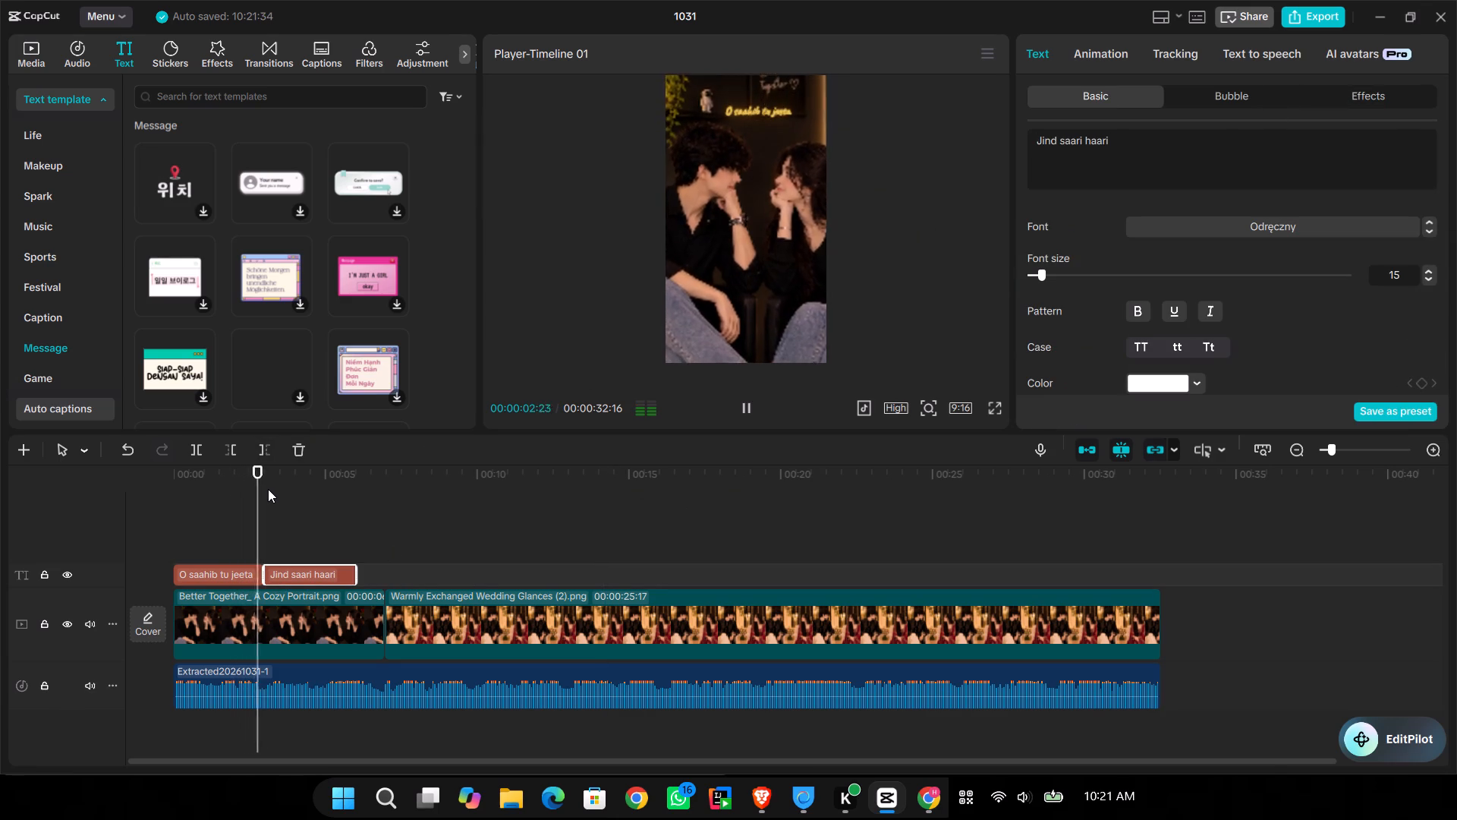
{"action": "key", "text": "space"}
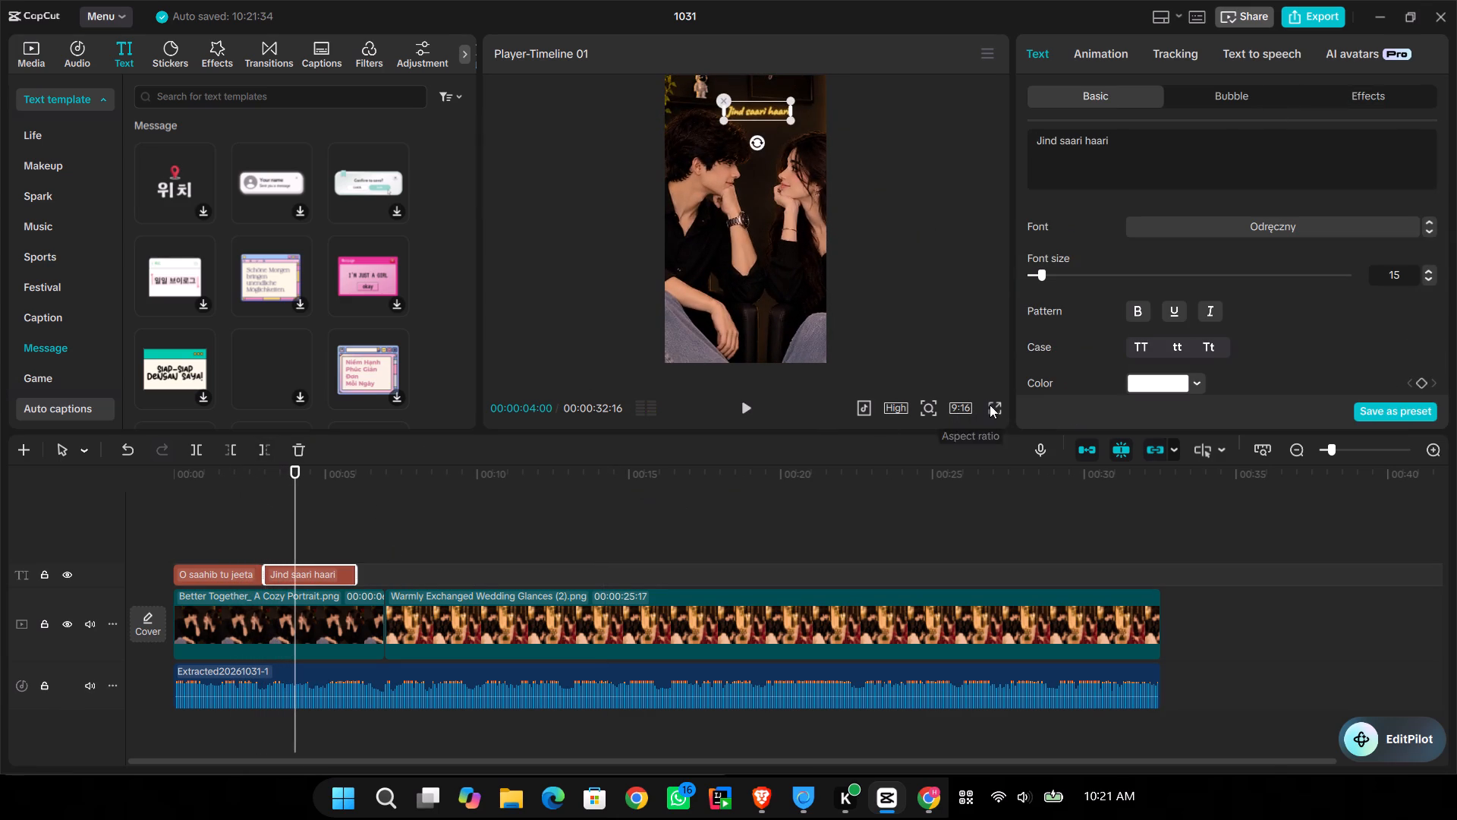
{"action": "left_click", "coordinate": [991, 404]}
{"action": "key", "text": "space"}
{"action": "key", "text": "space"}
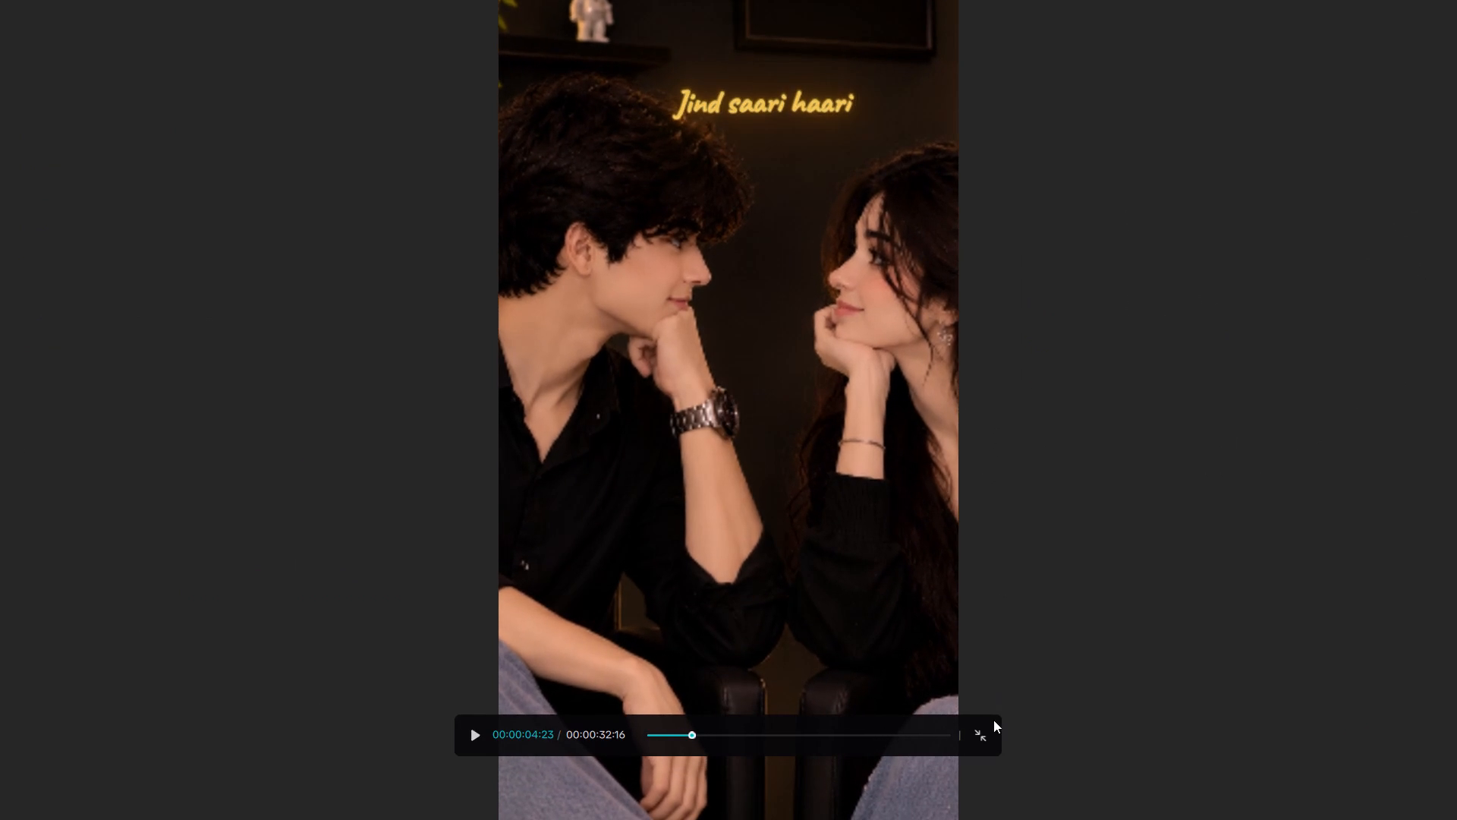
{"action": "left_click", "coordinate": [983, 727]}
{"action": "key", "text": "space"}
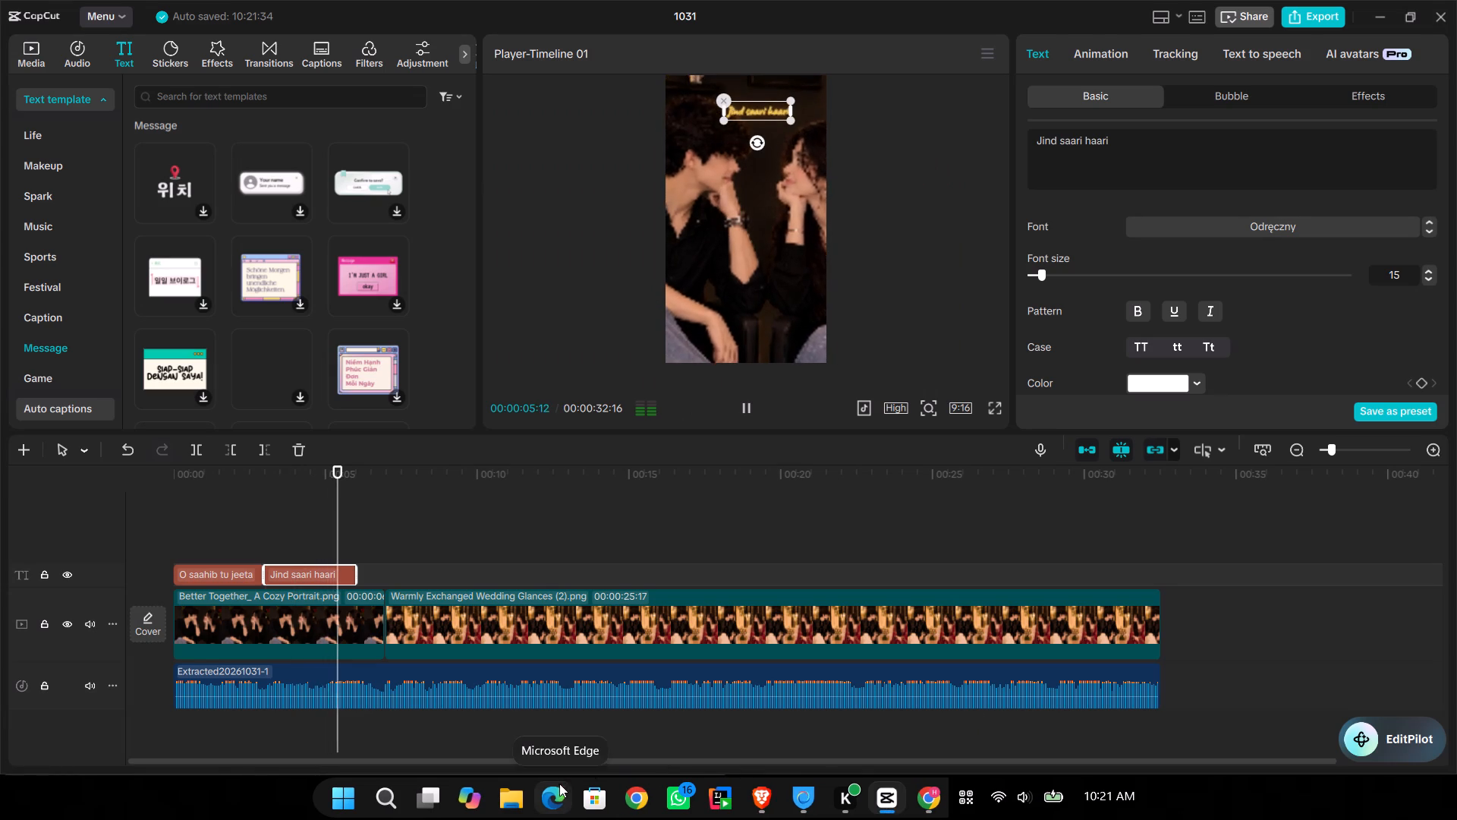
{"action": "key", "text": "space"}
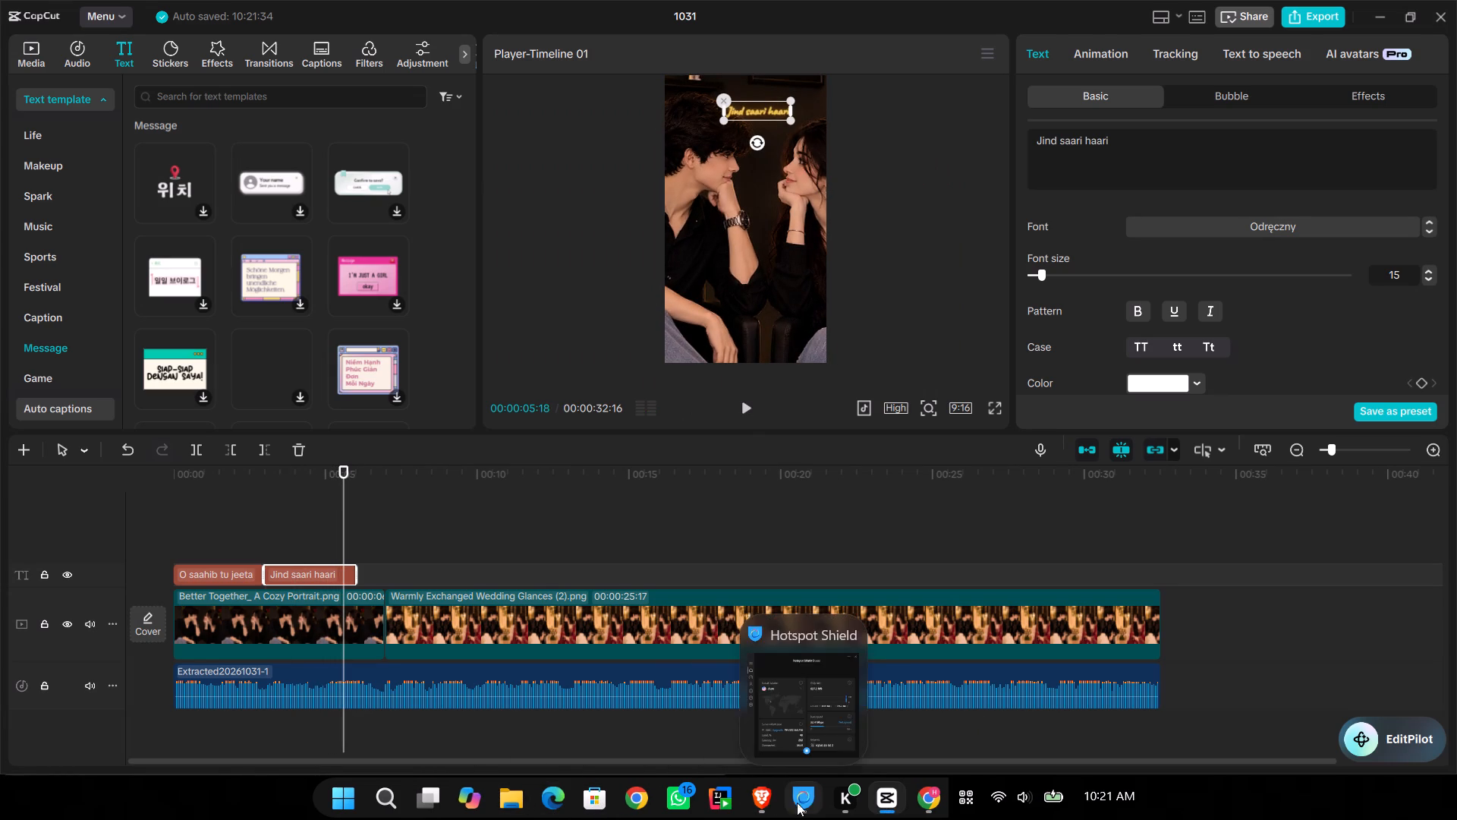
Copy the word "mein" from the Genius lyrics in the browser and add it as a second line in the "Jind saari haari" text clip.
{"action": "left_click", "coordinate": [747, 797]}
{"action": "left_click", "coordinate": [1157, 475]}
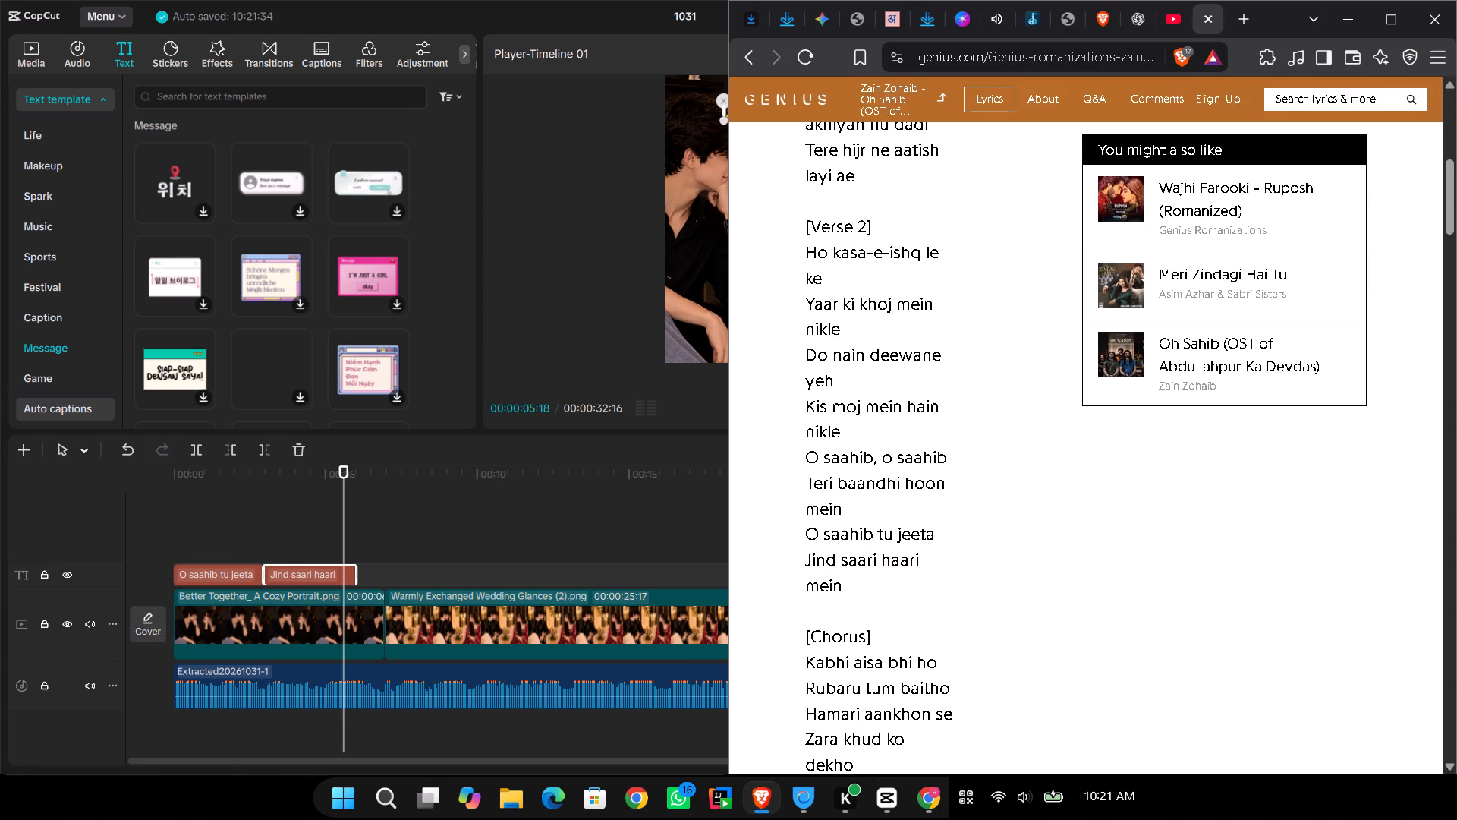
{"action": "left_click_drag", "start_coordinate": [837, 583], "coordinate": [788, 592]}
{"action": "left_click_drag", "start_coordinate": [788, 592], "coordinate": [925, 589]}
{"action": "triple_click", "coordinate": [845, 579]}
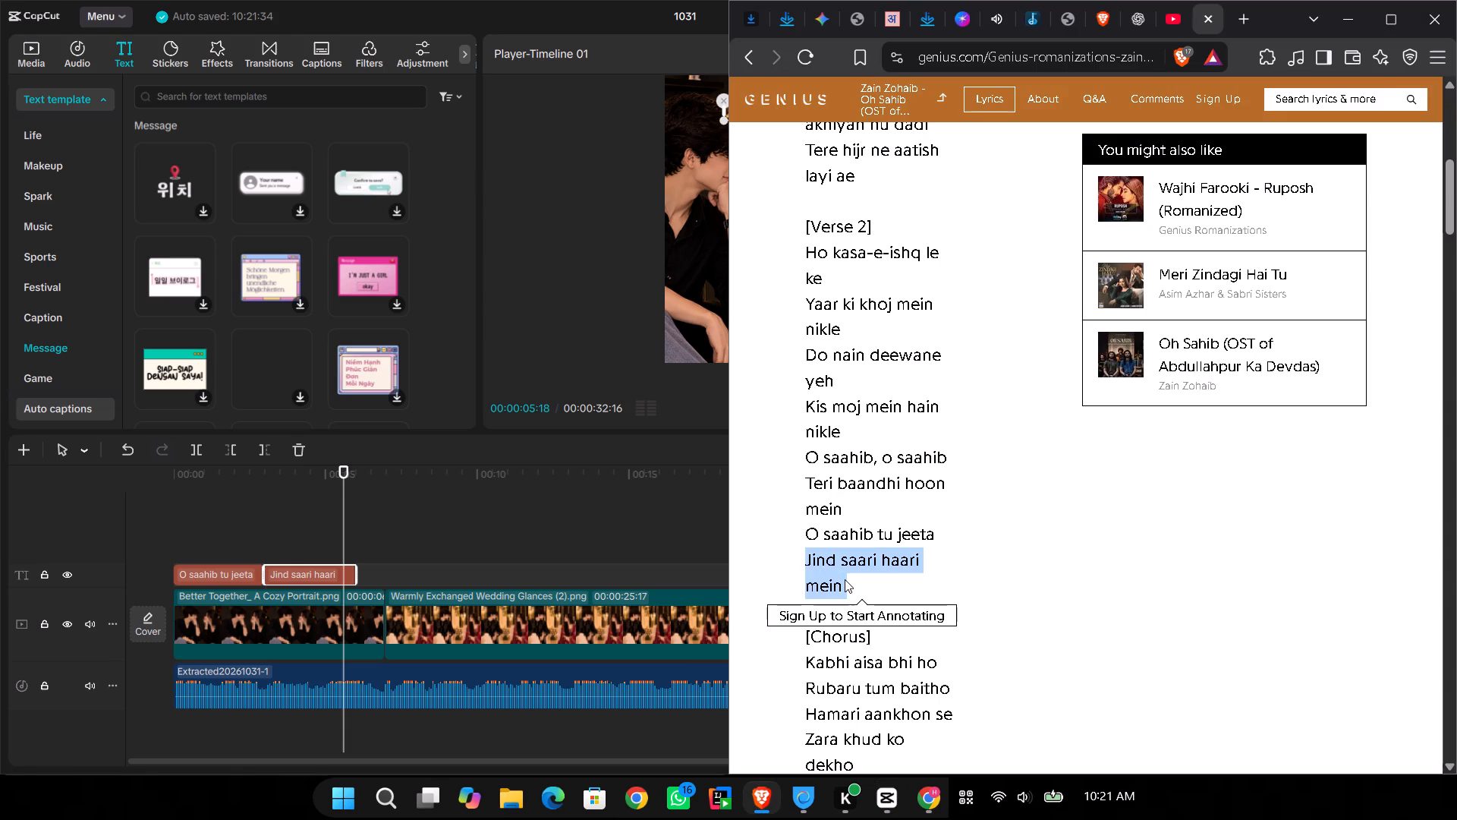
{"action": "left_click_drag", "start_coordinate": [845, 579], "coordinate": [826, 582]}
{"action": "left_click", "coordinate": [854, 580]}
{"action": "left_click_drag", "start_coordinate": [842, 588], "coordinate": [810, 586]}
{"action": "key", "text": "ctrl+c"}
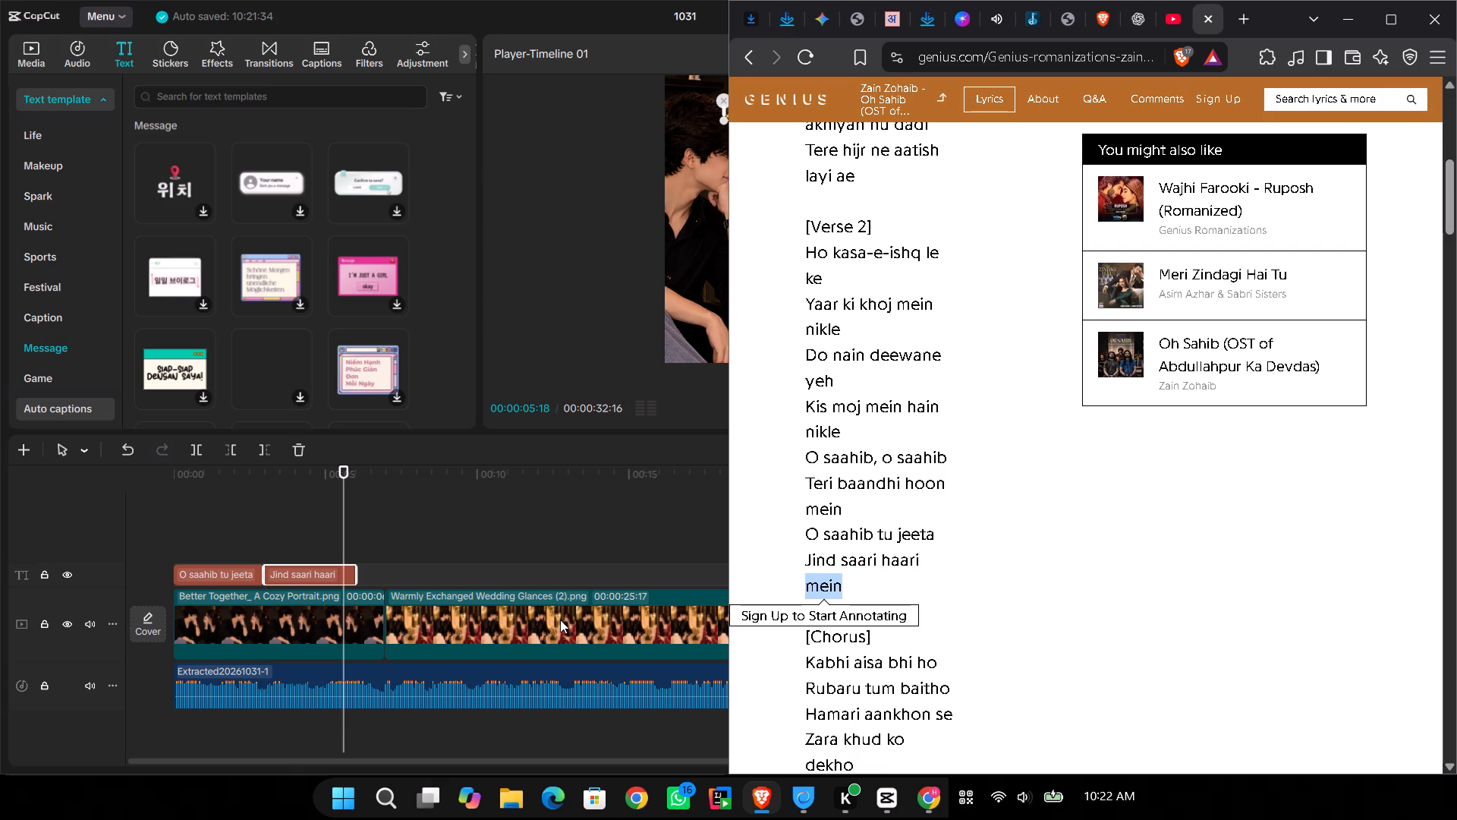
{"action": "left_click", "coordinate": [303, 570]}
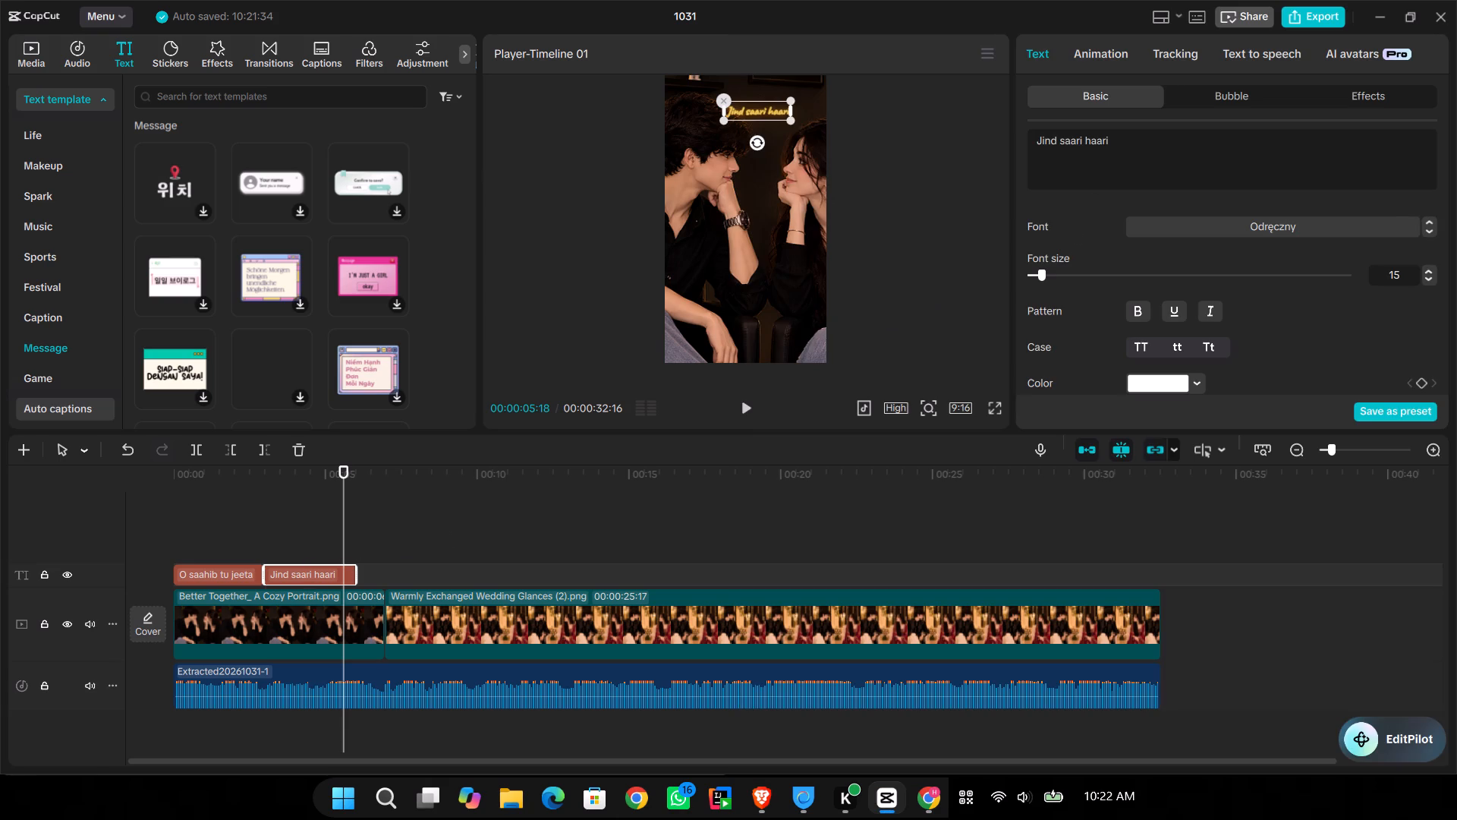
{"action": "left_click", "coordinate": [1084, 166]}
{"action": "key", "text": "Return"}
{"action": "key", "text": "ctrl+c"}
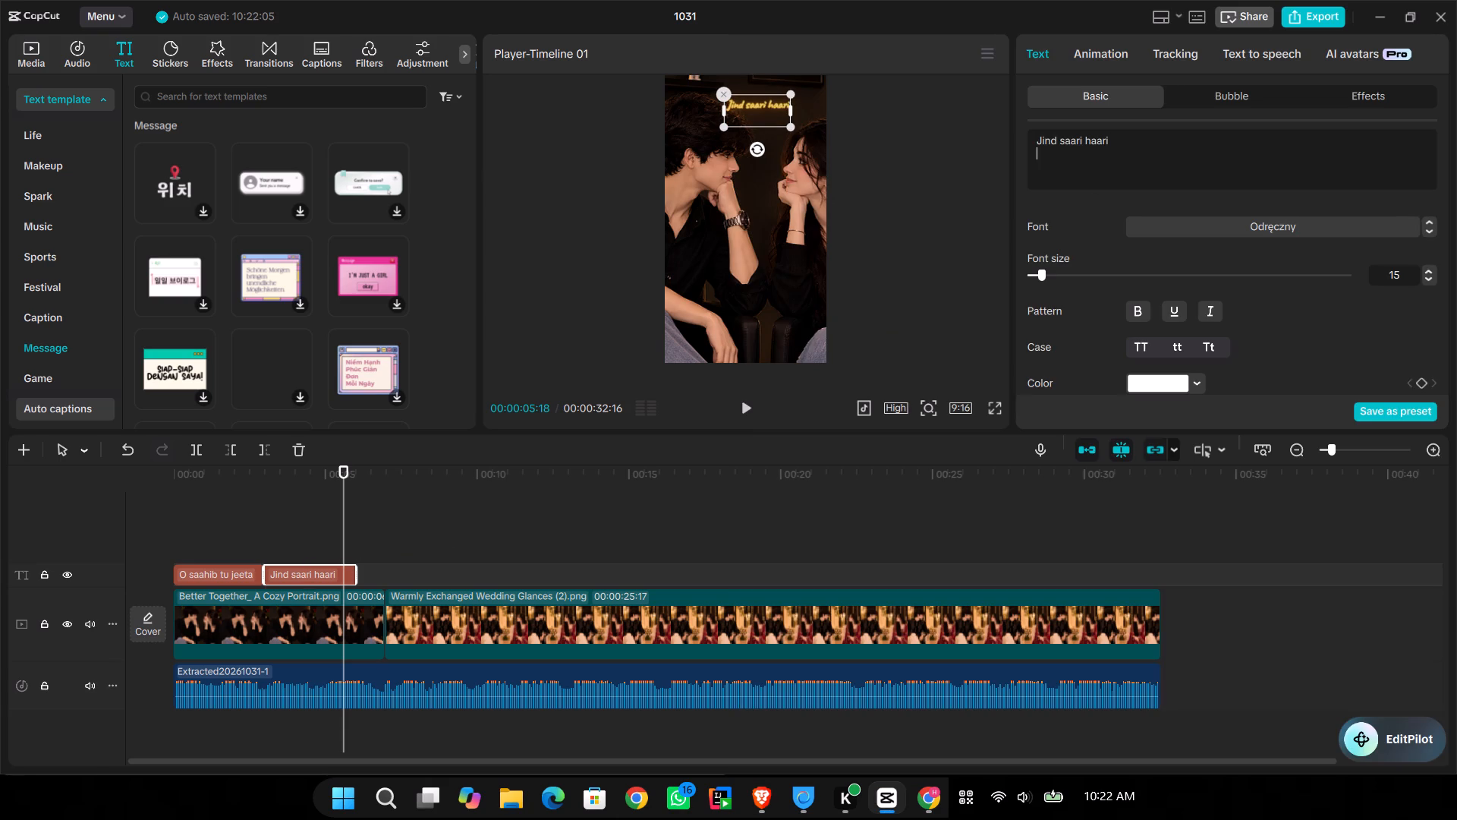
{"action": "key", "text": "ctrl+v"}
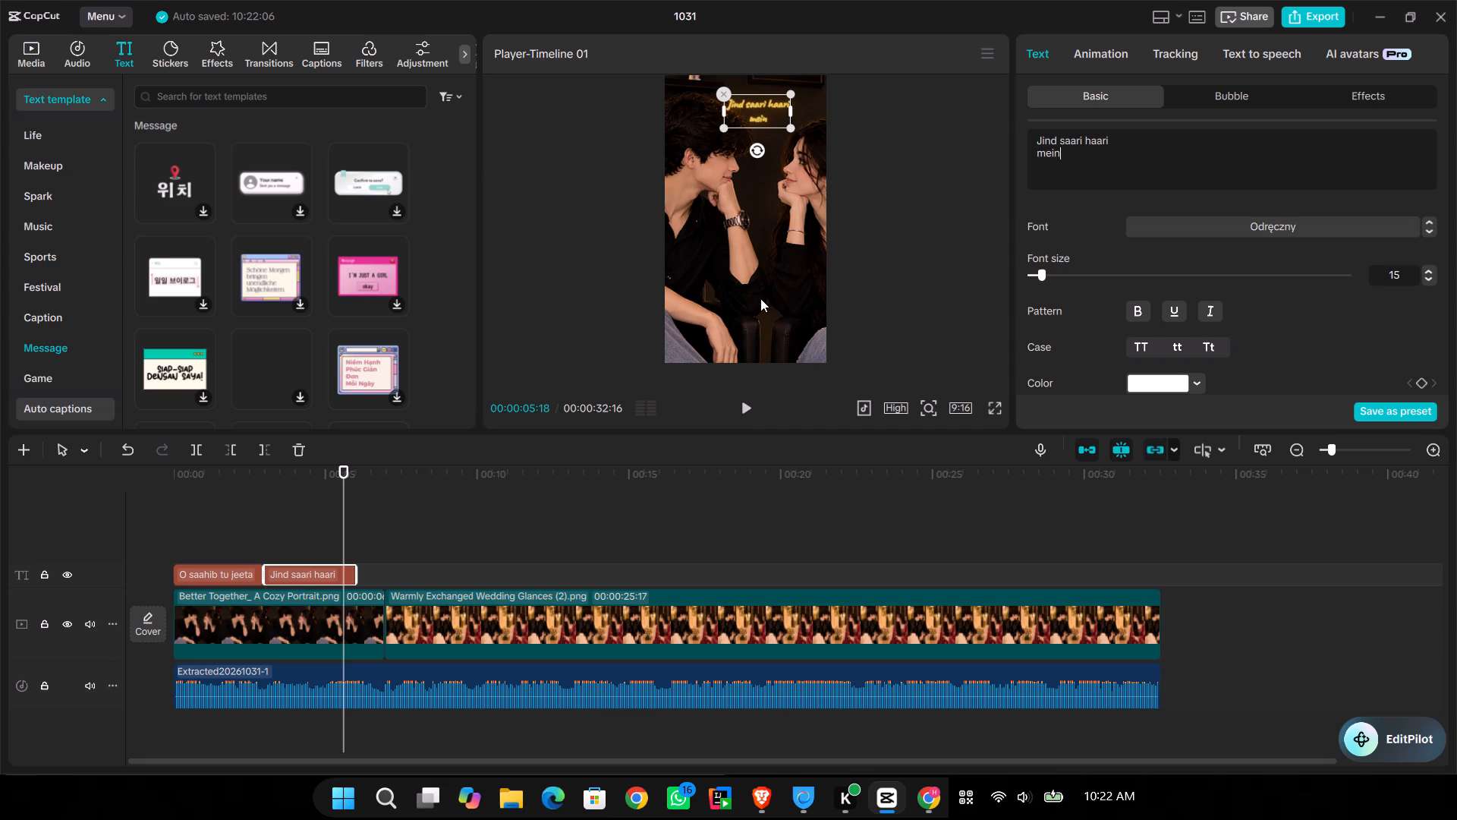
Preview the two-line lyric in full screen and play on into the start of the wedding image to check the timing.
{"action": "left_click", "coordinate": [997, 410]}
{"action": "key", "text": "space"}
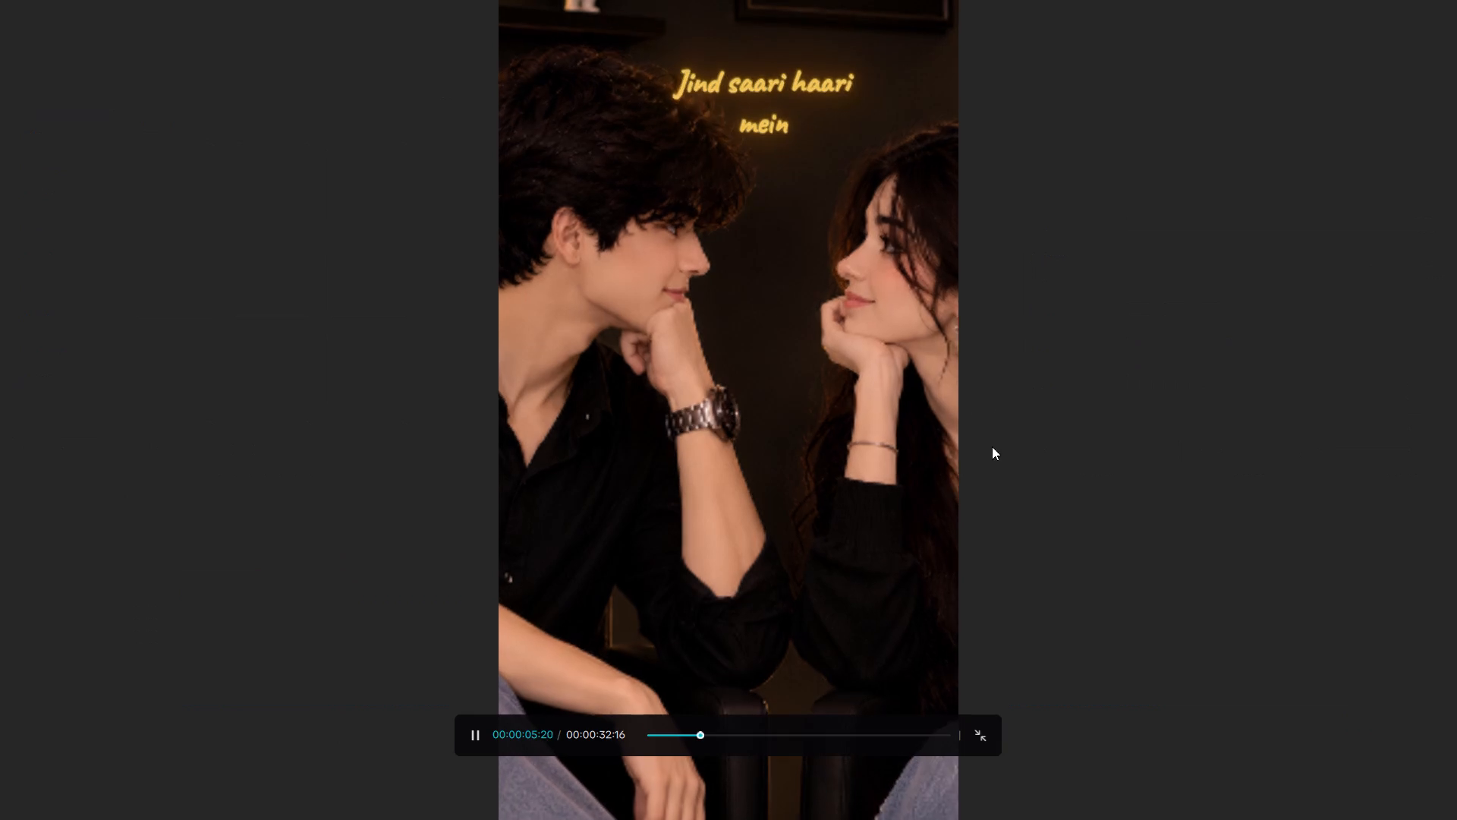
{"action": "key", "text": "space"}
{"action": "left_click", "coordinate": [978, 735]}
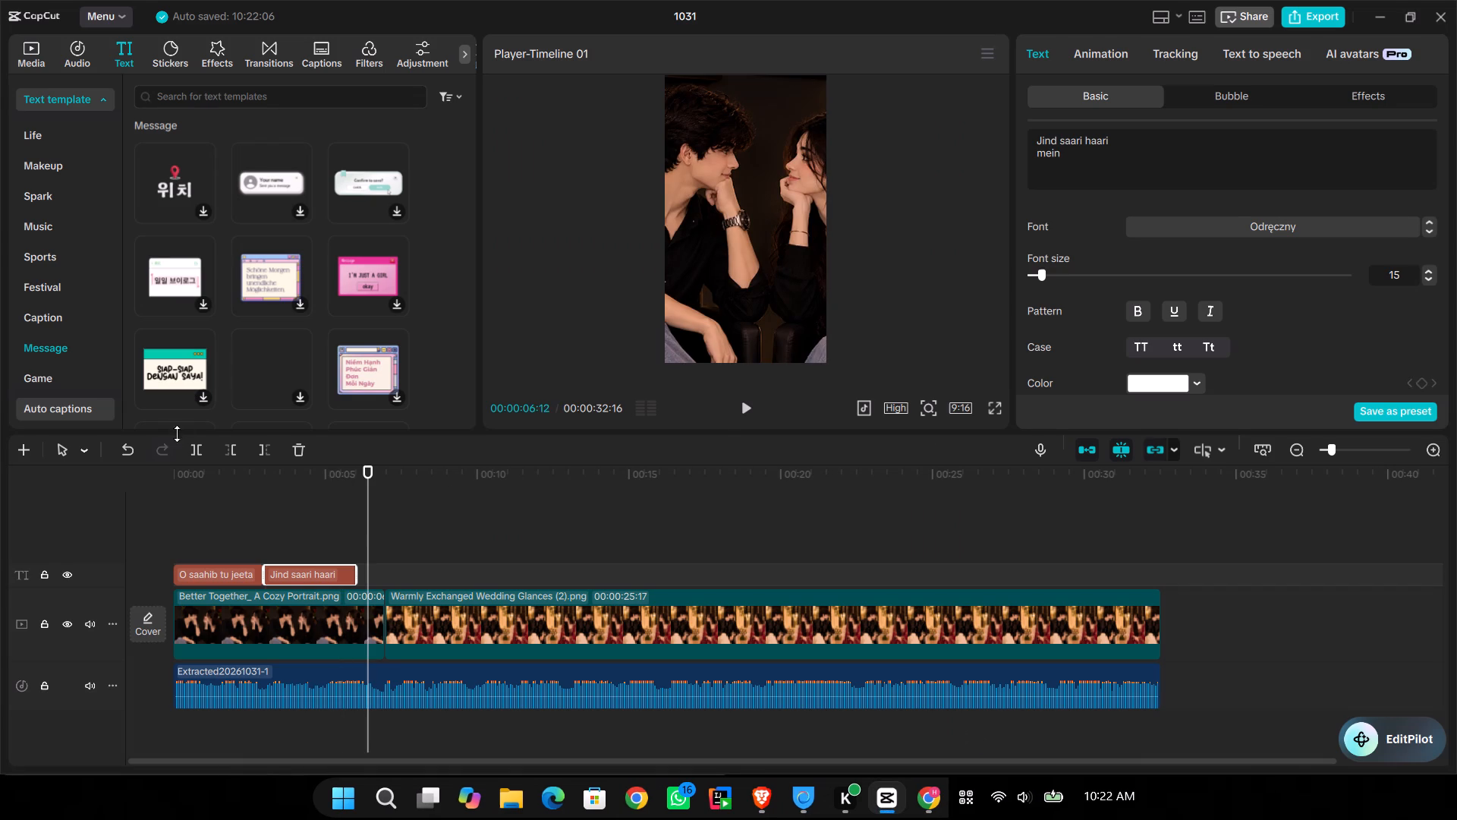
{"action": "key", "text": "space"}
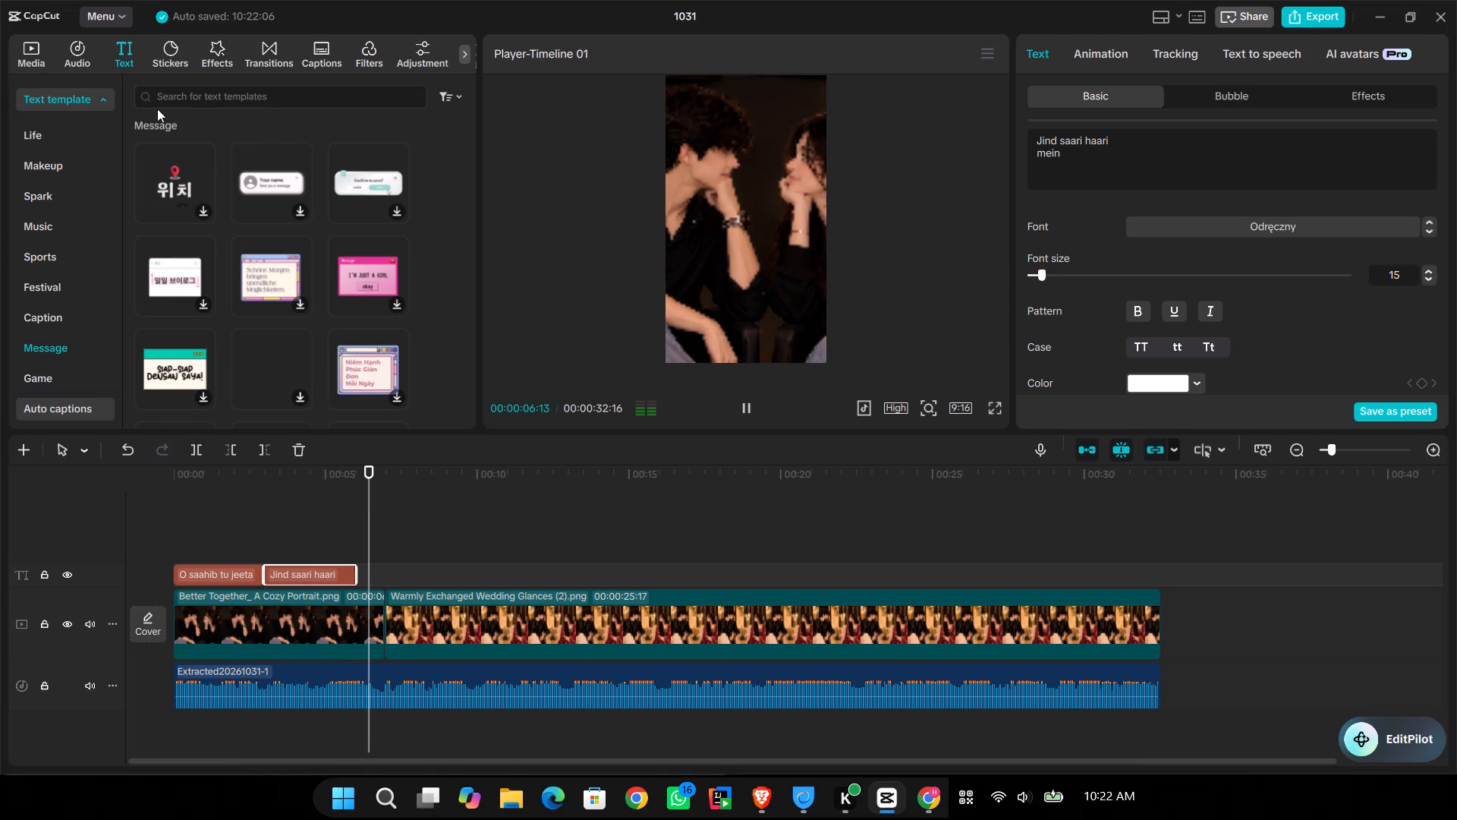
{"action": "key", "text": "space"}
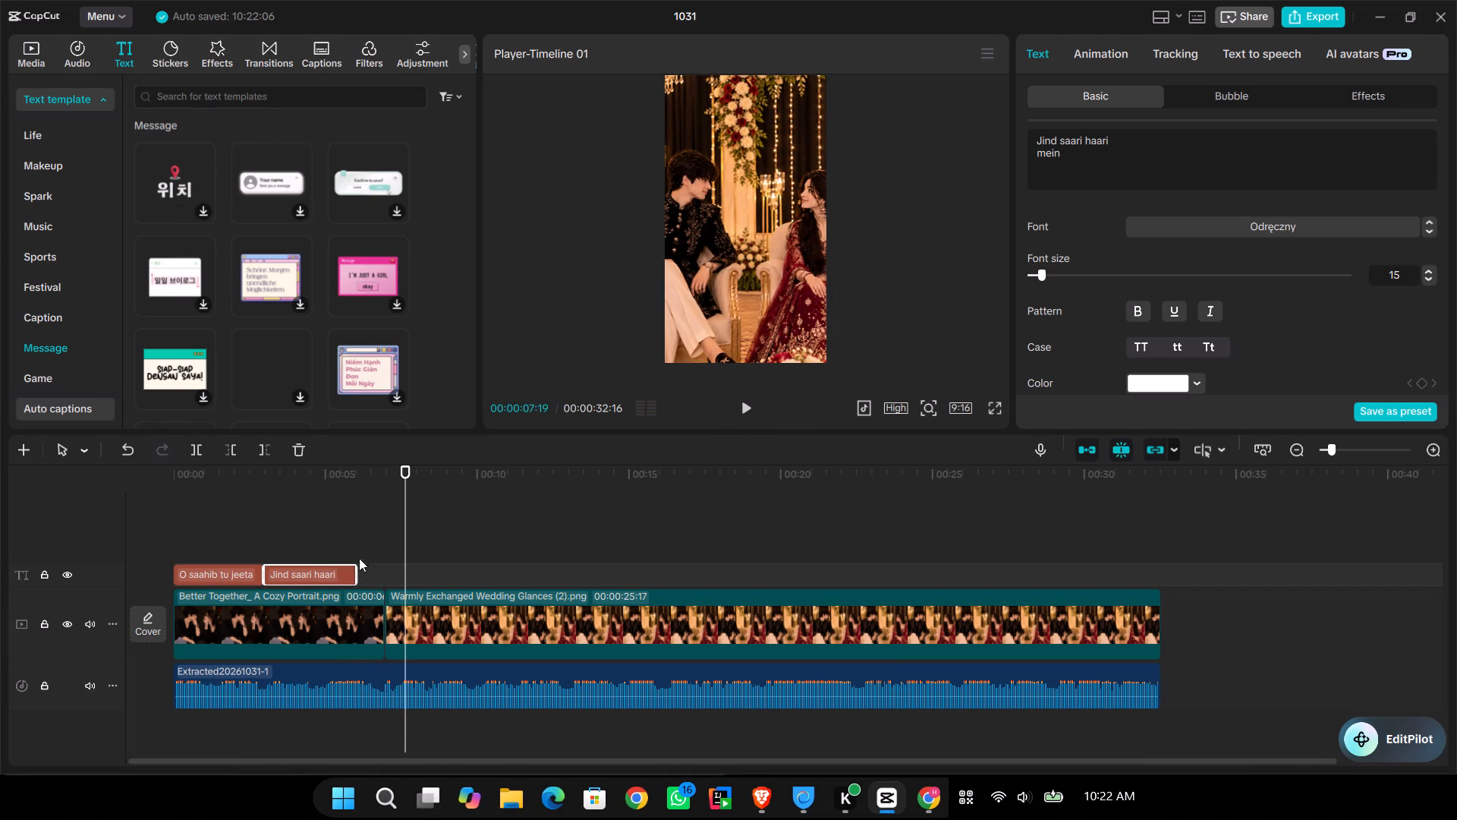
{"action": "left_click", "coordinate": [373, 539]}
{"action": "key", "text": "space"}
{"action": "key", "text": "space"}
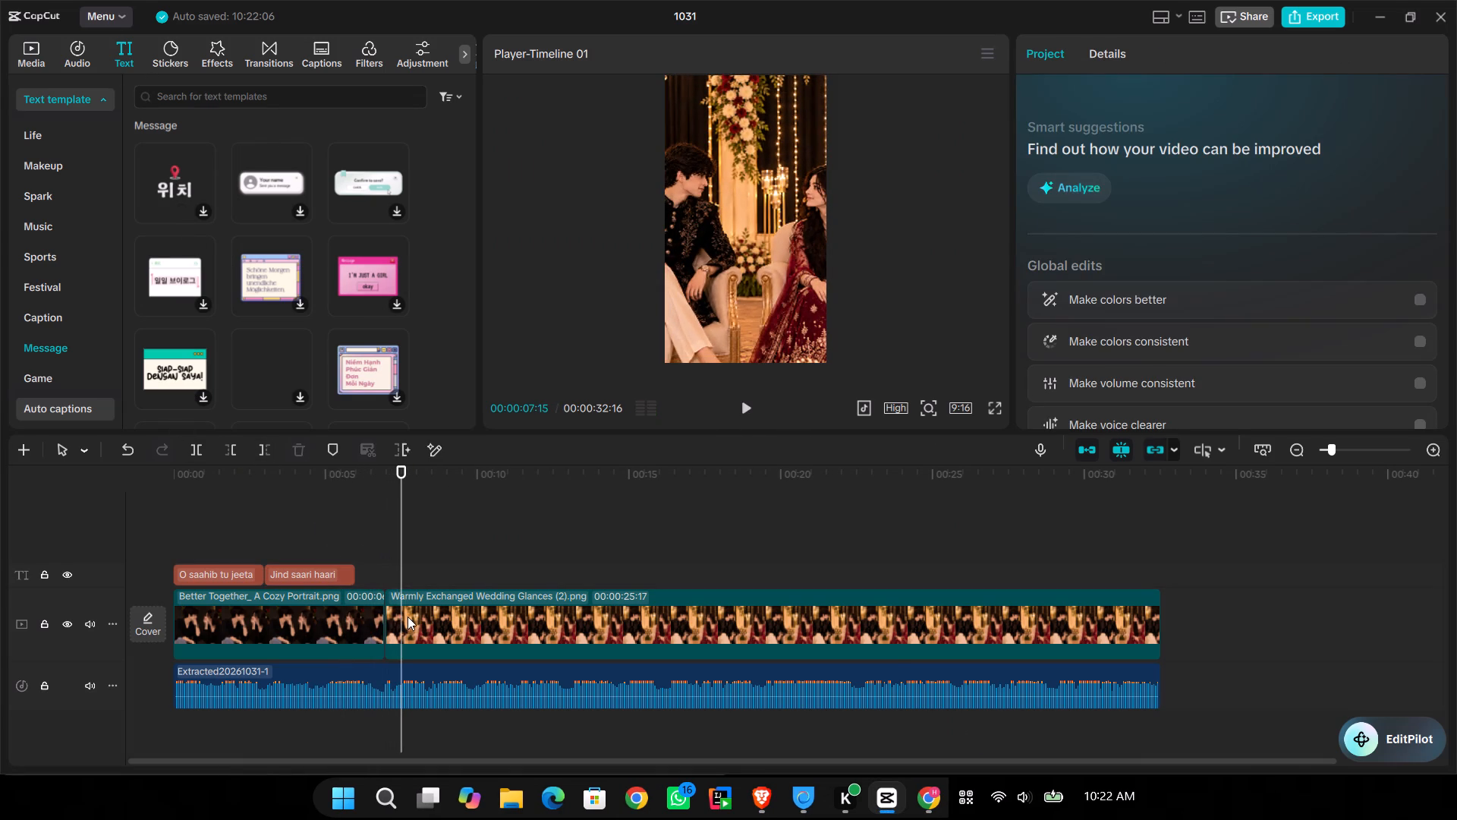
Move the wedding image's second zoom keyframe to about 00:00:11 and play the slower zoom.
{"action": "left_click", "coordinate": [408, 617]}
{"action": "left_click_drag", "start_coordinate": [414, 622], "coordinate": [518, 623]}
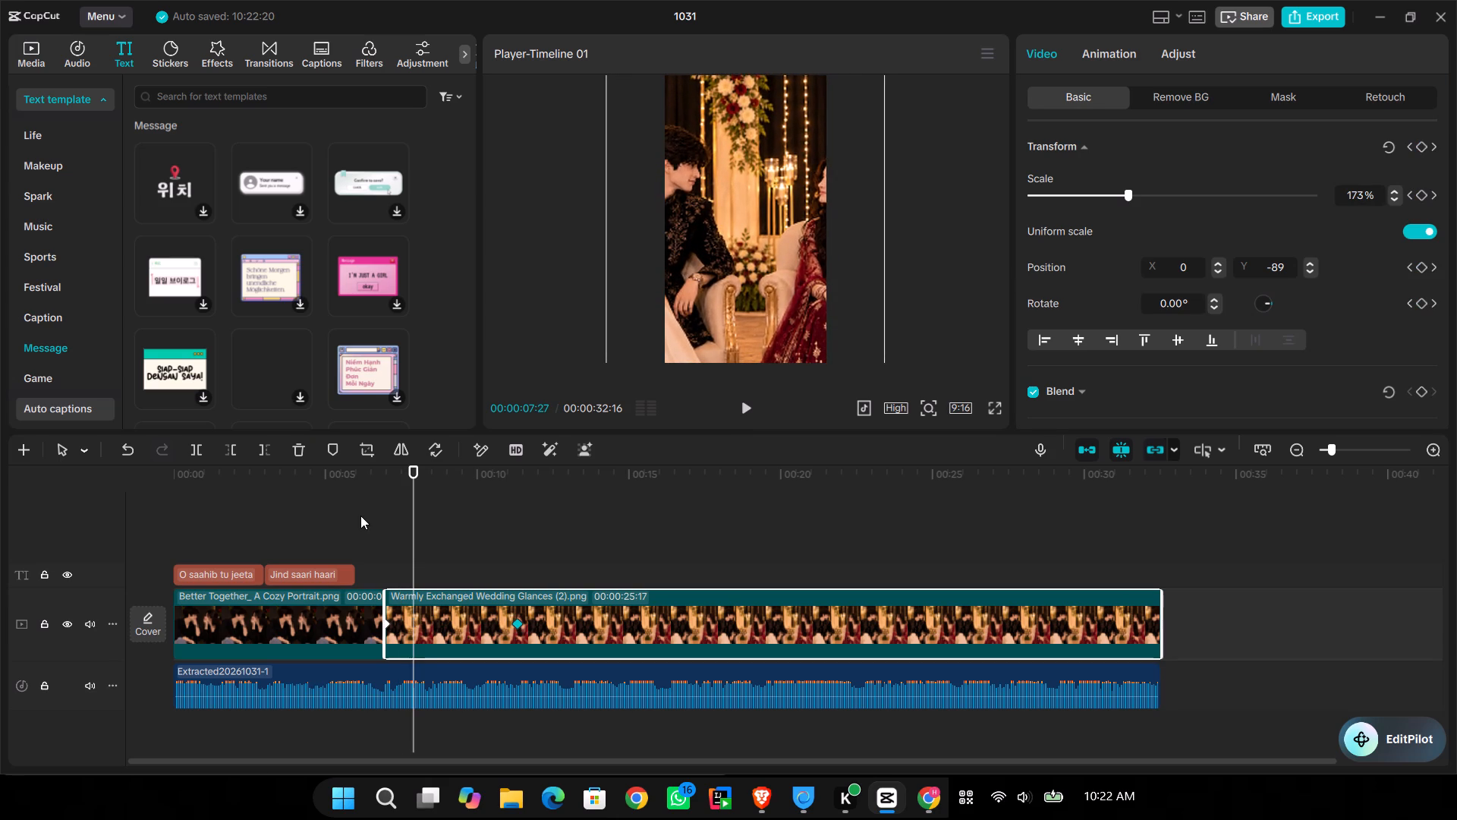
{"action": "left_click", "coordinate": [360, 516]}
{"action": "key", "text": "space"}
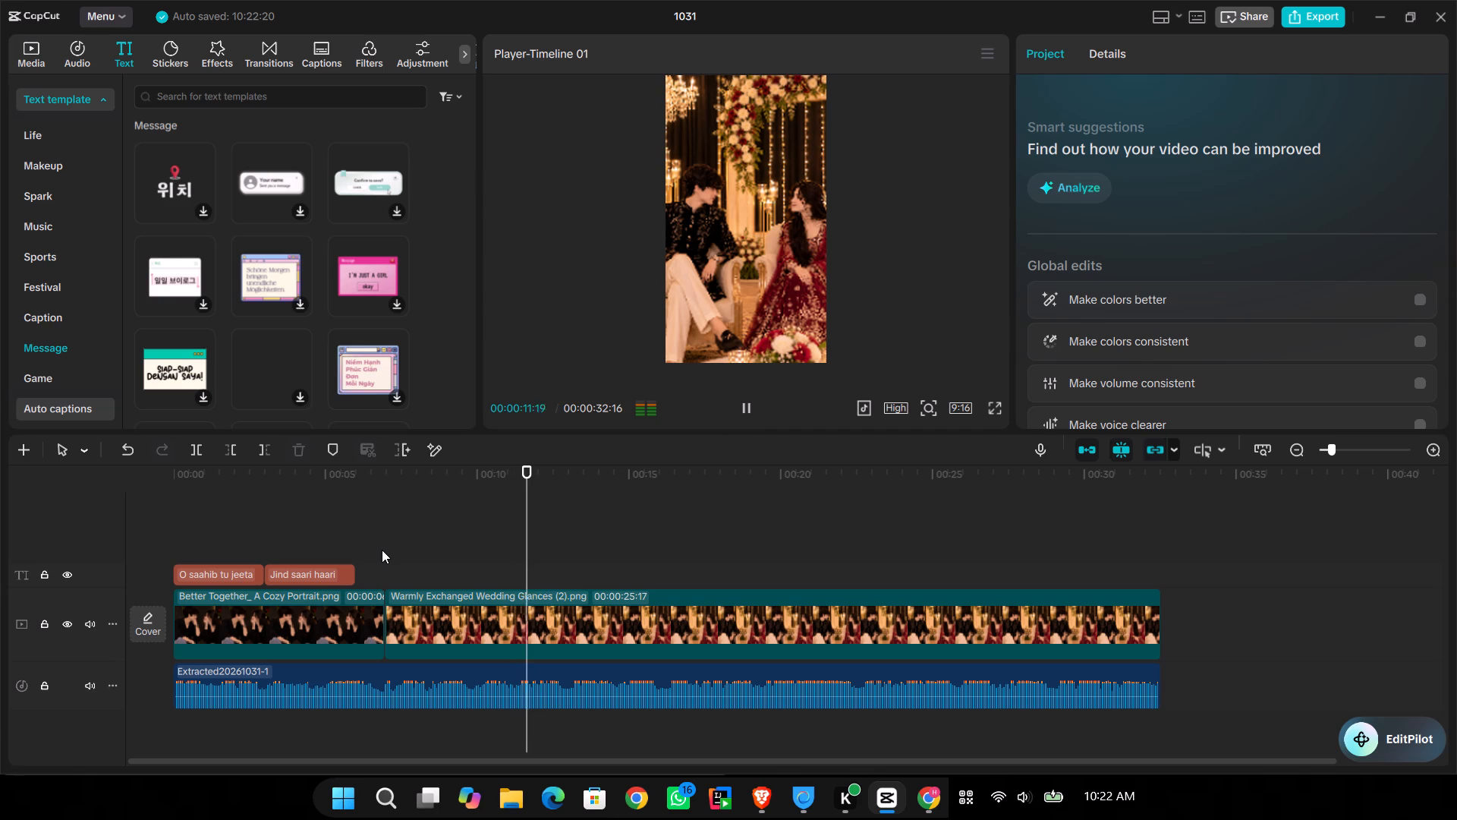
{"action": "key", "text": "space"}
Duplicate the second lyric clip at 00:00:06:29, where the wedding image starts, and replace its text with "Kabhi aisa bhi ho" copied from the Genius page.
{"action": "left_click", "coordinate": [380, 547]}
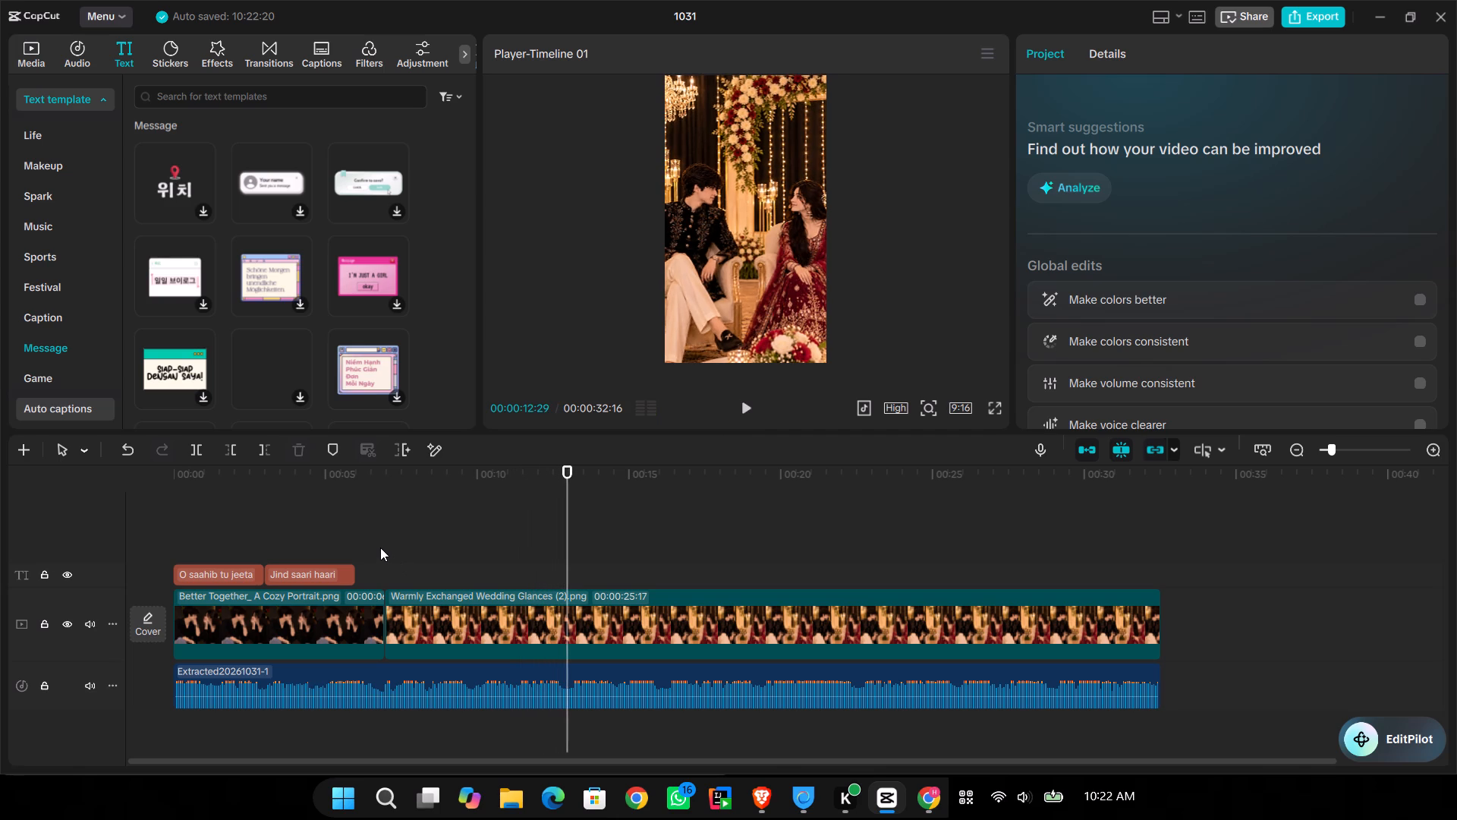
{"action": "left_click", "coordinate": [769, 793]}
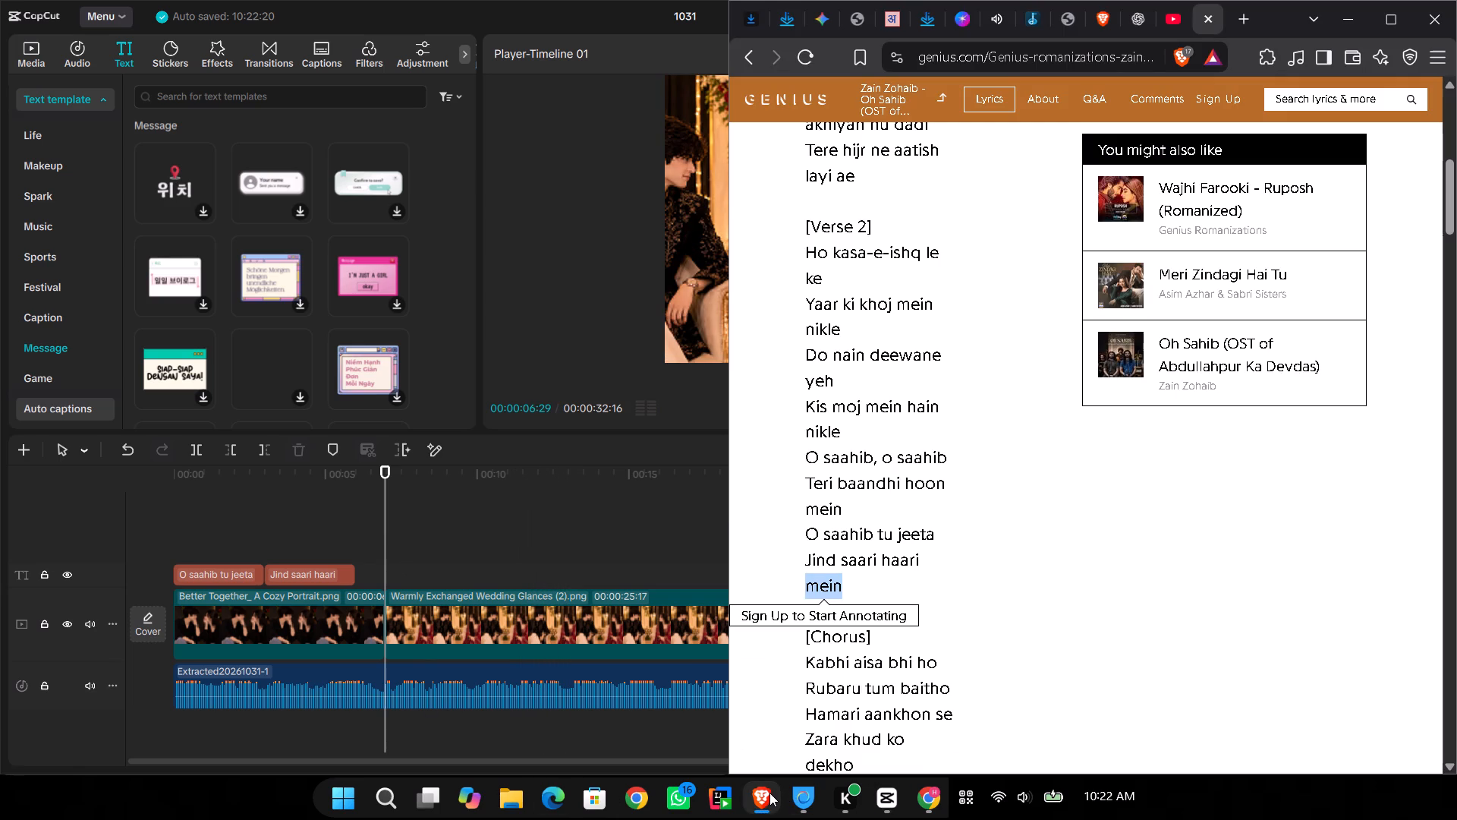
{"action": "left_click", "coordinate": [1018, 562]}
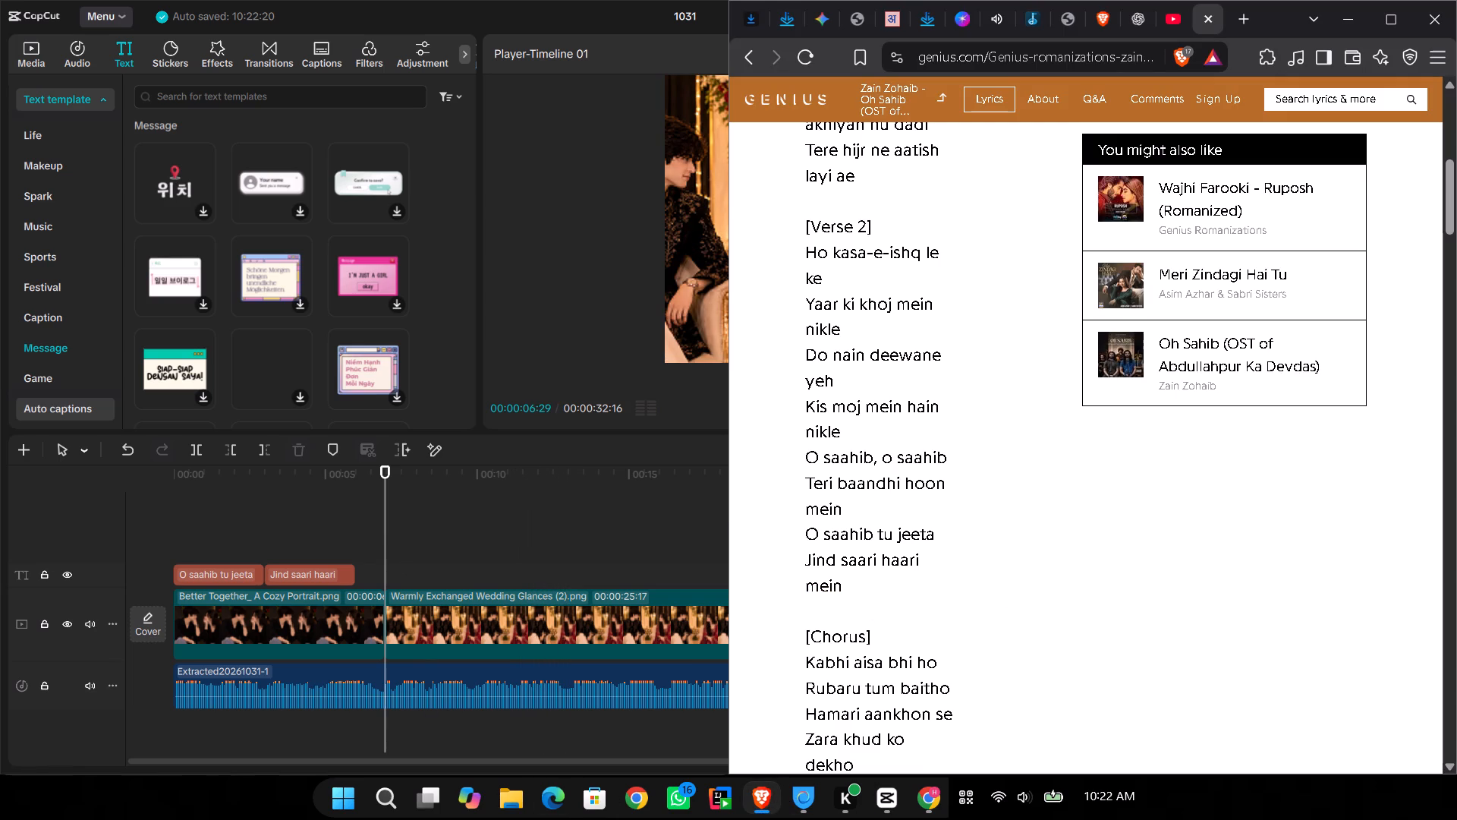
{"action": "left_click_drag", "start_coordinate": [804, 661], "coordinate": [933, 658]}
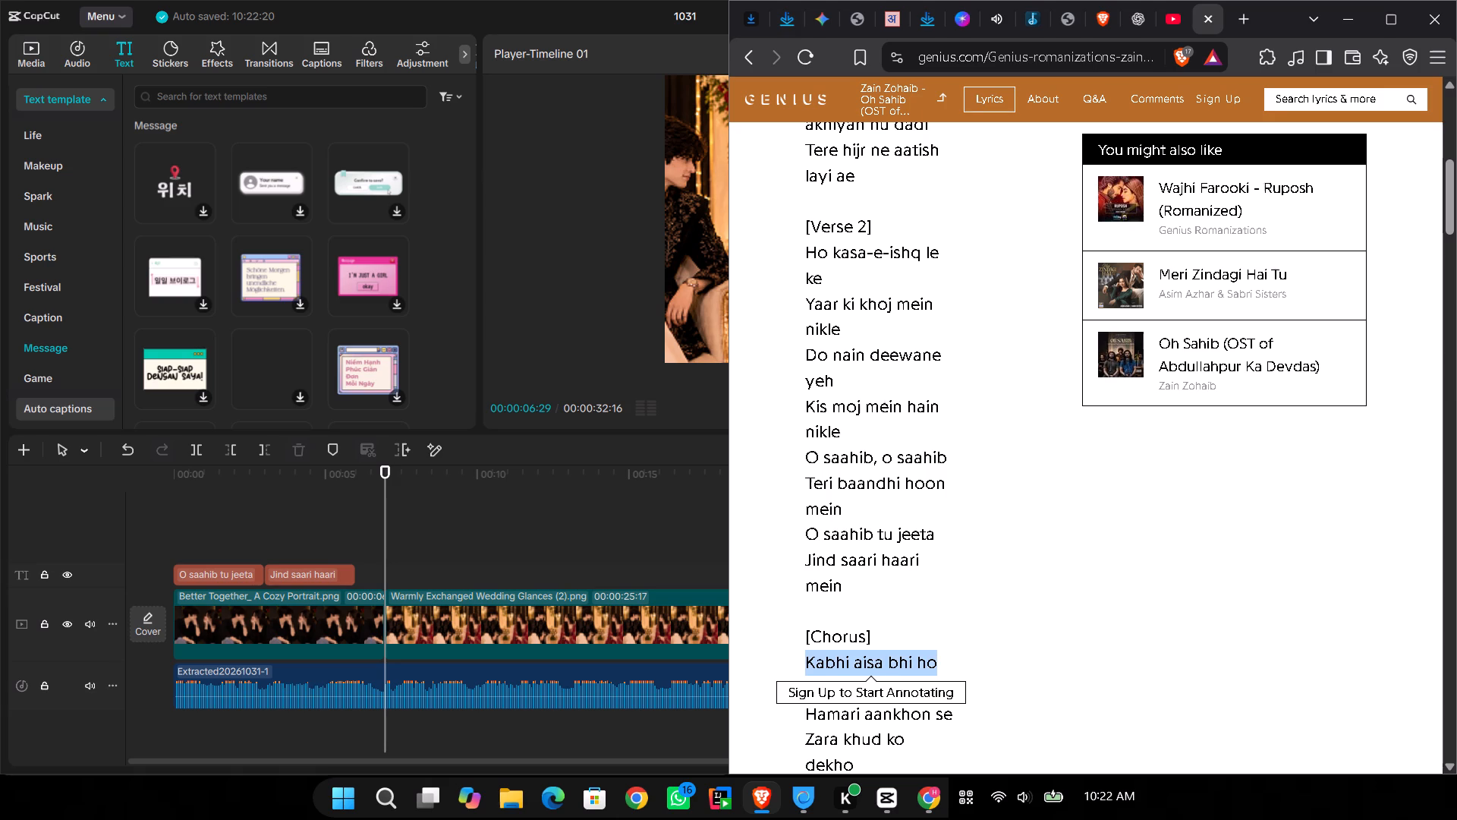
{"action": "key", "text": "ctrl+c"}
{"action": "left_click", "coordinate": [385, 560]}
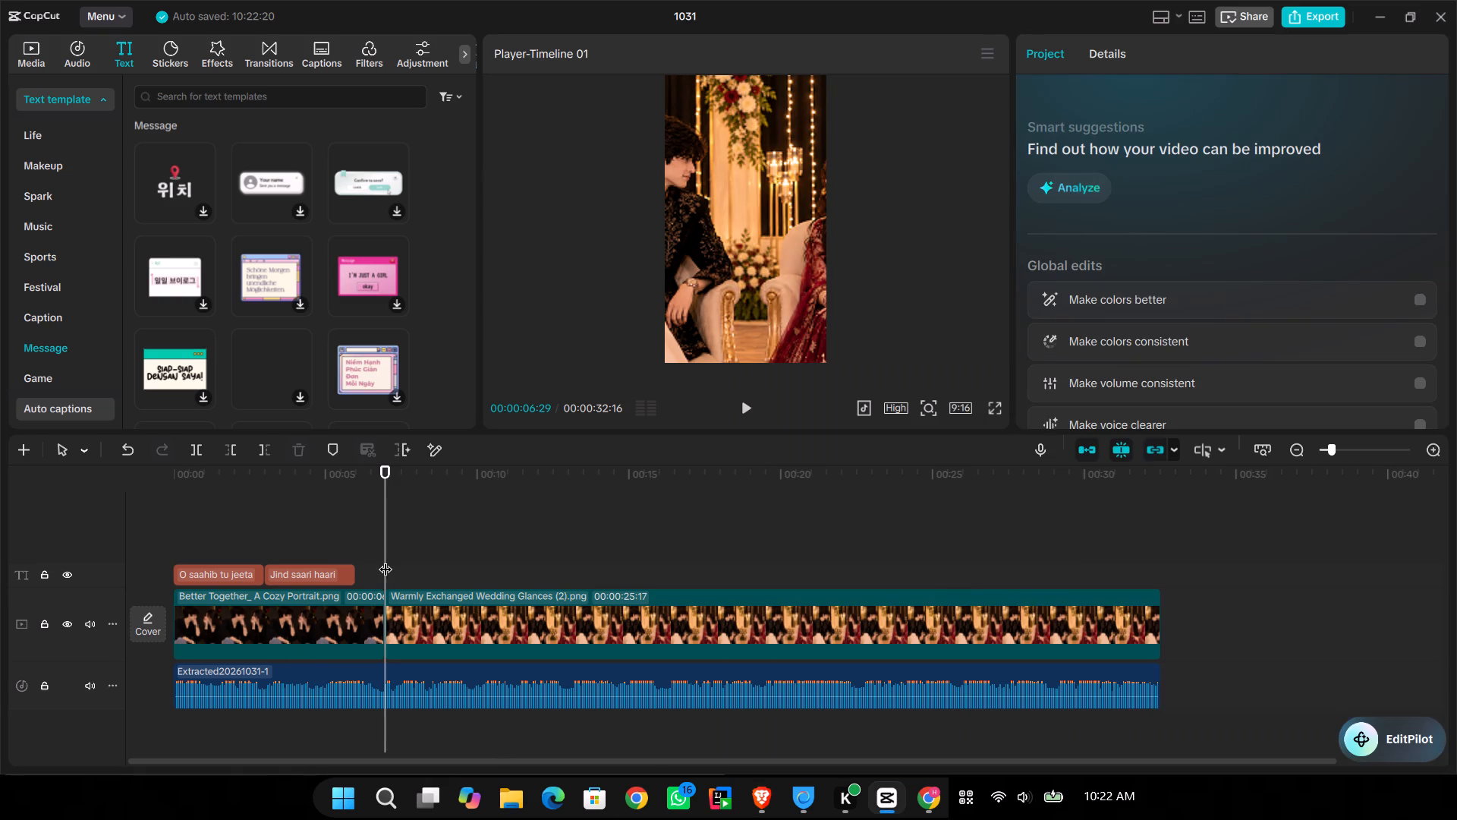
{"action": "left_click", "coordinate": [326, 570]}
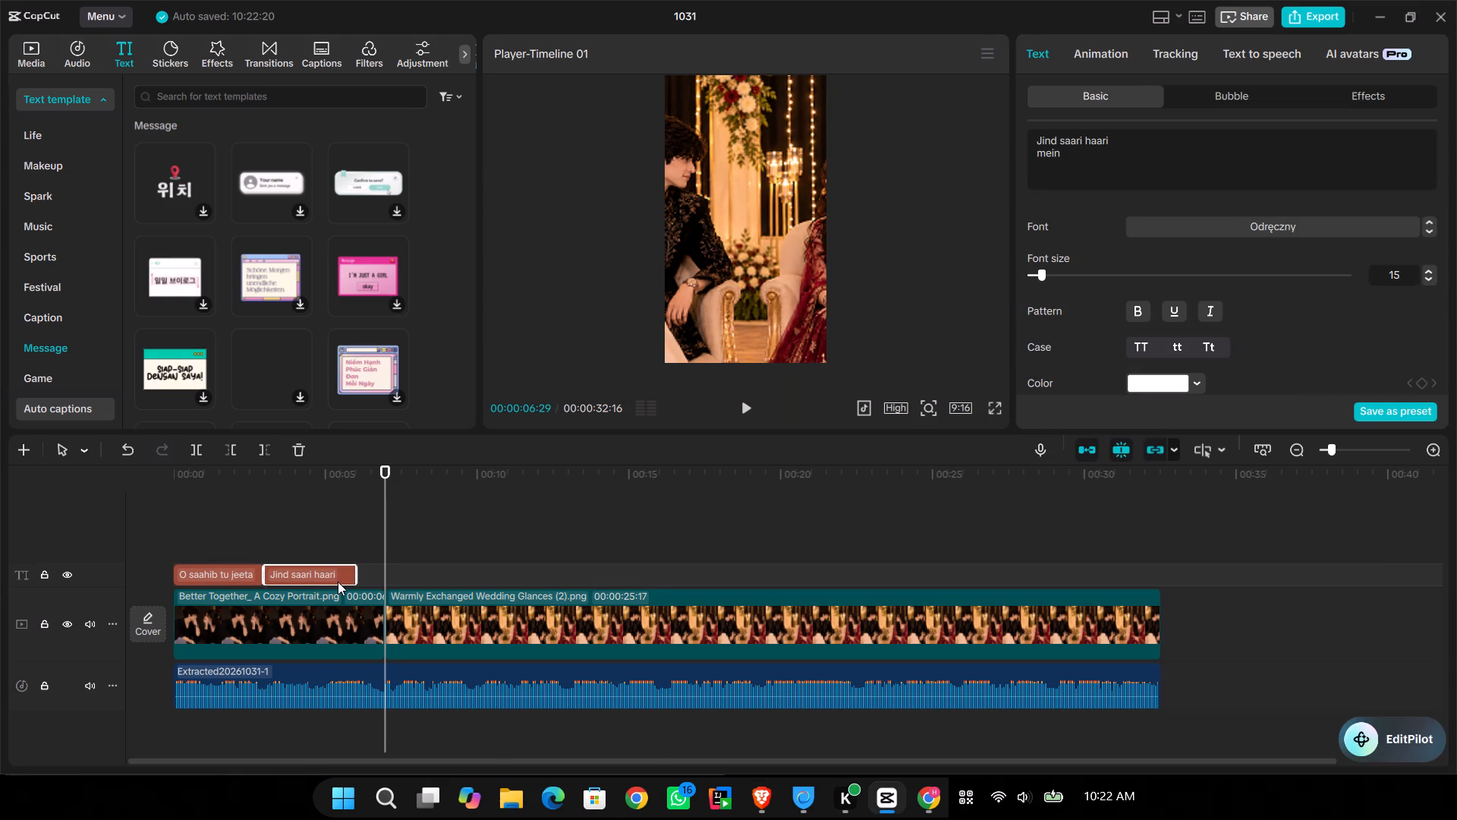
{"action": "key", "text": "ctrl+c"}
{"action": "key", "text": "ctrl+v"}
{"action": "left_click_drag", "start_coordinate": [1091, 150], "coordinate": [1002, 109]}
{"action": "key", "text": "ctrl+v"}
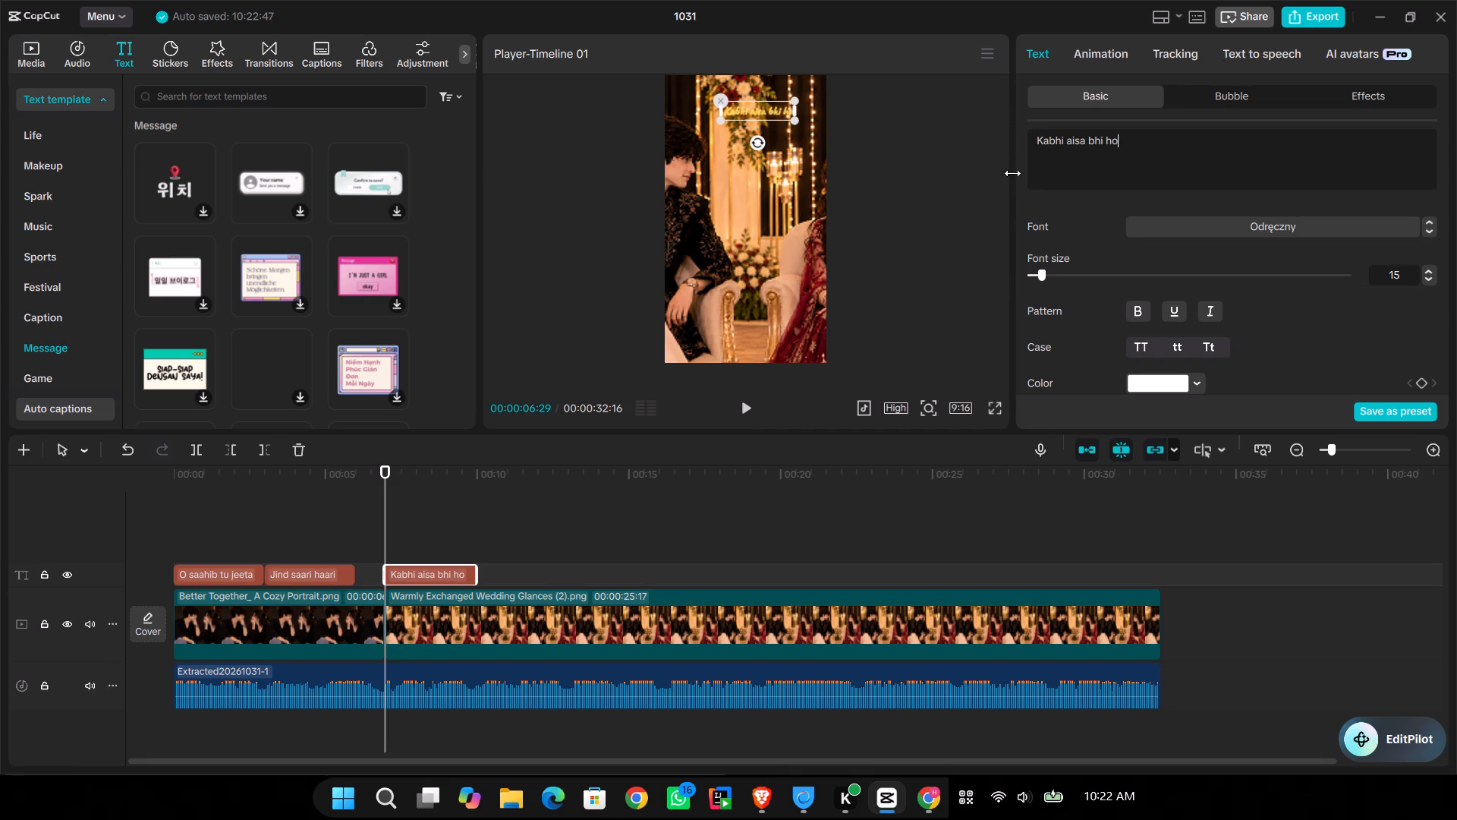
Play the start of the wedding image and check the "Kabhi aisa bhi ho" lyric in full screen.
{"action": "left_click", "coordinate": [364, 527]}
{"action": "key", "text": "space"}
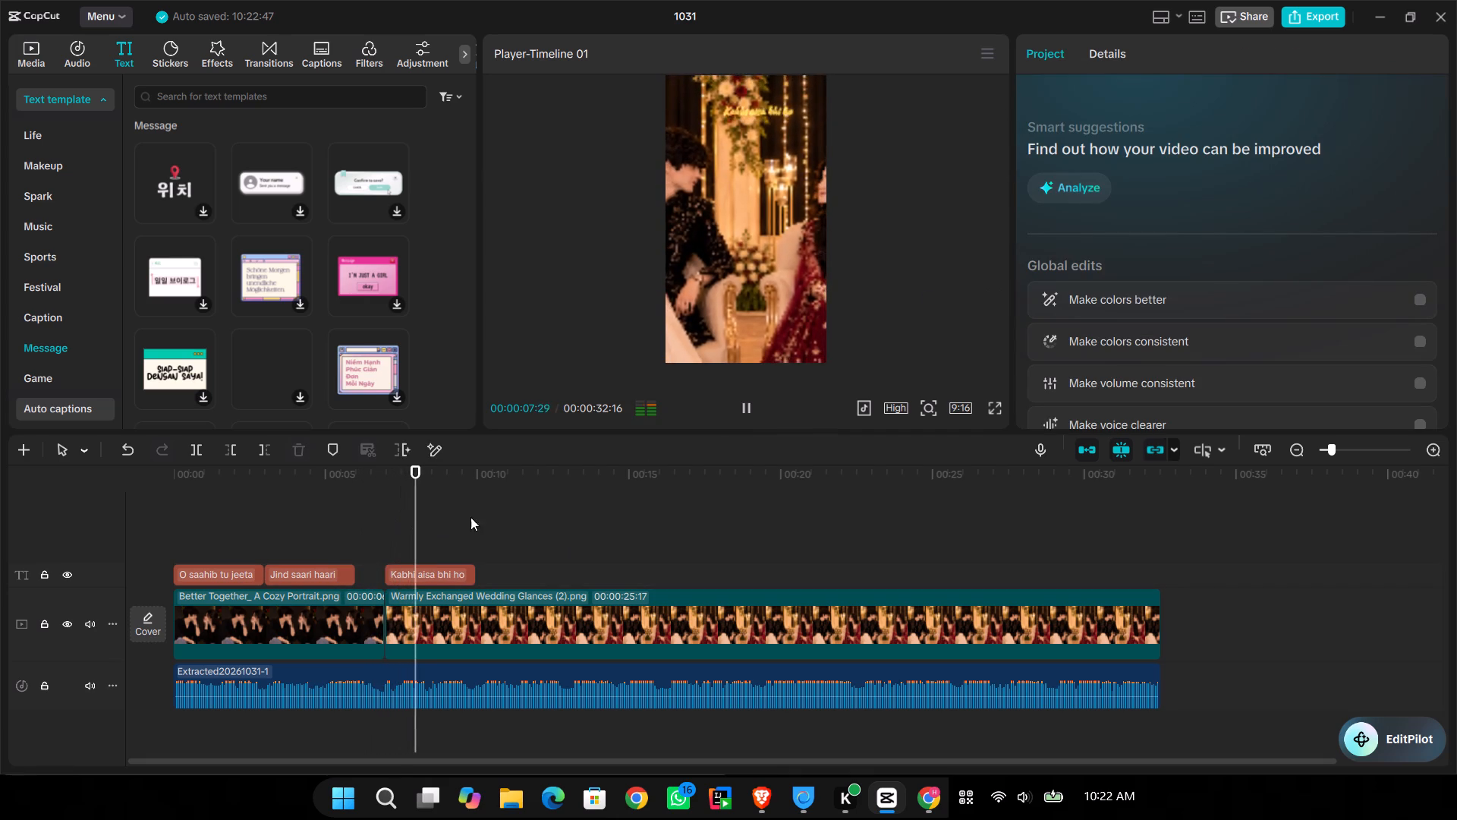
{"action": "key", "text": "space"}
{"action": "left_click", "coordinate": [999, 399]}
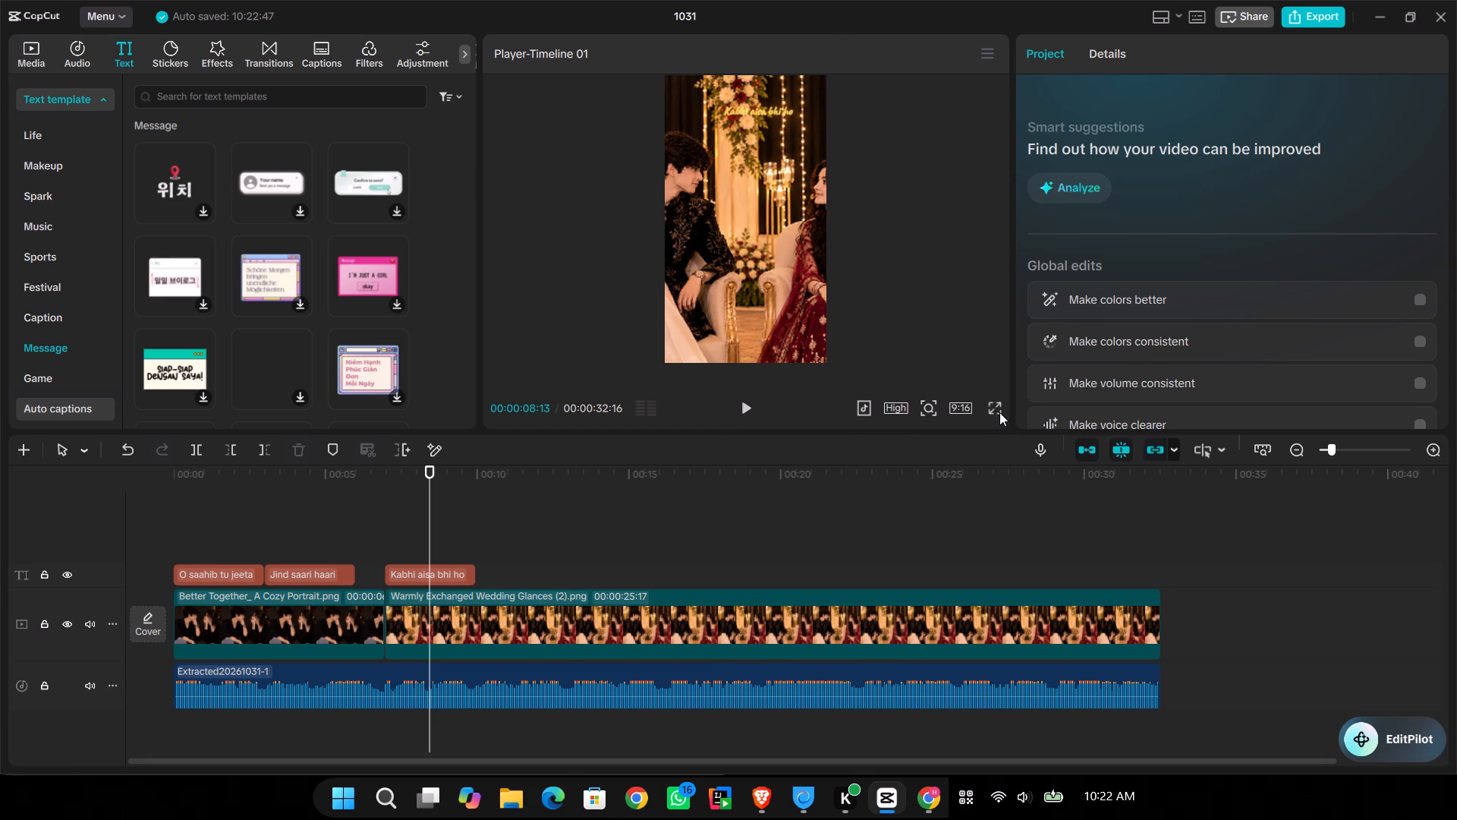
{"action": "left_click", "coordinate": [999, 412]}
{"action": "left_click", "coordinate": [986, 741]}
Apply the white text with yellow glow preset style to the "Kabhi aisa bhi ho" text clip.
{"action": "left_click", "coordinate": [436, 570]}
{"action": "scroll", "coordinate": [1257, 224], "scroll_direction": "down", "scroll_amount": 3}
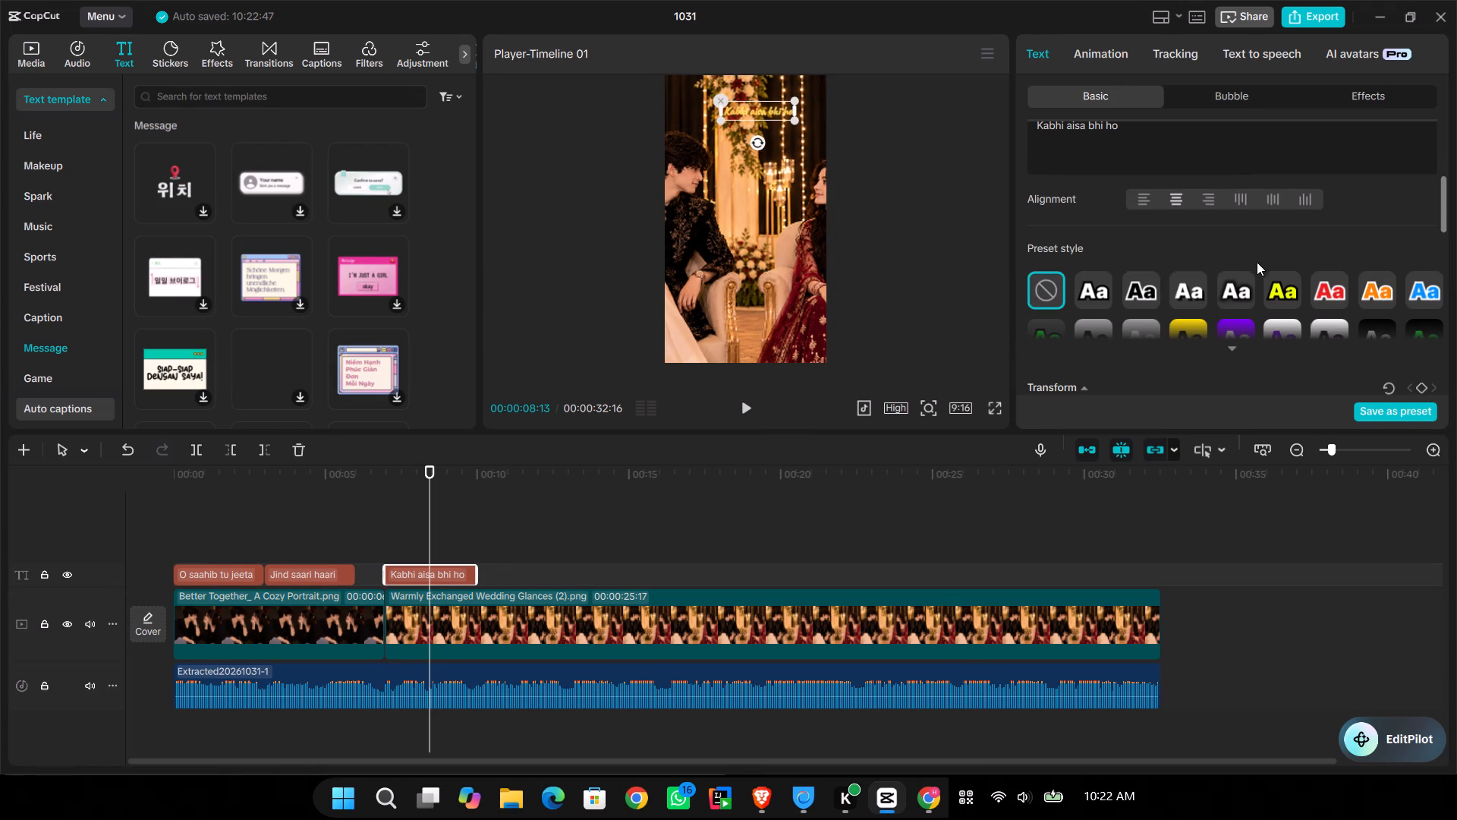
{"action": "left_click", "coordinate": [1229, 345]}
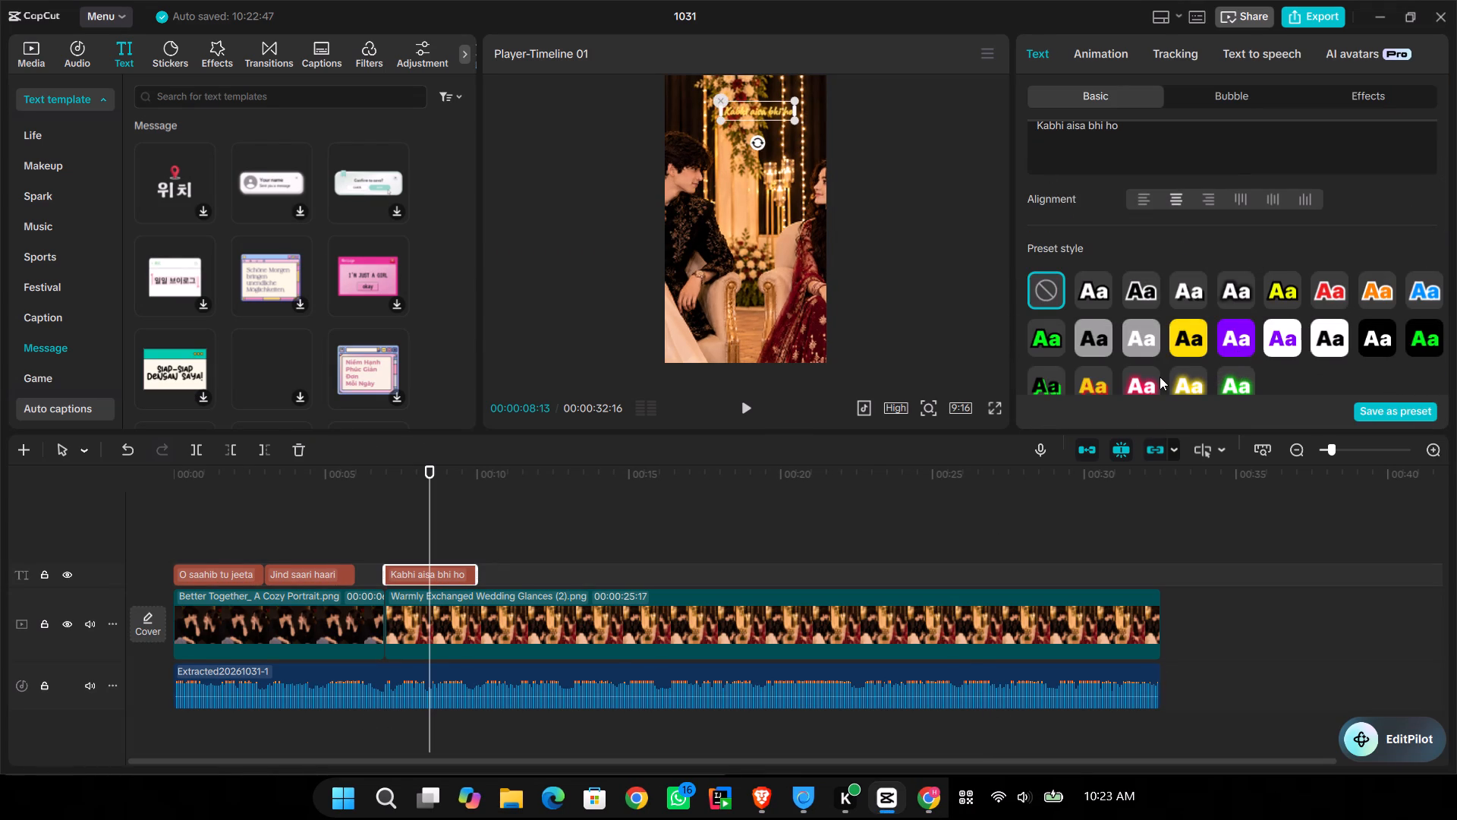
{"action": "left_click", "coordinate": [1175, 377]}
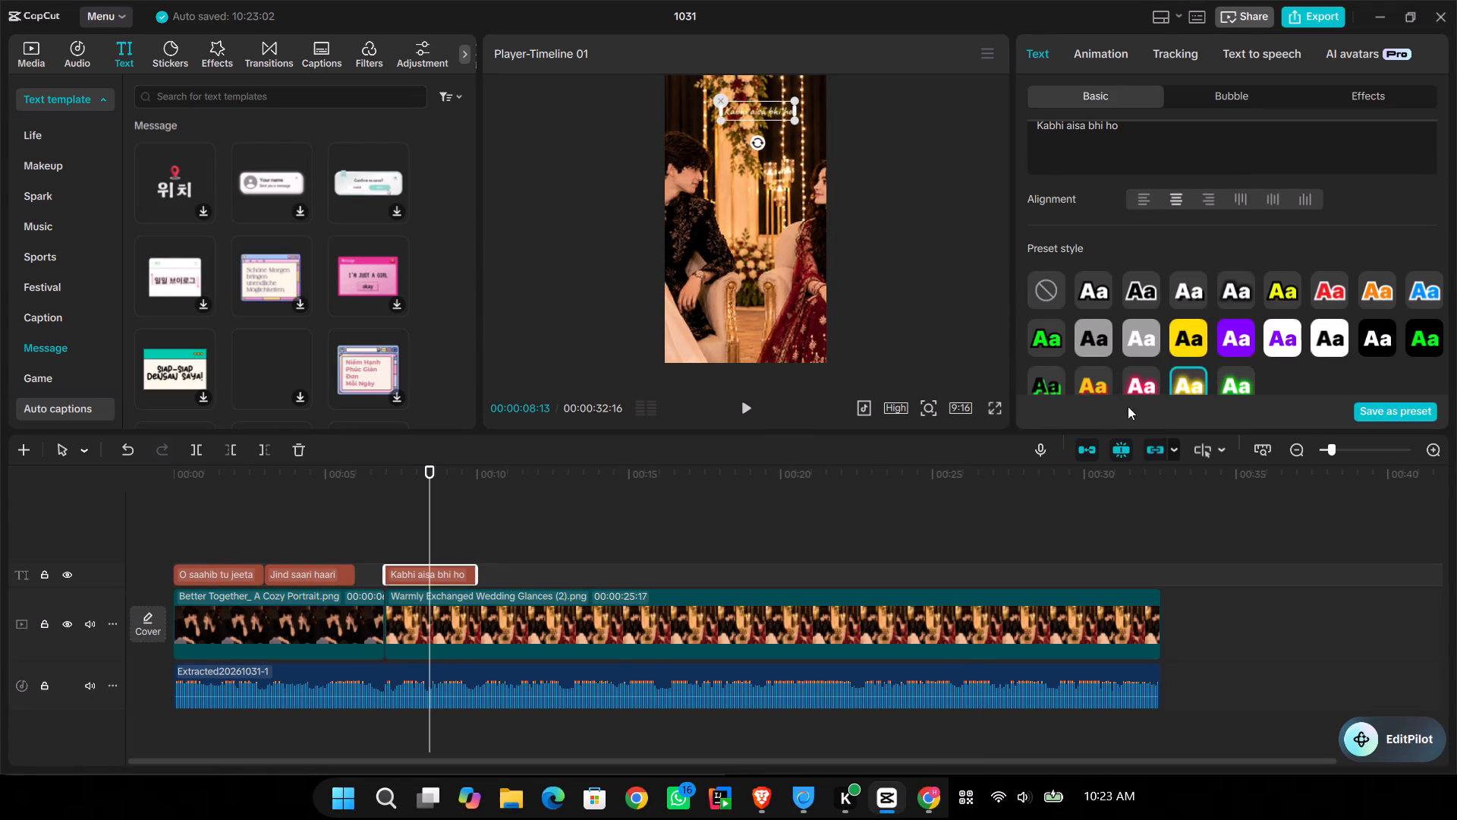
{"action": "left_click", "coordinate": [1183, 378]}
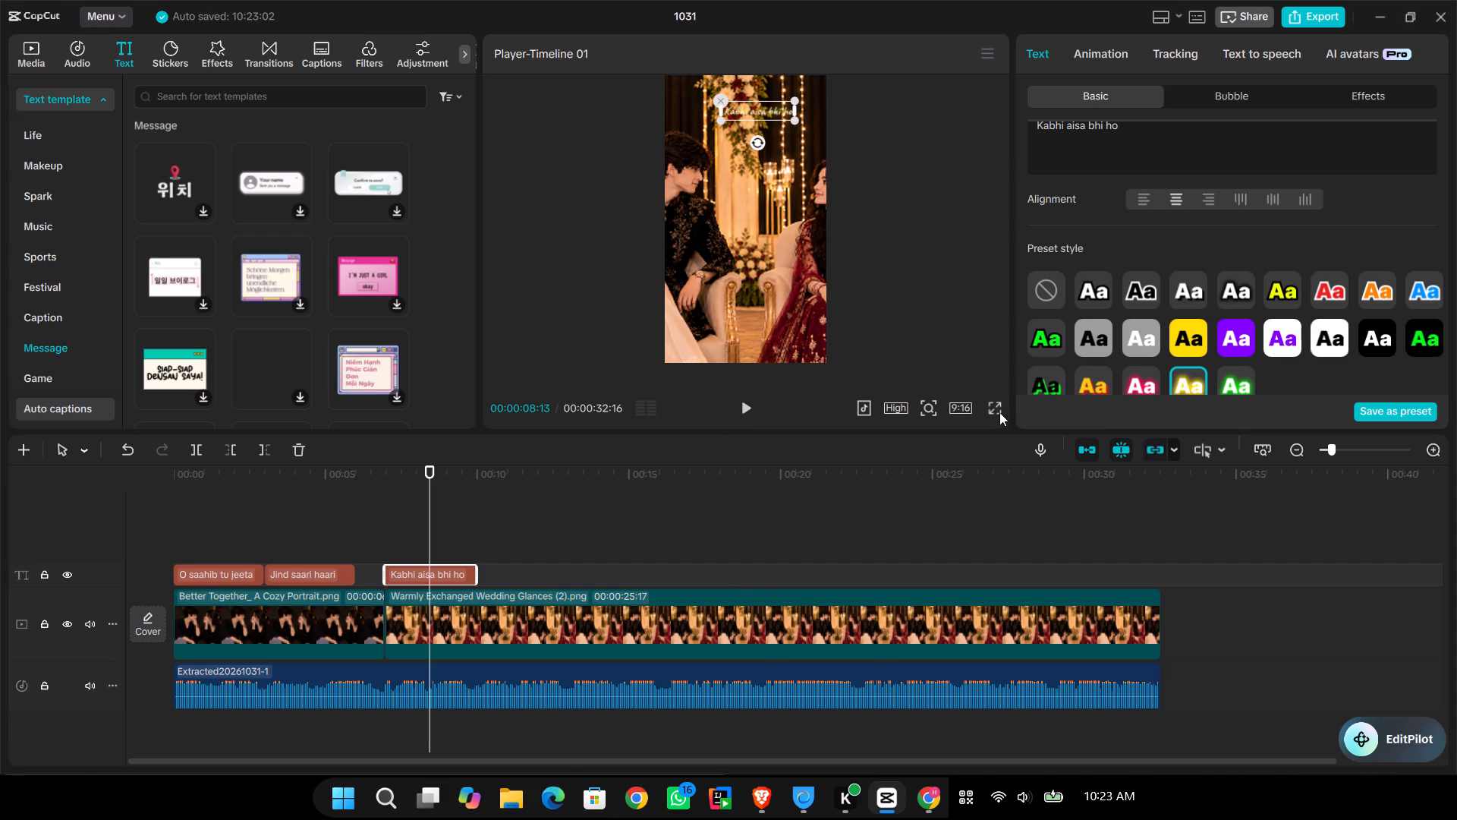
Inspect the preset-styled lyric in full screen and play it from just before the wedding image starts.
{"action": "left_click", "coordinate": [992, 412]}
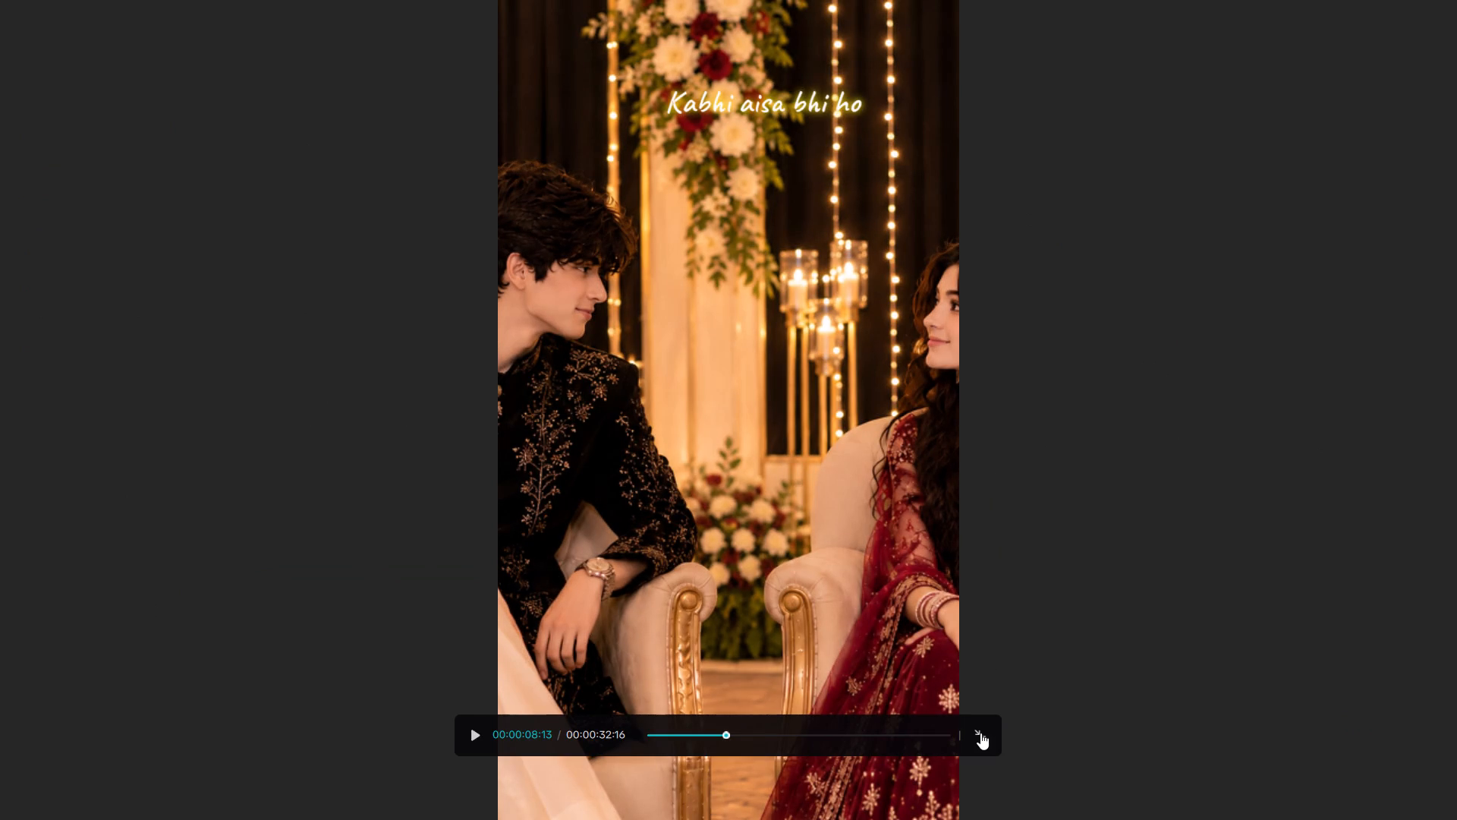
{"action": "left_click", "coordinate": [980, 733]}
{"action": "left_click", "coordinate": [376, 538]}
{"action": "key", "text": "space"}
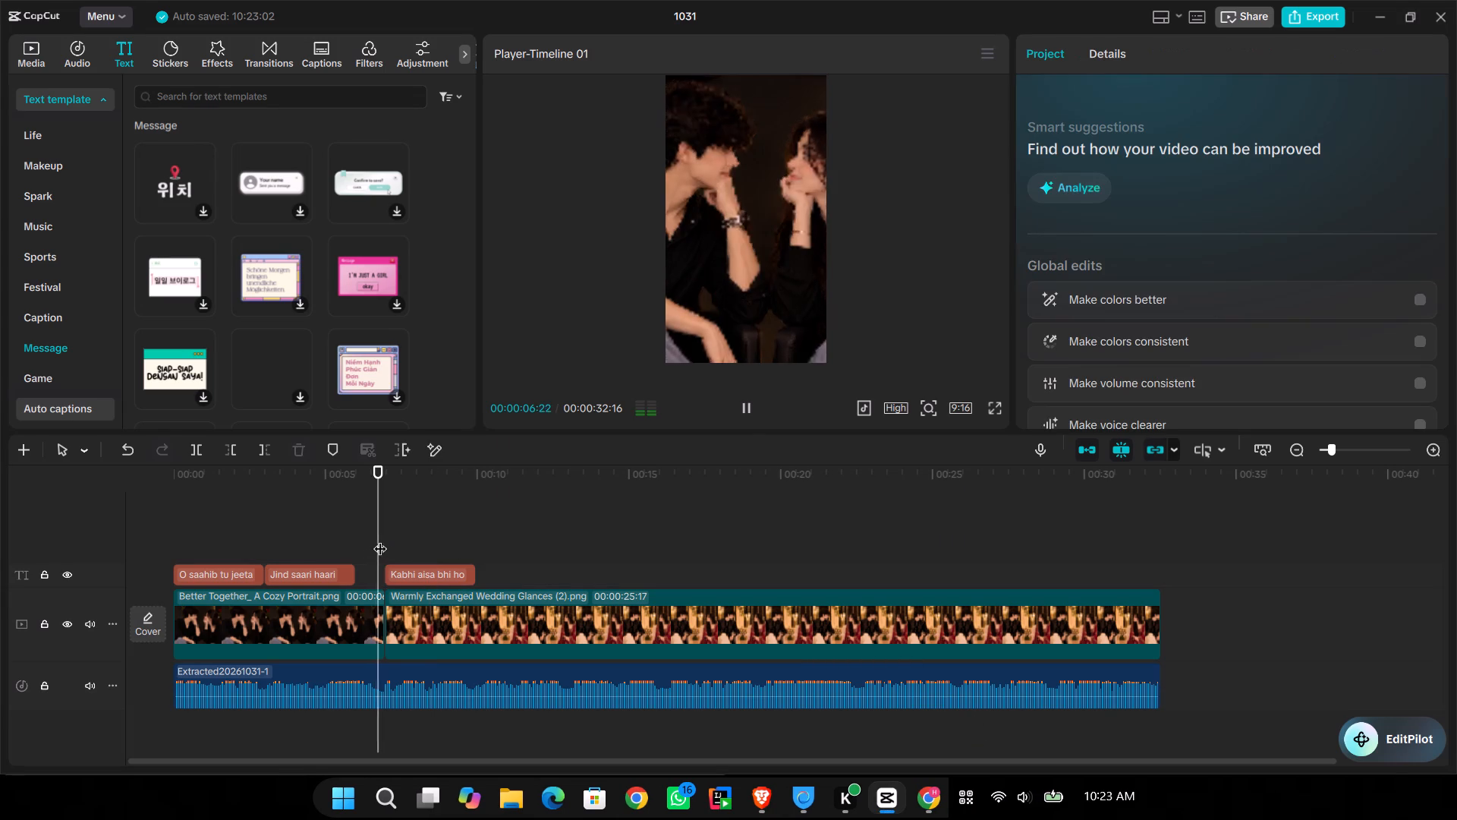
{"action": "key", "text": "space"}
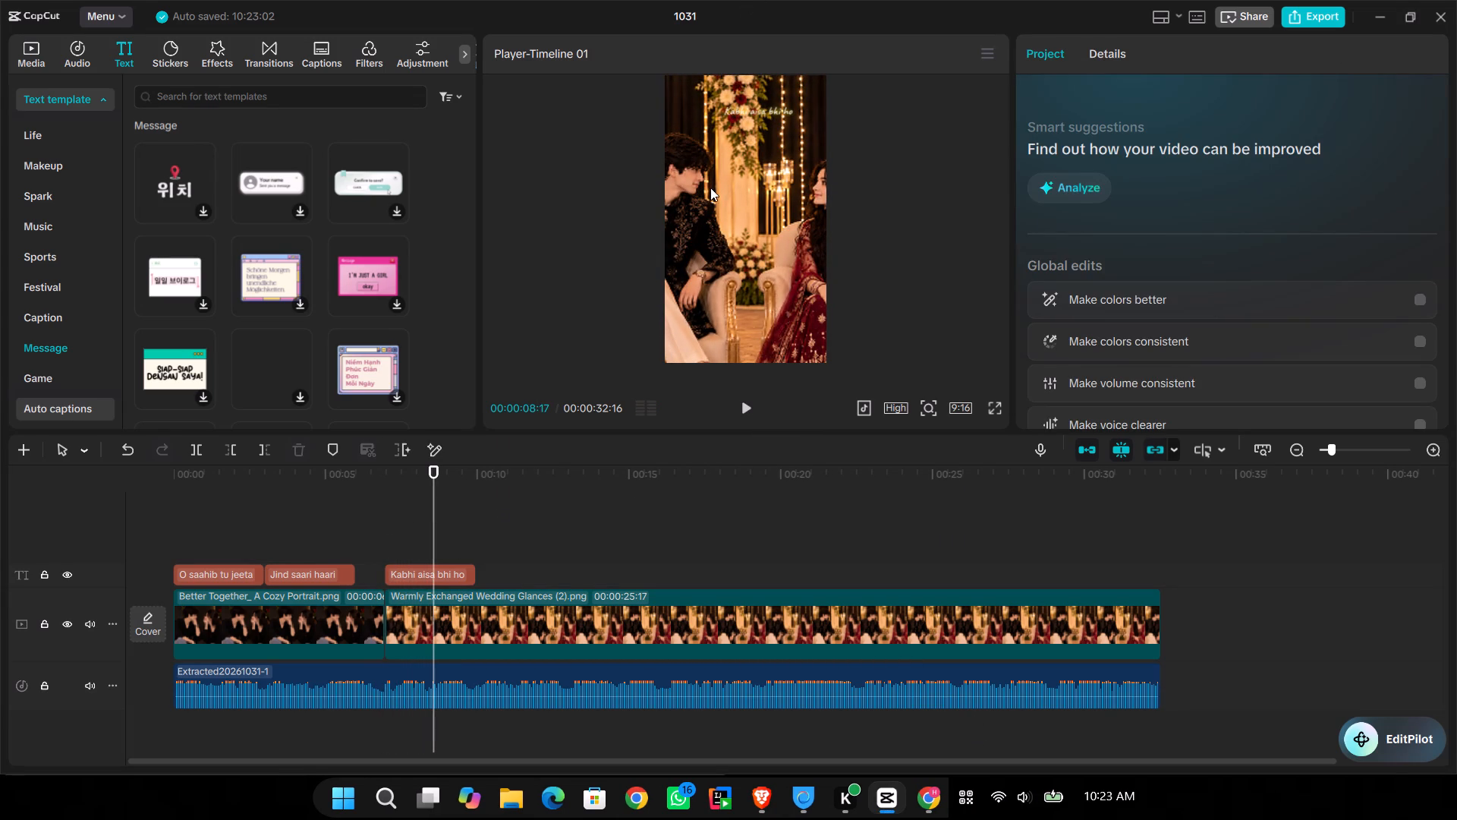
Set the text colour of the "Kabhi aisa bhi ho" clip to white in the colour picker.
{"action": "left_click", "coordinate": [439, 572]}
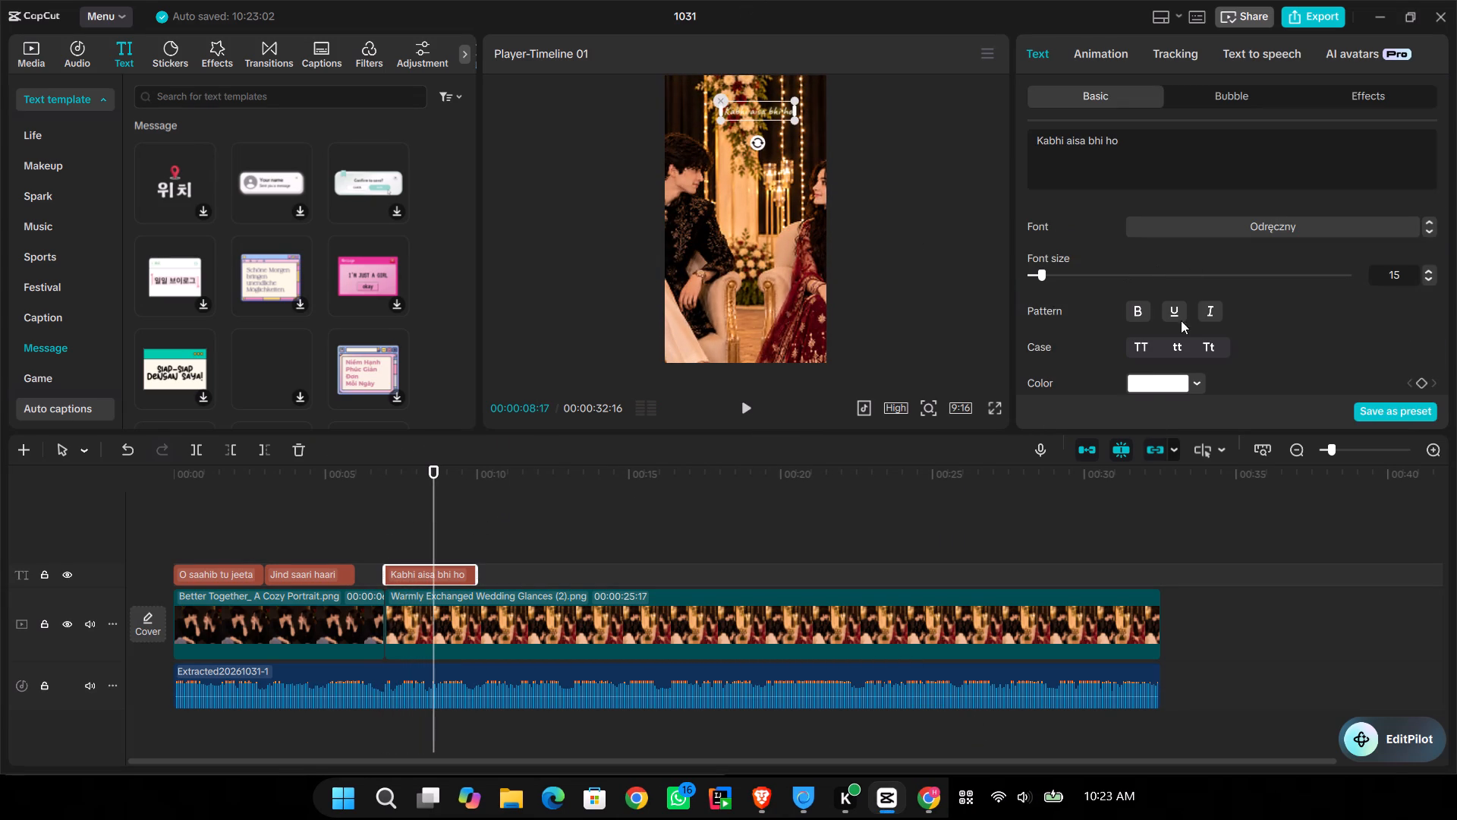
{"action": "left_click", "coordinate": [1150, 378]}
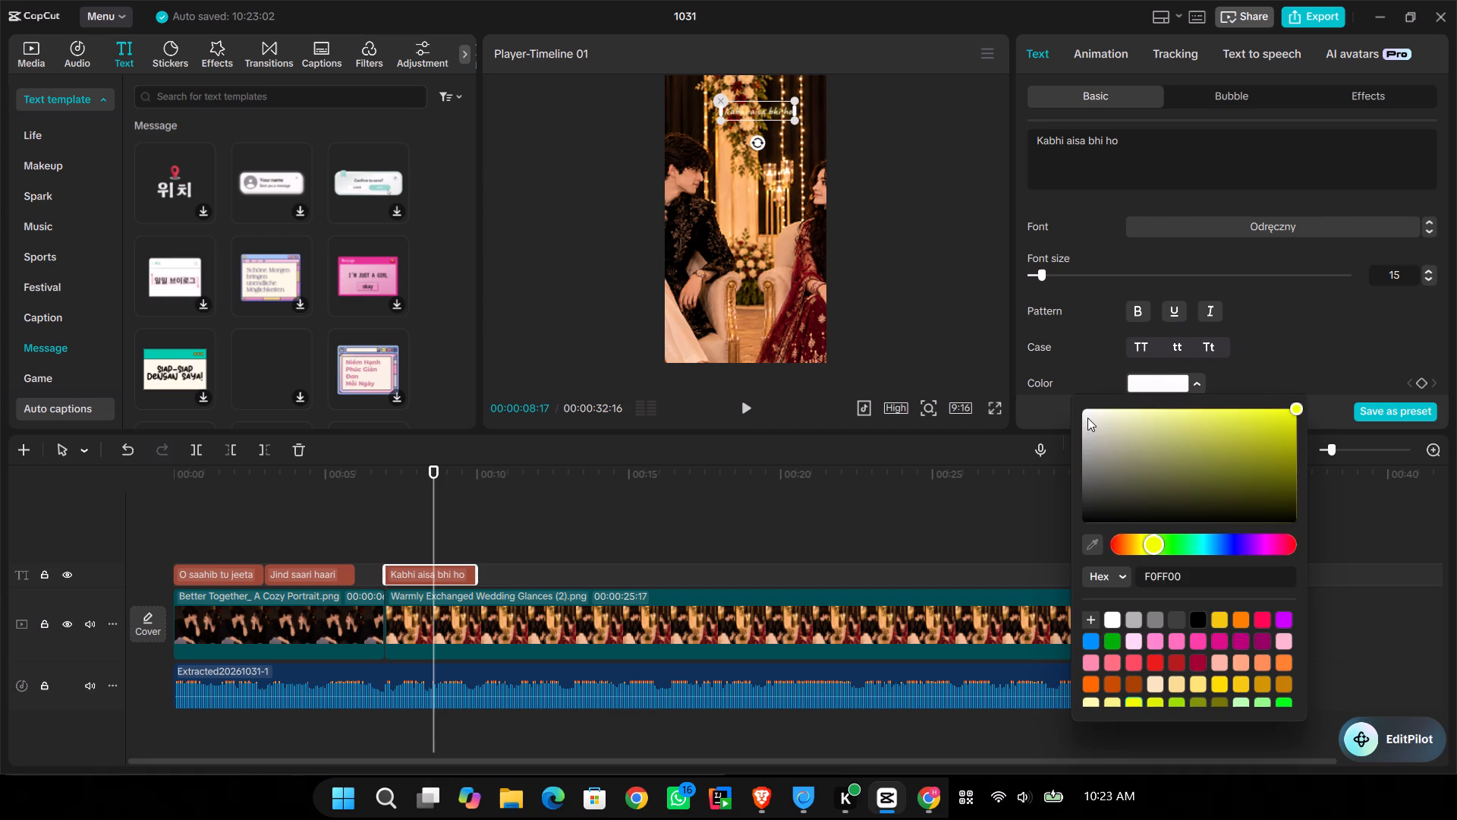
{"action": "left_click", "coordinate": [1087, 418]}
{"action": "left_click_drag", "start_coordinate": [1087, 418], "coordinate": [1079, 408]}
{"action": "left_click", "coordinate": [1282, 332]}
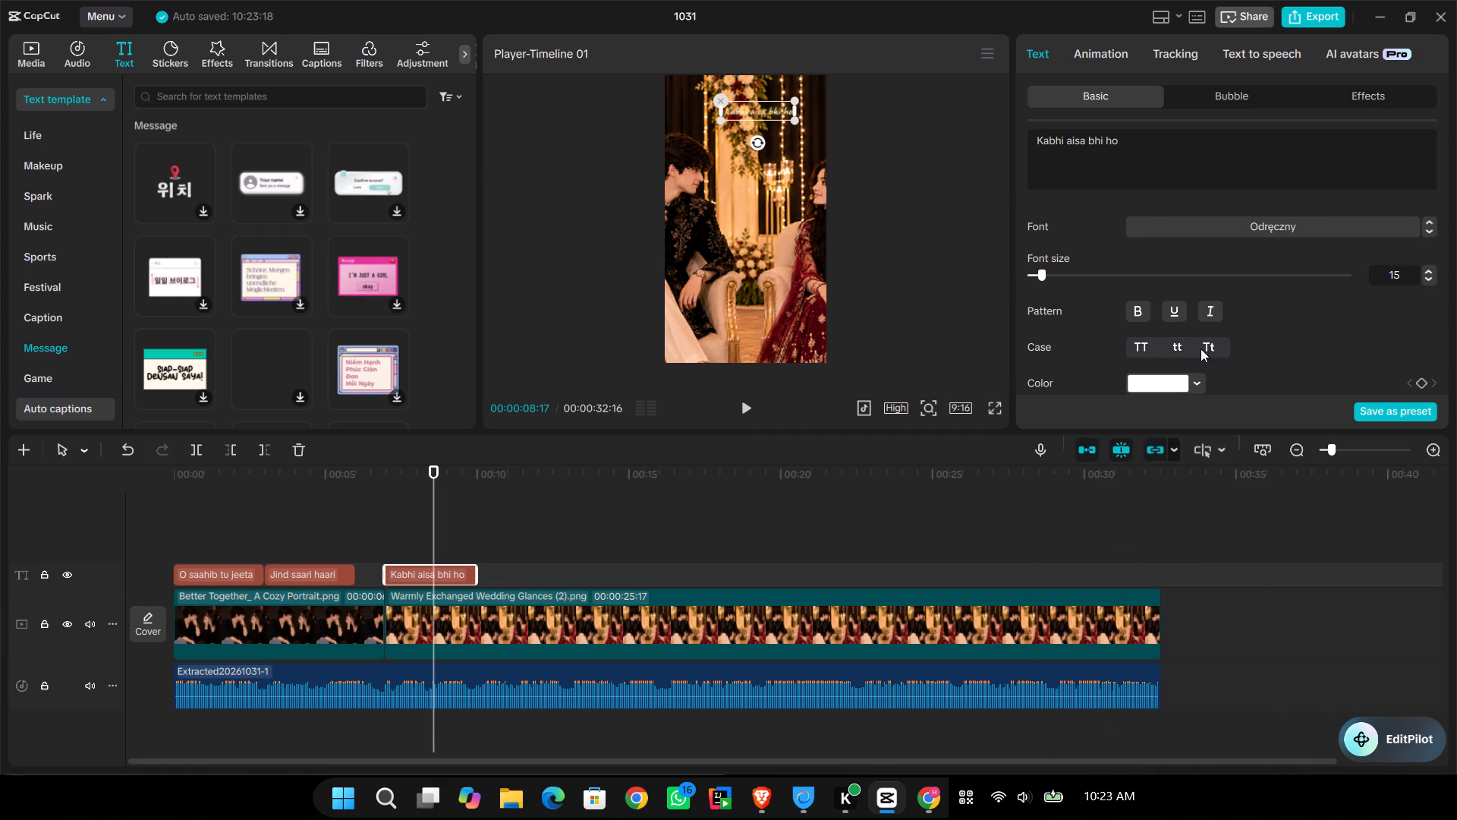
Preview the recoloured lyric in full screen and play on to the end of its clip.
{"action": "left_click", "coordinate": [993, 411]}
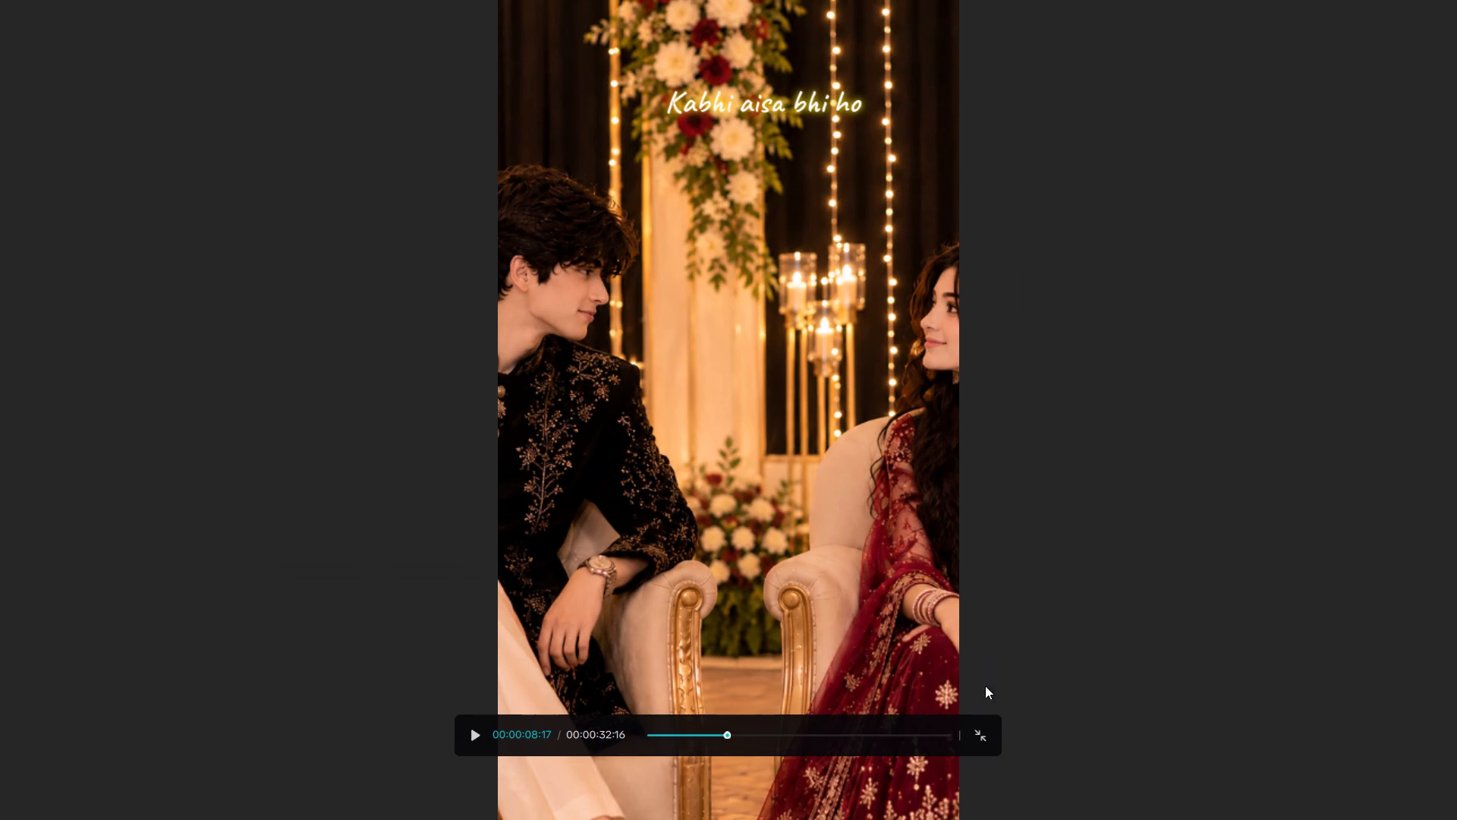
{"action": "key", "text": "space"}
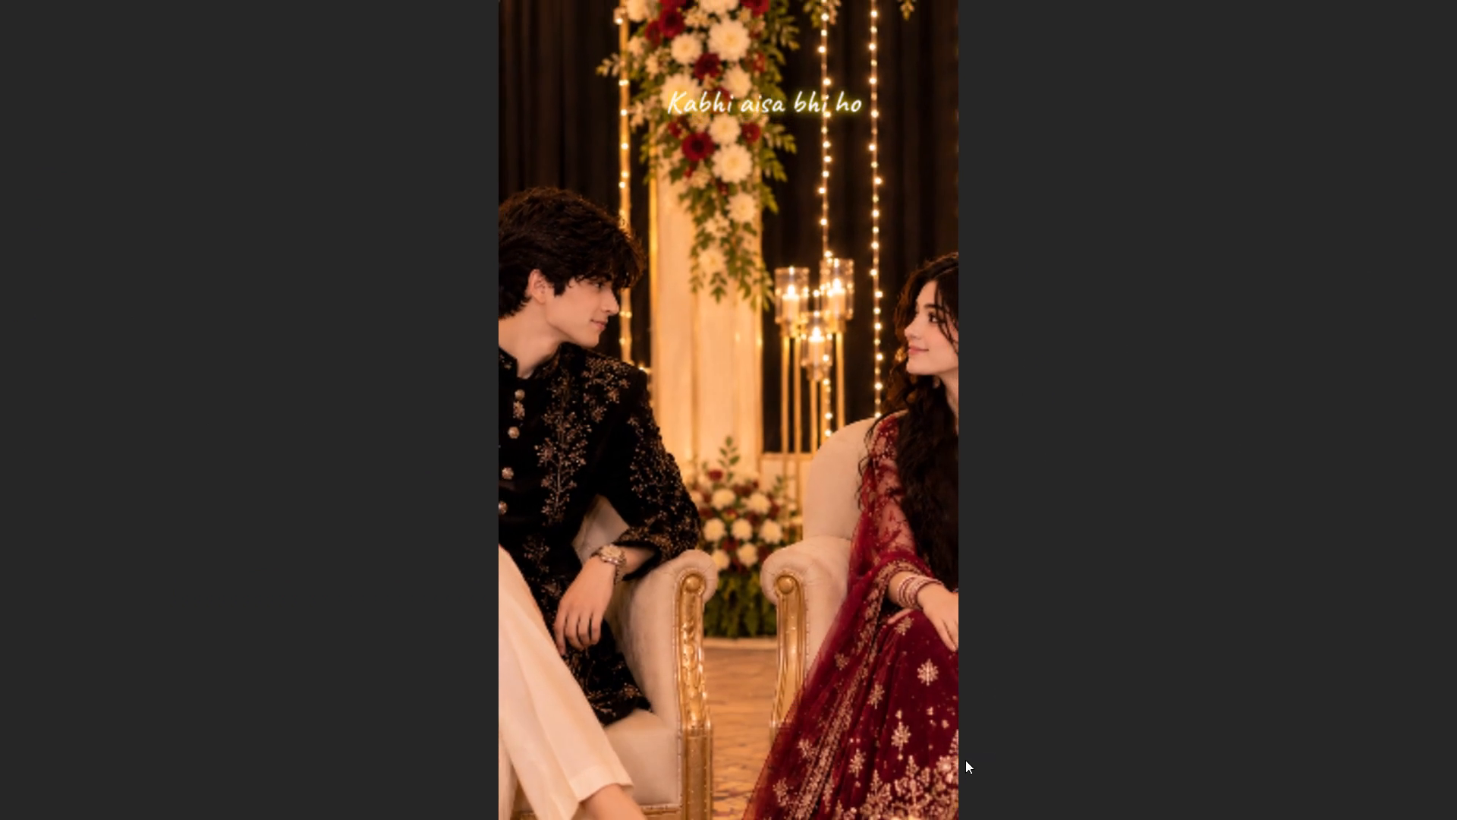
{"action": "key", "text": "space"}
{"action": "left_click", "coordinate": [816, 699]}
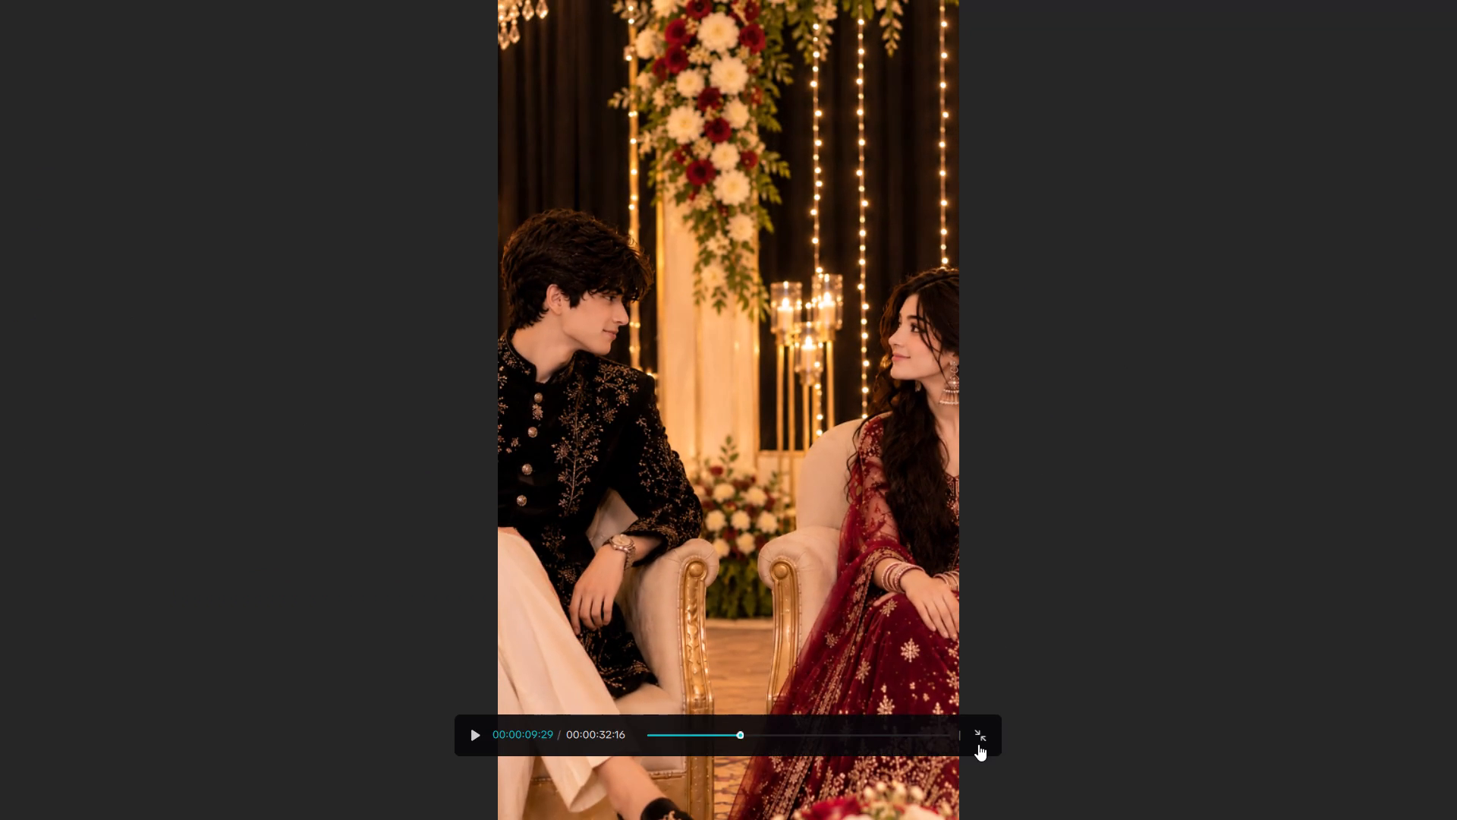
{"action": "left_click", "coordinate": [978, 744]}
Clear the preset style from the "Kabhi aisa bhi ho" text clip.
{"action": "scroll", "coordinate": [1195, 269], "scroll_direction": "down", "scroll_amount": 3}
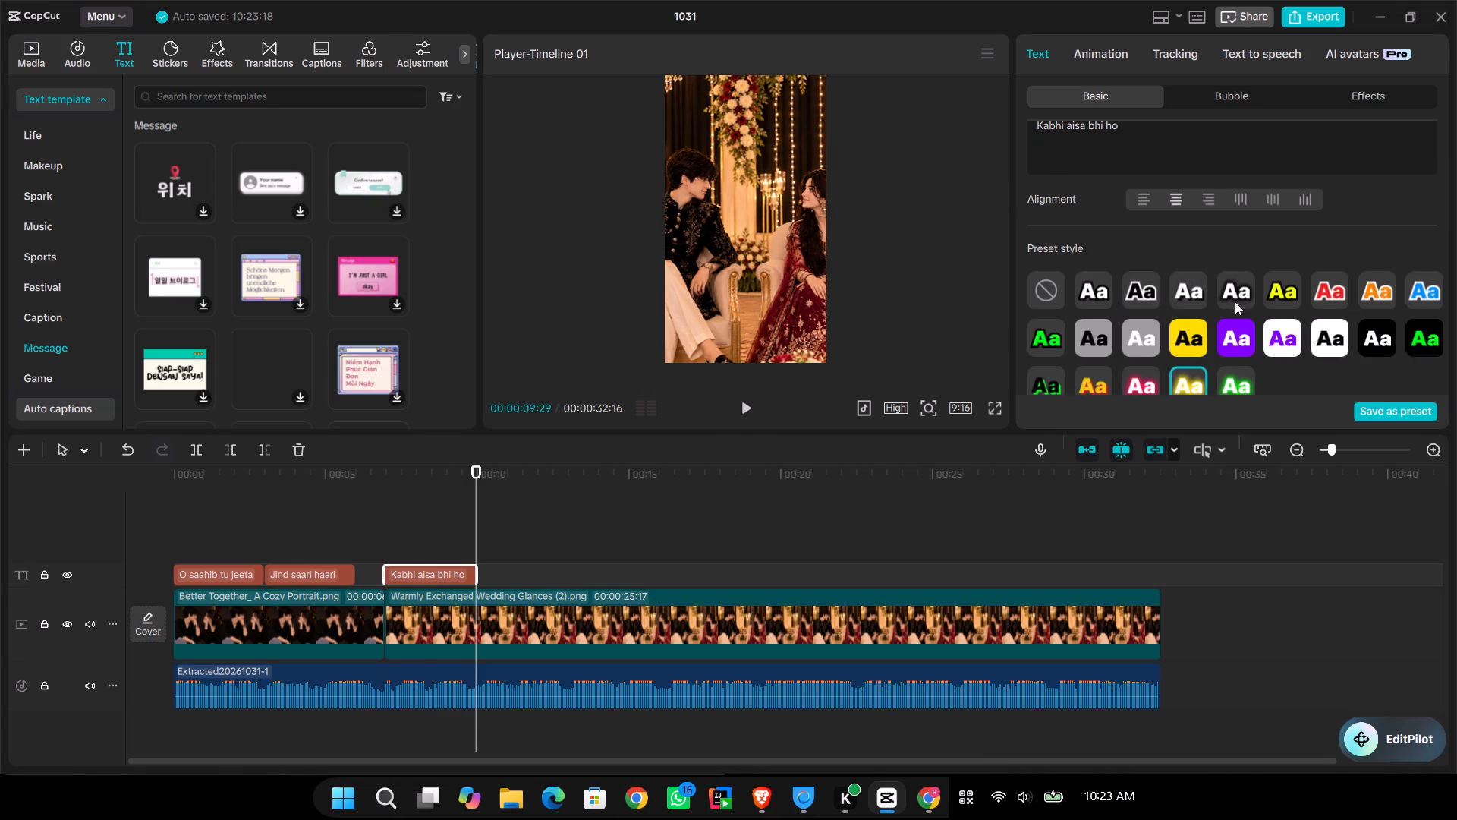
{"action": "scroll", "coordinate": [1295, 330], "scroll_direction": "down", "scroll_amount": 1}
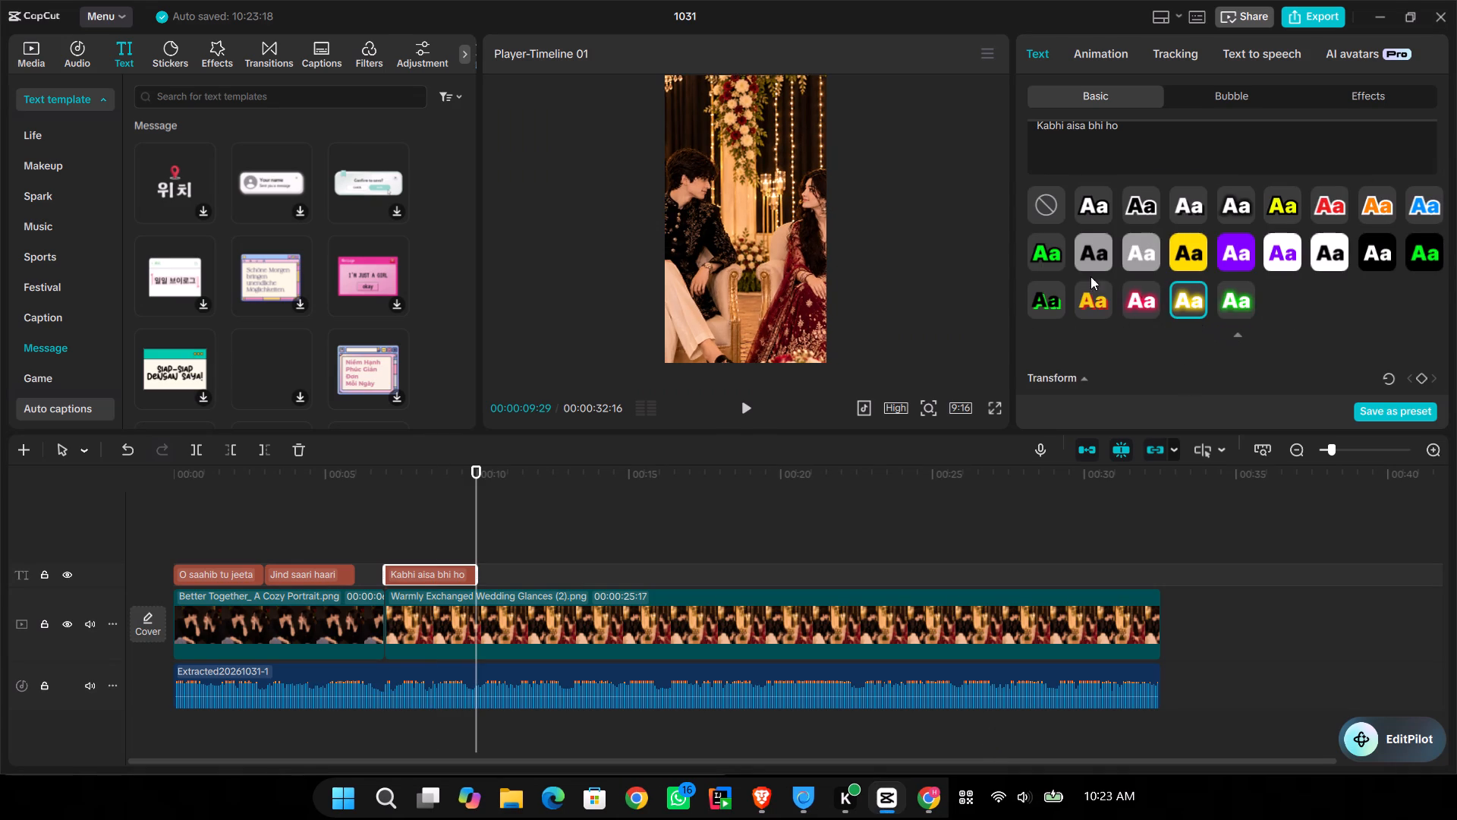
{"action": "left_click", "coordinate": [1056, 198]}
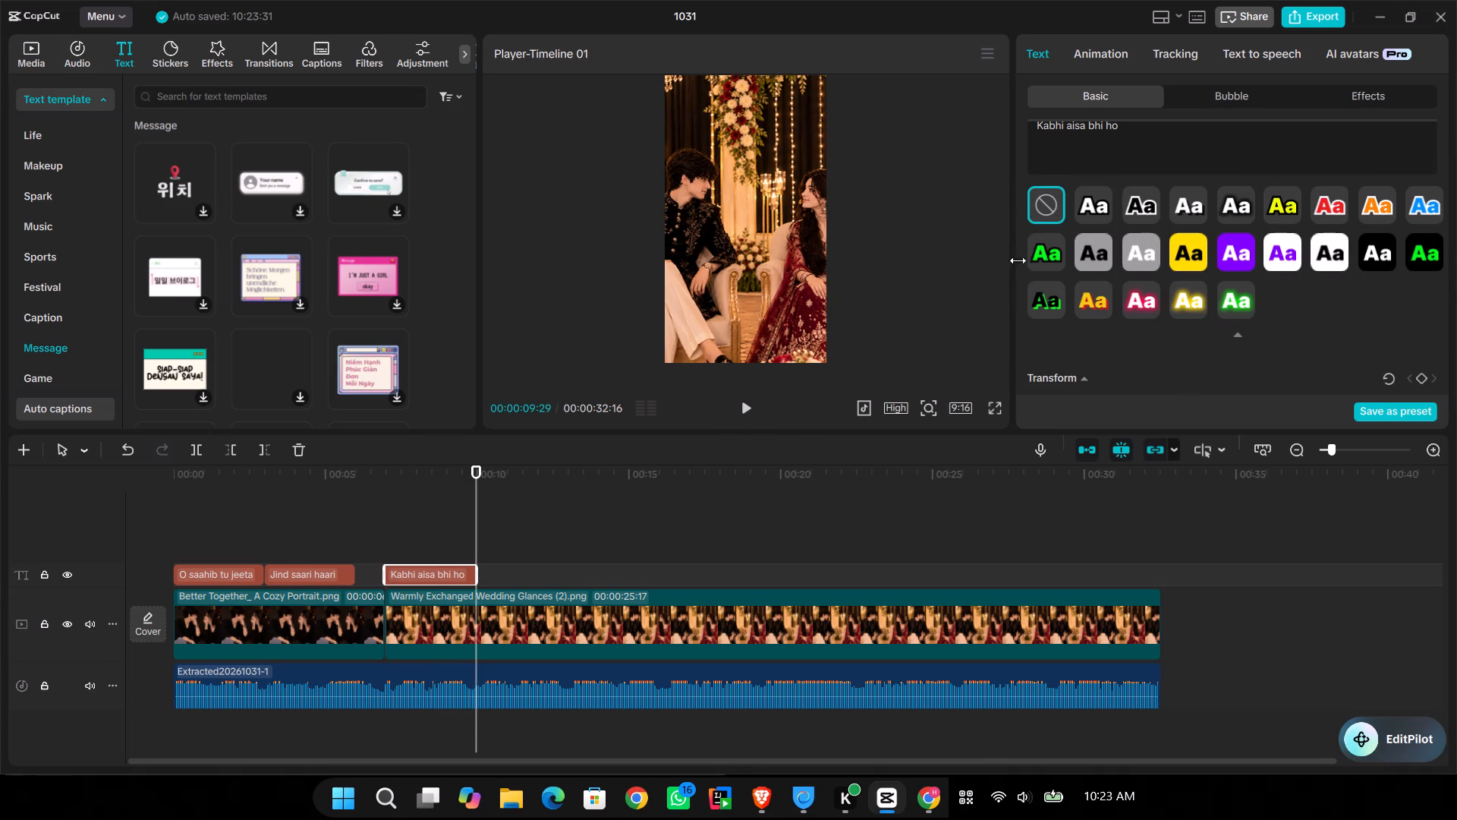
Turn on Glow for the "Kabhi aisa bhi ho" clip and set its colour to light orange FFC88C.
{"action": "left_click", "coordinate": [433, 523]}
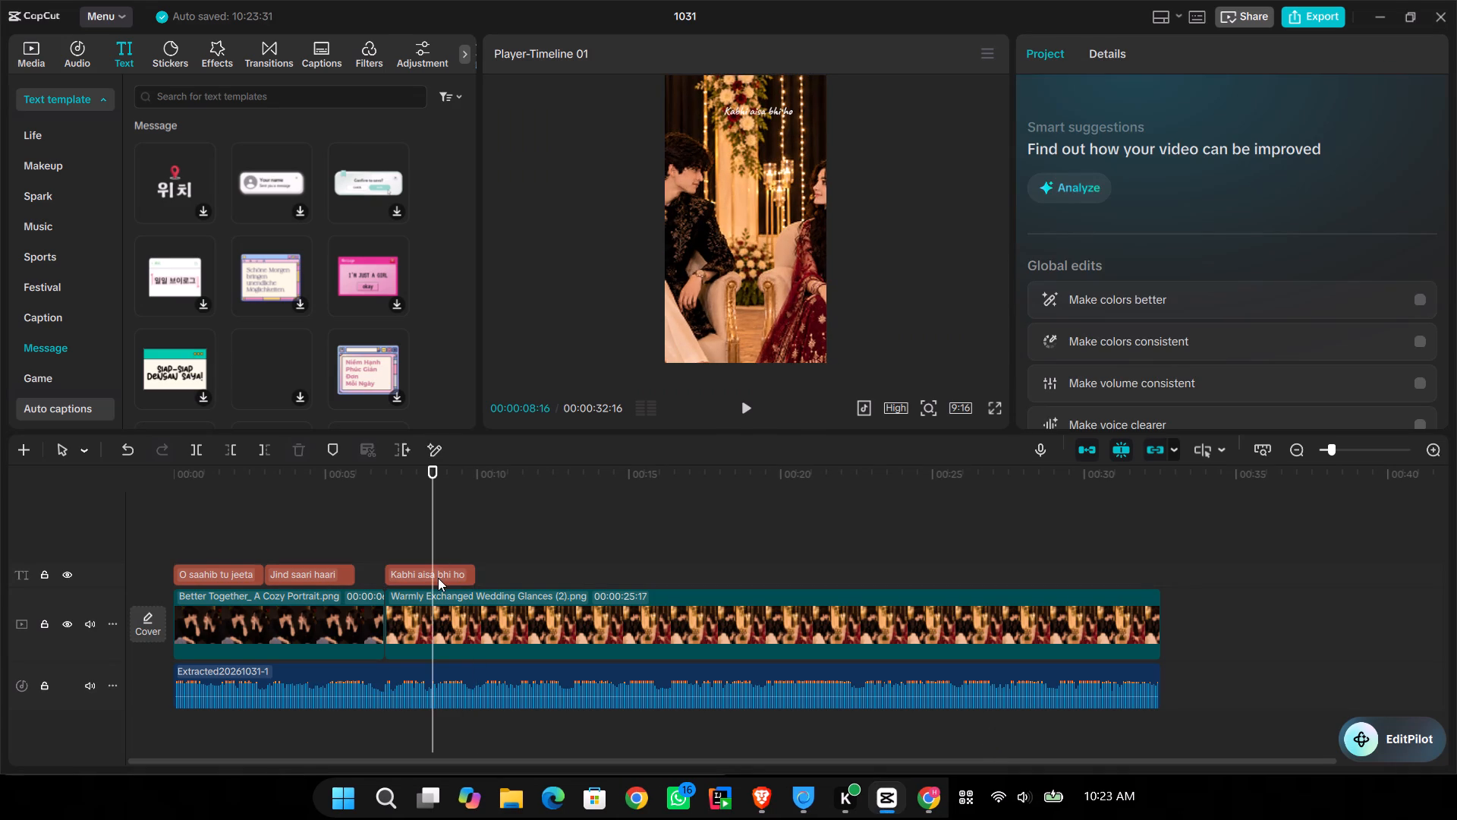
{"action": "left_click", "coordinate": [438, 578]}
{"action": "scroll", "coordinate": [1139, 275], "scroll_direction": "down", "scroll_amount": 16}
{"action": "scroll", "coordinate": [1090, 304], "scroll_direction": "up", "scroll_amount": 2}
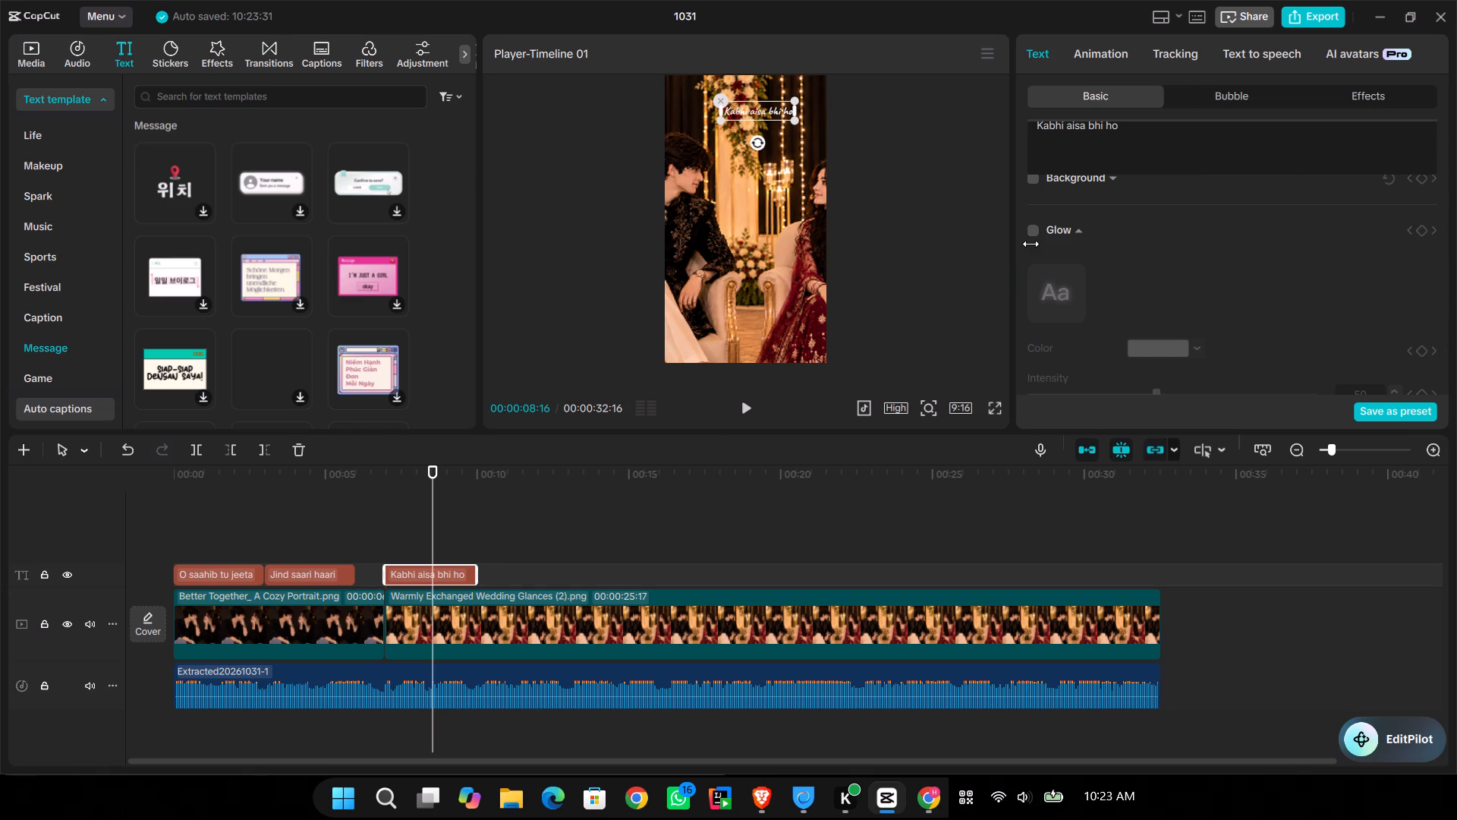
{"action": "left_click", "coordinate": [1034, 232]}
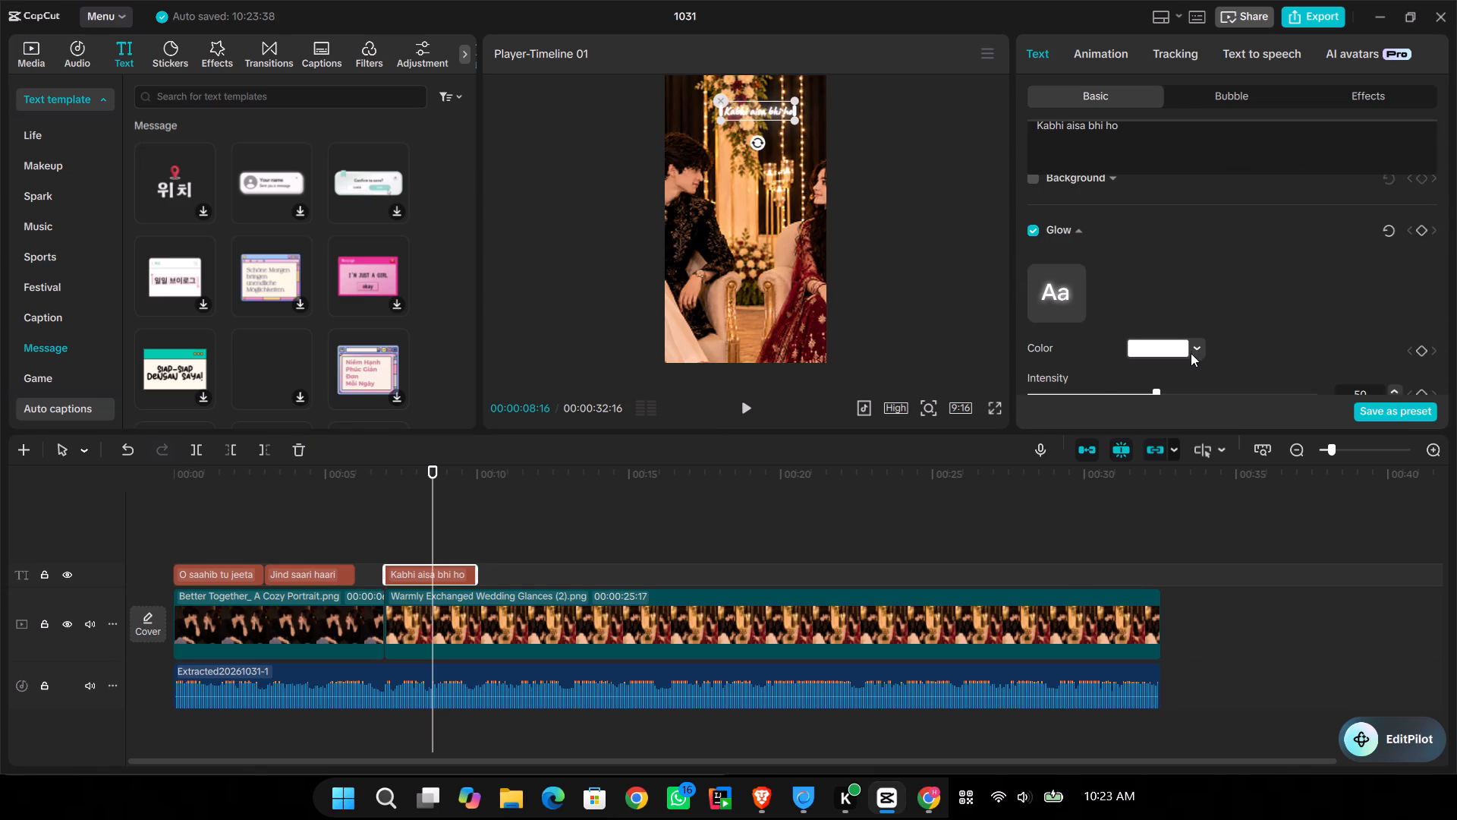
{"action": "left_click", "coordinate": [1191, 351]}
{"action": "left_click", "coordinate": [1144, 386]}
{"action": "left_click_drag", "start_coordinate": [1144, 386], "coordinate": [1179, 367]}
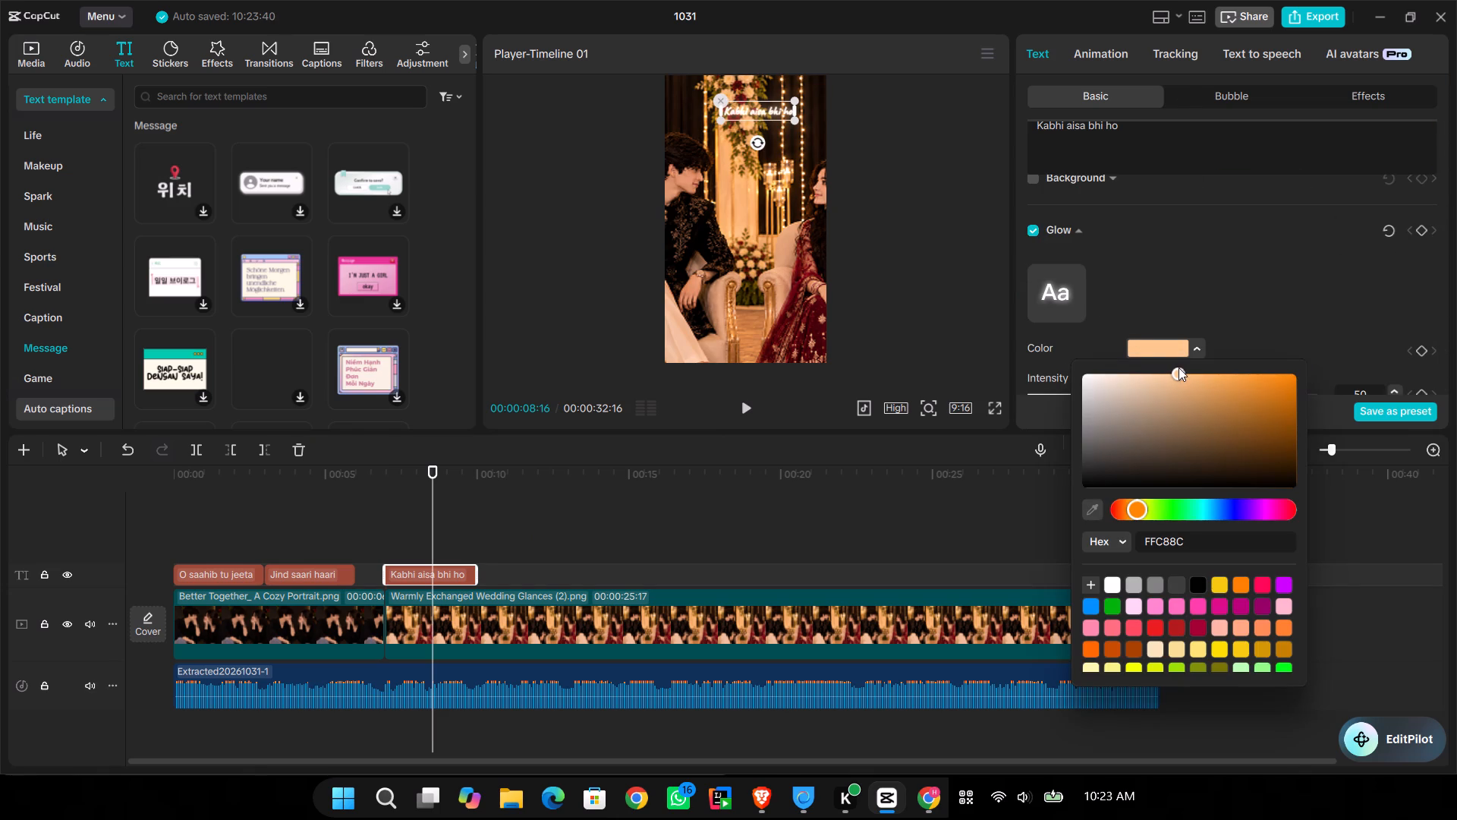
Check the glowing lyric in full screen and play it from just before the wedding image starts.
{"action": "left_click", "coordinate": [986, 408]}
{"action": "left_click", "coordinate": [991, 409]}
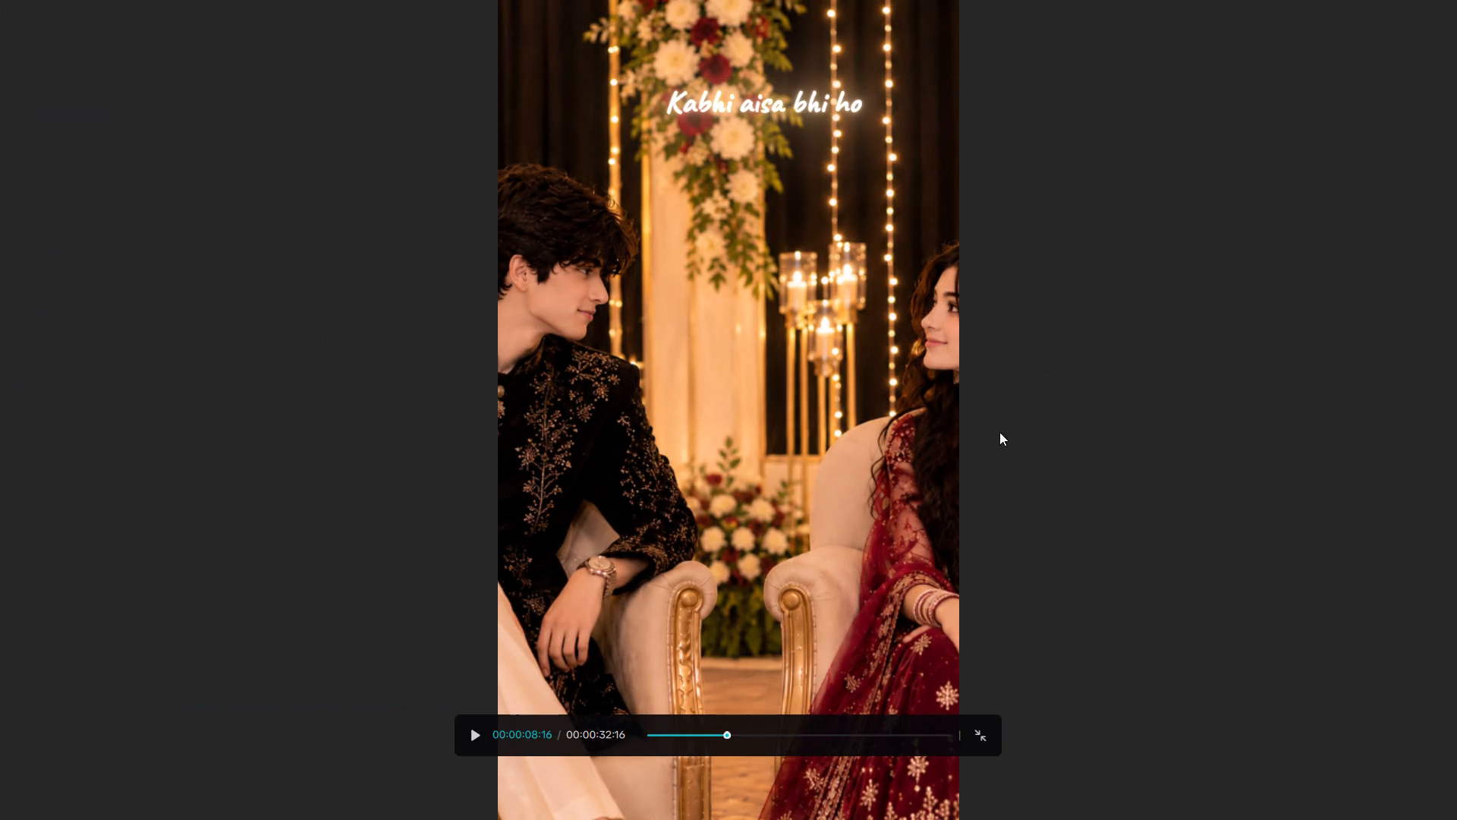
{"action": "left_click", "coordinate": [982, 732]}
{"action": "left_click", "coordinate": [400, 536]}
{"action": "left_click_drag", "start_coordinate": [400, 536], "coordinate": [378, 535]}
{"action": "key", "text": "space"}
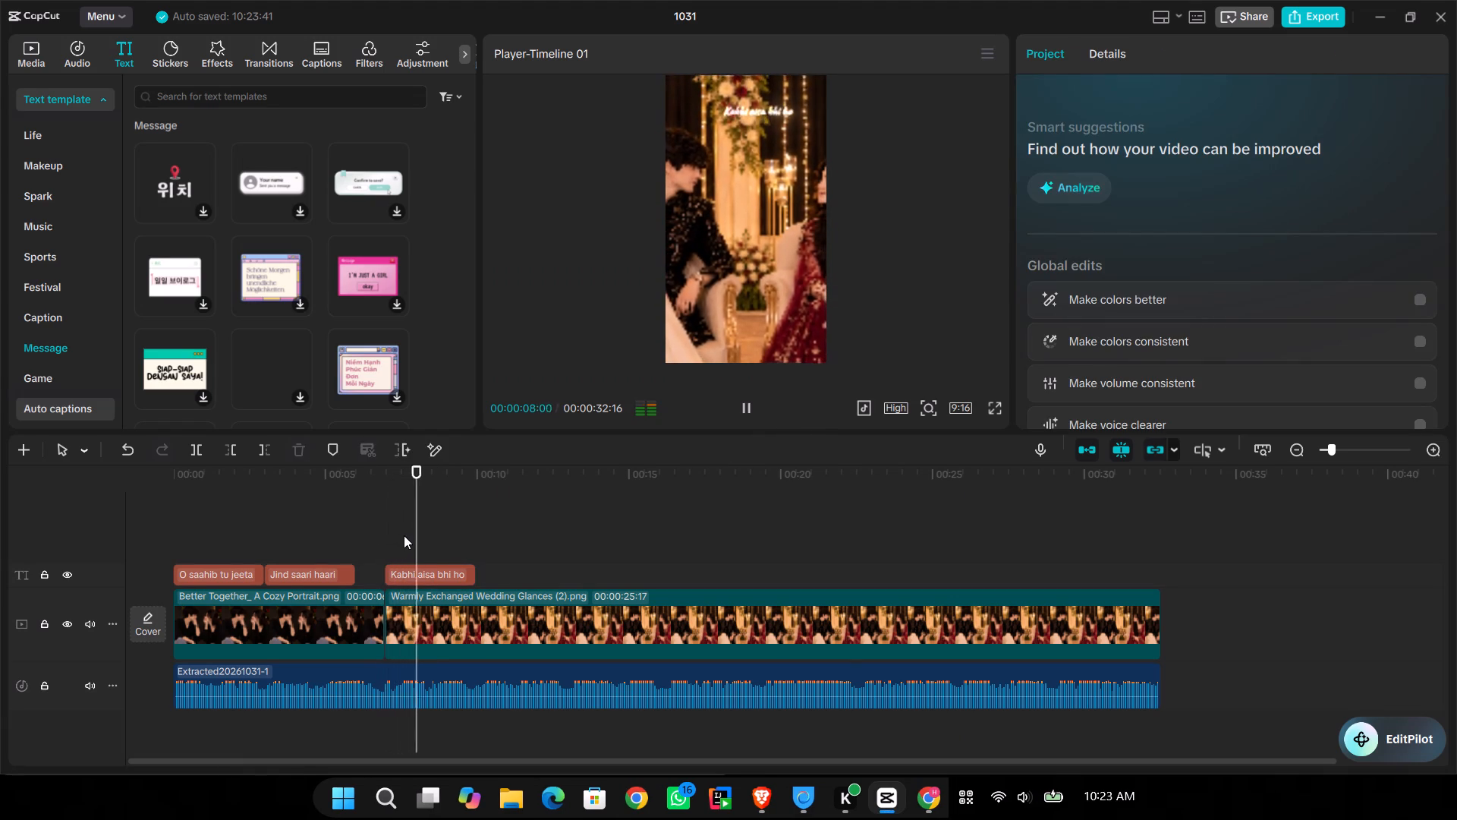
{"action": "key", "text": "space"}
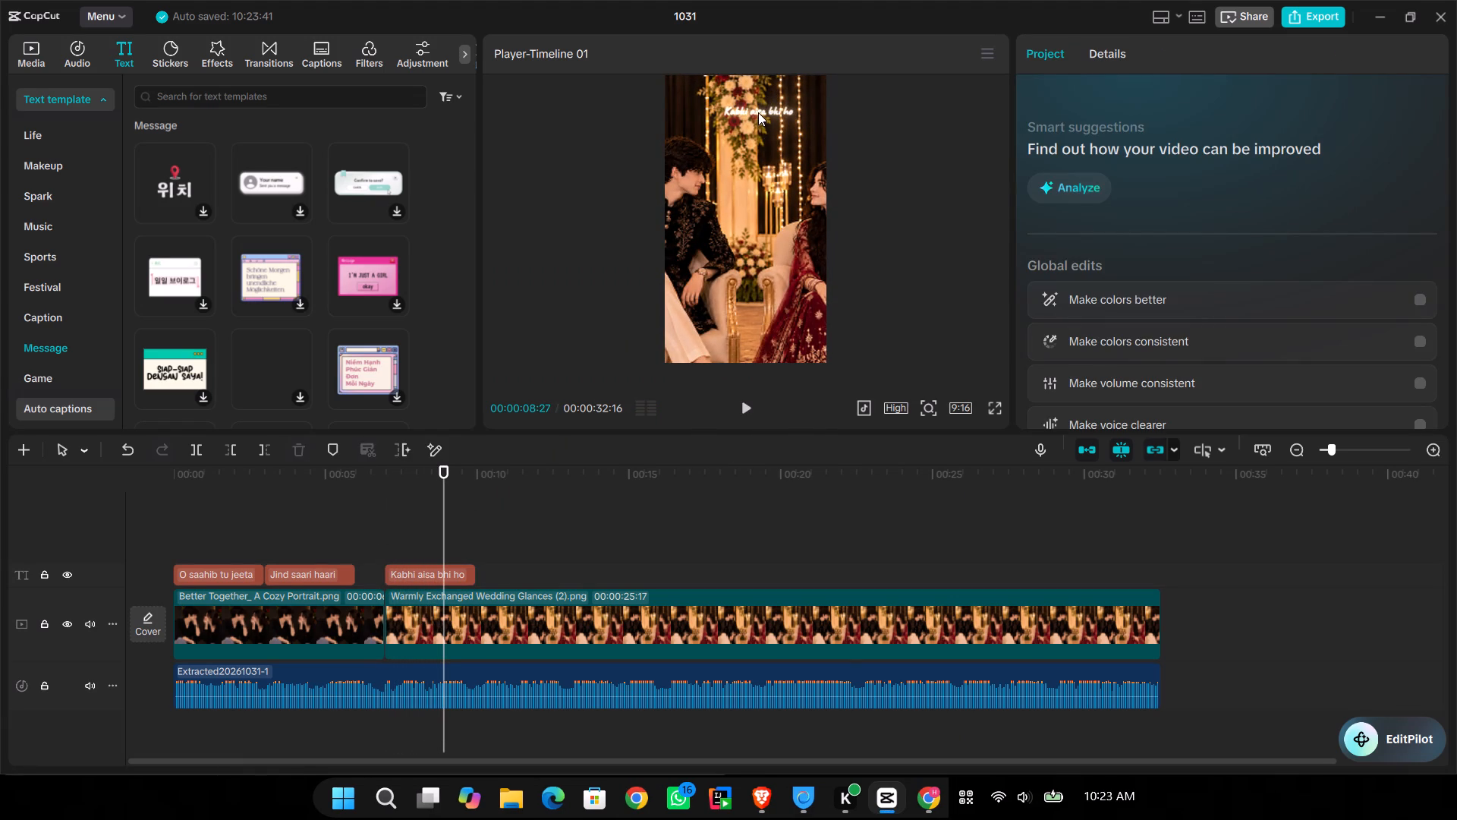
Move the "Kabhi aisa bhi ho" text slightly left and down in the video frame.
{"action": "left_click_drag", "start_coordinate": [758, 112], "coordinate": [744, 118]}
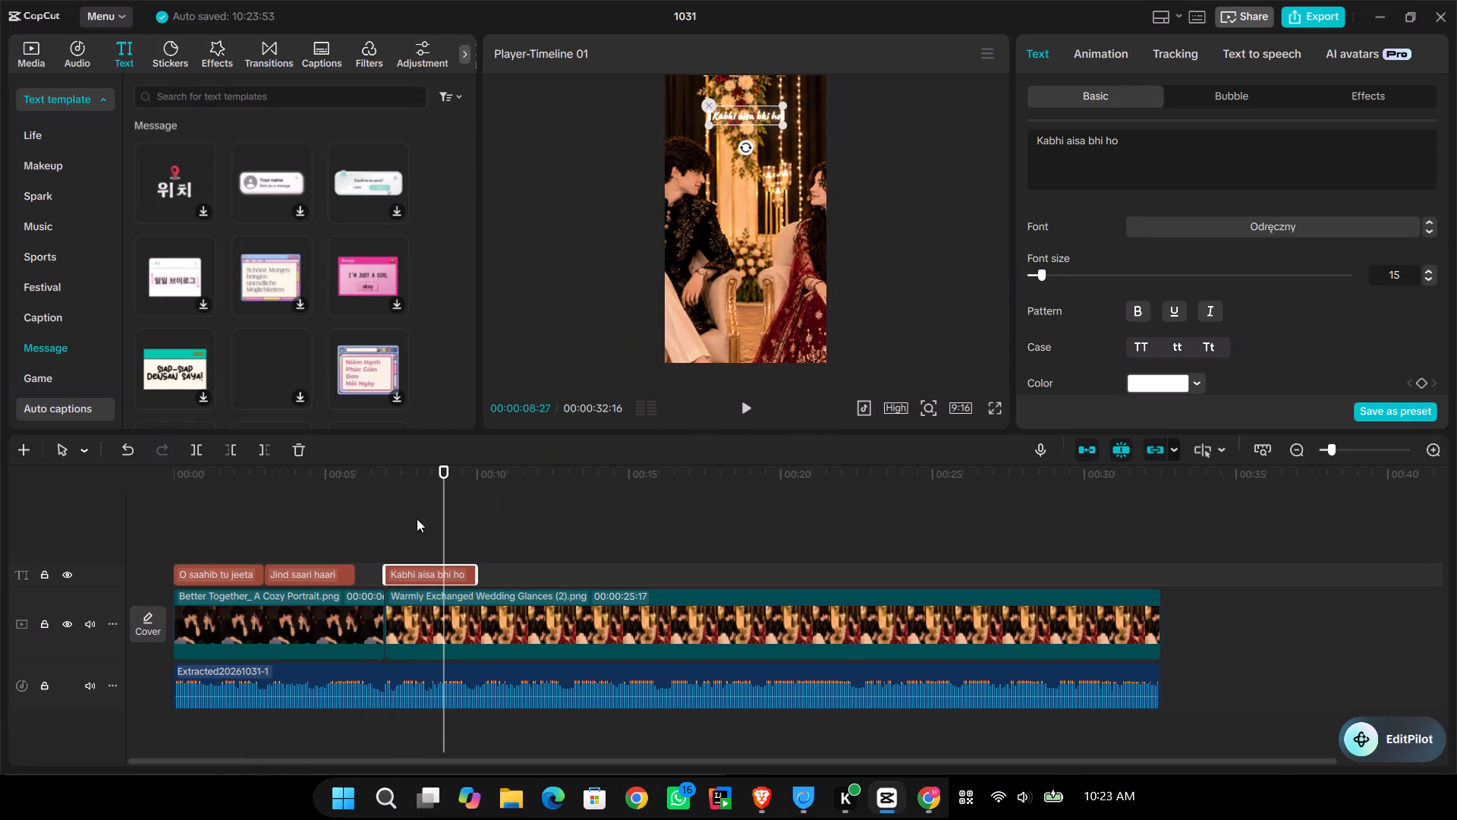
Play the repositioned lyric through to the end of its clip to check its look and timing.
{"action": "left_click", "coordinate": [387, 531]}
{"action": "key", "text": "space"}
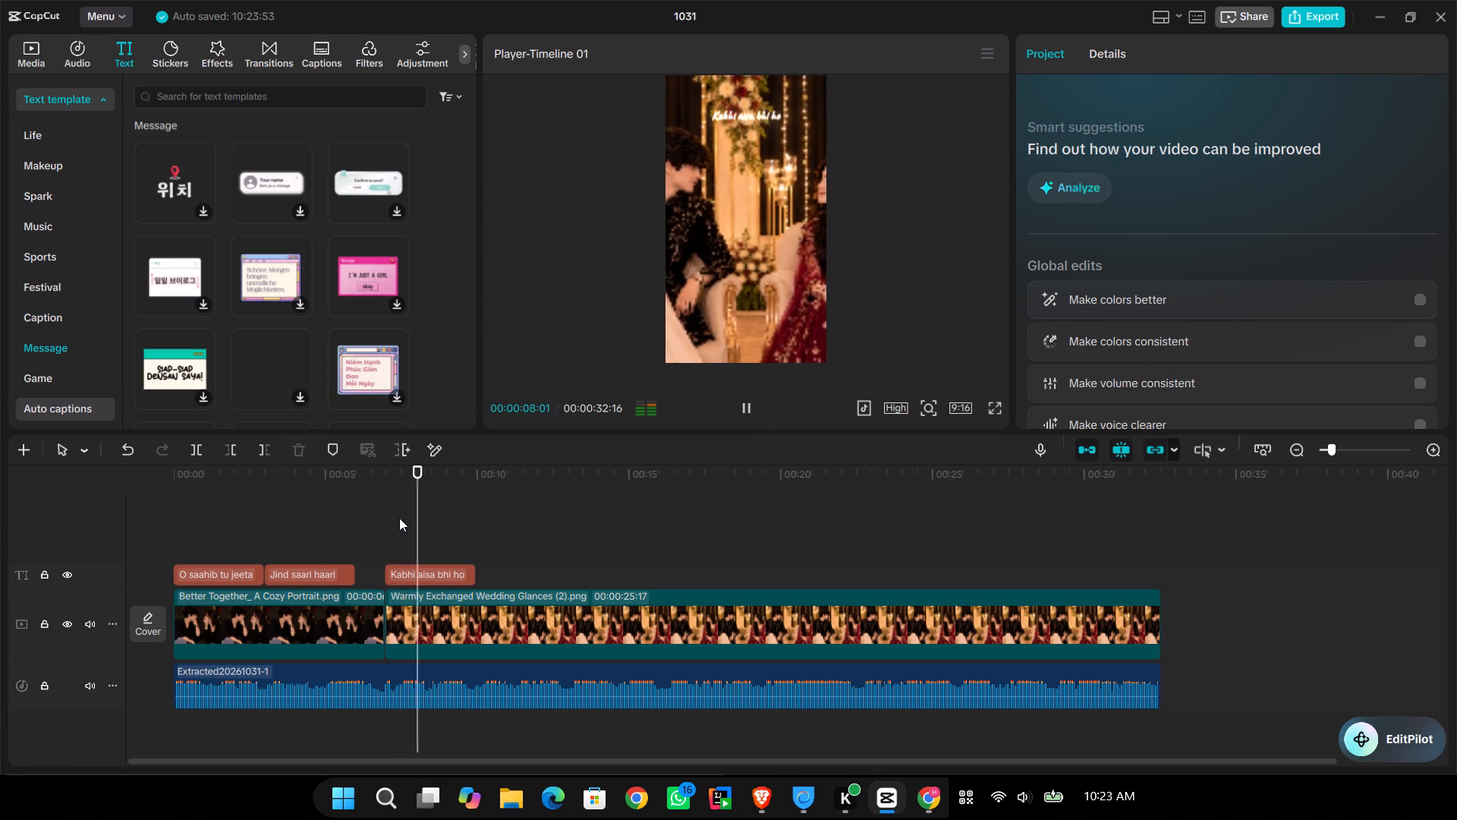
{"action": "key", "text": "space"}
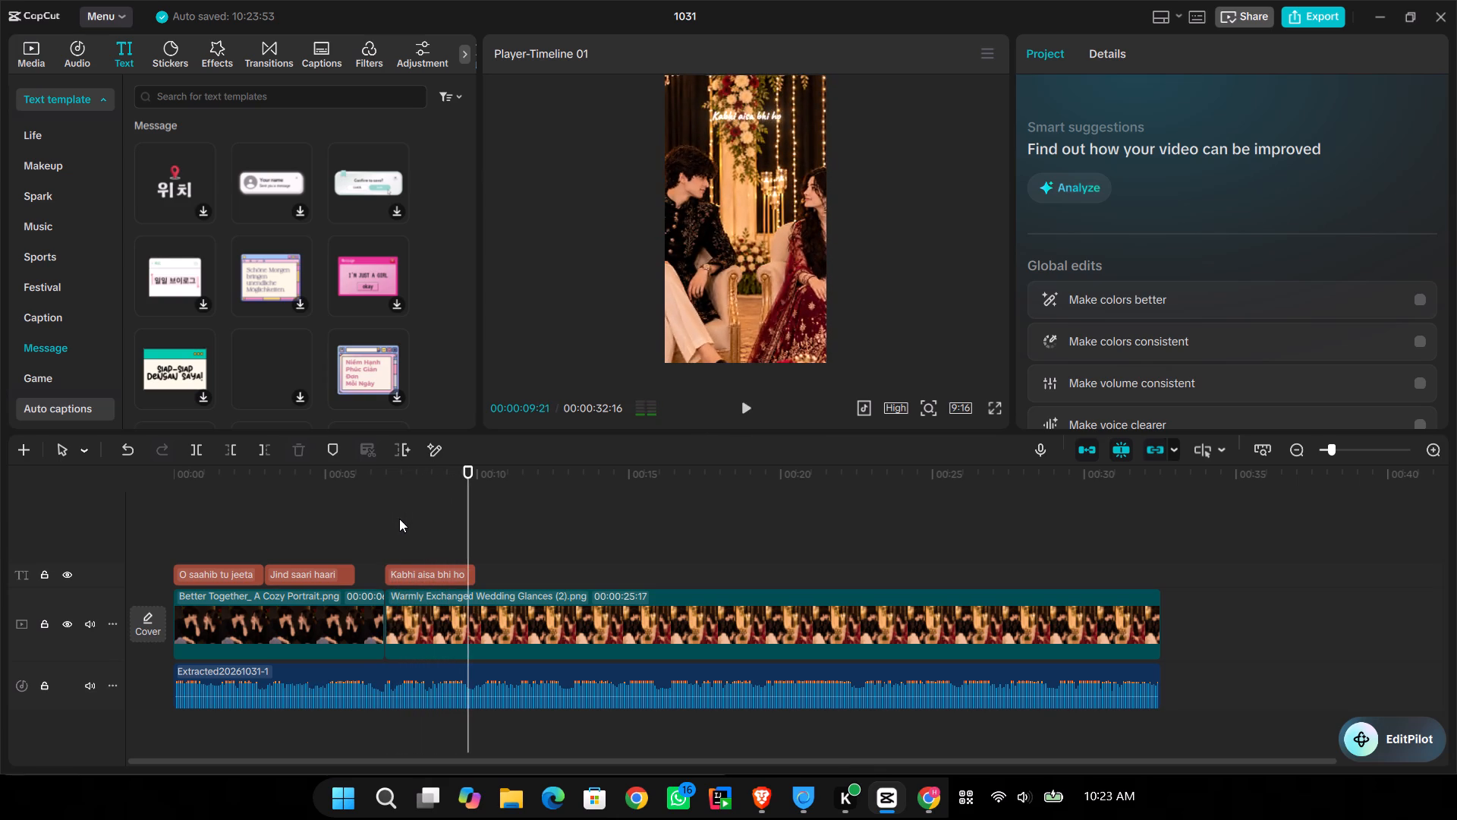
{"action": "key", "text": "space"}
{"action": "key", "text": "space"}
{"action": "key", "text": "space"}
{"action": "key", "text": "space"}
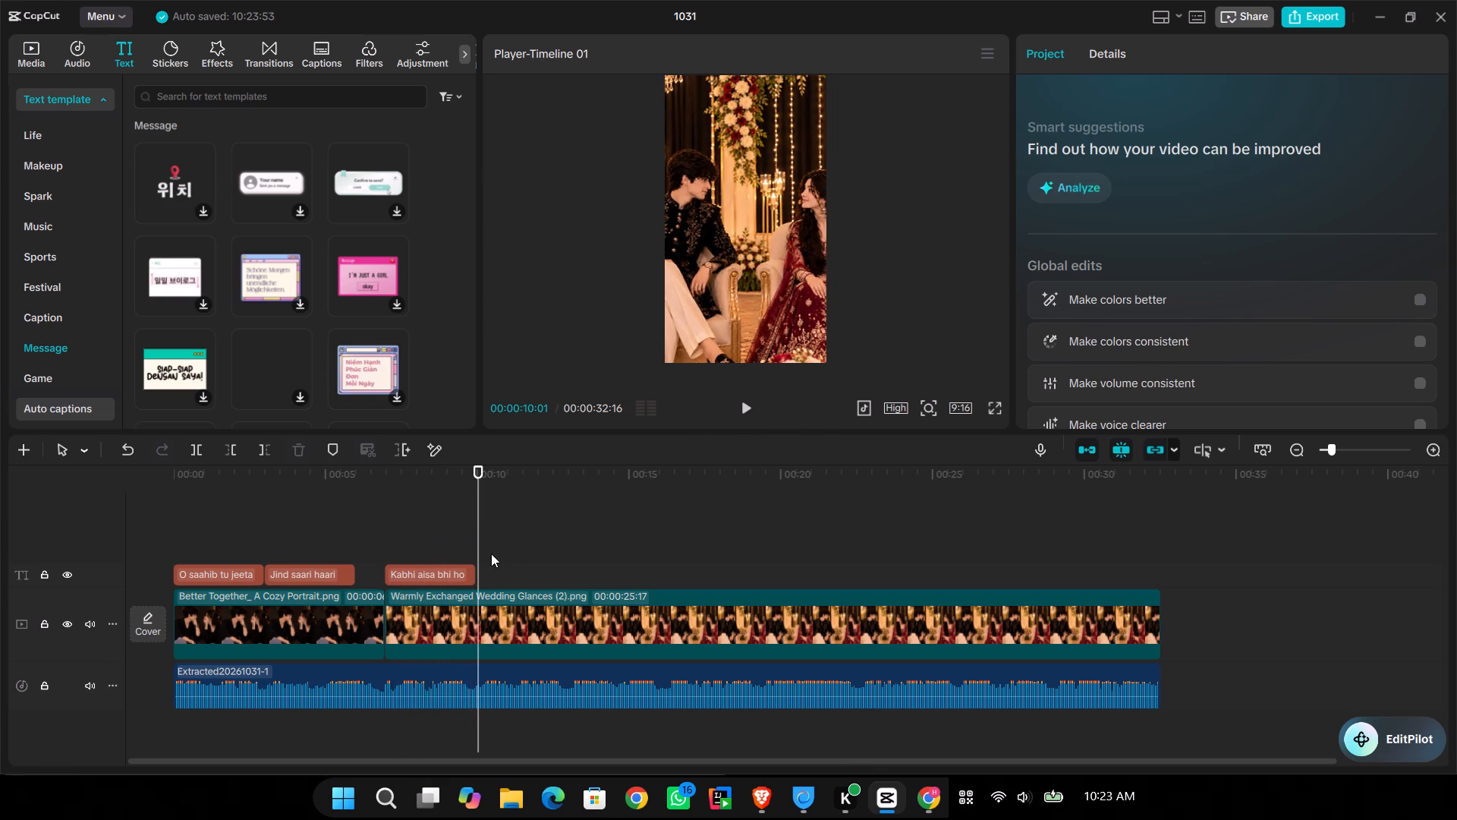
Duplicate the "Kabhi aisa bhi ho" text clip at 00:00:09:29, directly after the original.
{"action": "left_click", "coordinate": [482, 553]}
{"action": "left_click", "coordinate": [448, 570]}
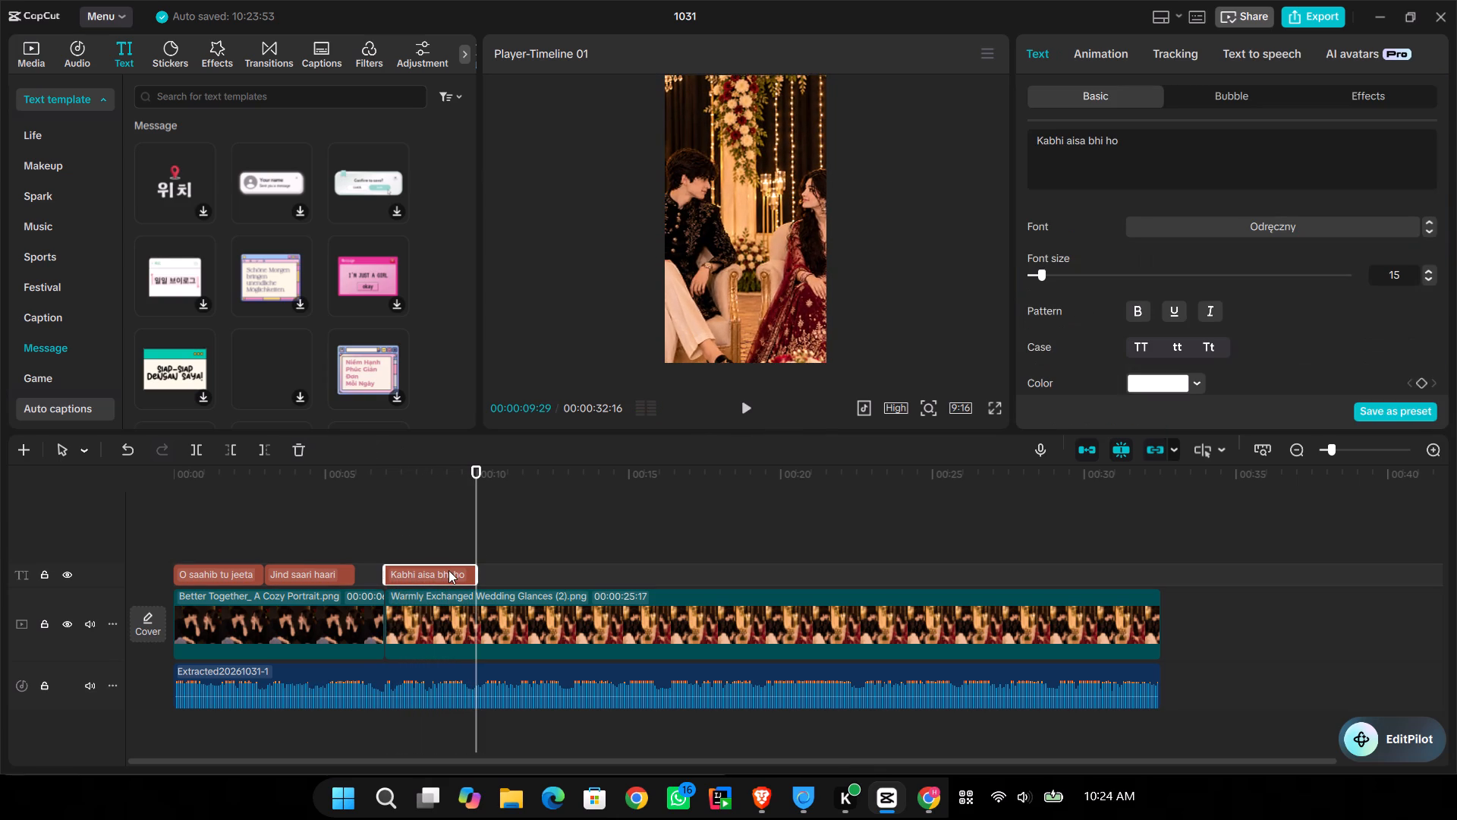
{"action": "key", "text": "ctrl+c"}
{"action": "key", "text": "ctrl+v"}
Switch to the Genius lyrics in the browser and copy the next chorus line, "Rubaru tum baitho".
{"action": "left_click", "coordinate": [763, 794]}
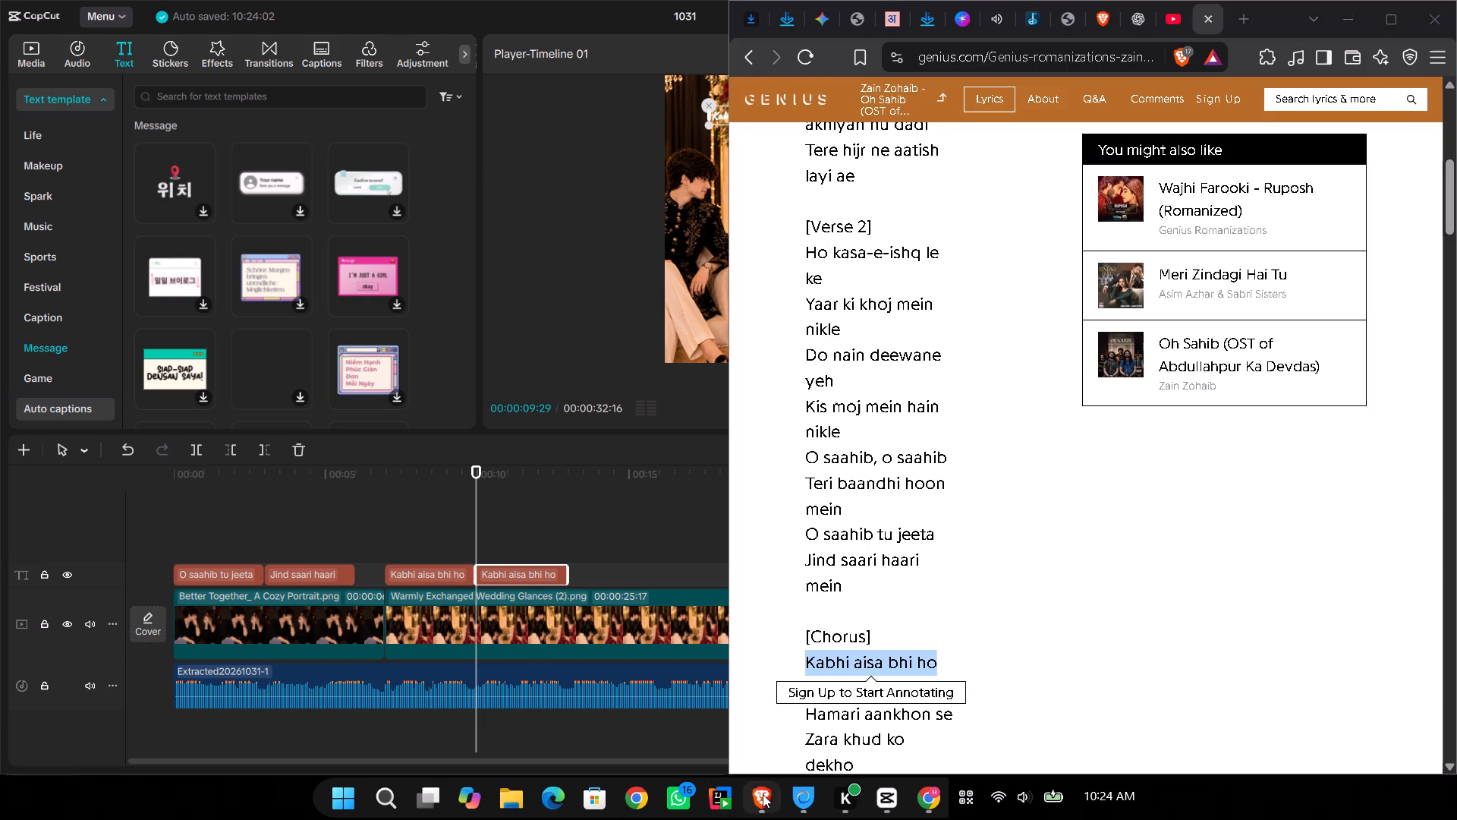
{"action": "left_click", "coordinate": [961, 673]}
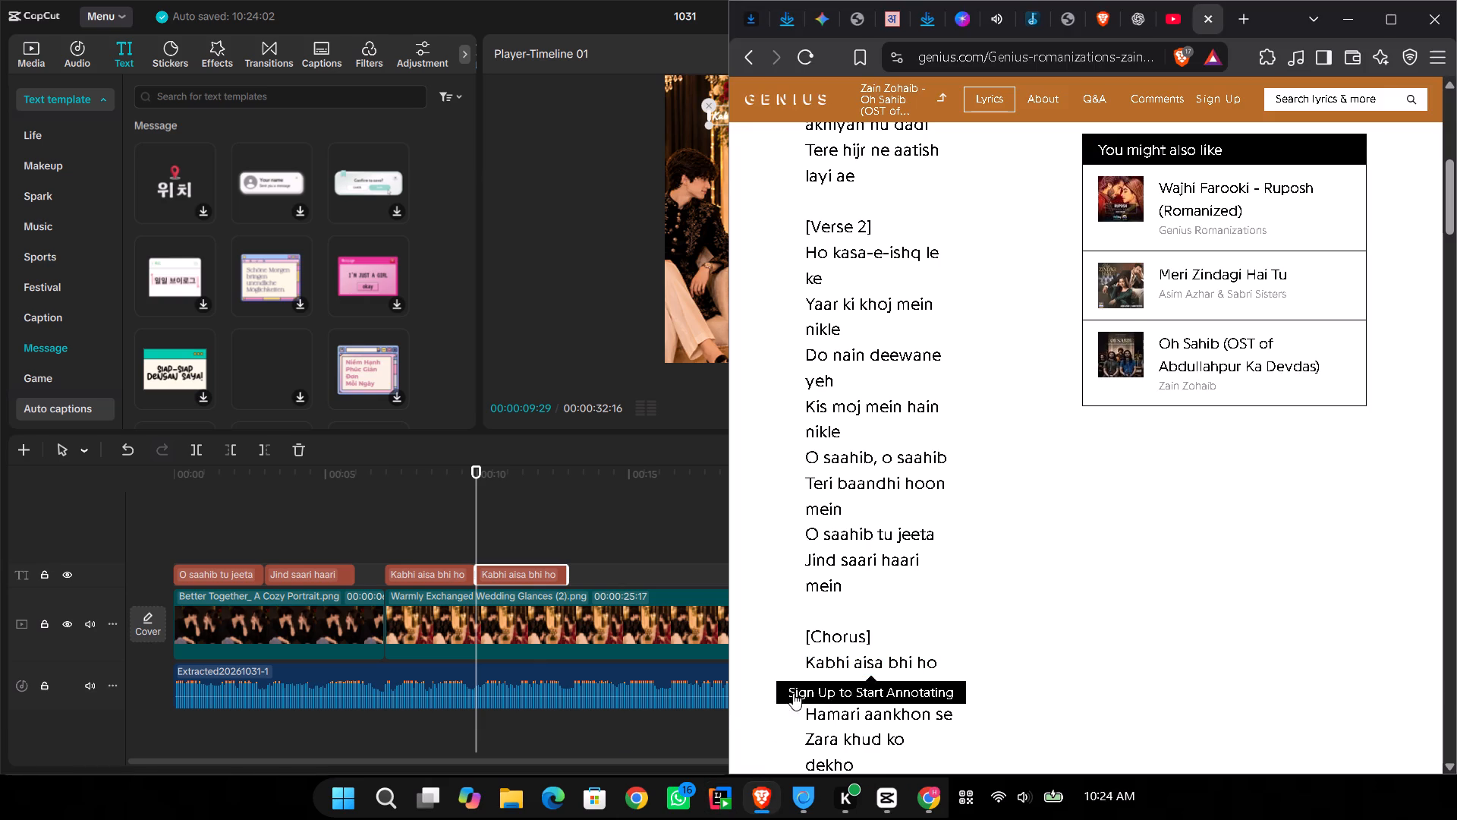
{"action": "left_click", "coordinate": [734, 702]}
{"action": "left_click_drag", "start_coordinate": [806, 687], "coordinate": [945, 689]}
{"action": "key", "text": "ctrl+c"}
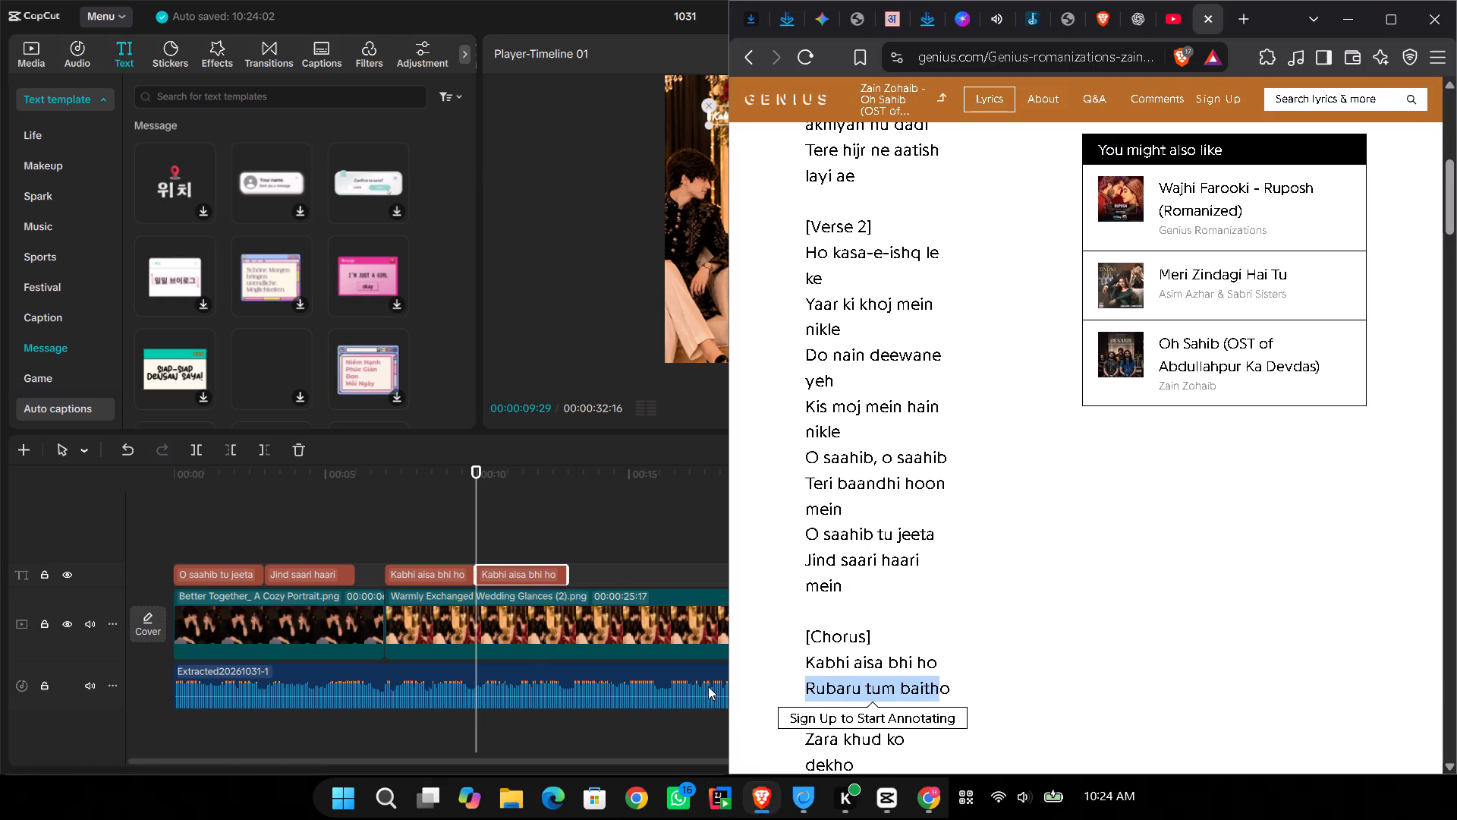
Back in CapCut, replace the duplicated lyric clip's text with the copied "Rubaru tum baith".
{"action": "left_click", "coordinate": [546, 572]}
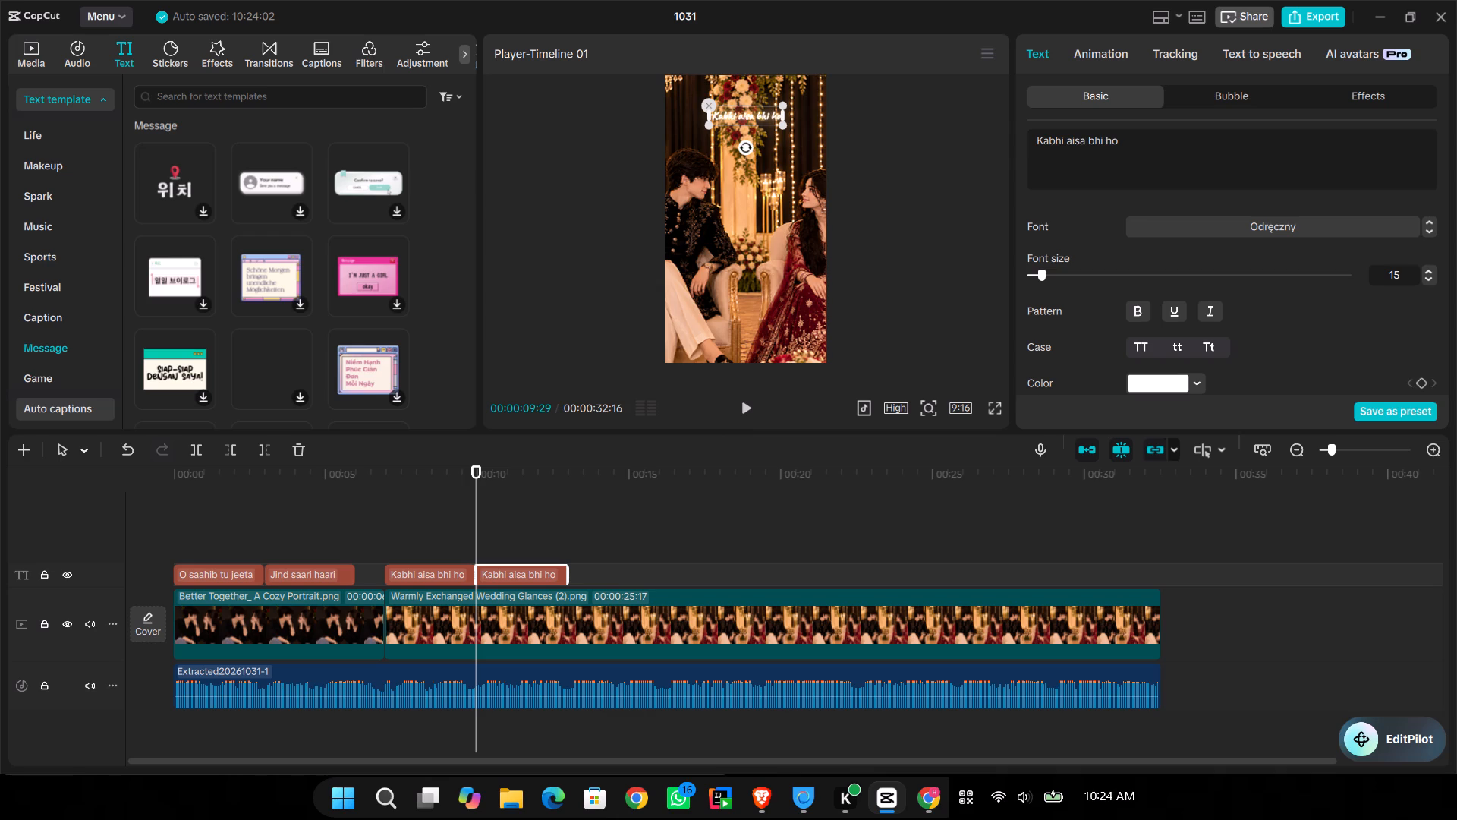
{"action": "left_click_drag", "start_coordinate": [1119, 140], "coordinate": [1015, 143]}
{"action": "key", "text": "ctrl+v"}
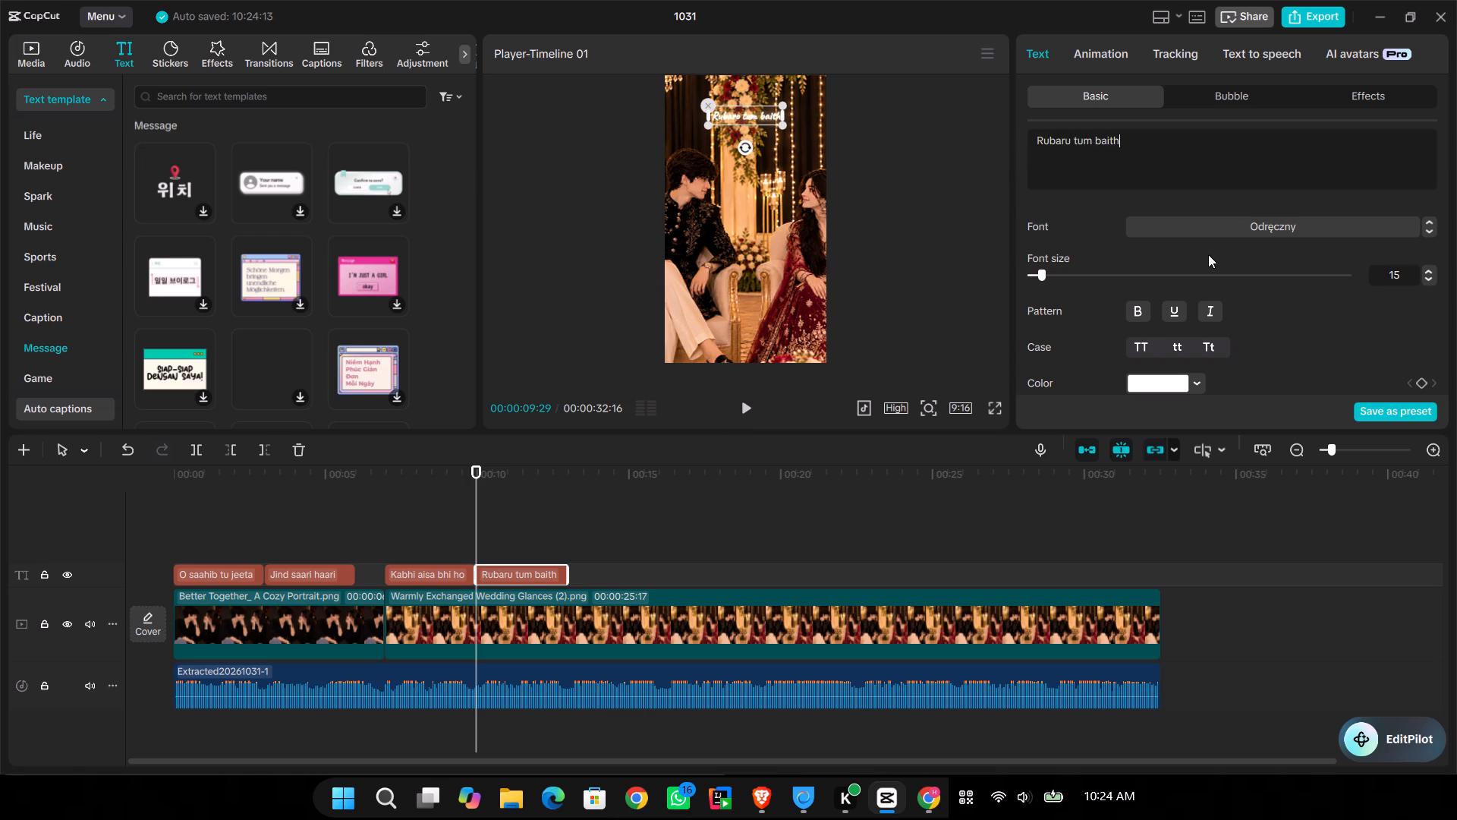
Play the "Rubaru tum baith" lyric through and paste another "Kabhi aisa bhi ho" text clip directly after it at 00:00:12:29.
{"action": "left_click", "coordinate": [442, 513]}
{"action": "key", "text": "space"}
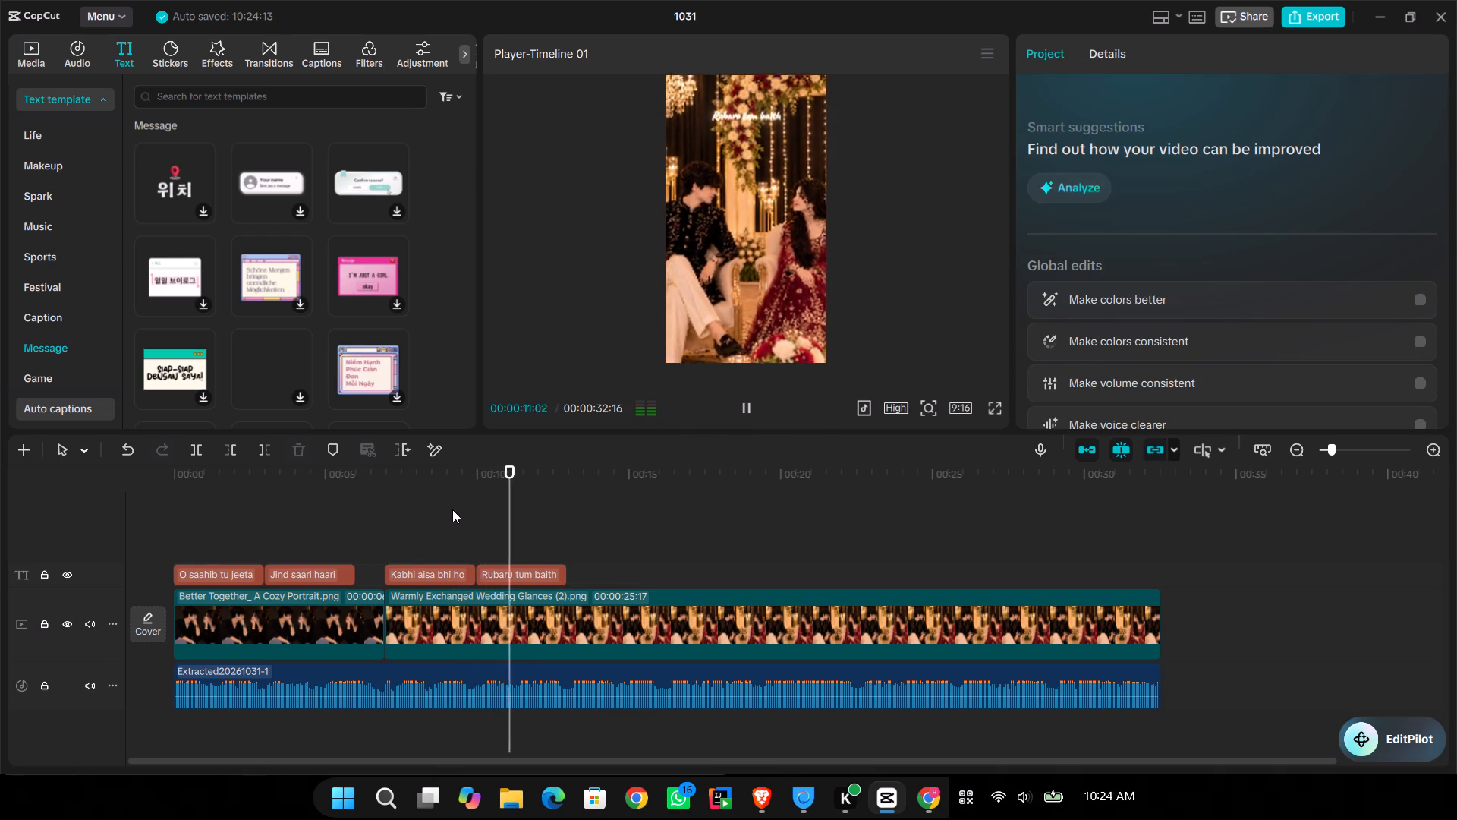
{"action": "key", "text": "space"}
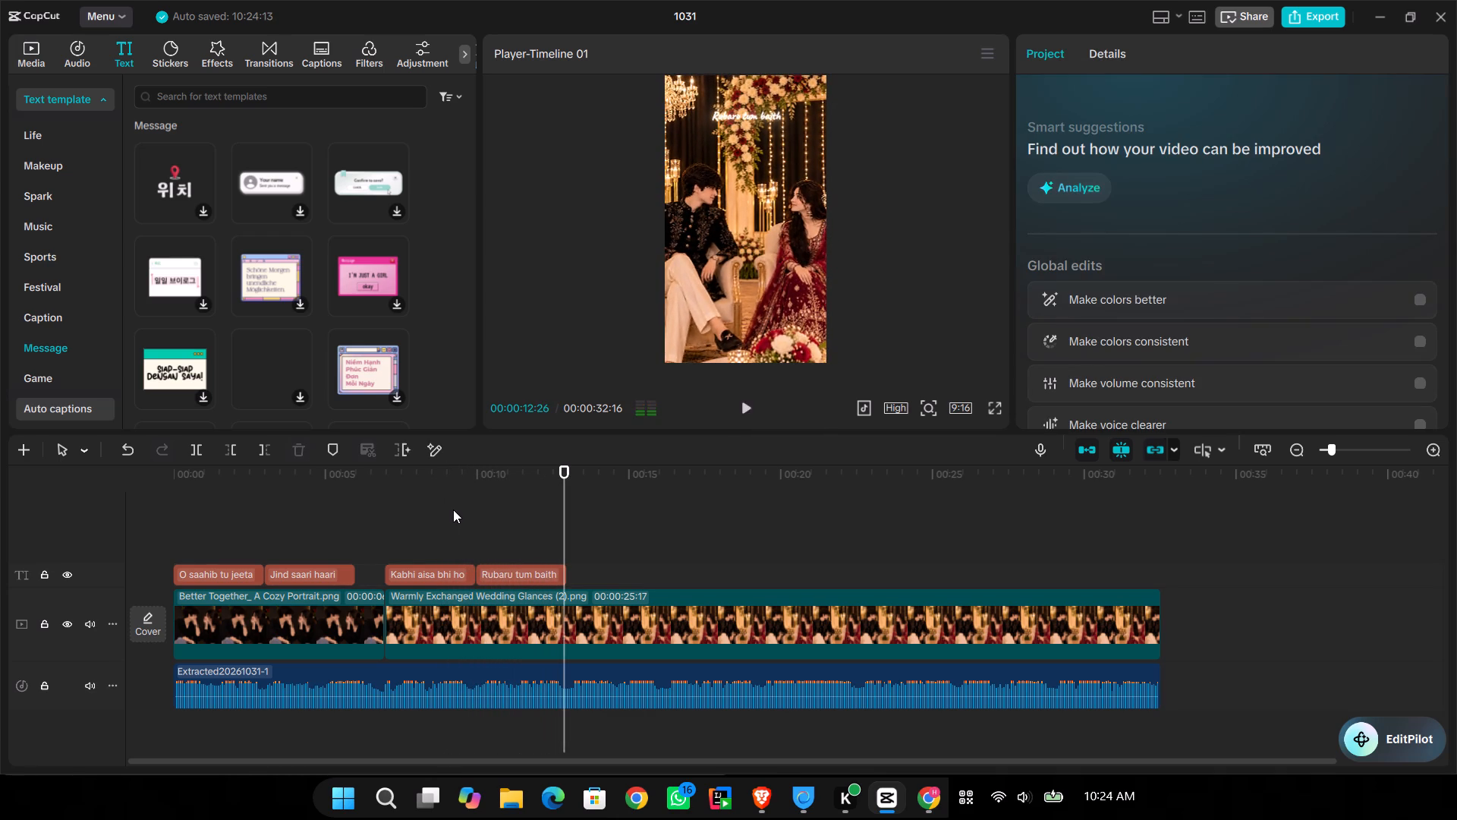
{"action": "key", "text": "space"}
{"action": "key", "text": "space"}
{"action": "key", "text": "Left"}
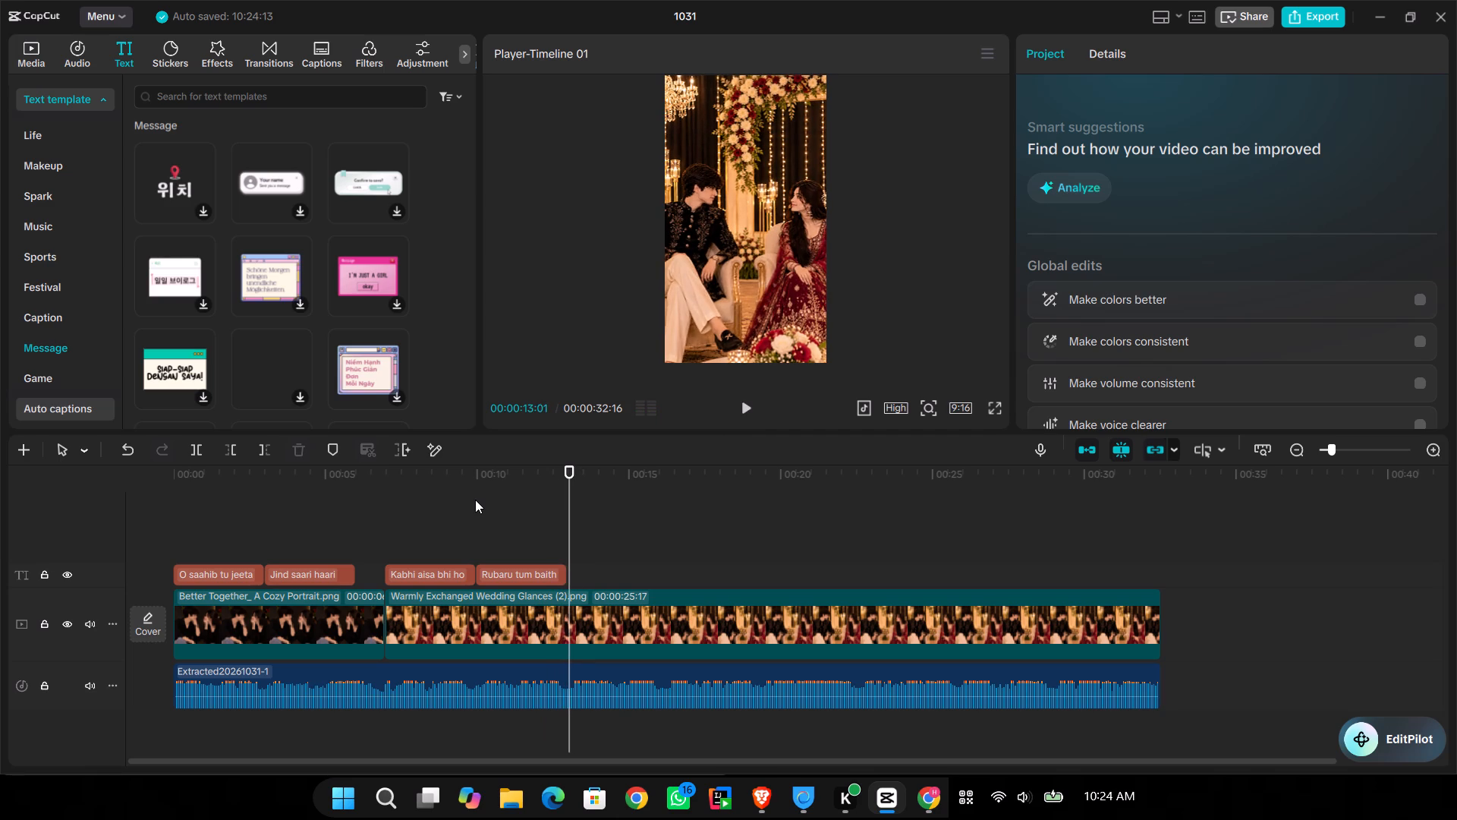
{"action": "key", "text": "Left"}
{"action": "key", "text": "Left"}
{"action": "key", "text": "ctrl+v"}
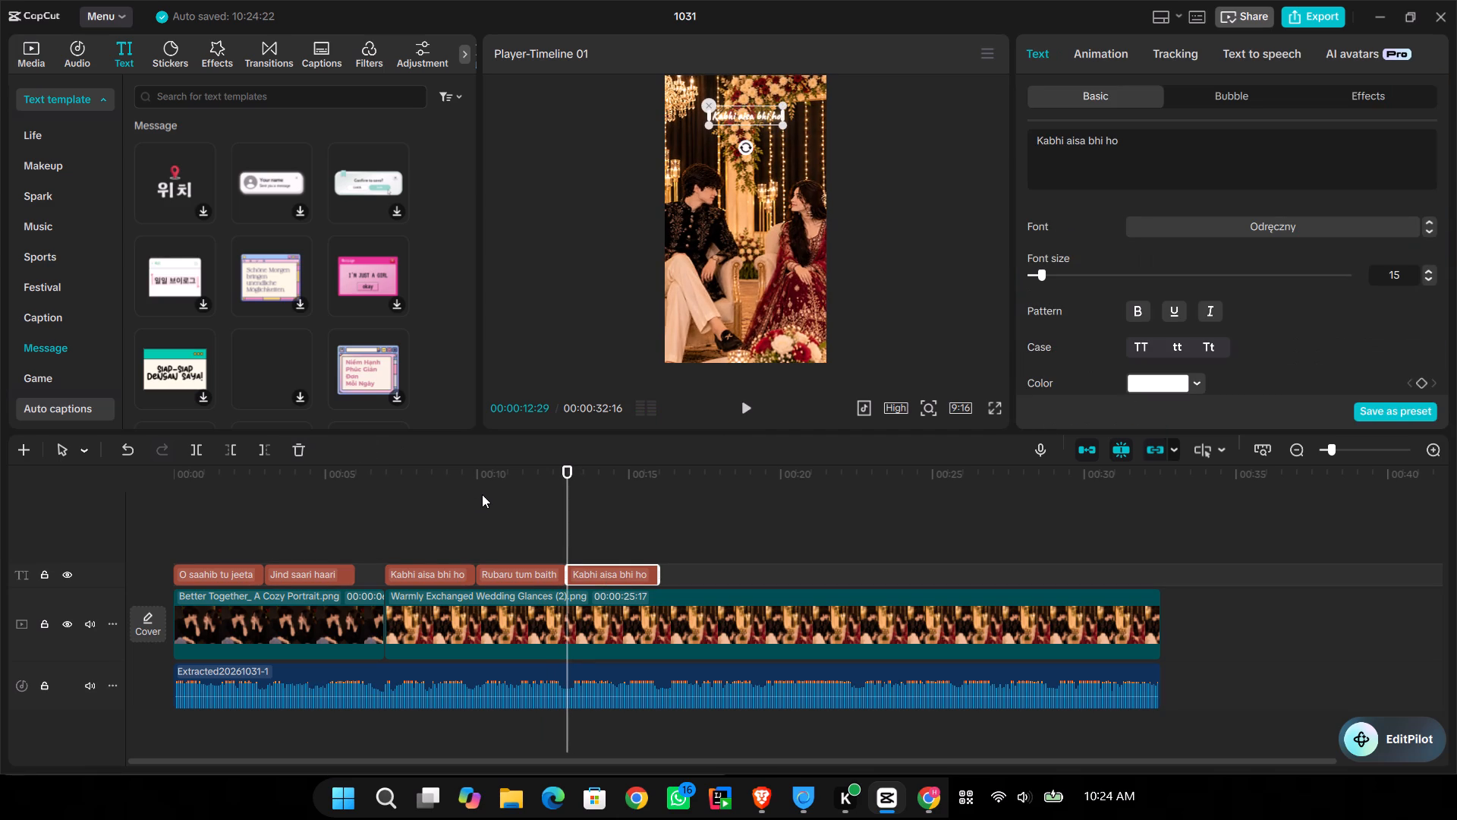
Copy "Hamari aankhon se" from the Genius lyrics in the browser and replace the newly pasted CapCut clip's text with it.
{"action": "left_click_drag", "start_coordinate": [729, 806], "coordinate": [737, 805]}
{"action": "left_click", "coordinate": [761, 796]}
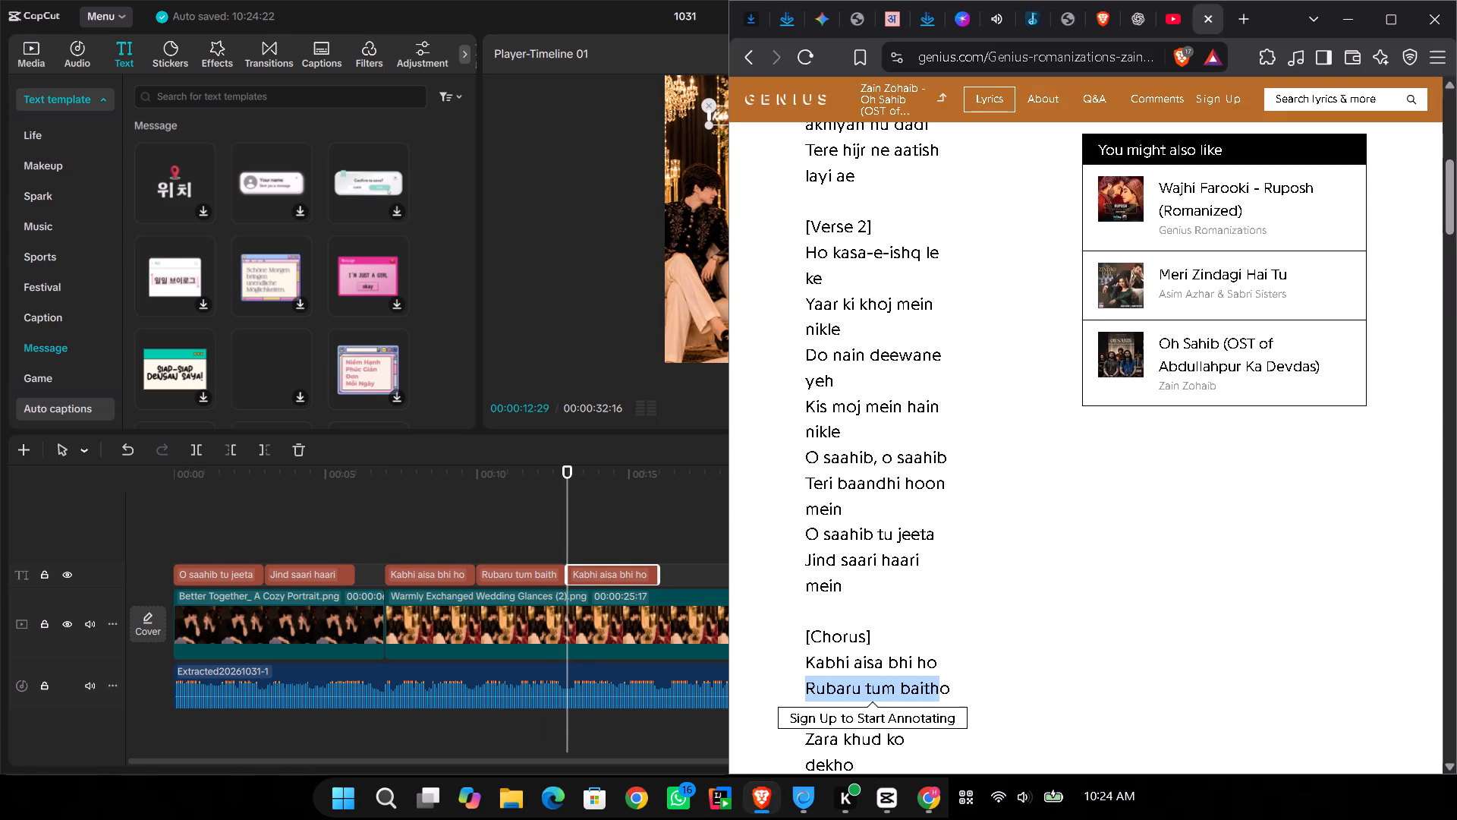
{"action": "left_click", "coordinate": [962, 638]}
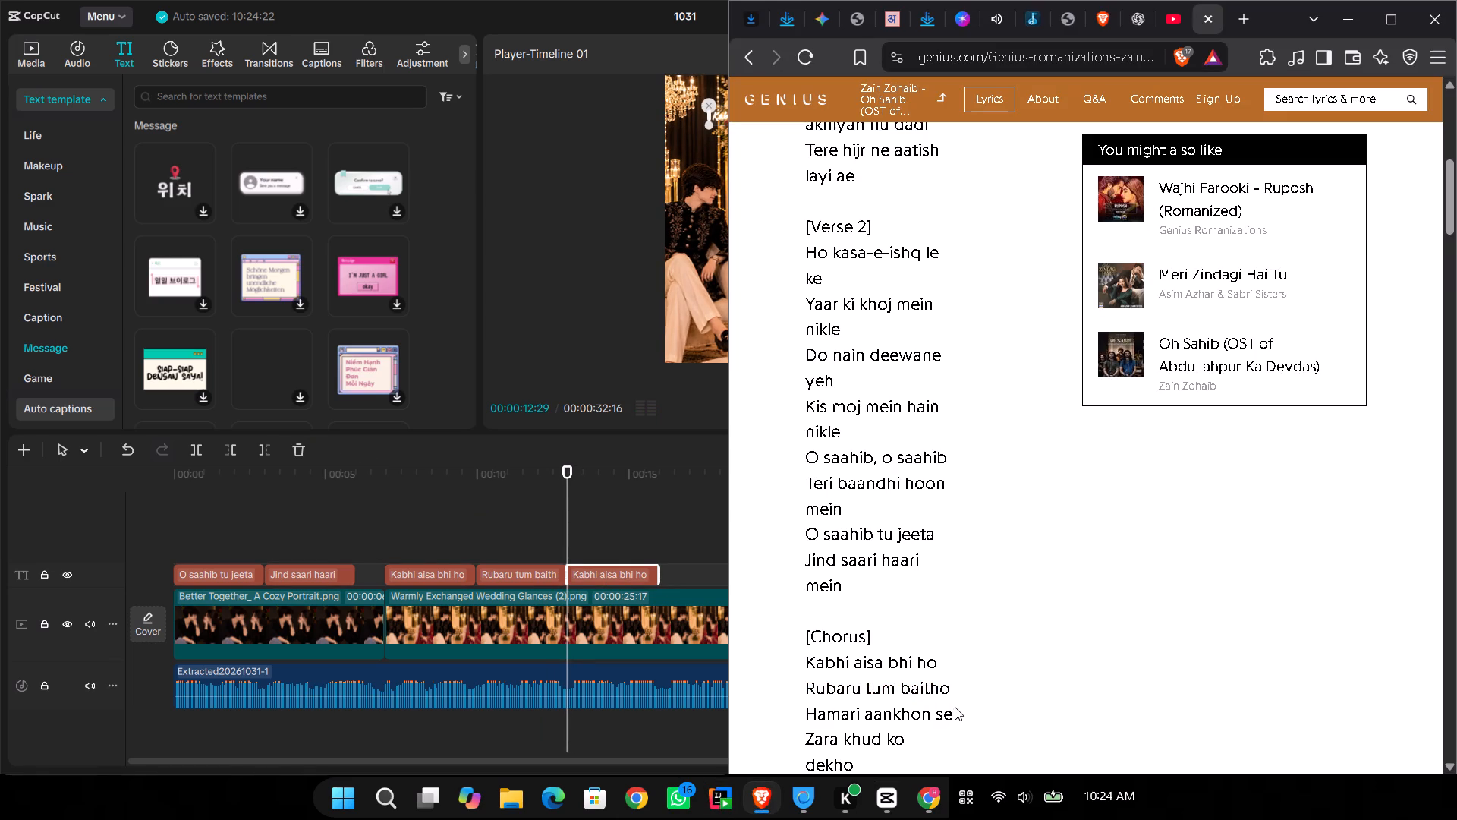
{"action": "left_click_drag", "start_coordinate": [950, 710], "coordinate": [805, 714]}
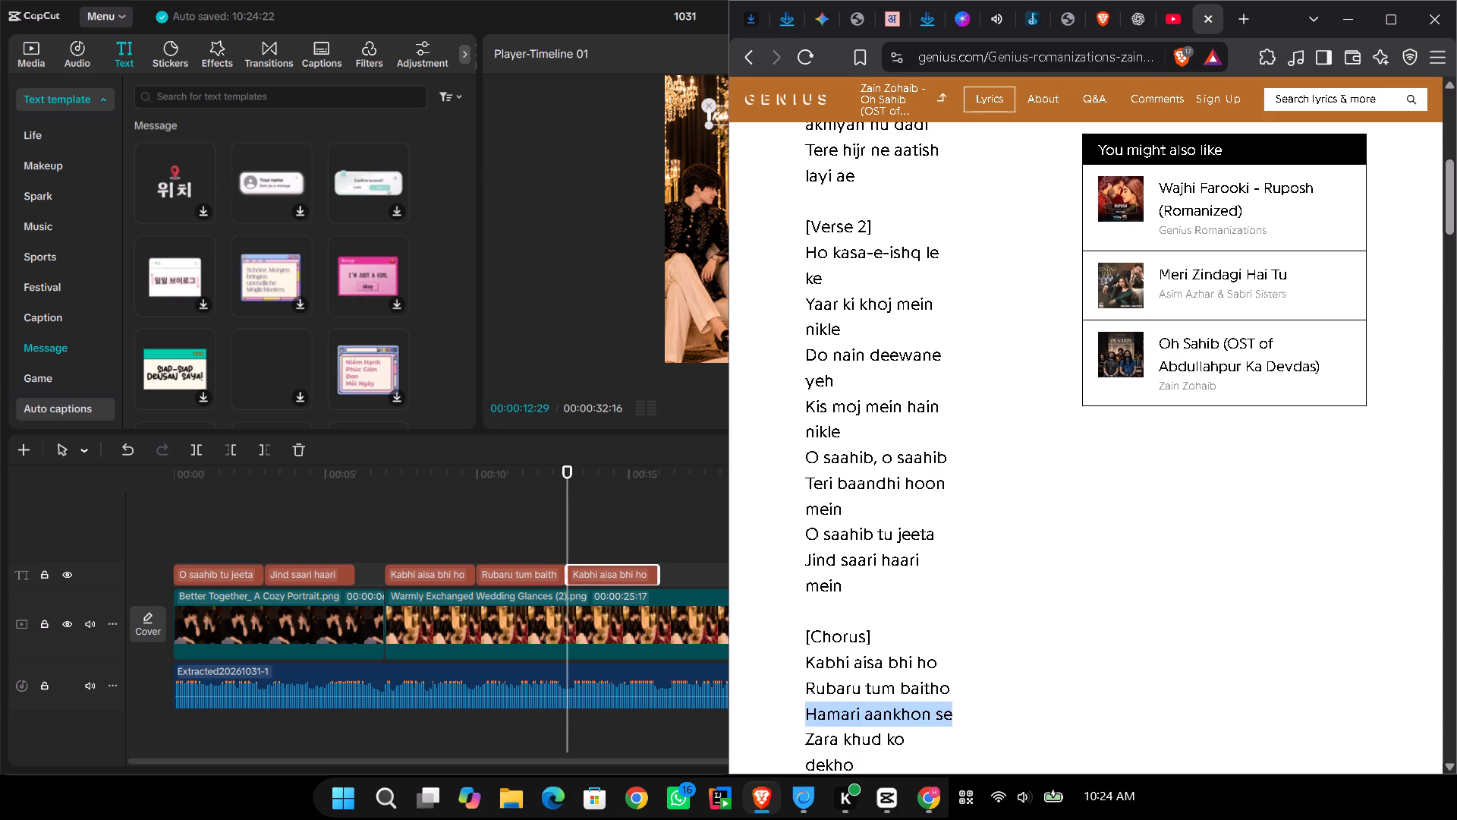
{"action": "left_click_drag", "start_coordinate": [805, 714], "coordinate": [804, 714]}
{"action": "key", "text": "ctrl+c"}
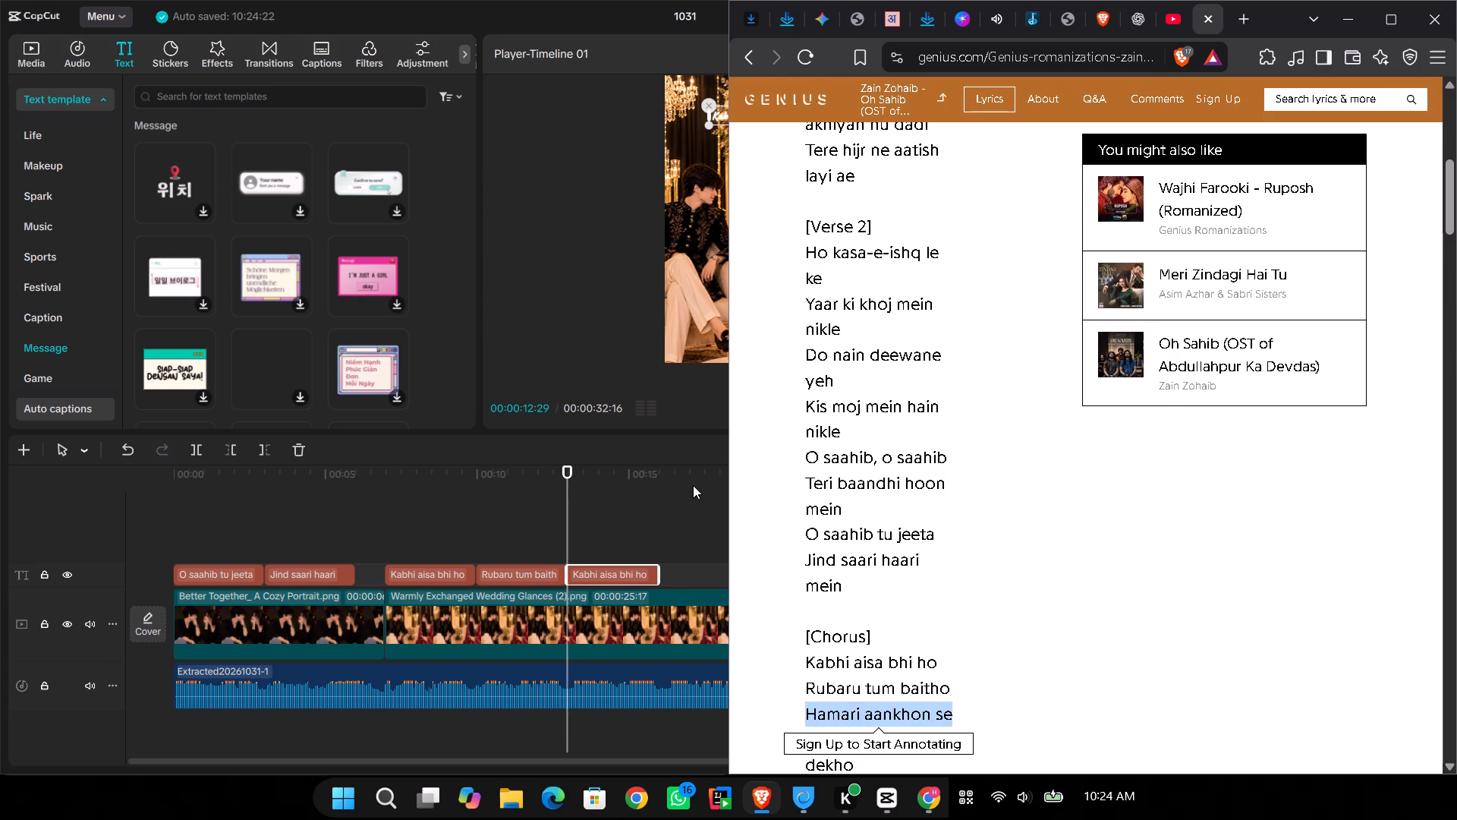
{"action": "left_click", "coordinate": [688, 491]}
{"action": "left_click_drag", "start_coordinate": [1131, 141], "coordinate": [1100, 138]}
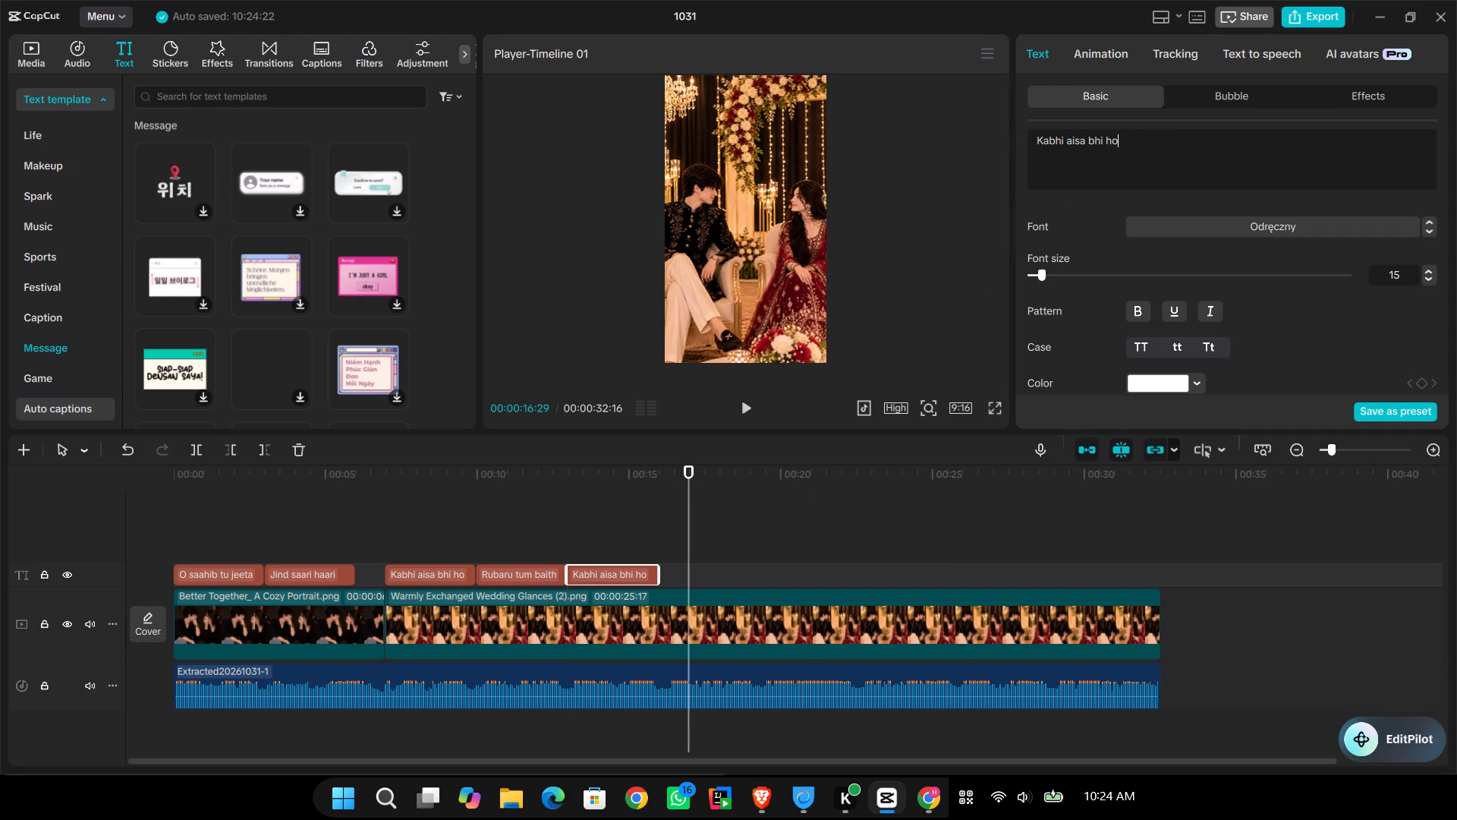
{"action": "left_click_drag", "start_coordinate": [1100, 138], "coordinate": [1010, 136]}
{"action": "key", "text": "ctrl+v"}
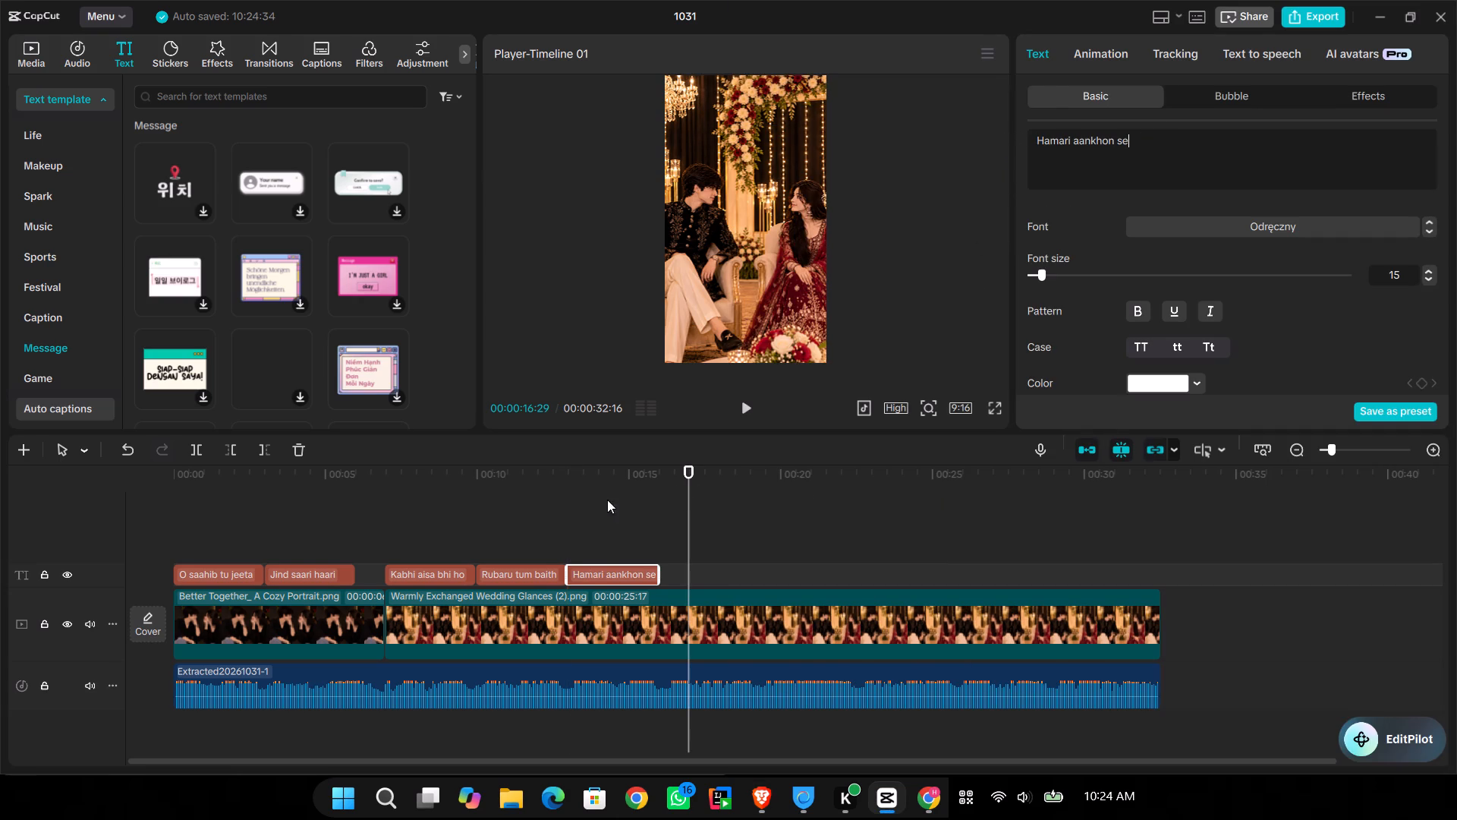
Play the "Hamari aankhon se" lyric and paste another "Kabhi aisa bhi ho" clip directly after it on the same text track.
{"action": "left_click", "coordinate": [560, 511]}
{"action": "key", "text": "space"}
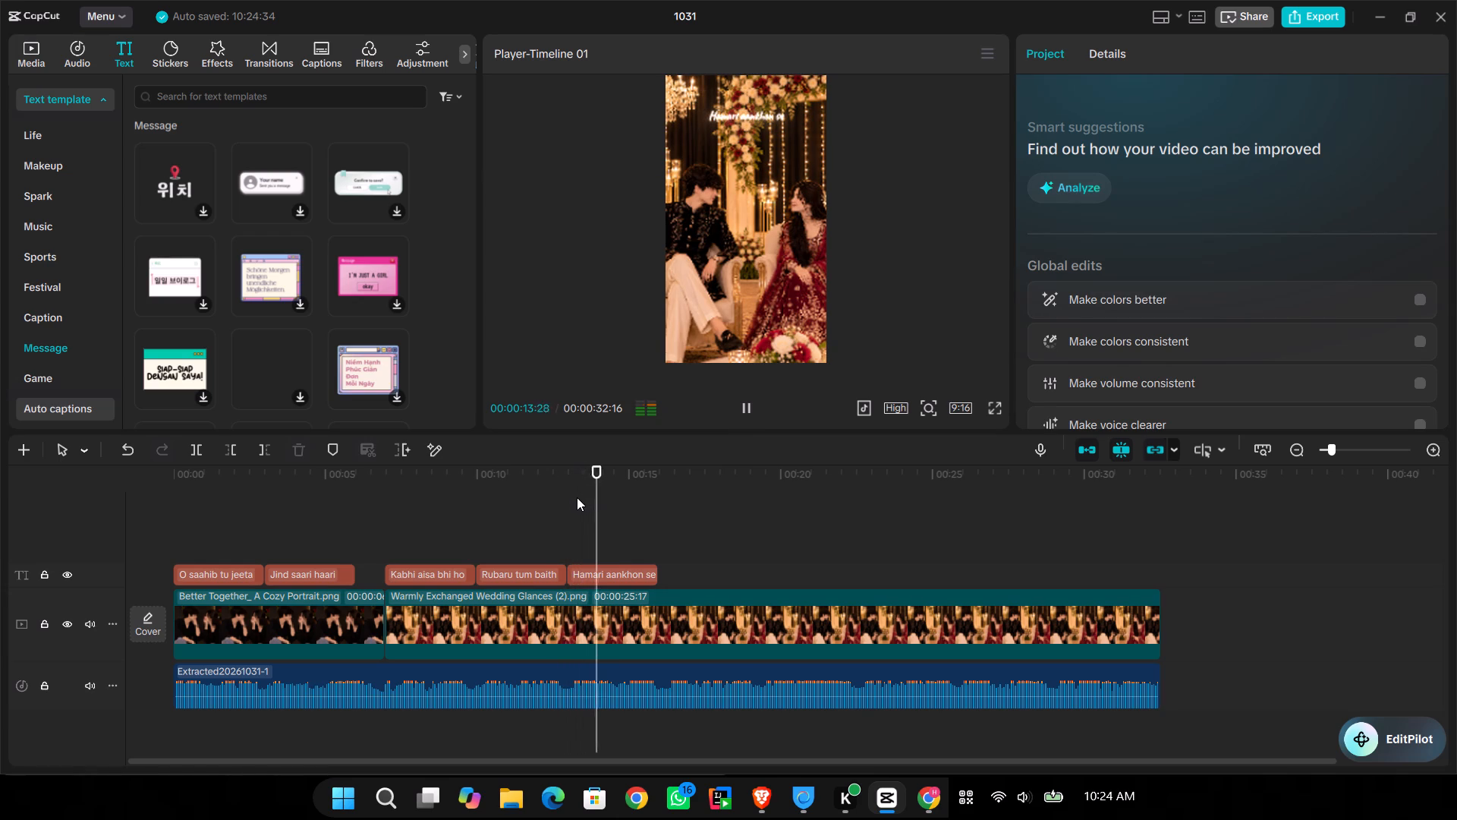
{"action": "key", "text": "space"}
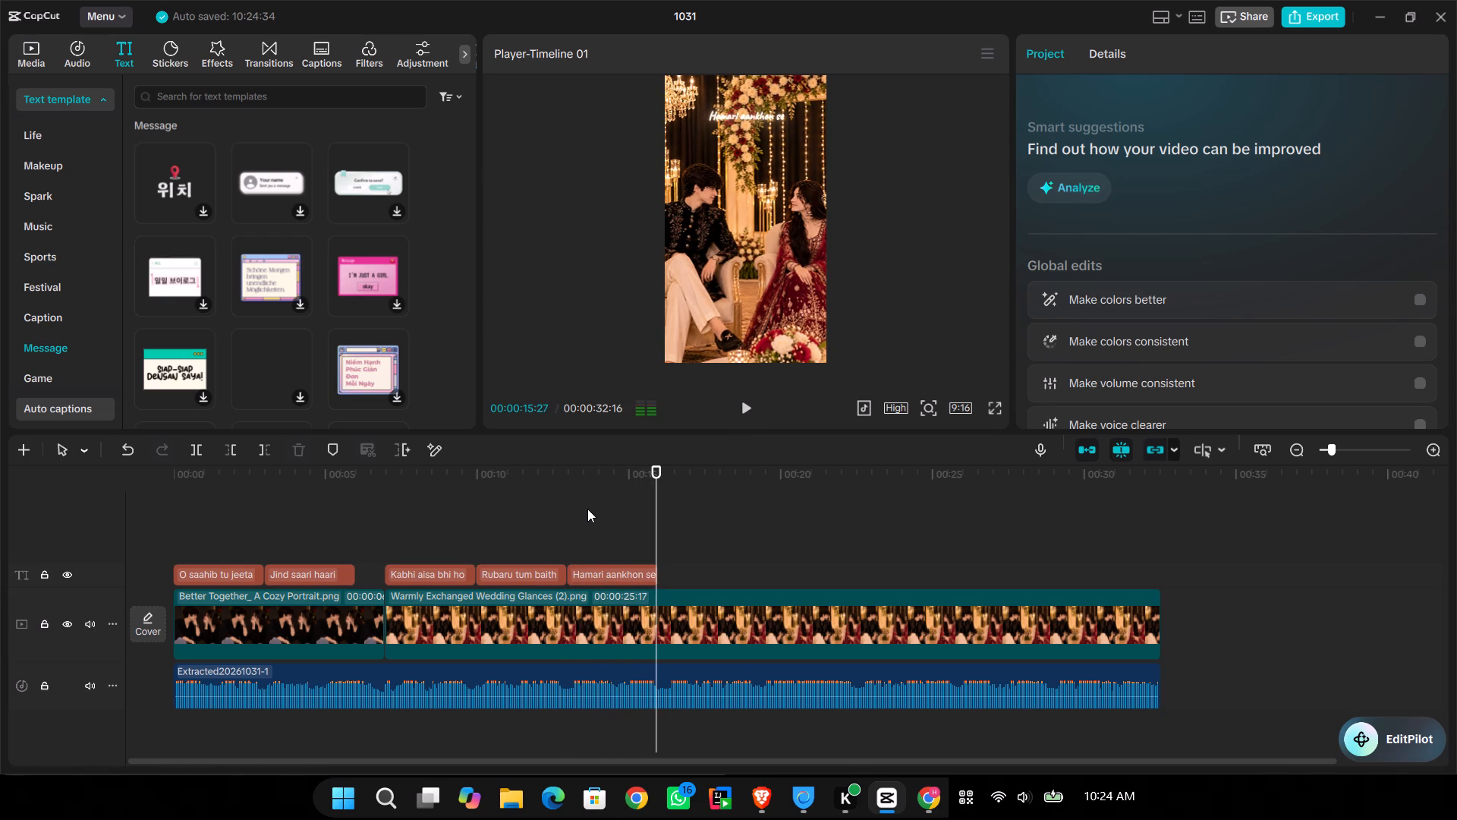
{"action": "key", "text": "ctrl+v"}
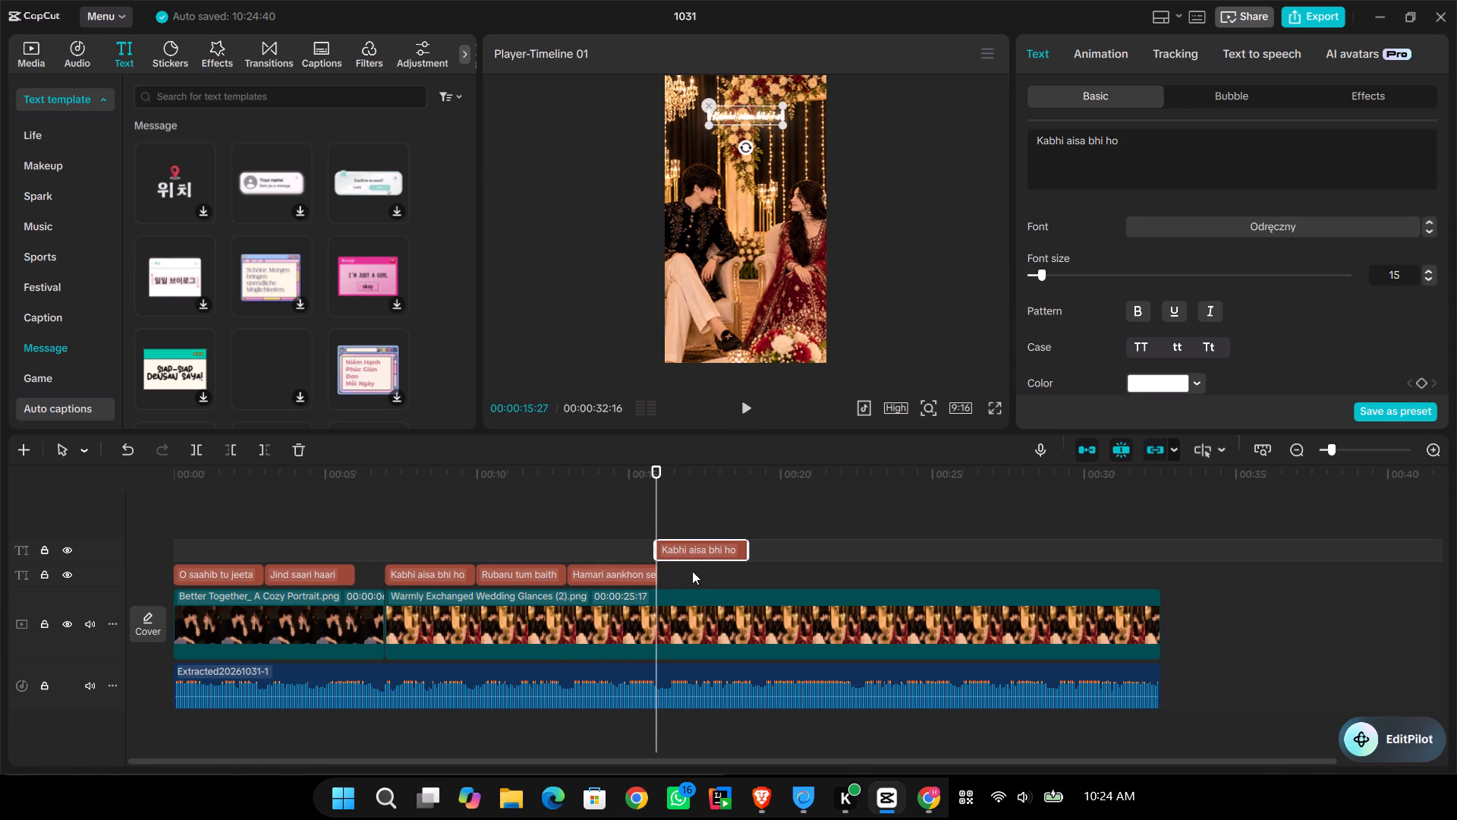
{"action": "left_click_drag", "start_coordinate": [688, 550], "coordinate": [684, 575]}
{"action": "scroll", "coordinate": [683, 569], "scroll_direction": "up", "scroll_amount": 4, "text": "ctrl"}
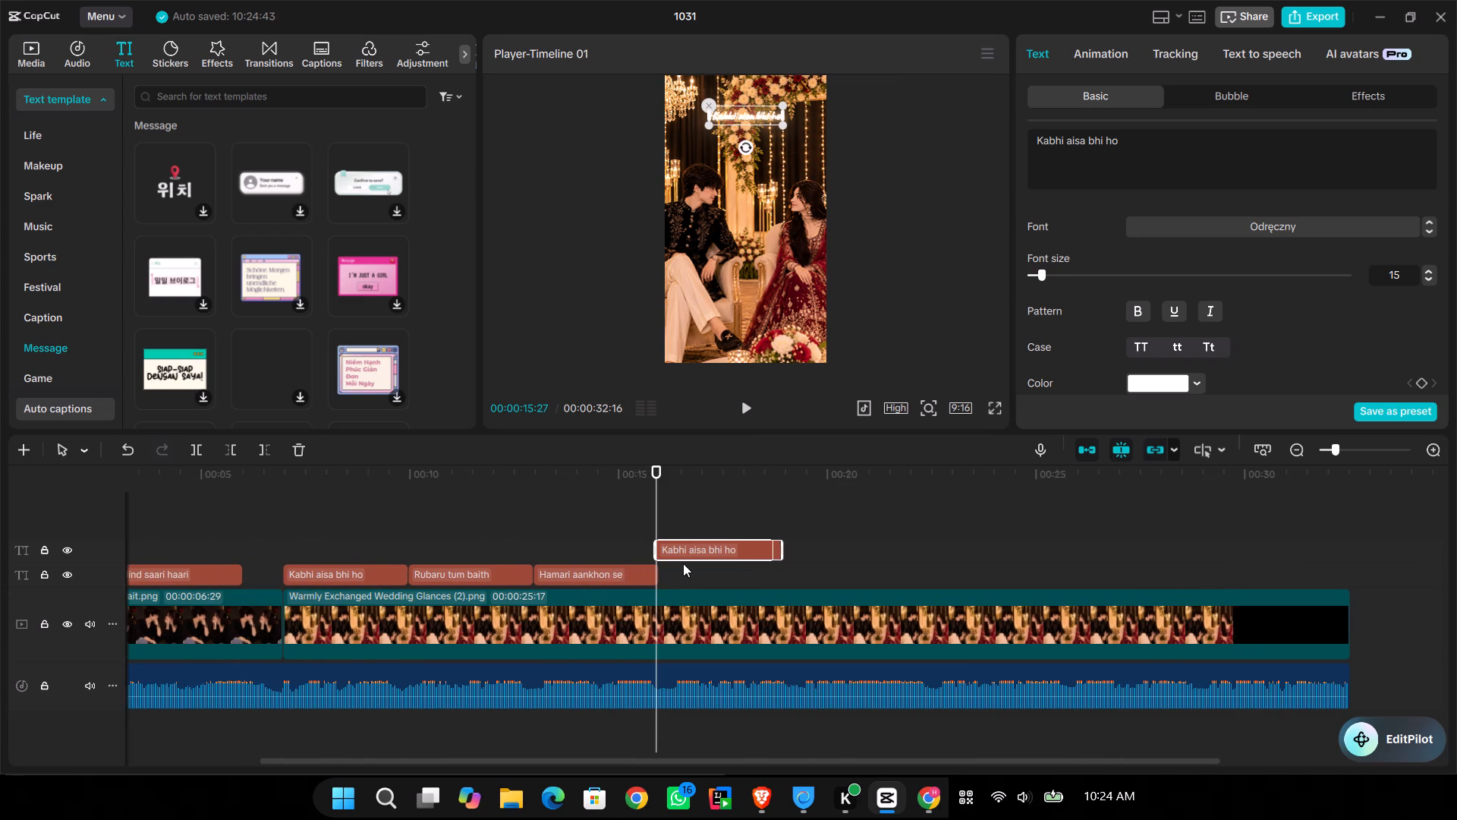
{"action": "left_click_drag", "start_coordinate": [684, 550], "coordinate": [715, 569]}
{"action": "key", "text": "space"}
{"action": "left_click_drag", "start_coordinate": [710, 567], "coordinate": [686, 567]}
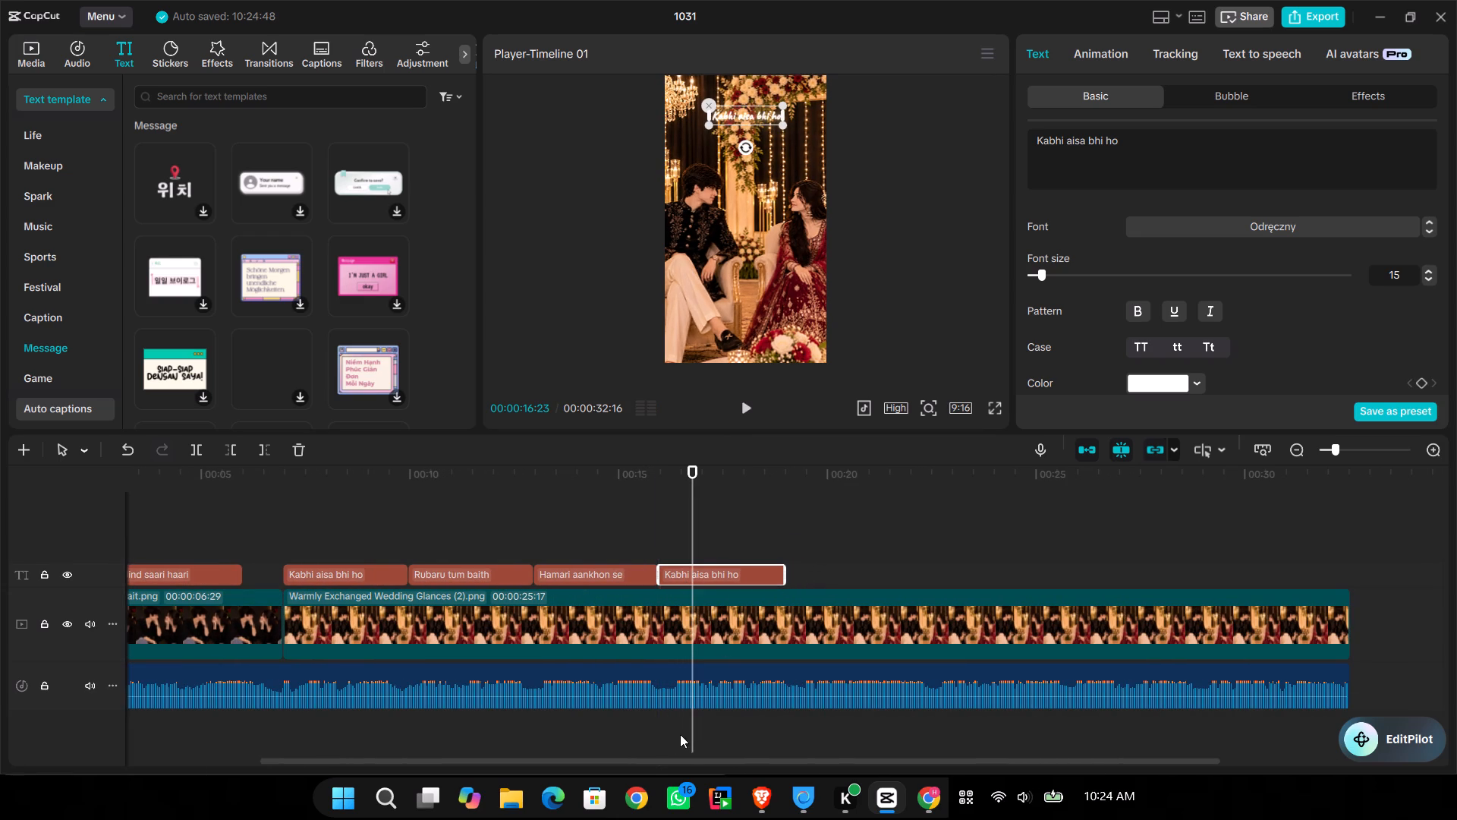
Copy "Zara khud ko" from the browser's Genius chorus and replace the newest CapCut text clip's wording with it.
{"action": "left_click", "coordinate": [762, 788]}
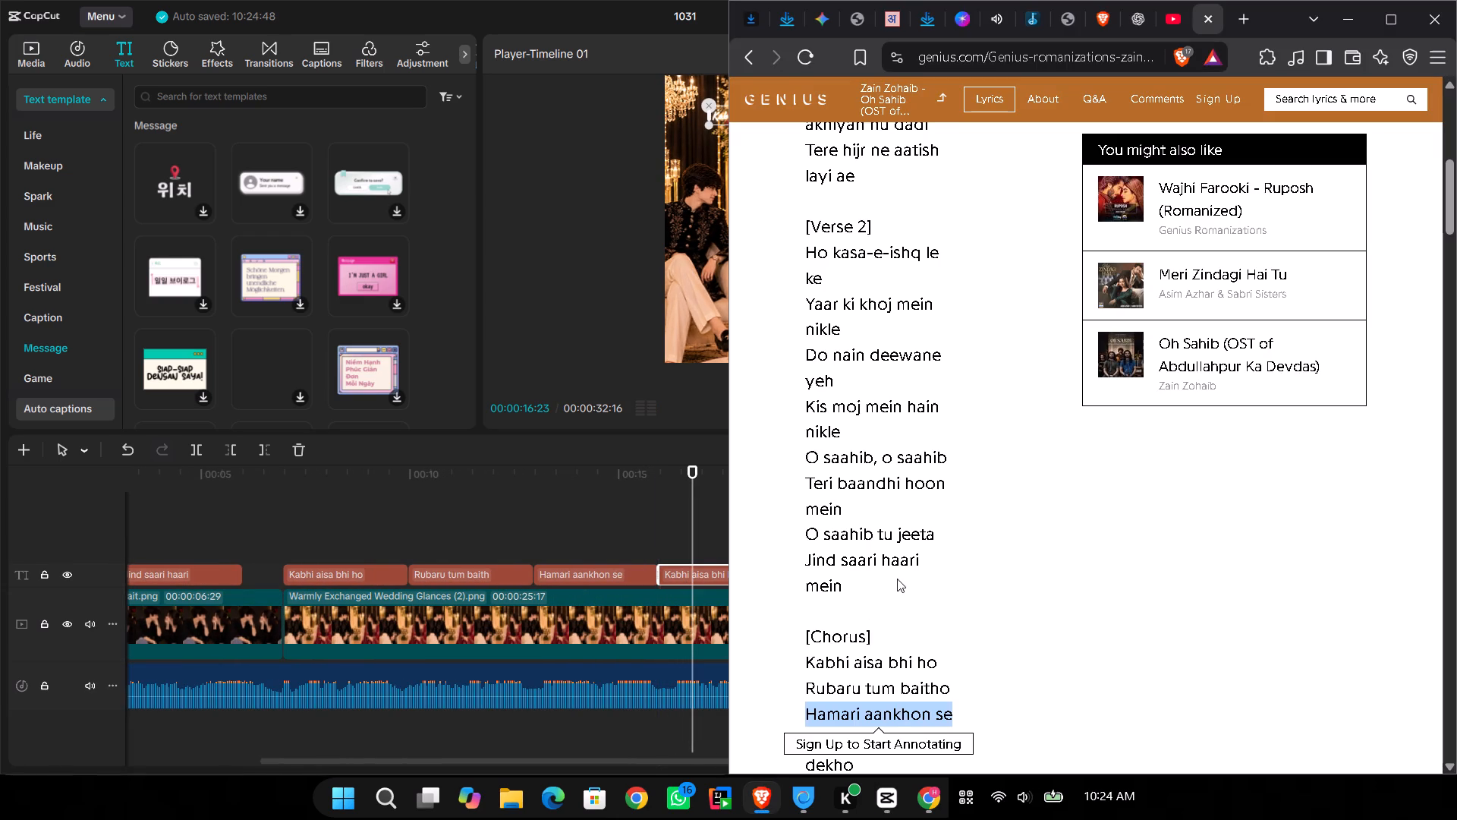
{"action": "scroll", "coordinate": [897, 579], "scroll_direction": "down", "scroll_amount": 1}
{"action": "left_click", "coordinate": [1001, 544]}
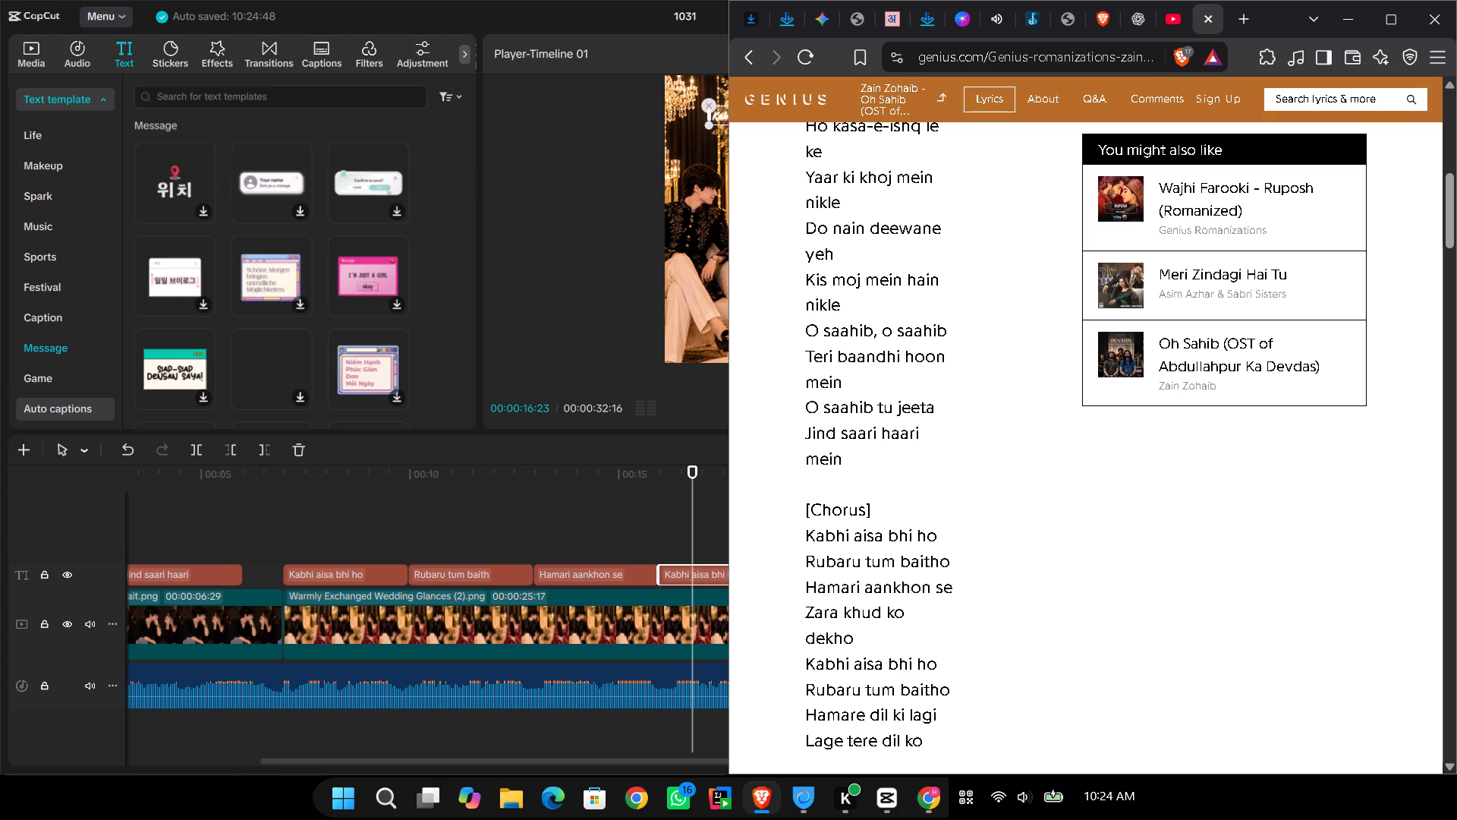
{"action": "left_click_drag", "start_coordinate": [807, 610], "coordinate": [924, 610]}
{"action": "key", "text": "ctrl+c"}
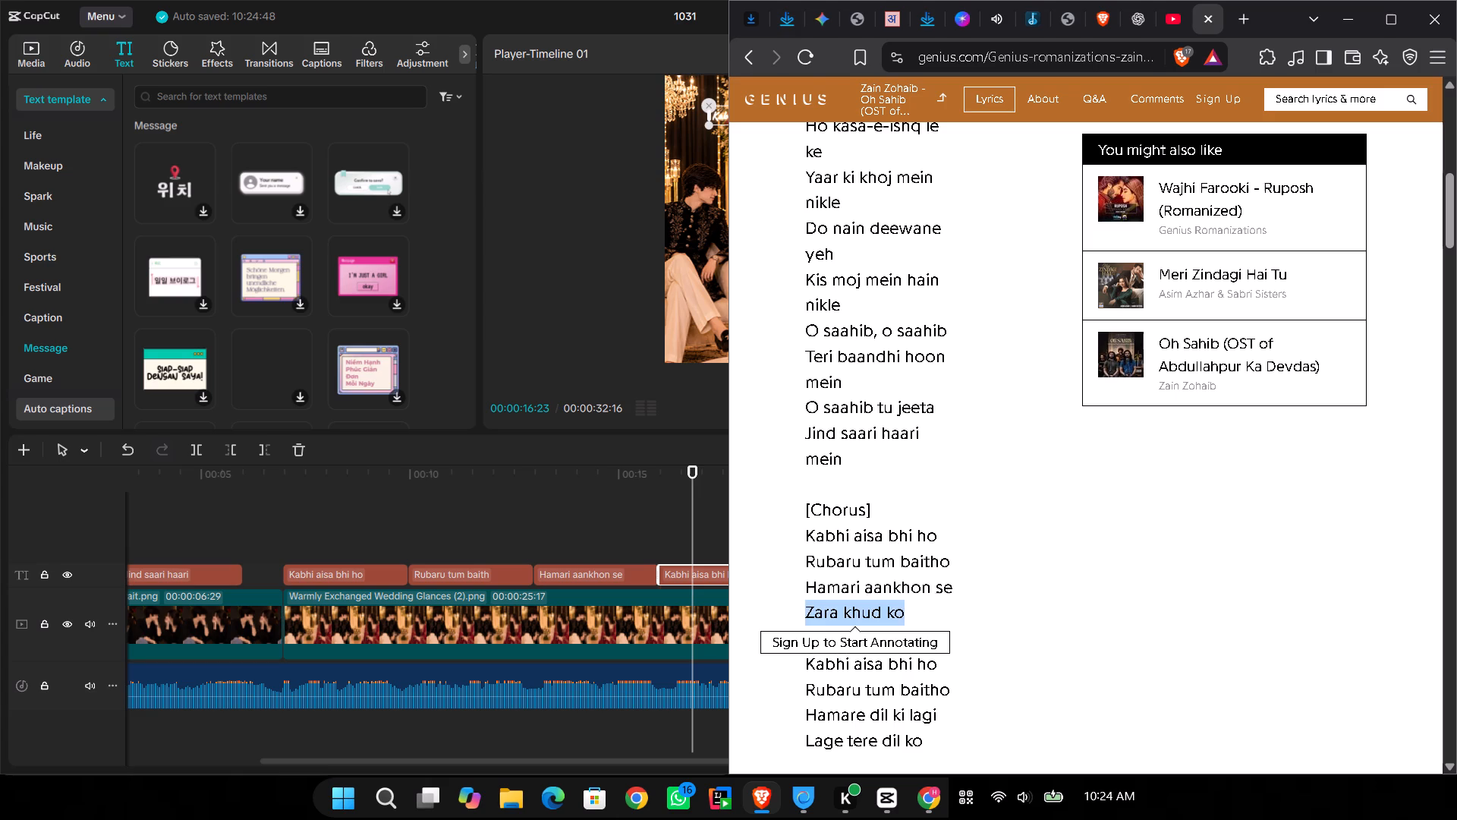
{"action": "left_click", "coordinate": [684, 565]}
{"action": "left_click_drag", "start_coordinate": [1144, 132], "coordinate": [1140, 132]}
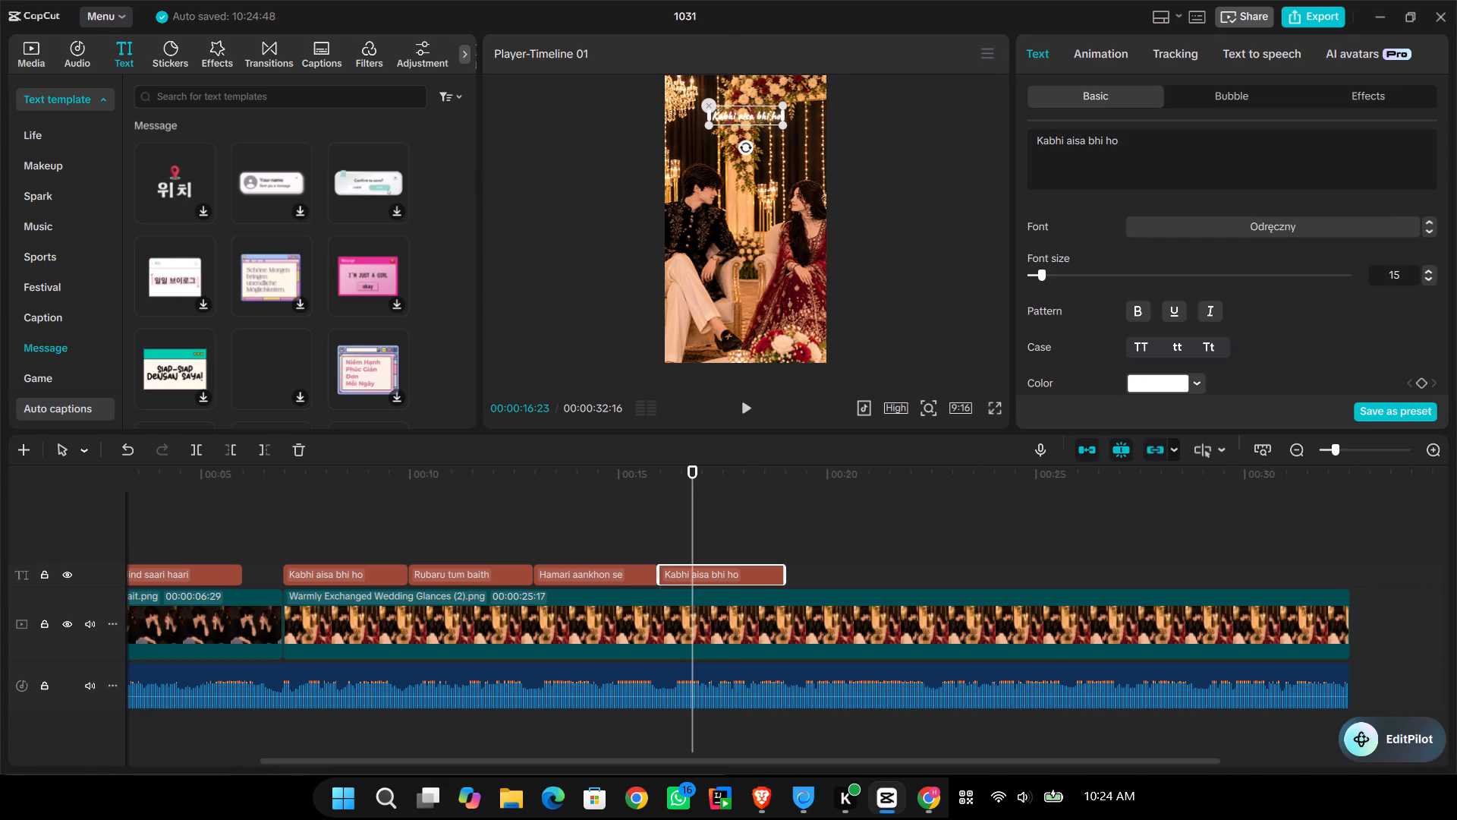
{"action": "left_click_drag", "start_coordinate": [1140, 132], "coordinate": [981, 159]}
{"action": "key", "text": "ctrl+v"}
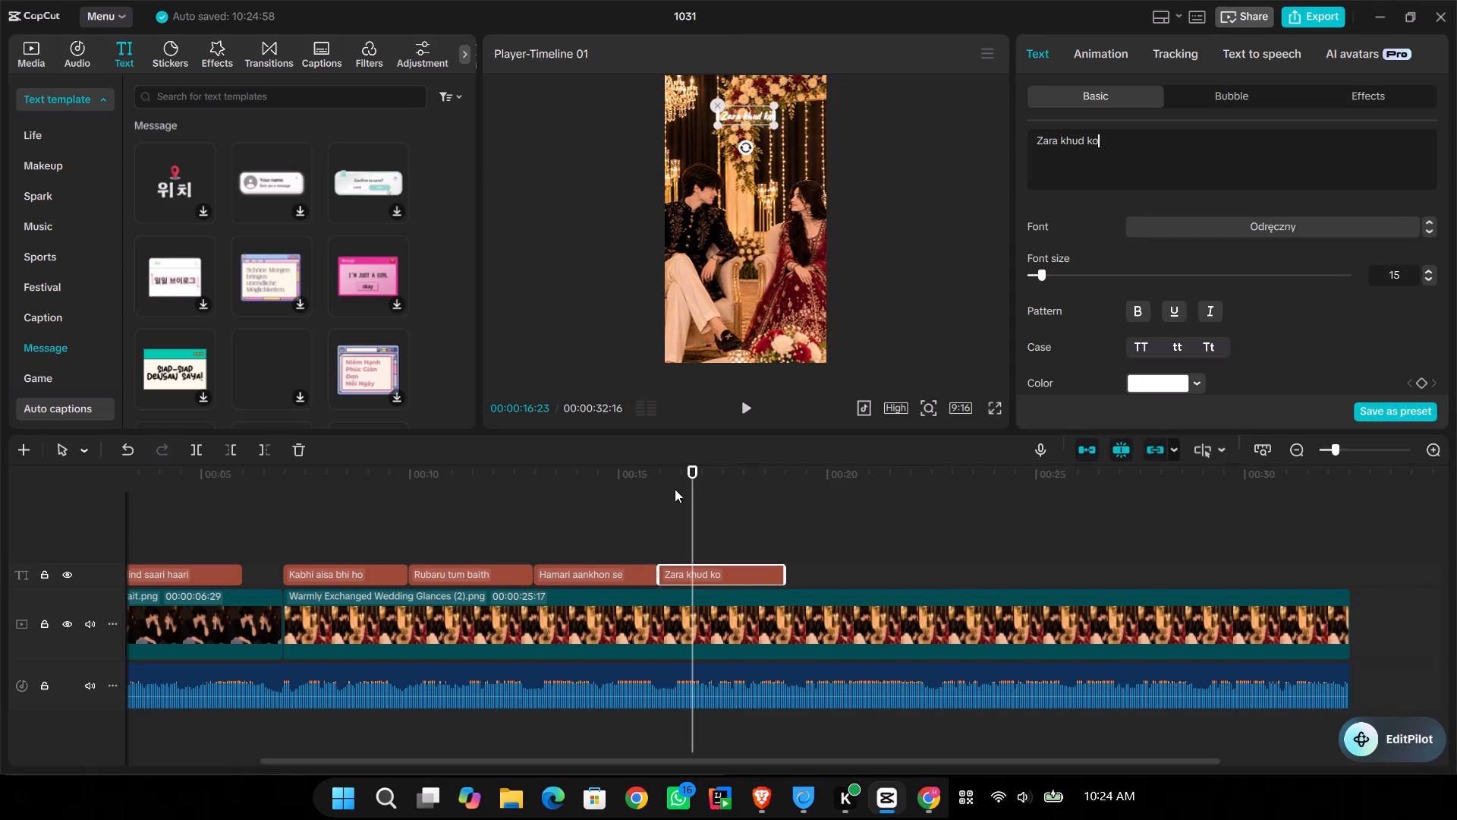
Replay the section under the "Zara khud ko" clip several times to check the wording against the vocals.
{"action": "left_click", "coordinate": [653, 506]}
{"action": "key", "text": "space"}
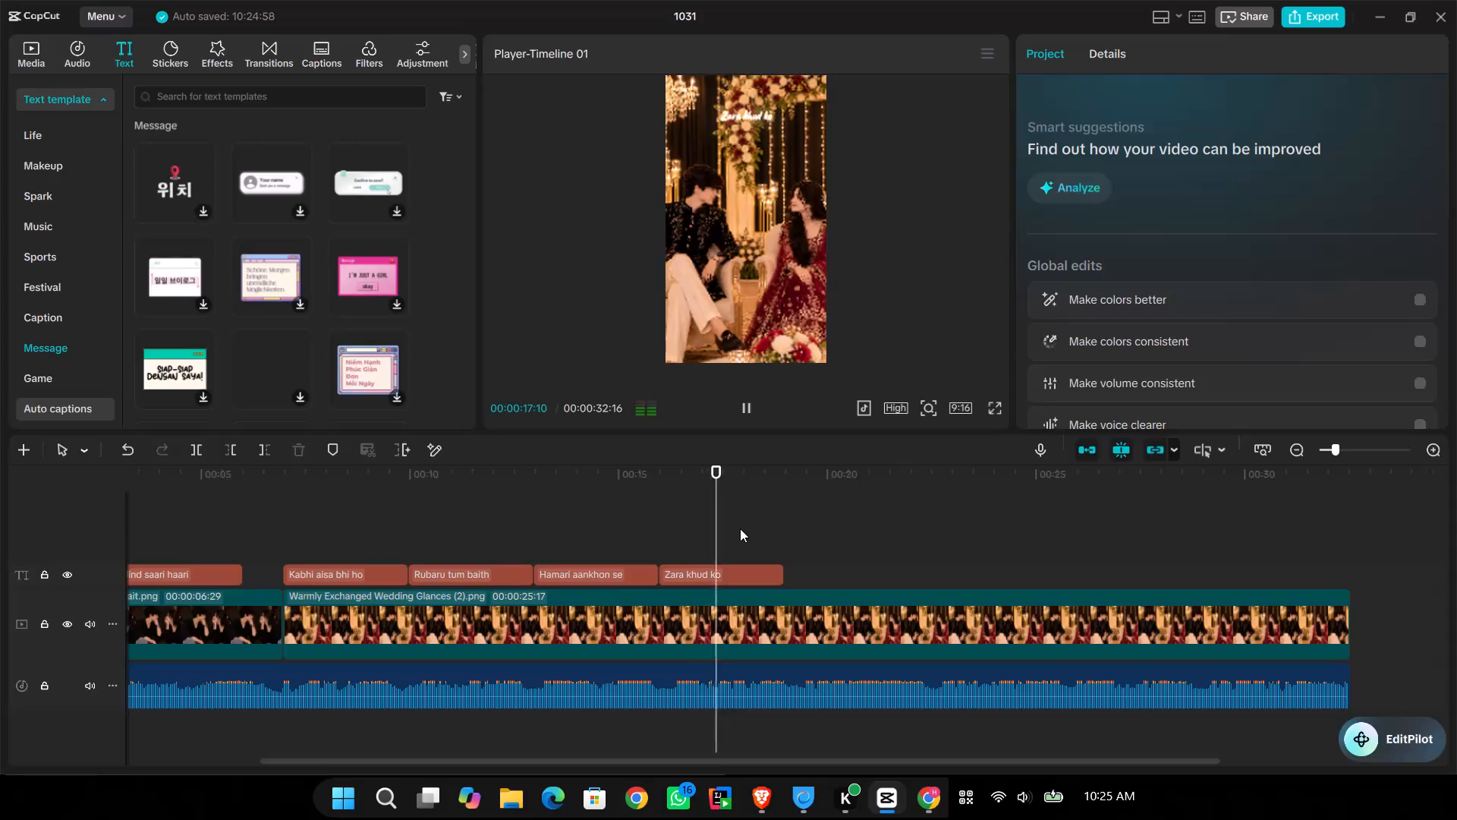
{"action": "key", "text": "space"}
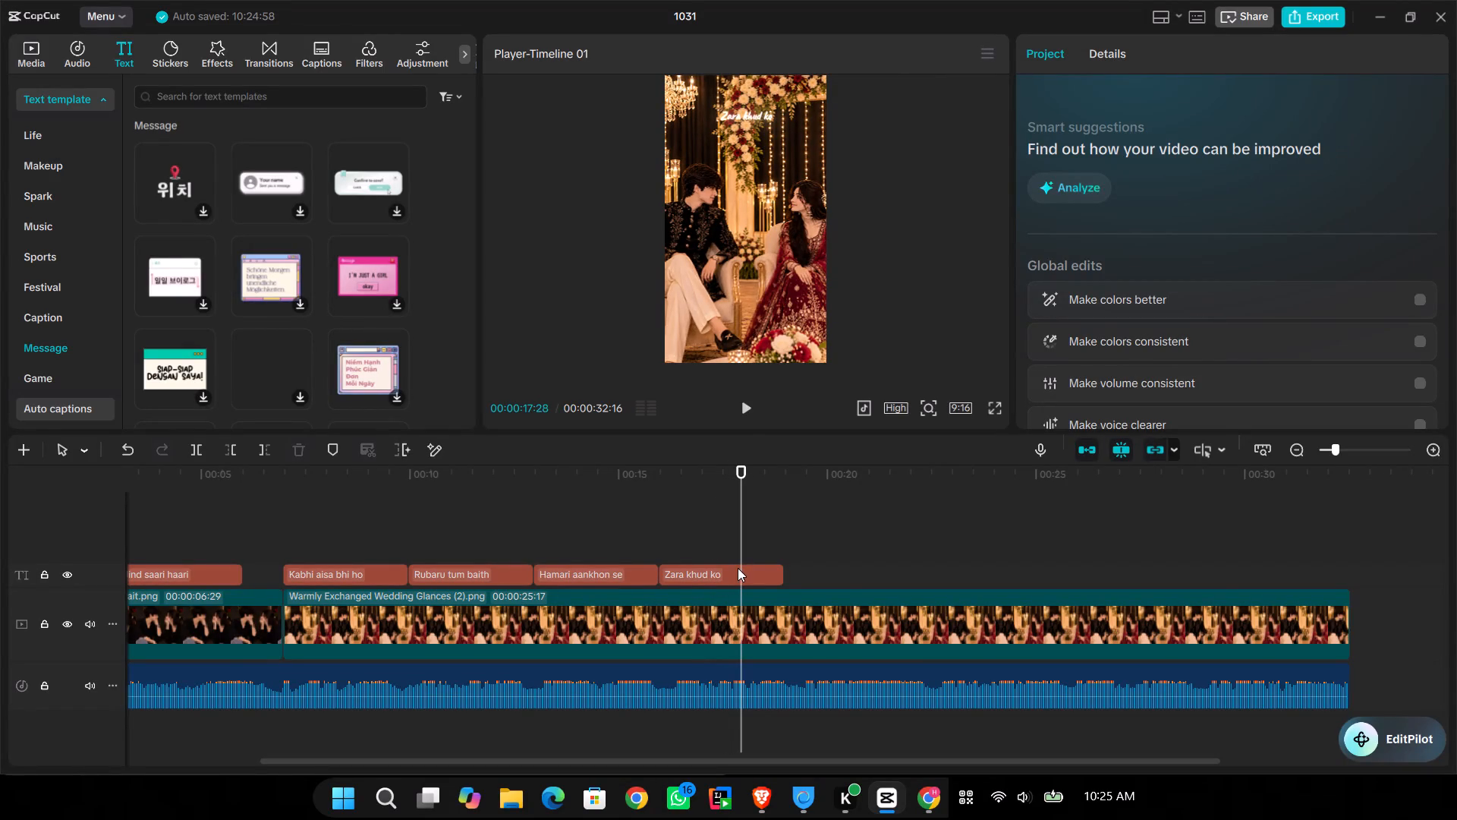
{"action": "left_click", "coordinate": [713, 535]}
{"action": "key", "text": "space"}
{"action": "key", "text": "space"}
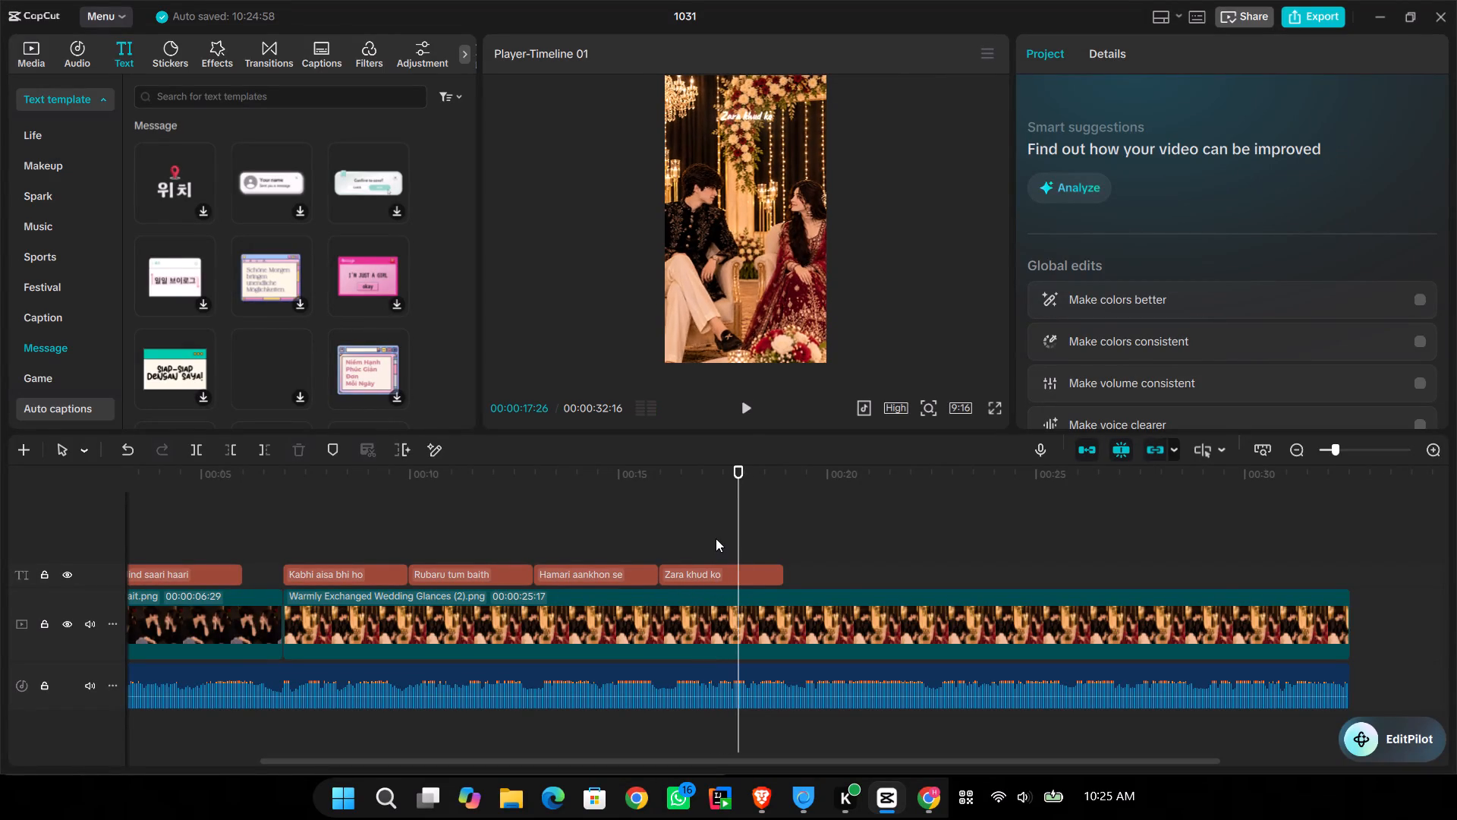
{"action": "left_click", "coordinate": [716, 538]}
{"action": "key", "text": "space"}
{"action": "key", "text": "space"}
{"action": "left_click", "coordinate": [694, 544]}
{"action": "key", "text": "space"}
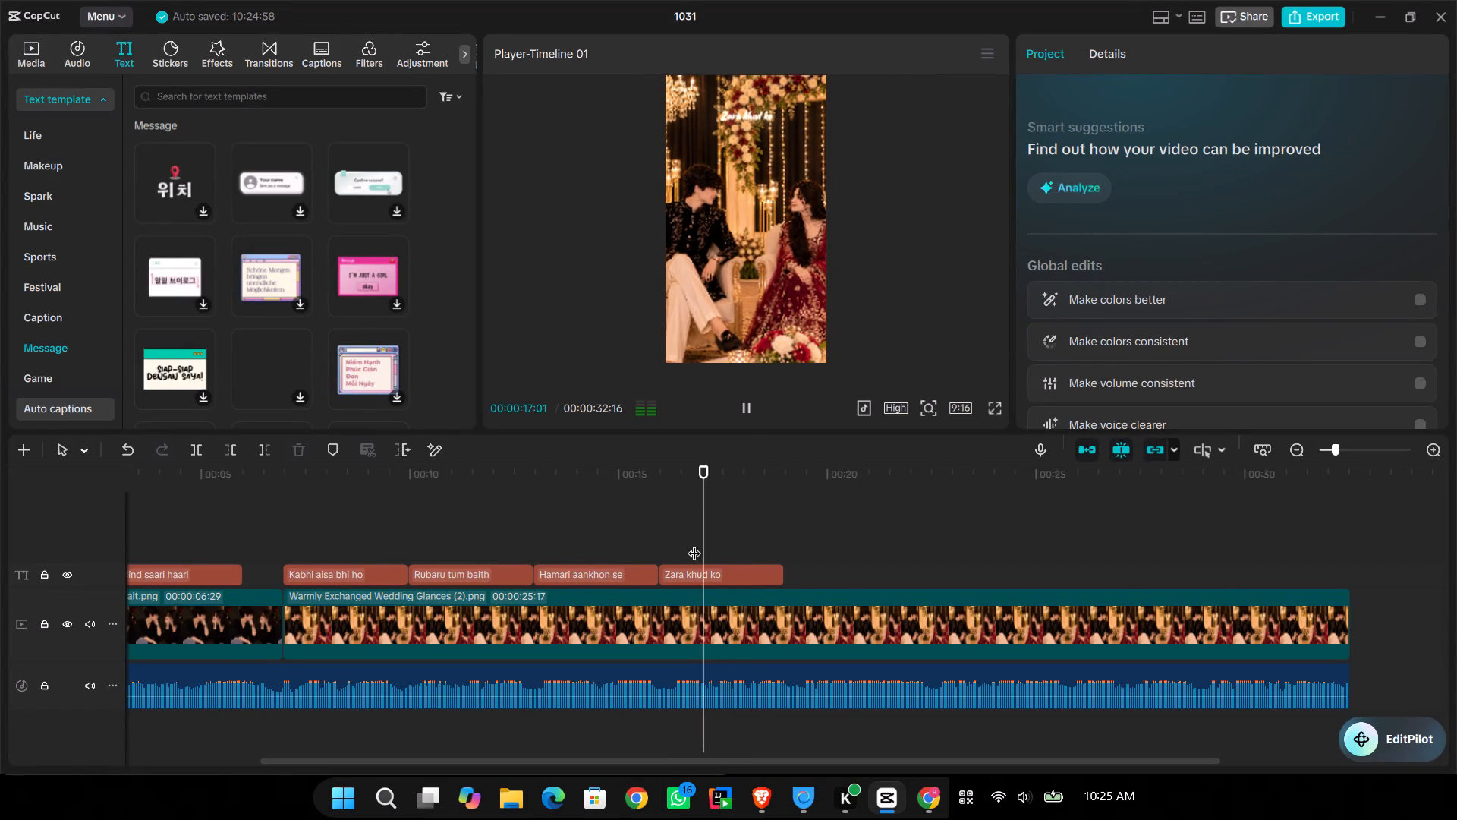
{"action": "key", "text": "space"}
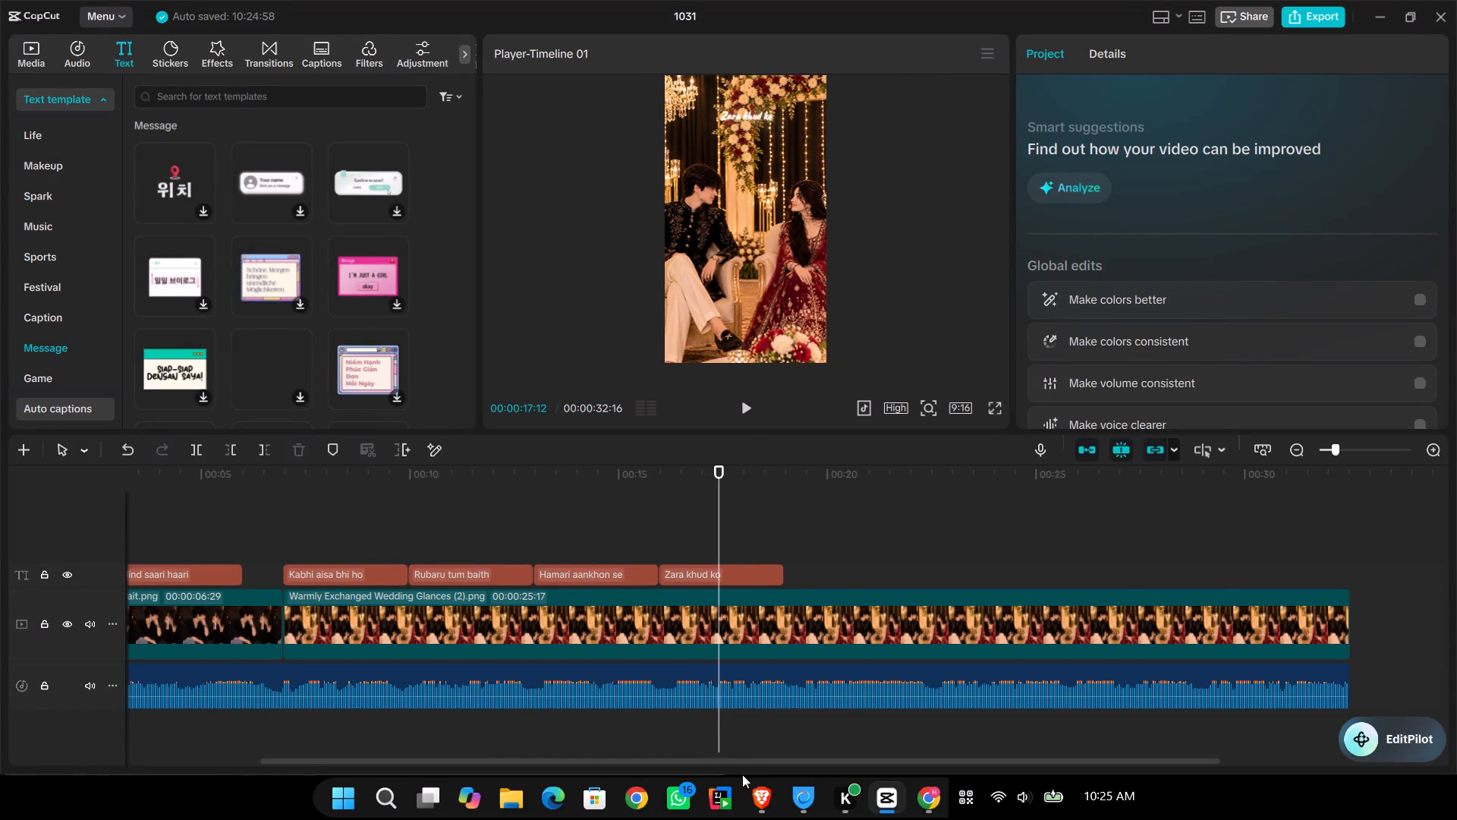
Copy "dekho" from the Genius lyrics and append it to the CapCut lyric so it reads "Zara khud ko dekho".
{"action": "left_click", "coordinate": [709, 568], "text": "ctrl"}
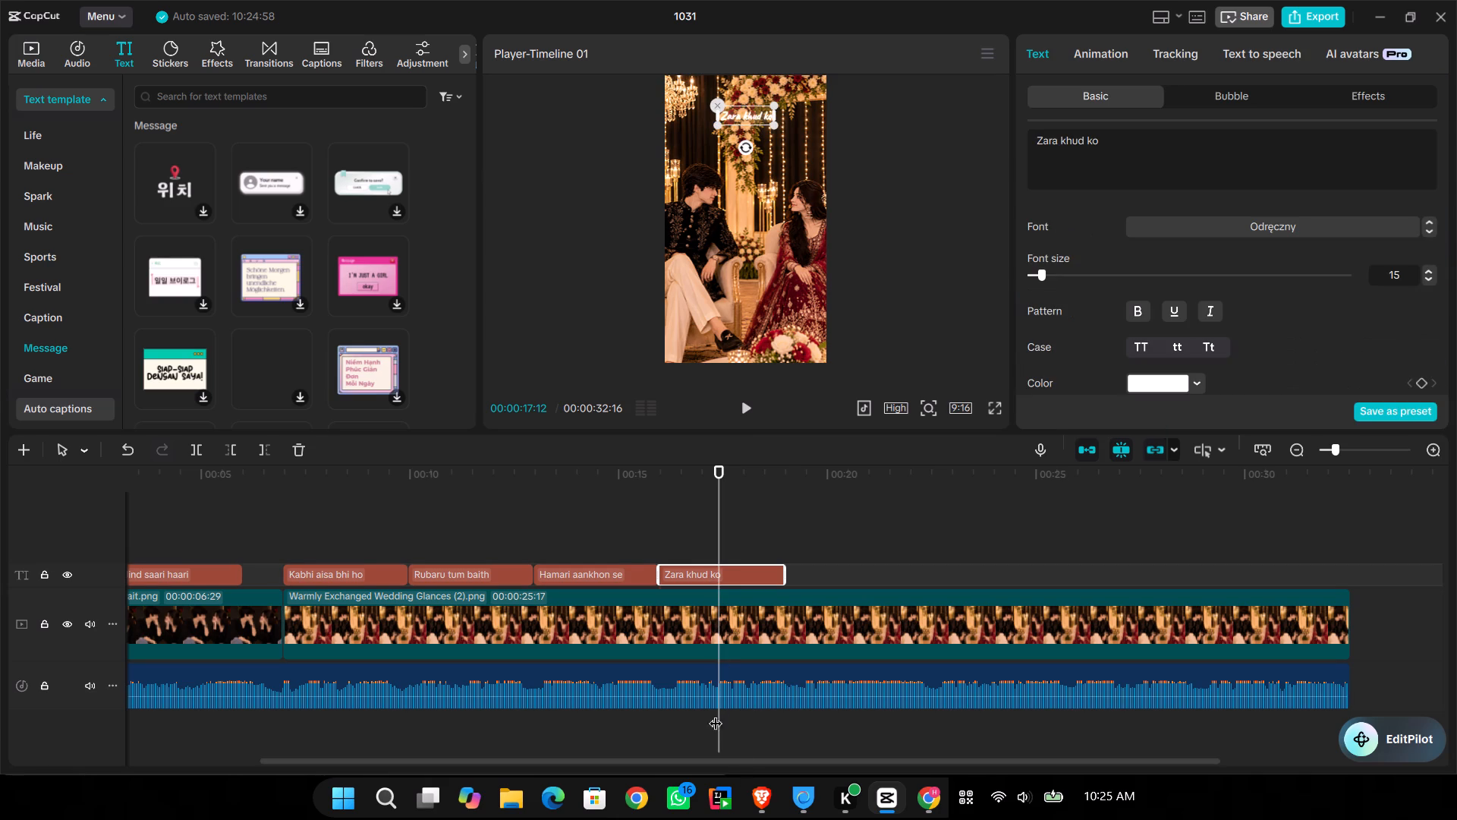
{"action": "left_click", "coordinate": [754, 807]}
{"action": "left_click", "coordinate": [1043, 550]}
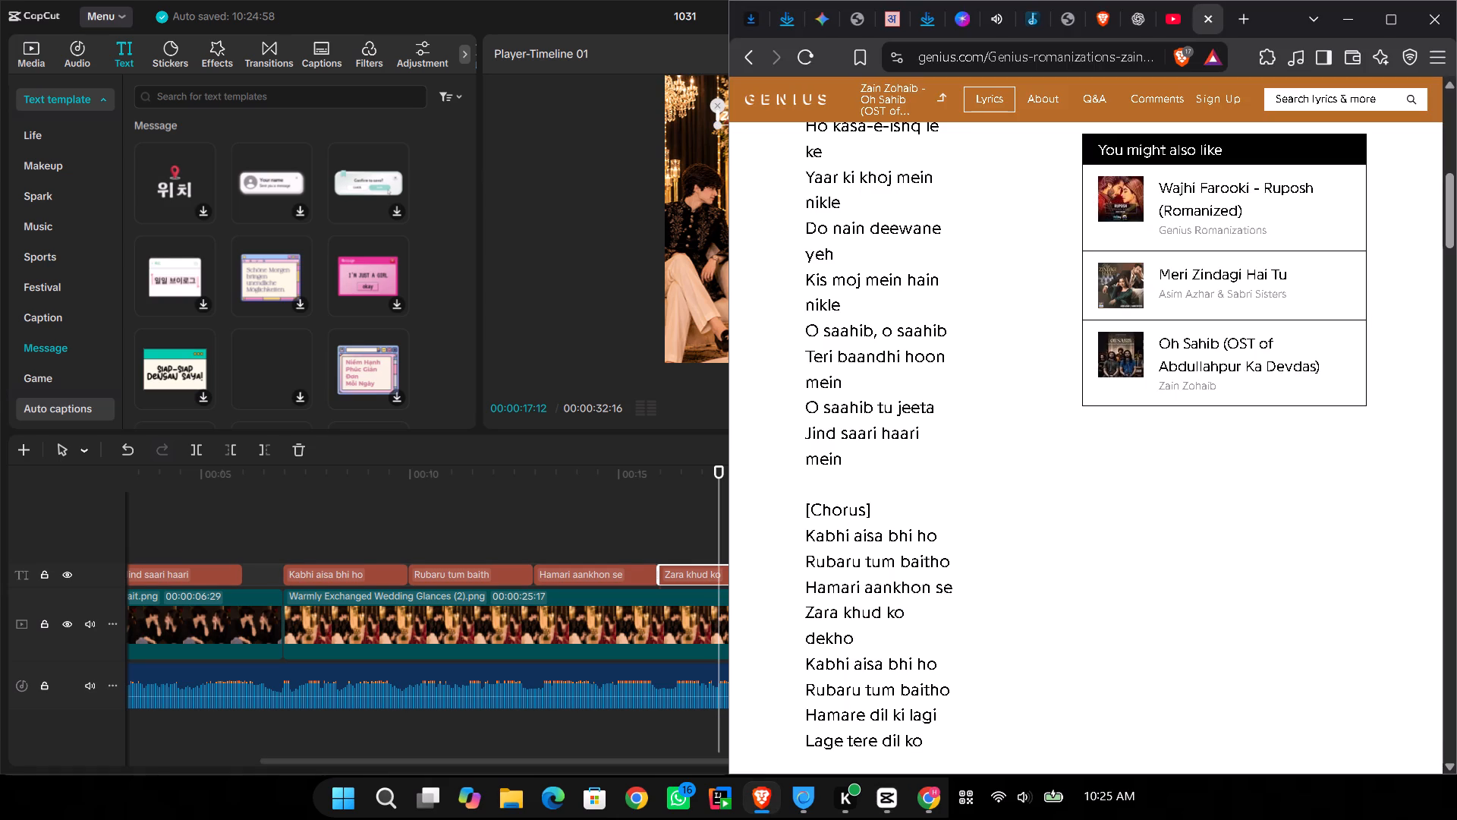
{"action": "left_click_drag", "start_coordinate": [850, 634], "coordinate": [766, 628]}
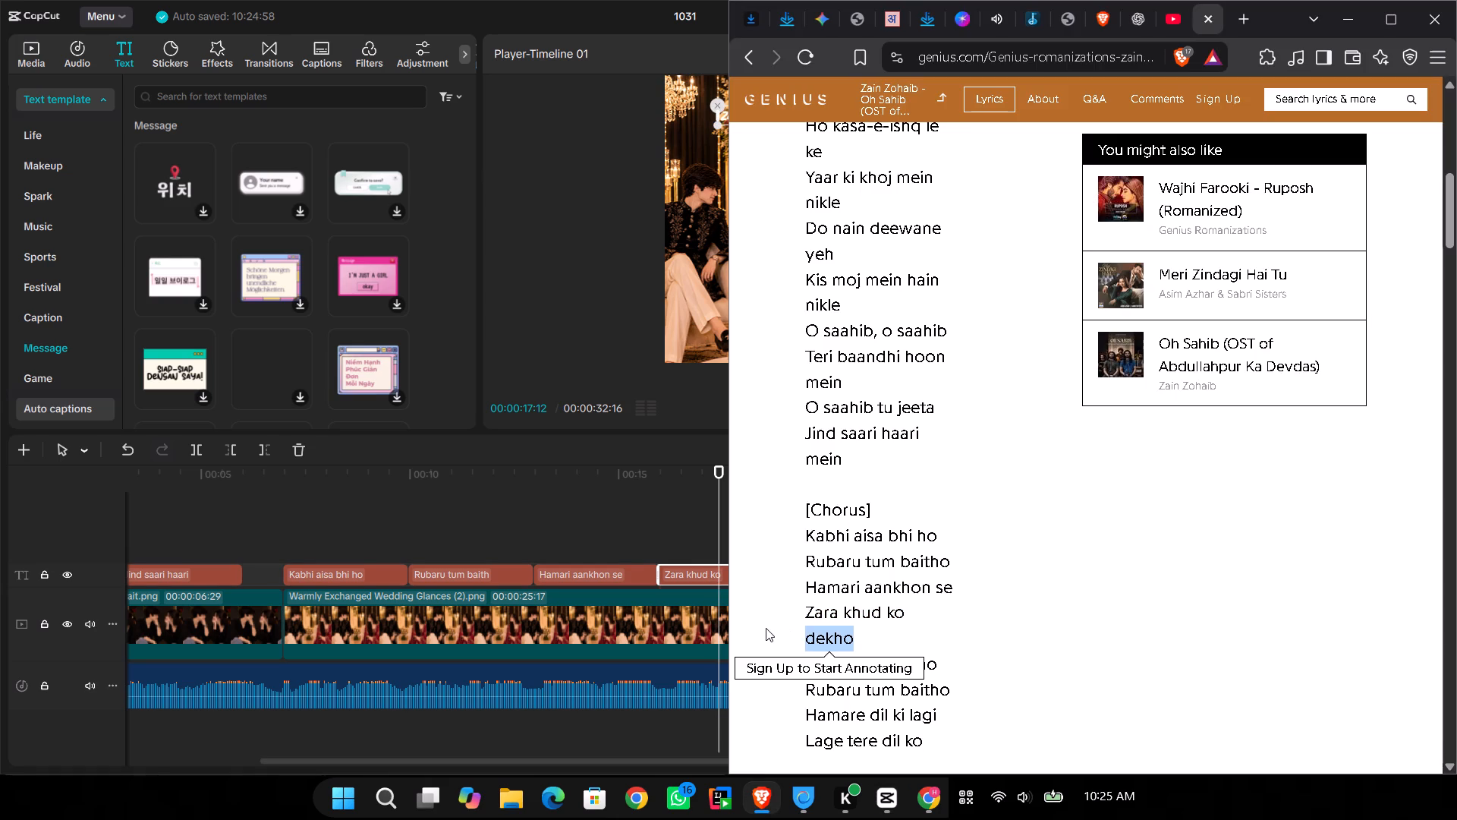
{"action": "key", "text": "ctrl+c"}
{"action": "left_click", "coordinate": [685, 569]}
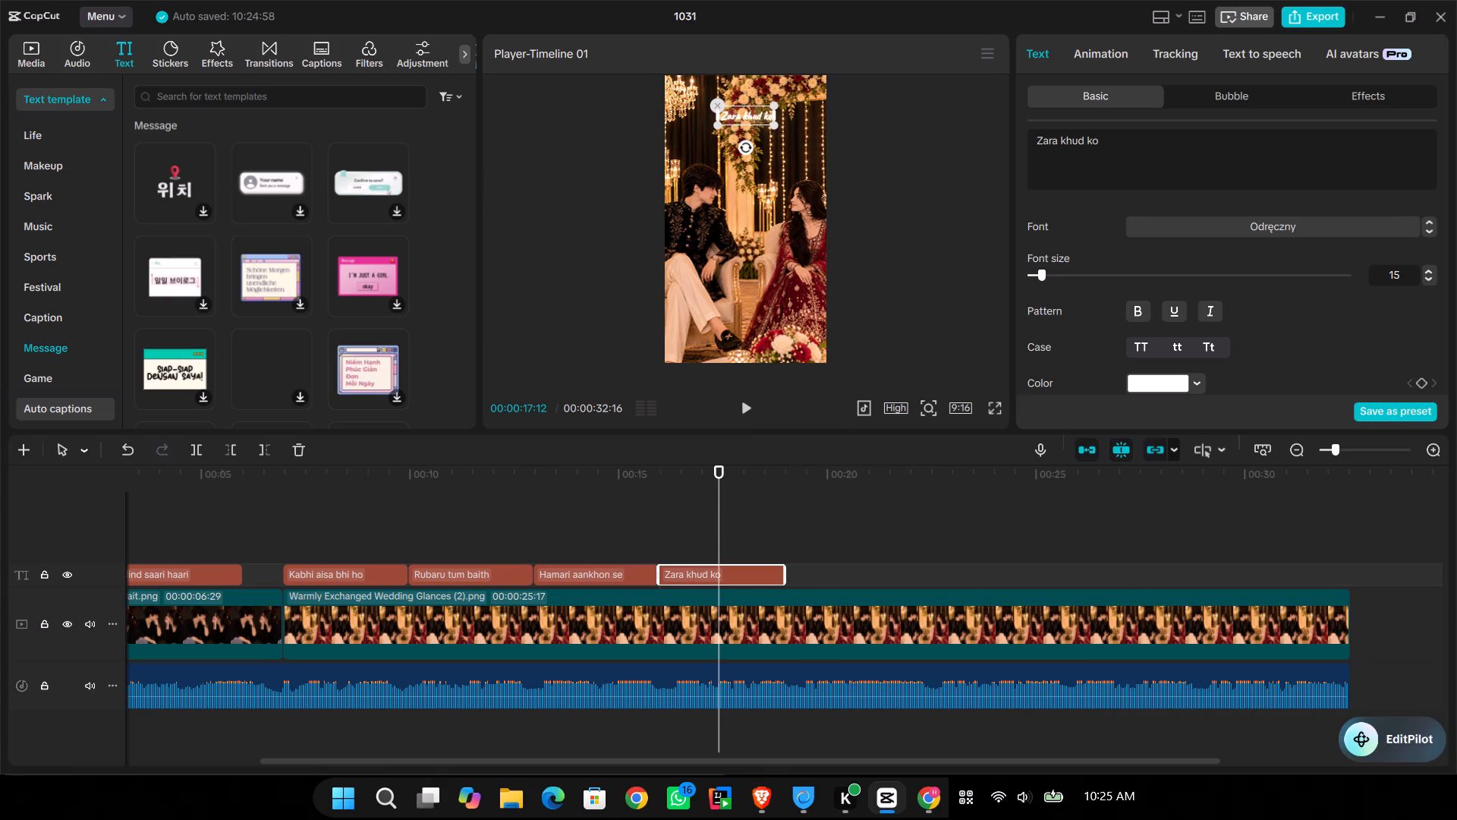
{"action": "left_click", "coordinate": [1102, 140]}
{"action": "key", "text": "space"}
{"action": "key", "text": "ctrl+v"}
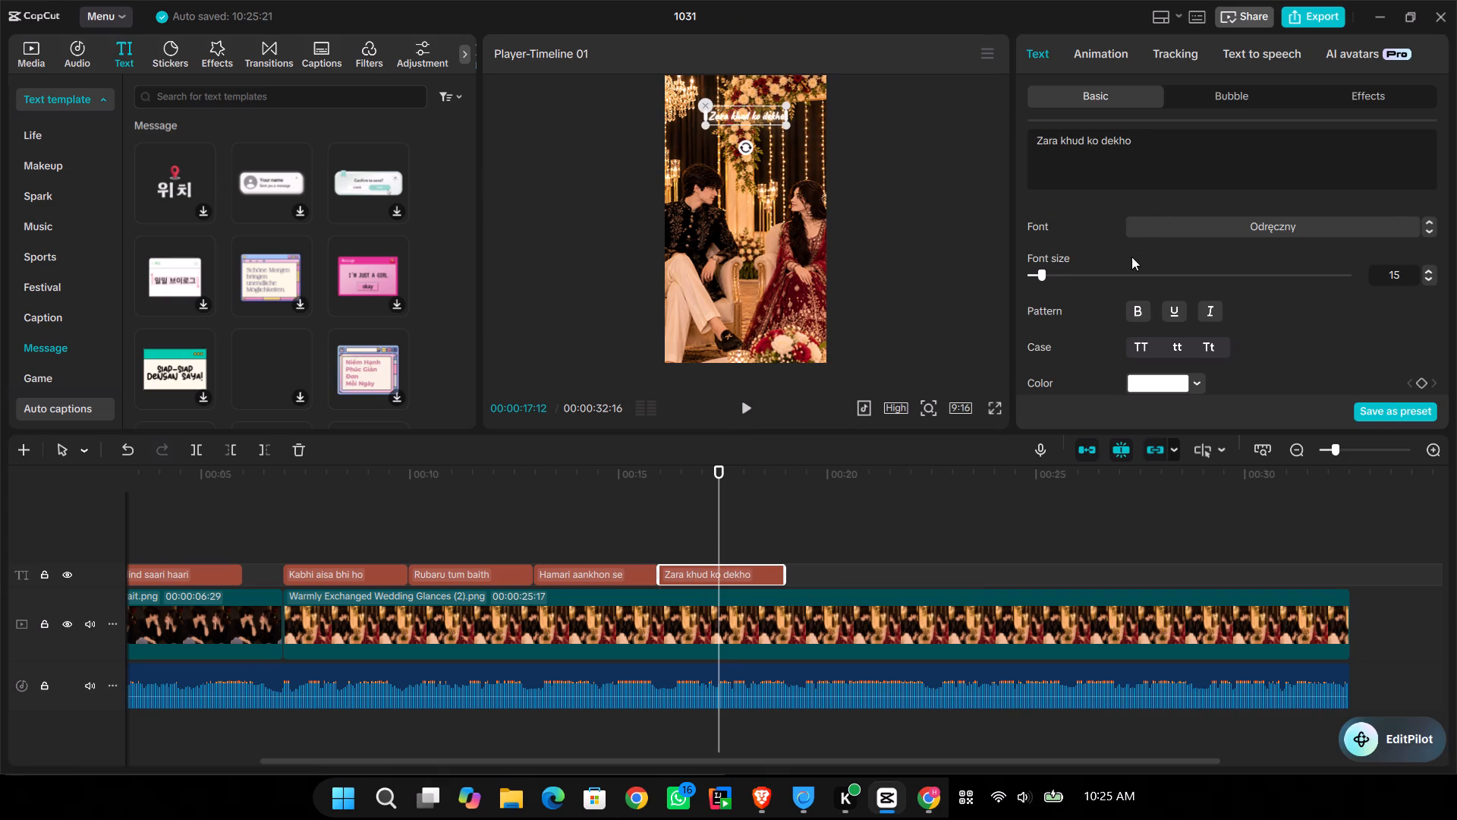
Play the "Zara khud ko dekho" lyric and paste another "Kabhi aisa bhi ho" text clip directly after it at 00:00:18:29.
{"action": "left_click", "coordinate": [785, 543]}
{"action": "left_click", "coordinate": [730, 532]}
{"action": "key", "text": "space"}
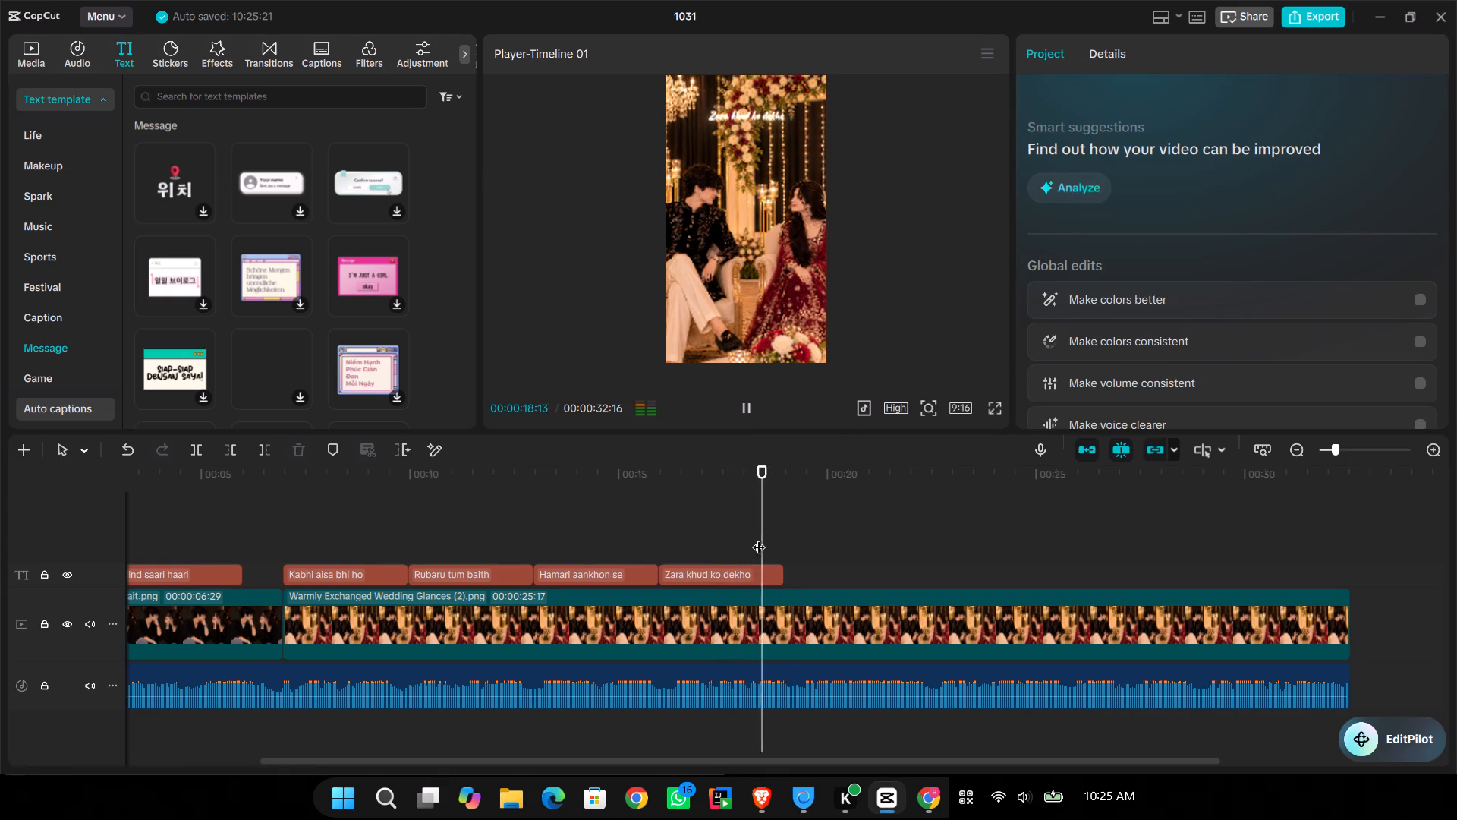
{"action": "key", "text": "space"}
{"action": "key", "text": "space"}
{"action": "key", "text": "space"}
{"action": "left_click_drag", "start_coordinate": [791, 558], "coordinate": [785, 557]}
{"action": "key", "text": "ctrl+v"}
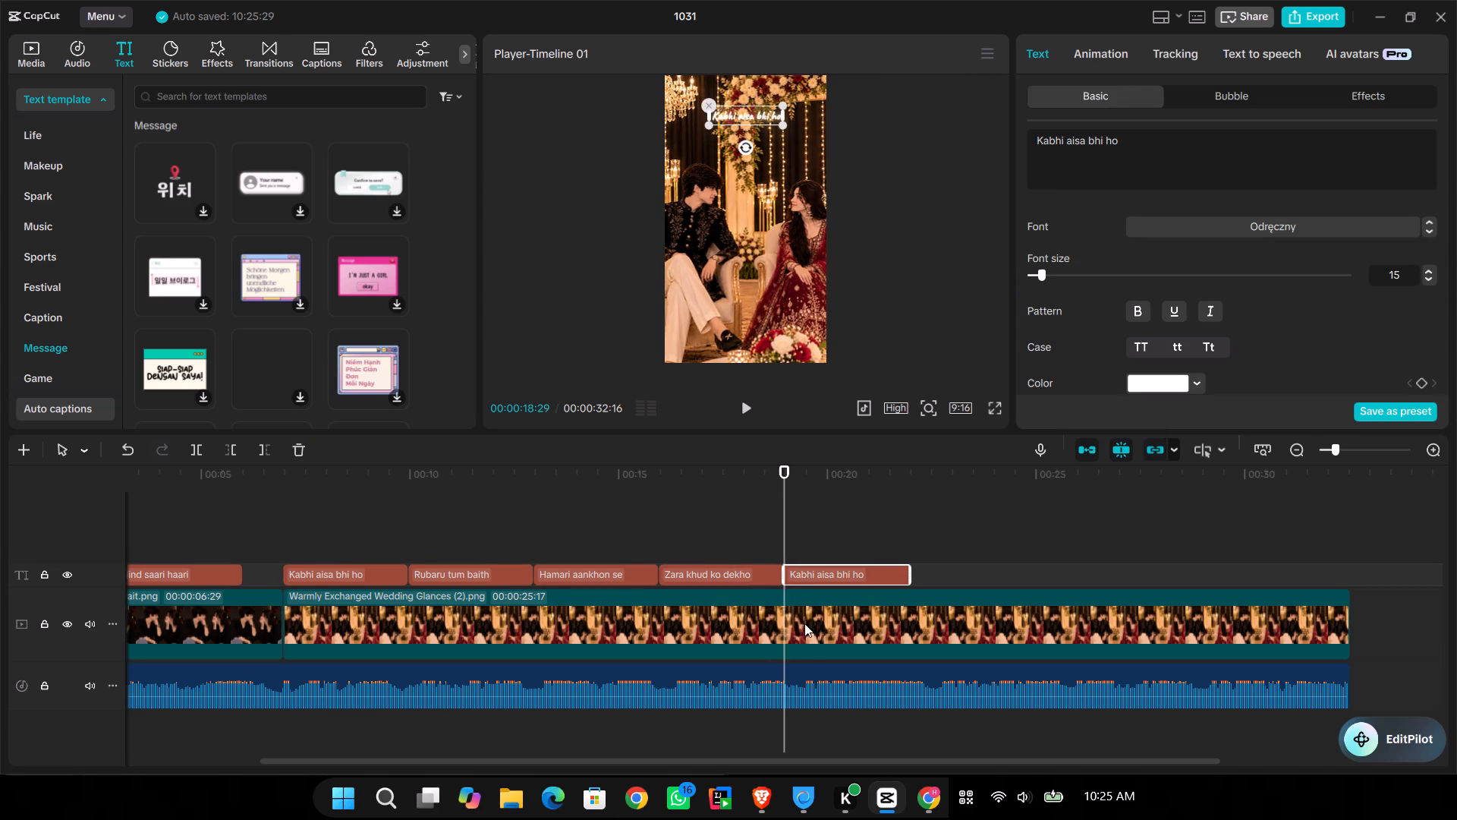
{"action": "left_click", "coordinate": [596, 758]}
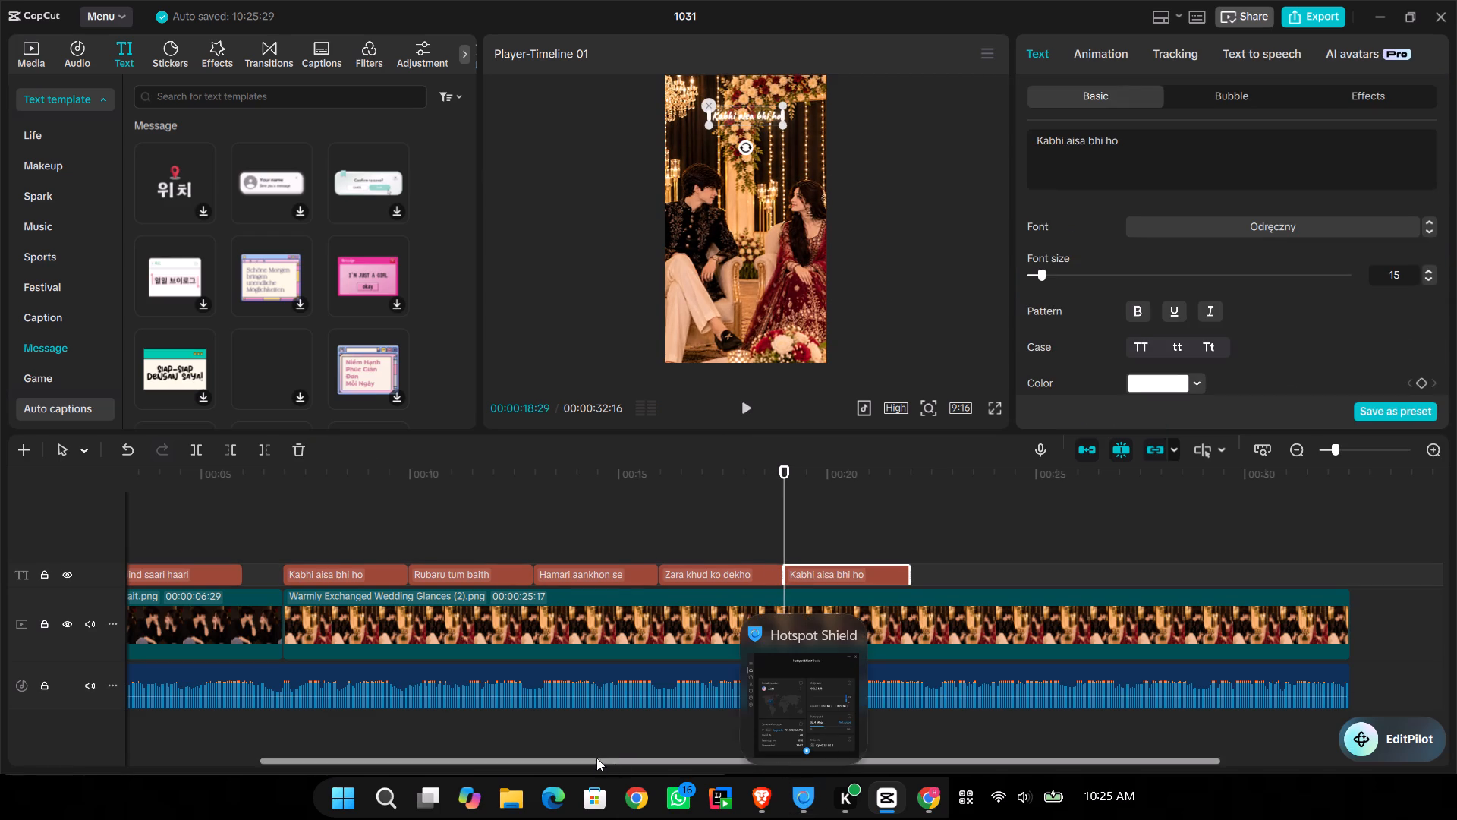
Copy the second "Kabhi aisa bhi ho" line from the browser's Genius chorus and replace the newest CapCut text clip's wording with it.
{"action": "left_click", "coordinate": [749, 794]}
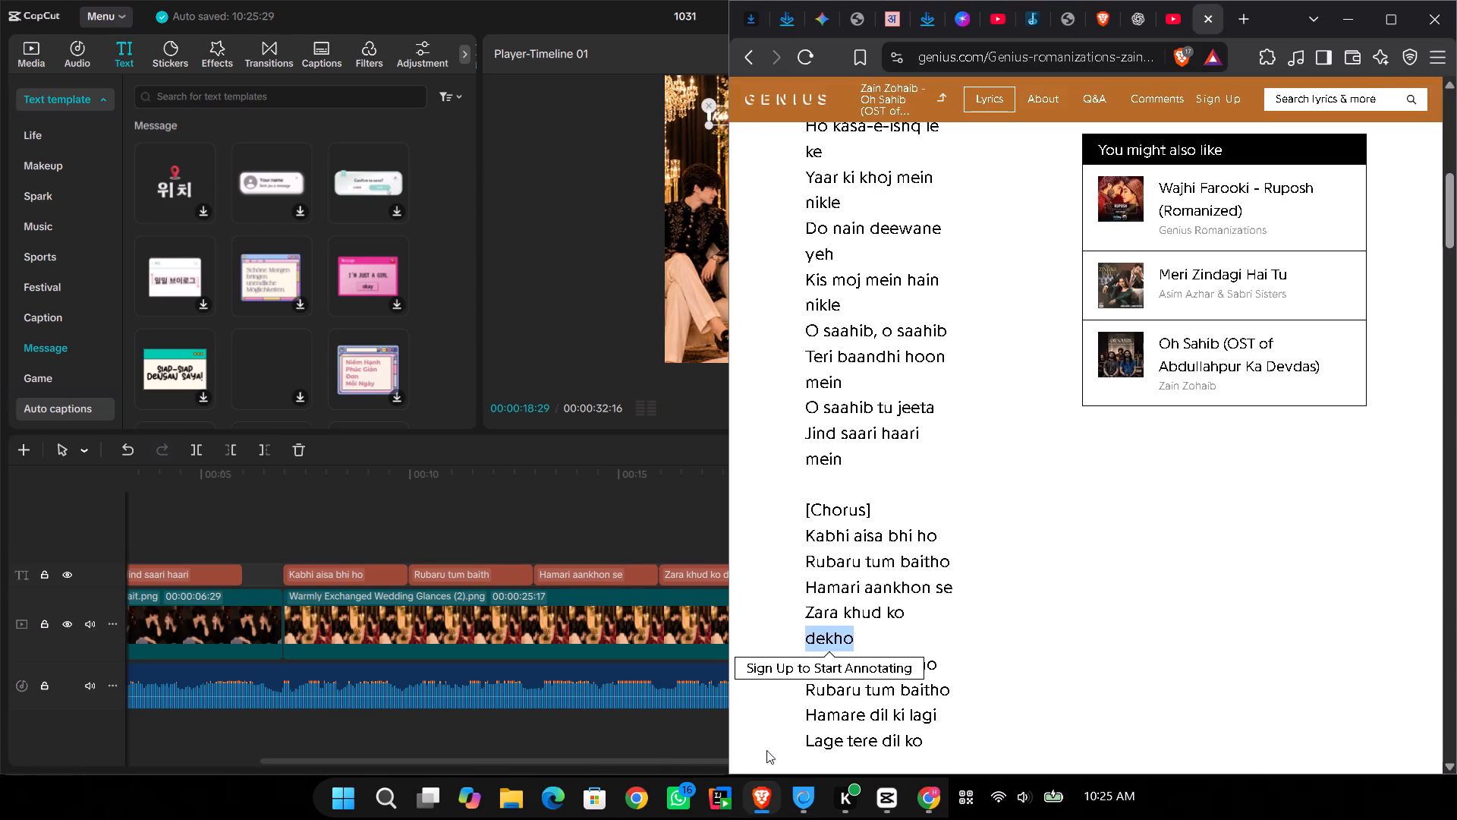
{"action": "left_click", "coordinate": [973, 481]}
{"action": "scroll", "coordinate": [973, 481], "scroll_direction": "down", "scroll_amount": 2}
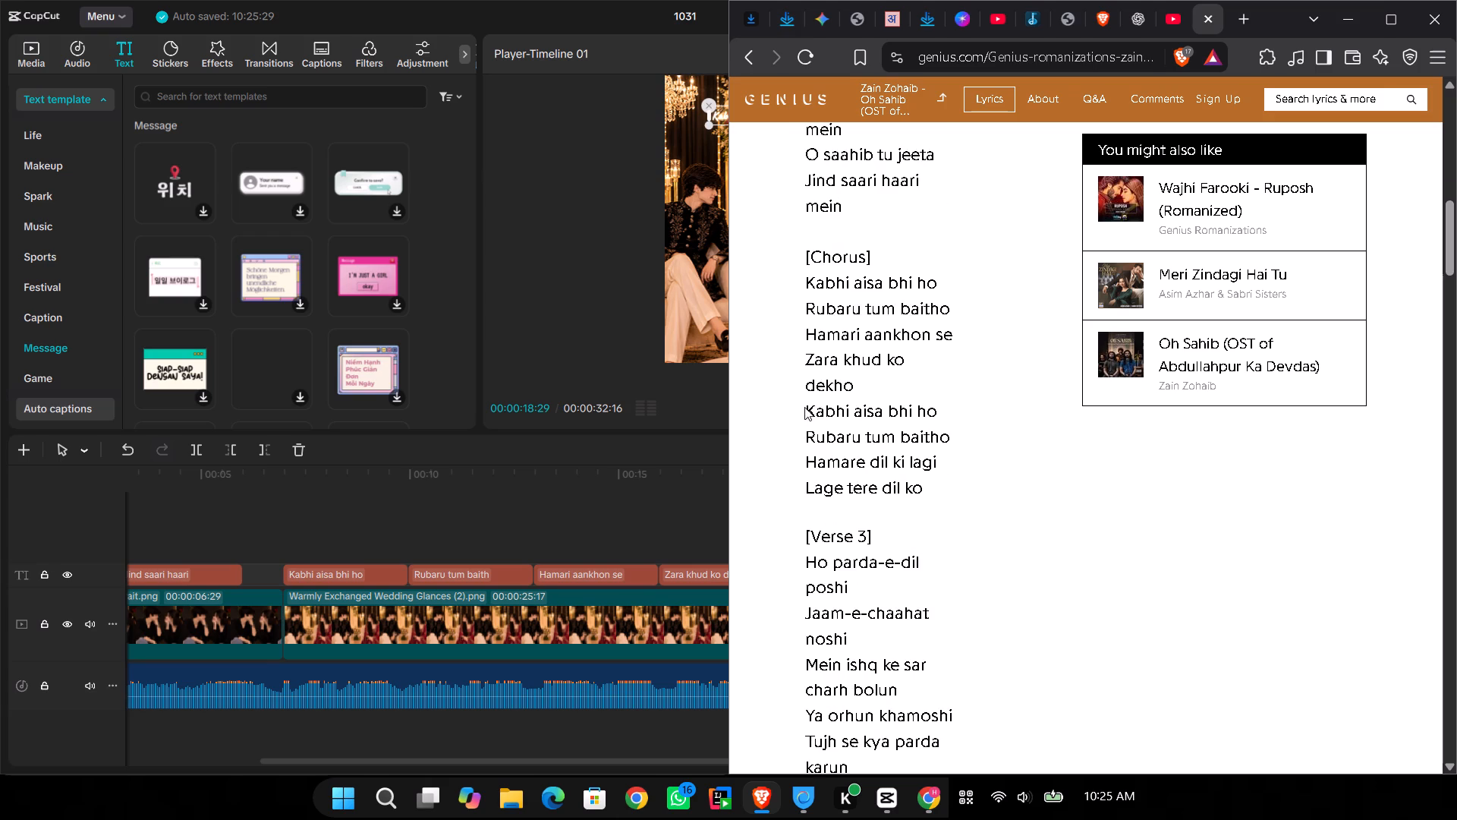
{"action": "left_click_drag", "start_coordinate": [807, 411], "coordinate": [984, 410]}
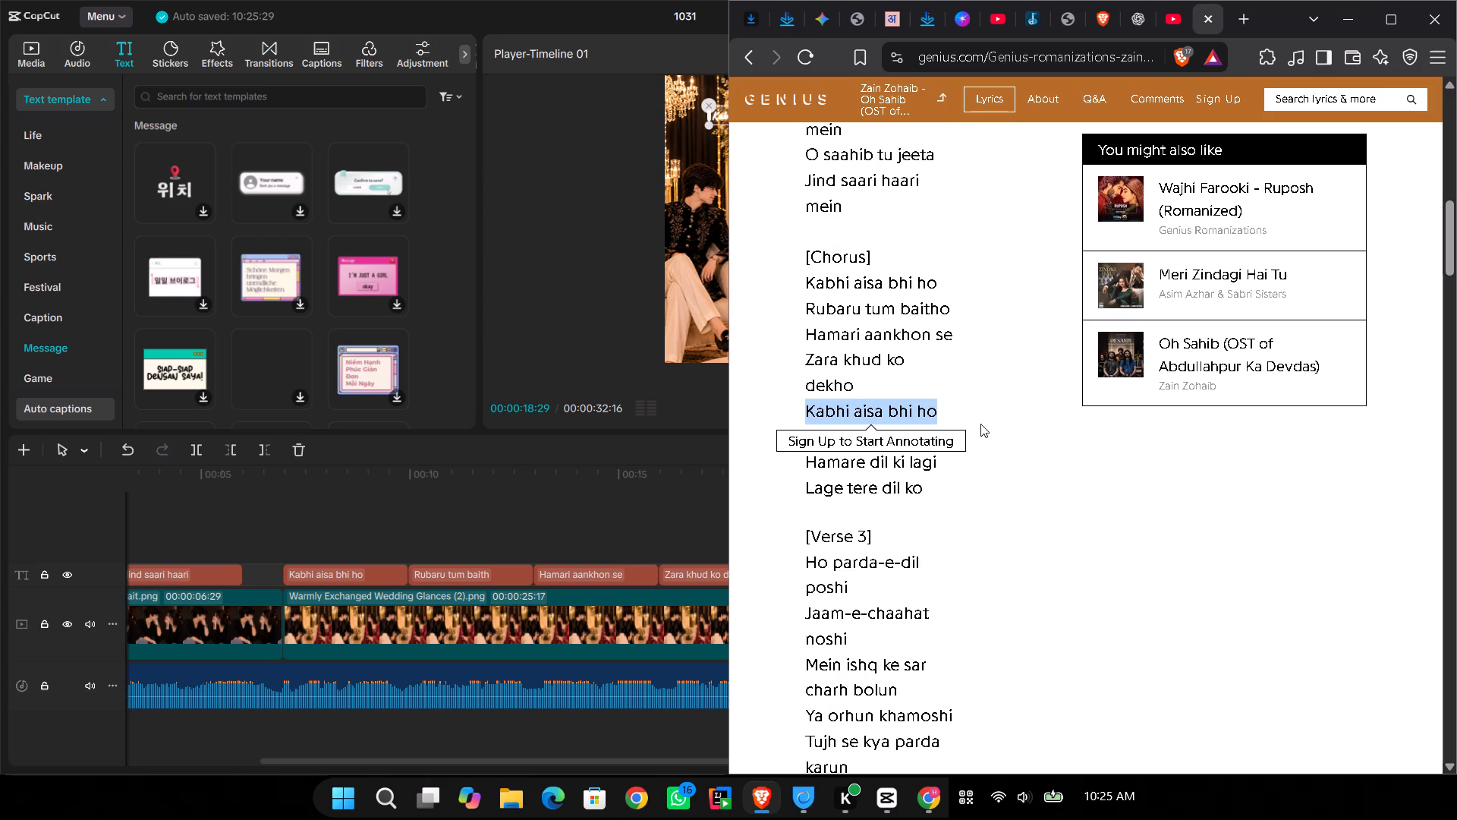
{"action": "key", "text": "ctrl+c"}
{"action": "left_click", "coordinate": [669, 509]}
{"action": "left_click", "coordinate": [817, 567]}
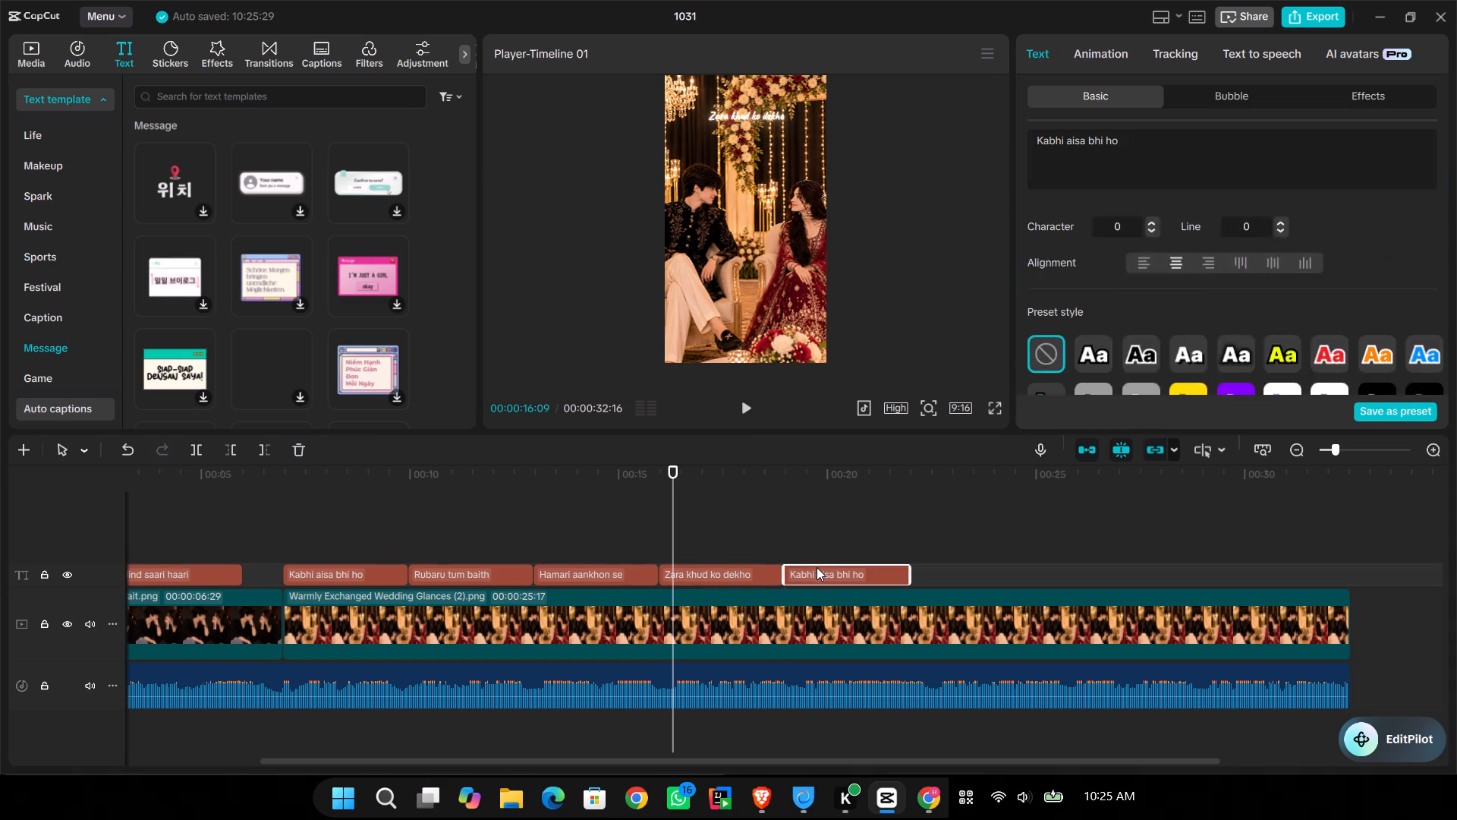
{"action": "left_click_drag", "start_coordinate": [1122, 146], "coordinate": [1034, 147]}
{"action": "left_click", "coordinate": [1034, 147]}
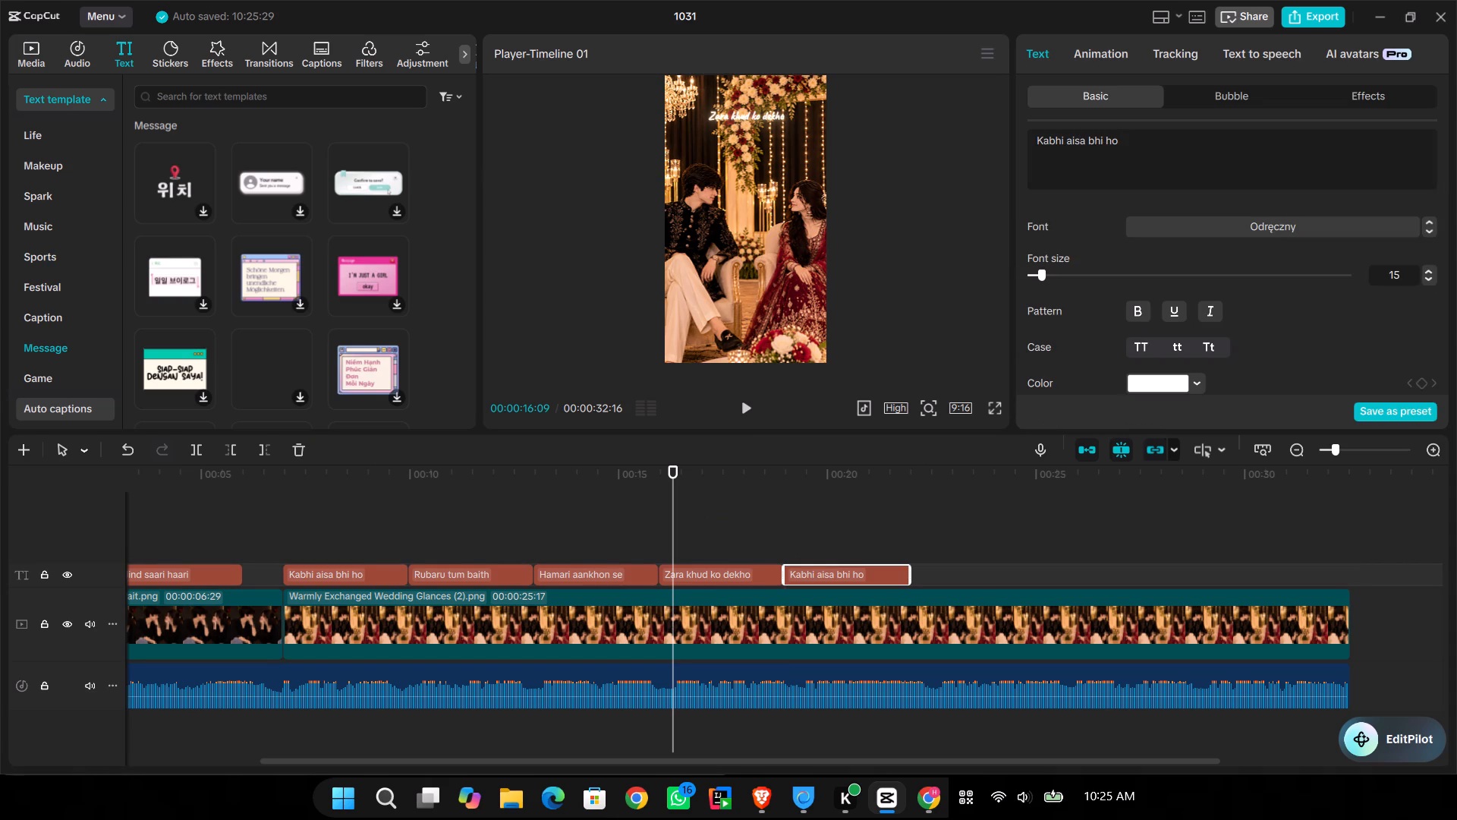
{"action": "left_click_drag", "start_coordinate": [1125, 139], "coordinate": [1027, 141]}
{"action": "key", "text": "ctrl+v"}
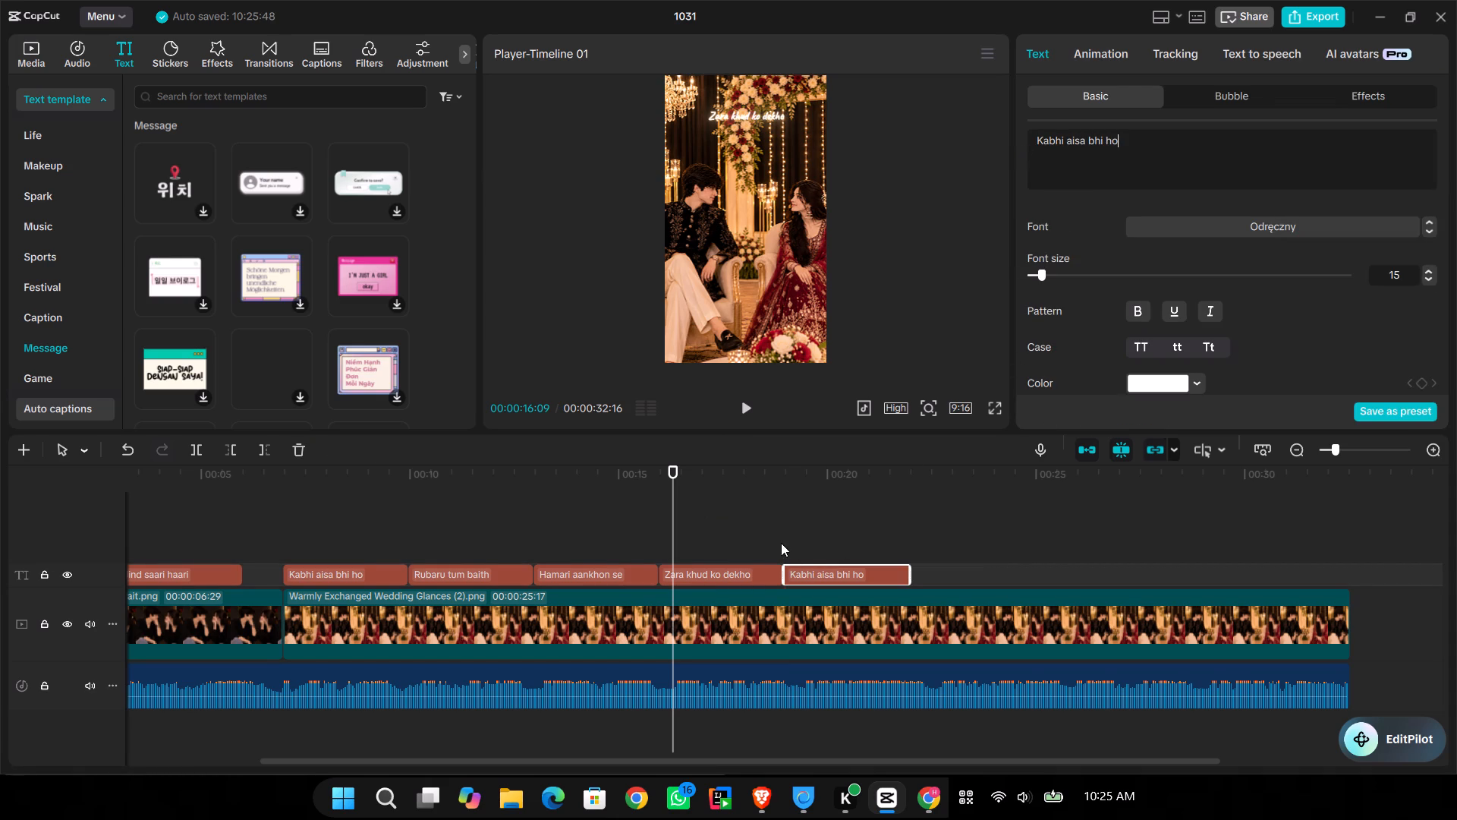
Play the second "Kabhi aisa bhi ho" lyric and paste another text clip directly after it at 00:00:21:29.
{"action": "left_click", "coordinate": [777, 538]}
{"action": "key", "text": "space"}
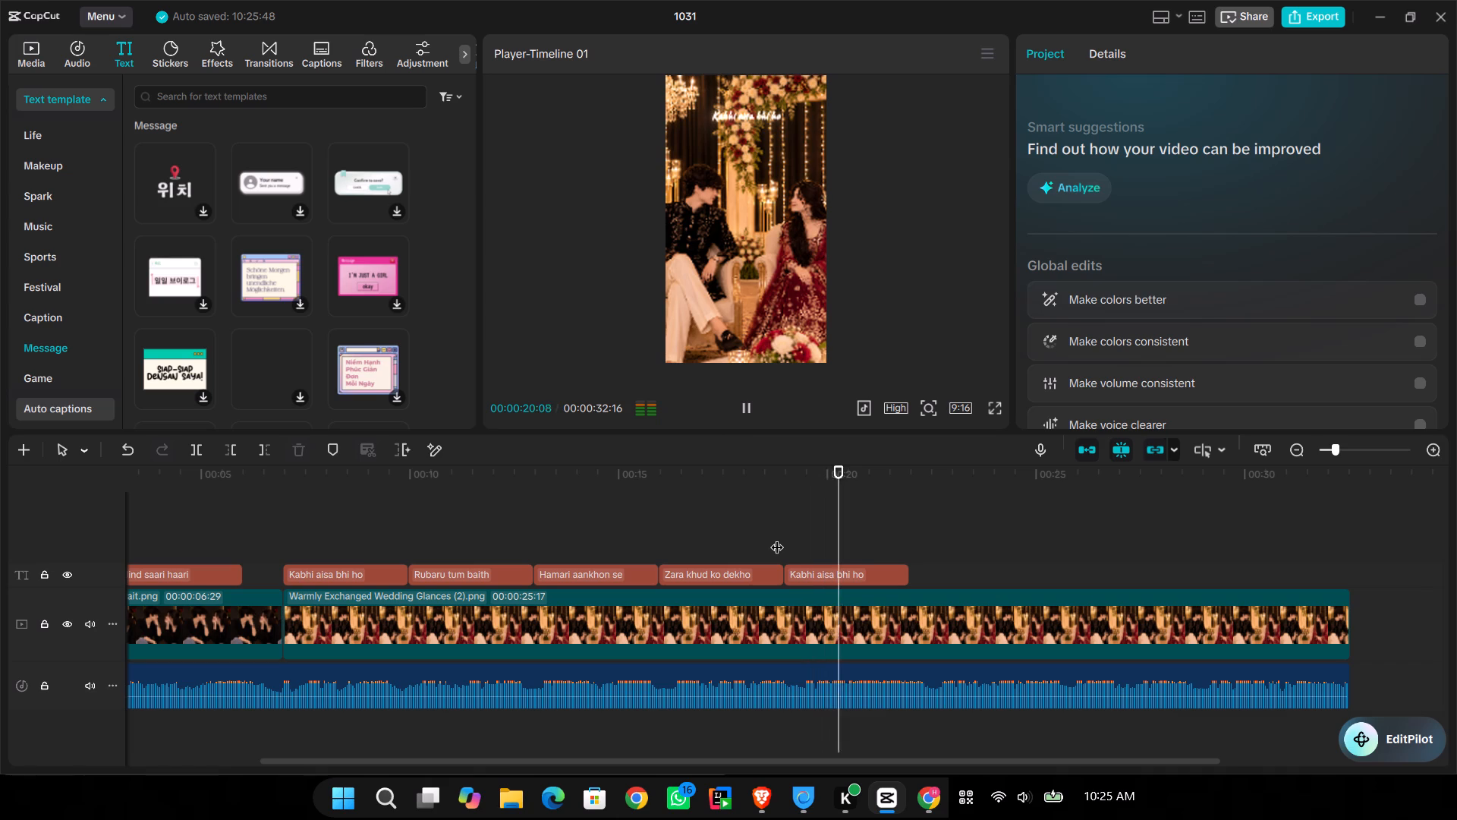
{"action": "key", "text": "space"}
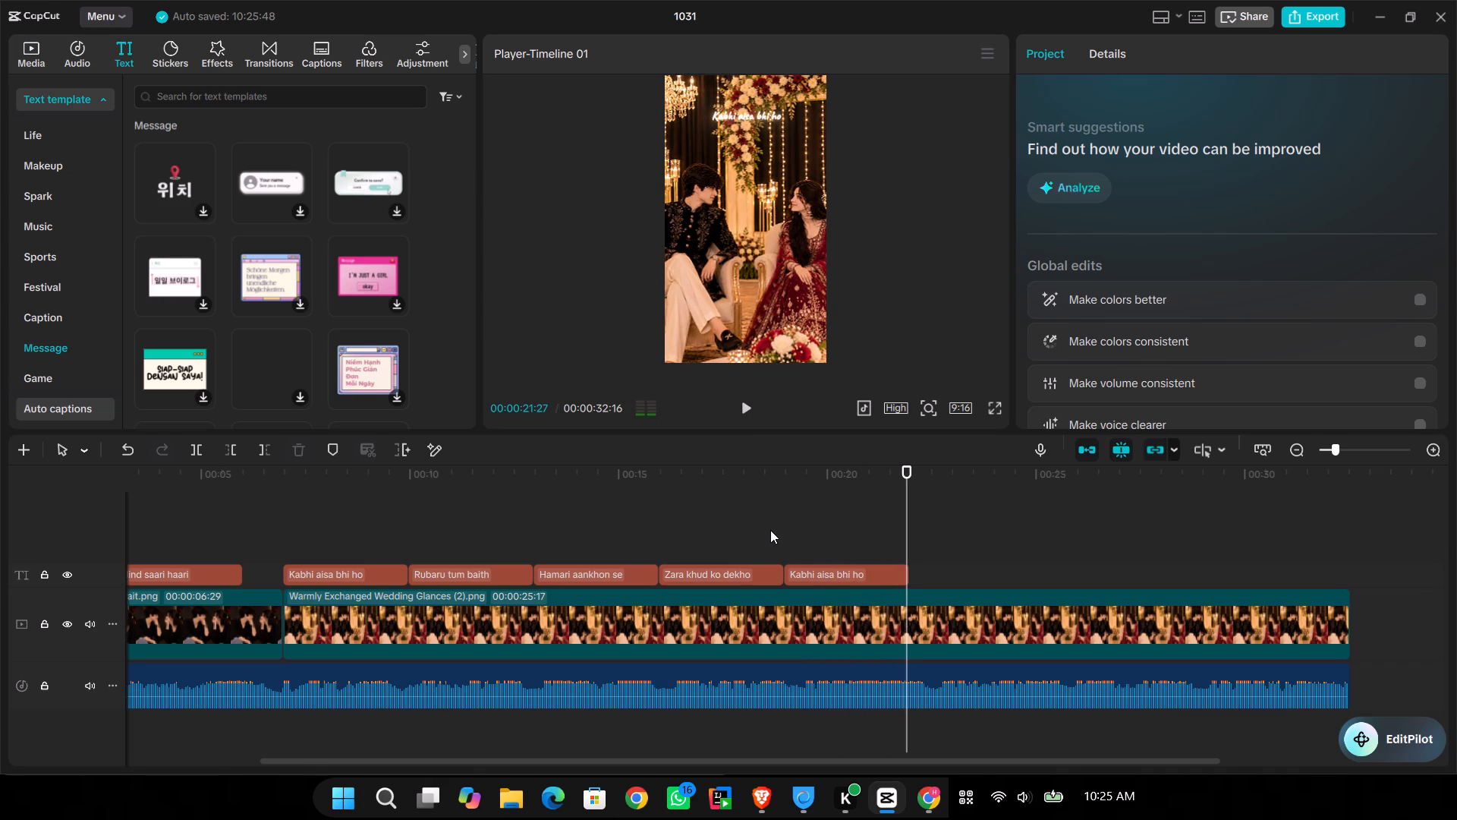
{"action": "left_click", "coordinate": [906, 537]}
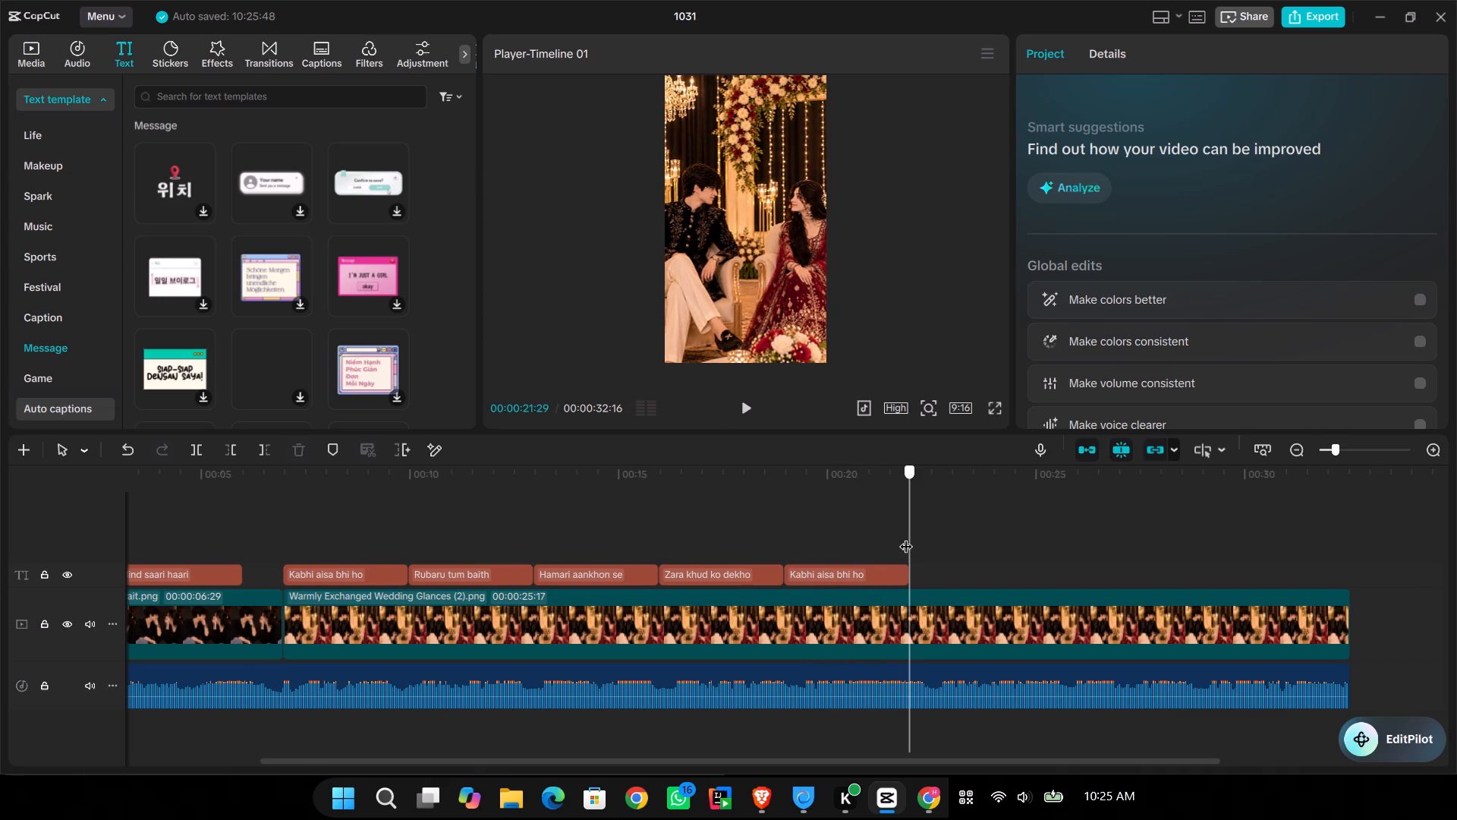
{"action": "key", "text": "ctrl+v"}
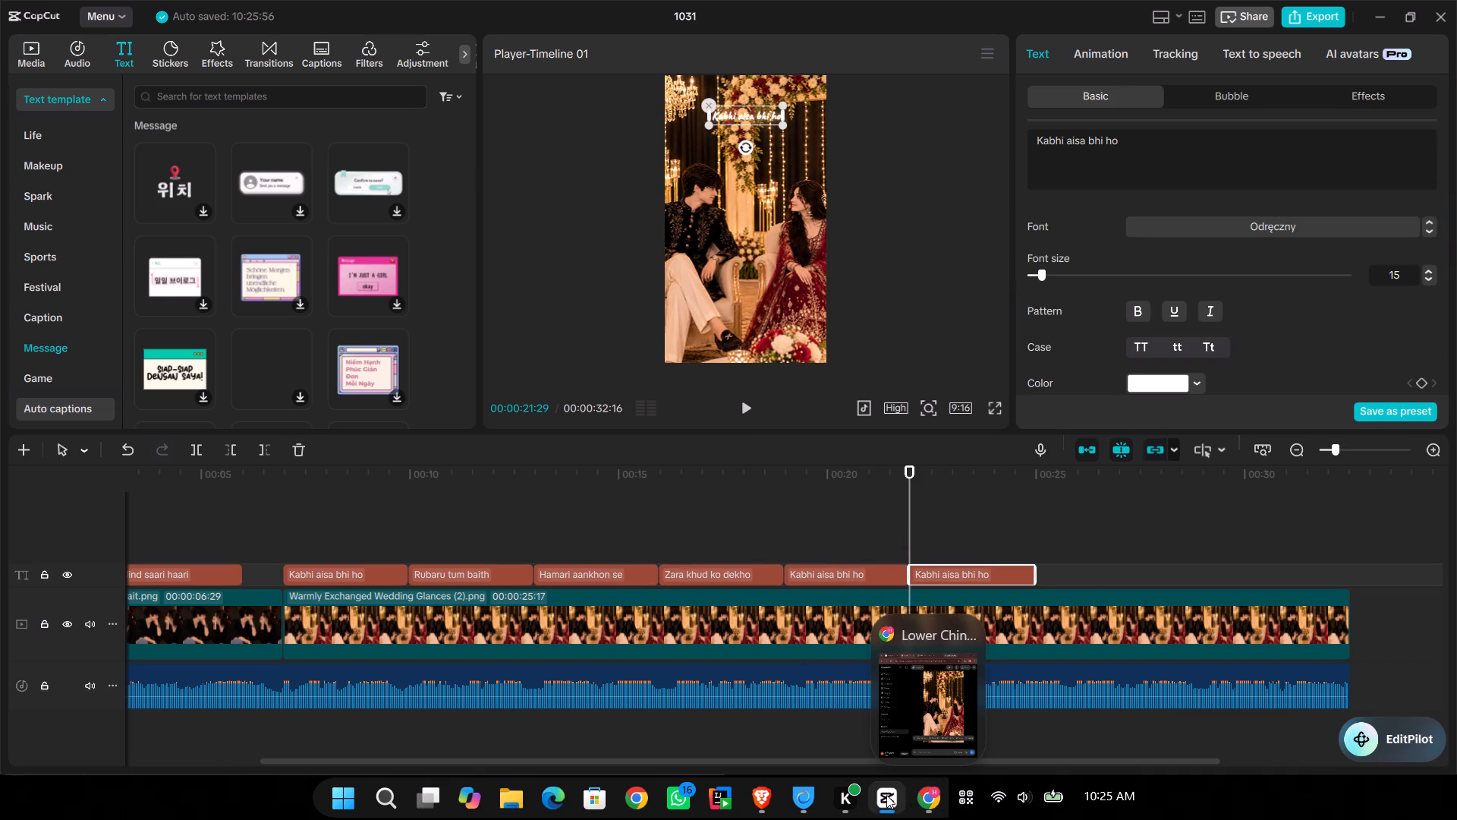
Copy the second "Rubaru tum baitho" line from the browser's Genius chorus and replace the newest CapCut text clip's wording with it.
{"action": "left_click", "coordinate": [779, 794]}
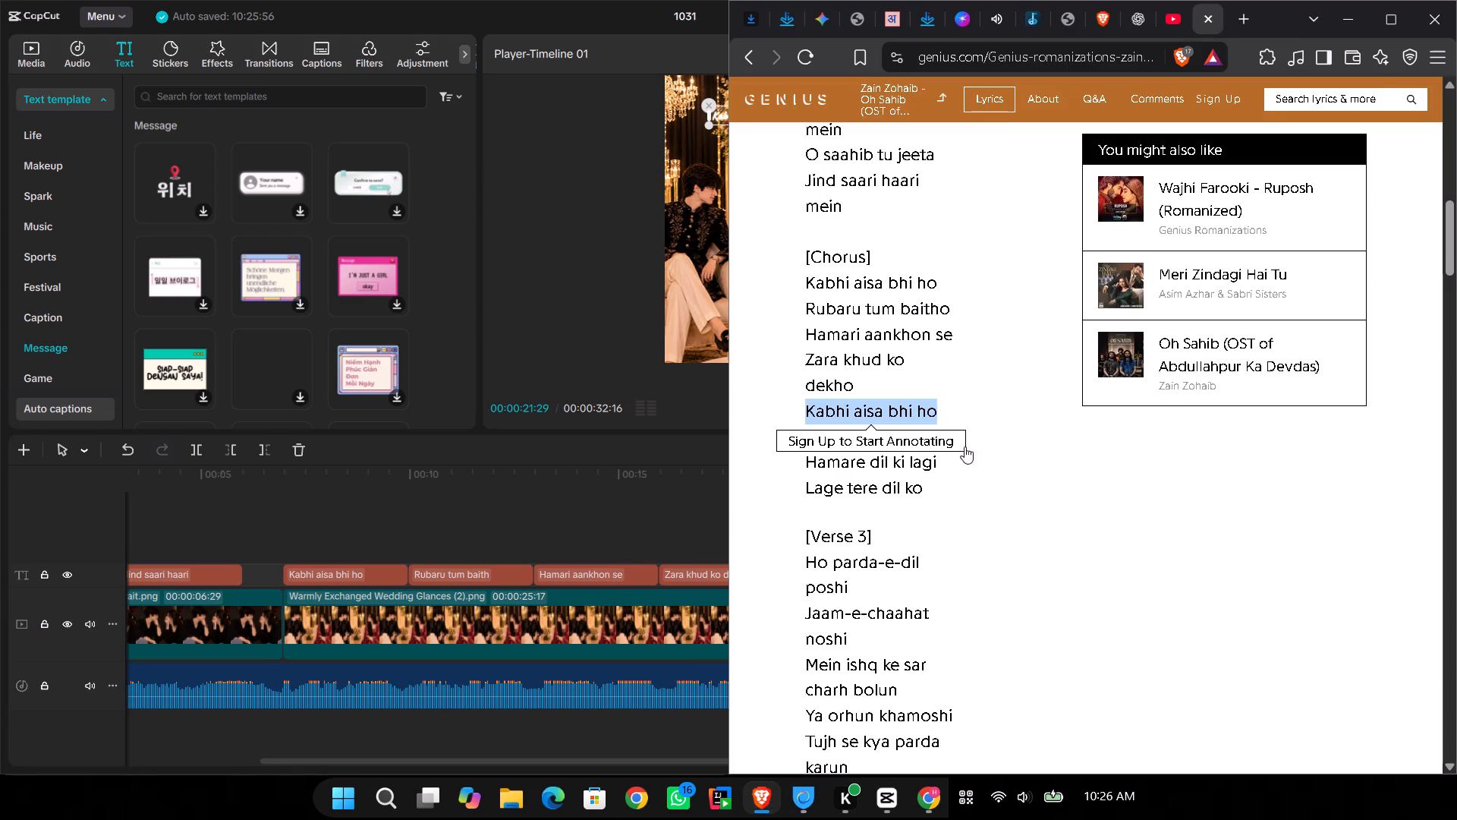
{"action": "left_click", "coordinate": [1018, 458]}
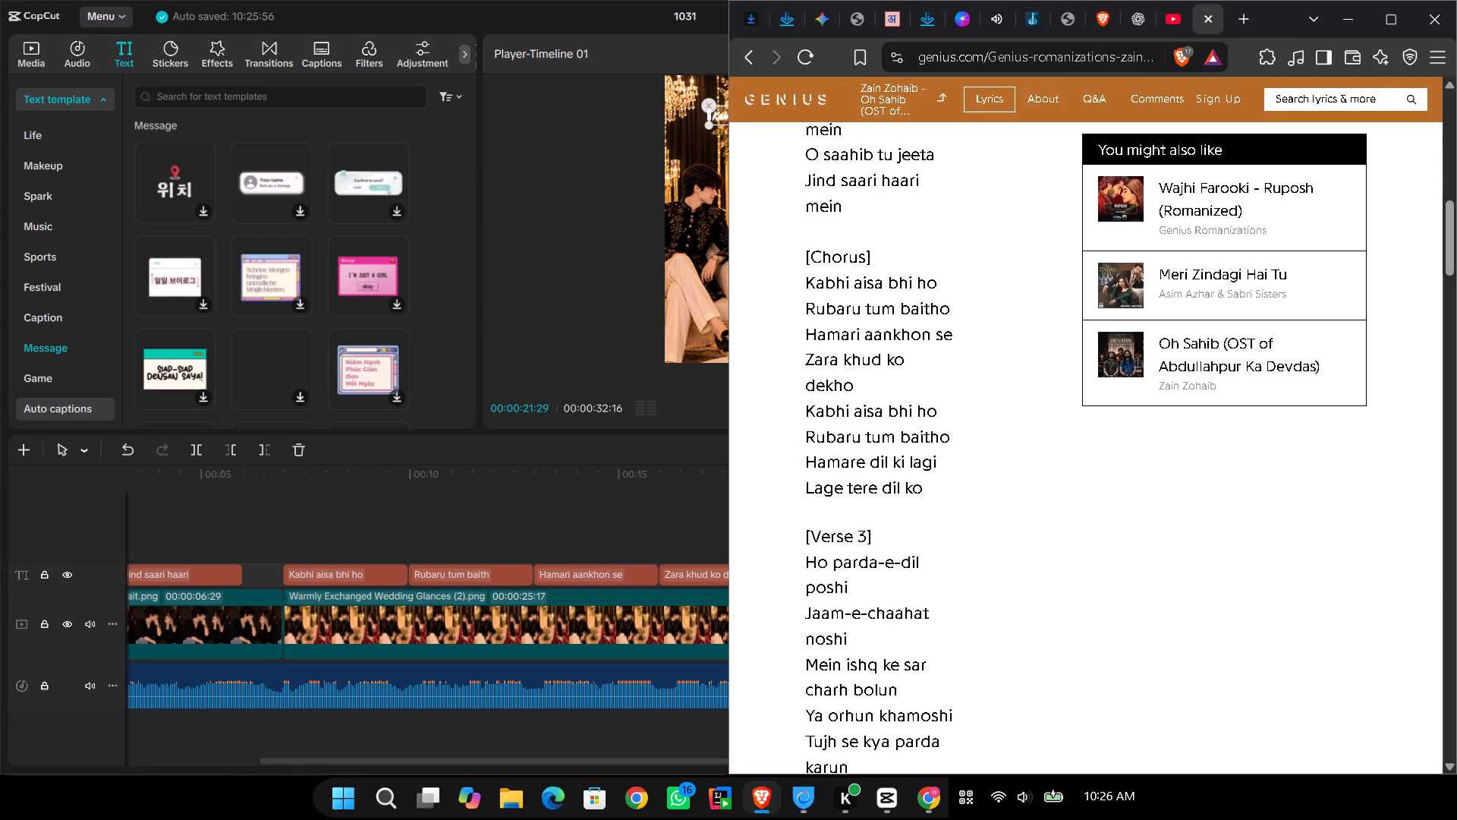
{"action": "left_click_drag", "start_coordinate": [808, 431], "coordinate": [820, 434]}
{"action": "left_click_drag", "start_coordinate": [820, 434], "coordinate": [949, 425]}
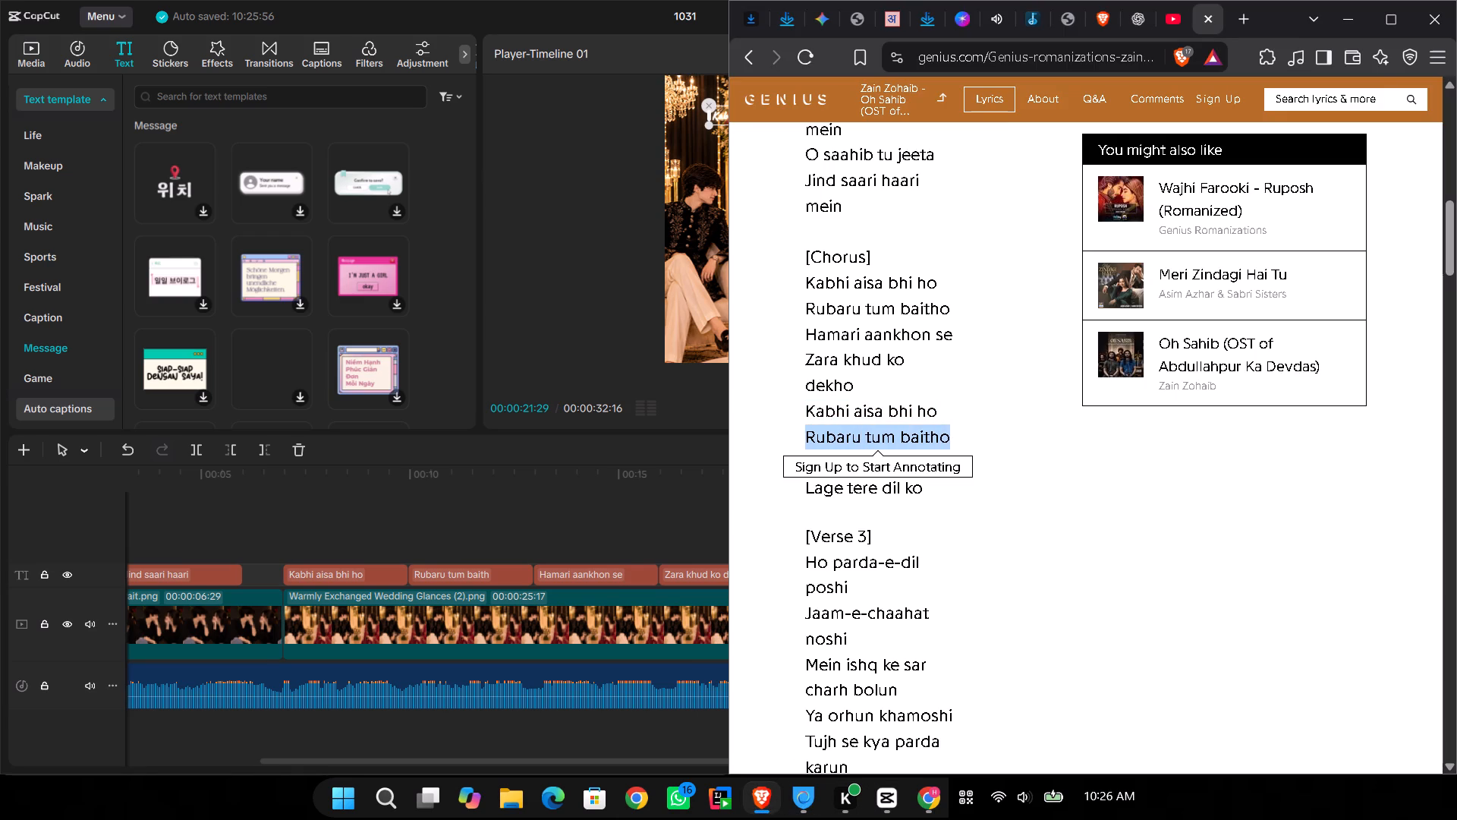
{"action": "key", "text": "ctrl+c"}
{"action": "left_click", "coordinate": [684, 532]}
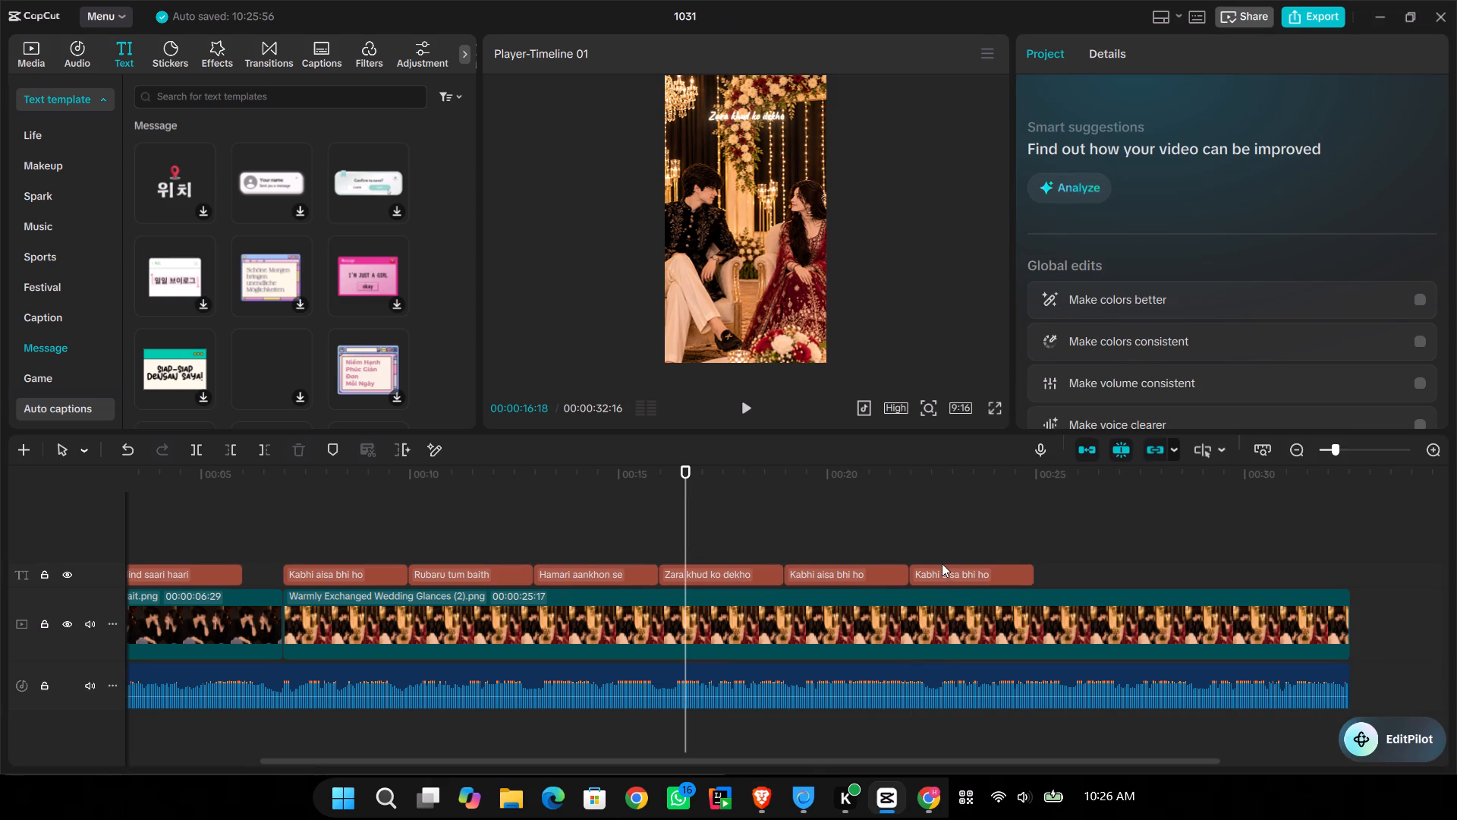
{"action": "left_click", "coordinate": [942, 563]}
{"action": "left_click", "coordinate": [925, 572]}
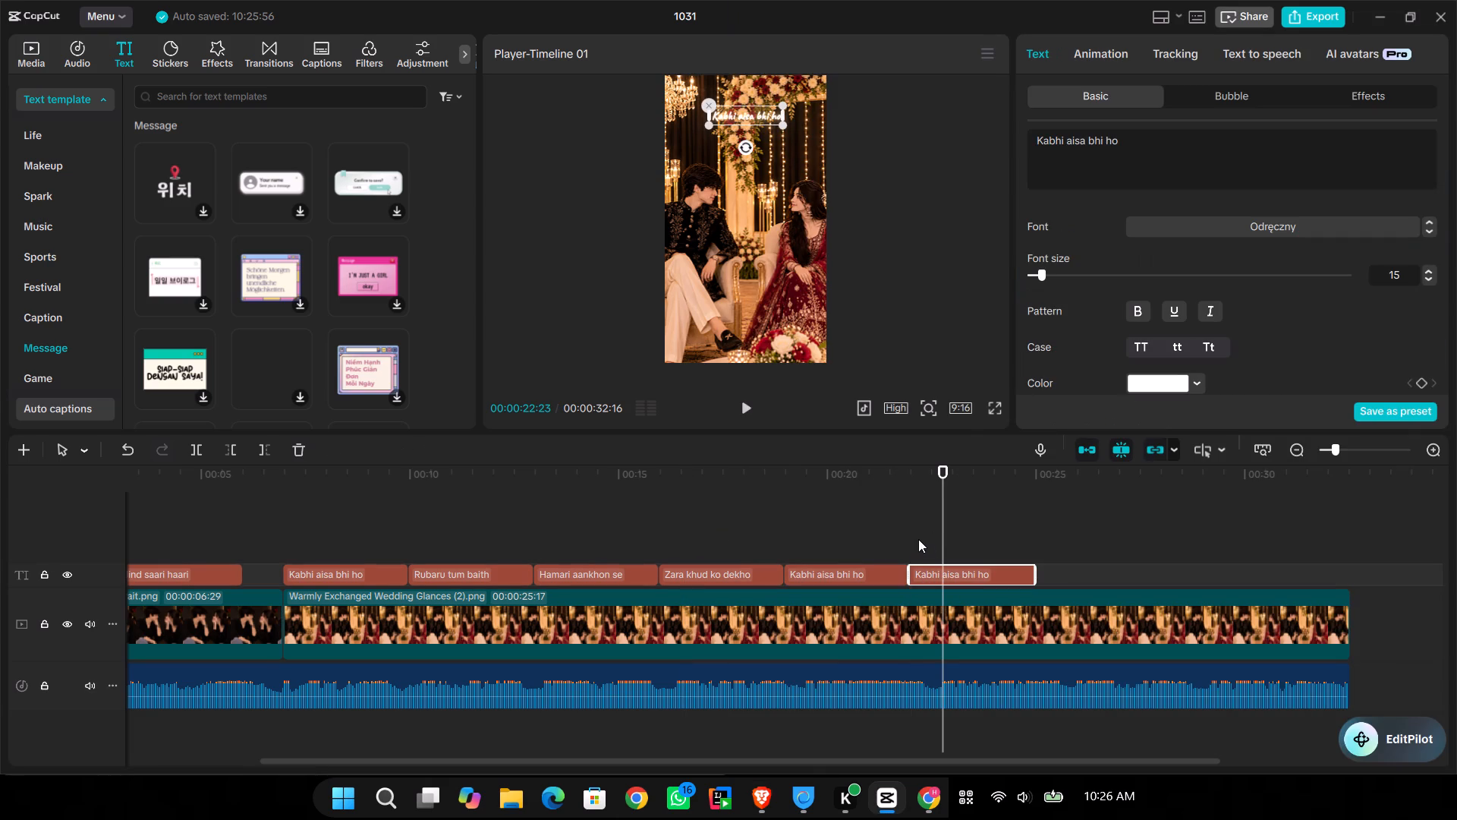
{"action": "left_click_drag", "start_coordinate": [1126, 143], "coordinate": [1004, 137]}
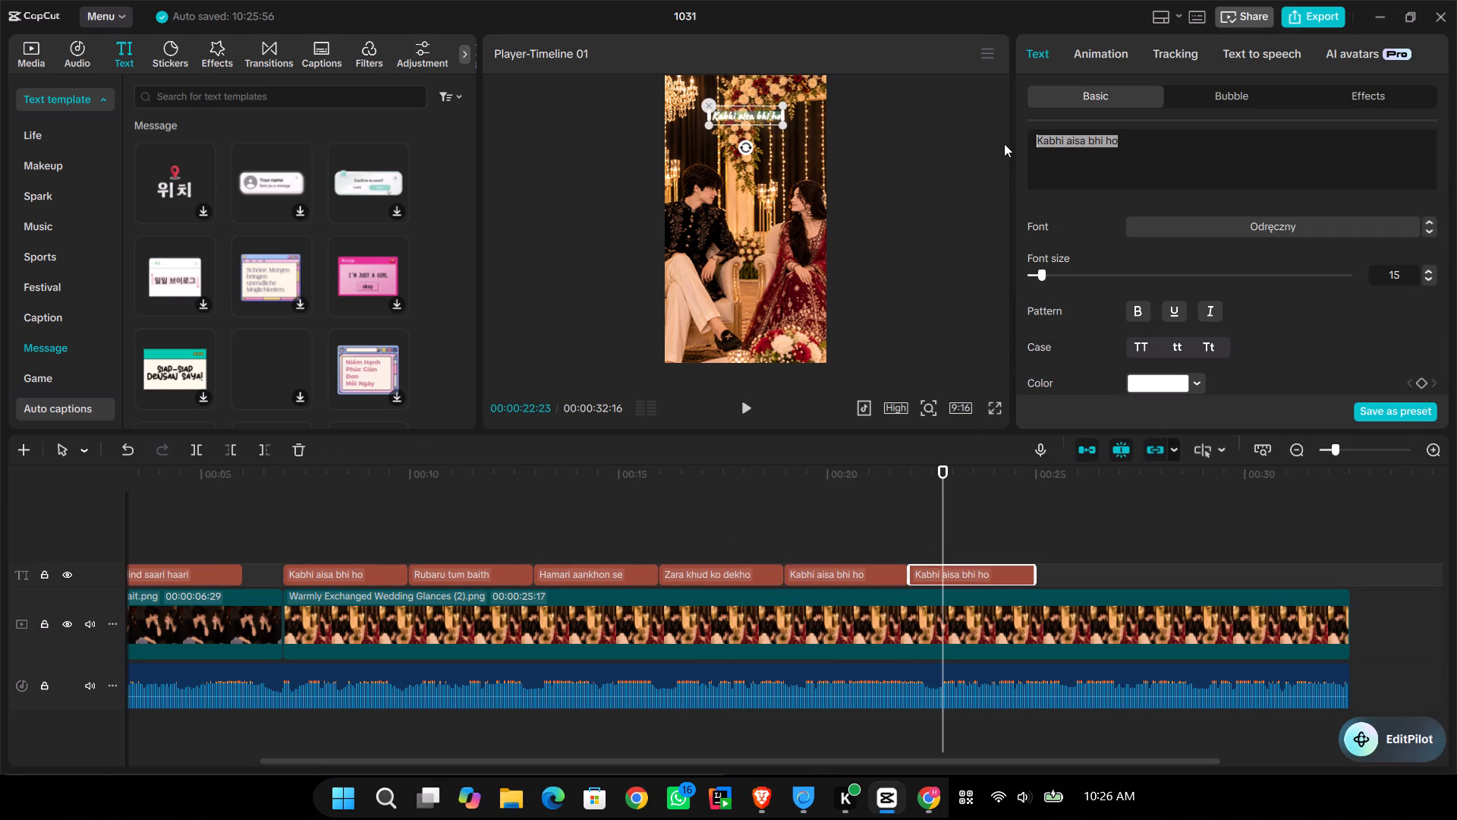
{"action": "key", "text": "ctrl+v"}
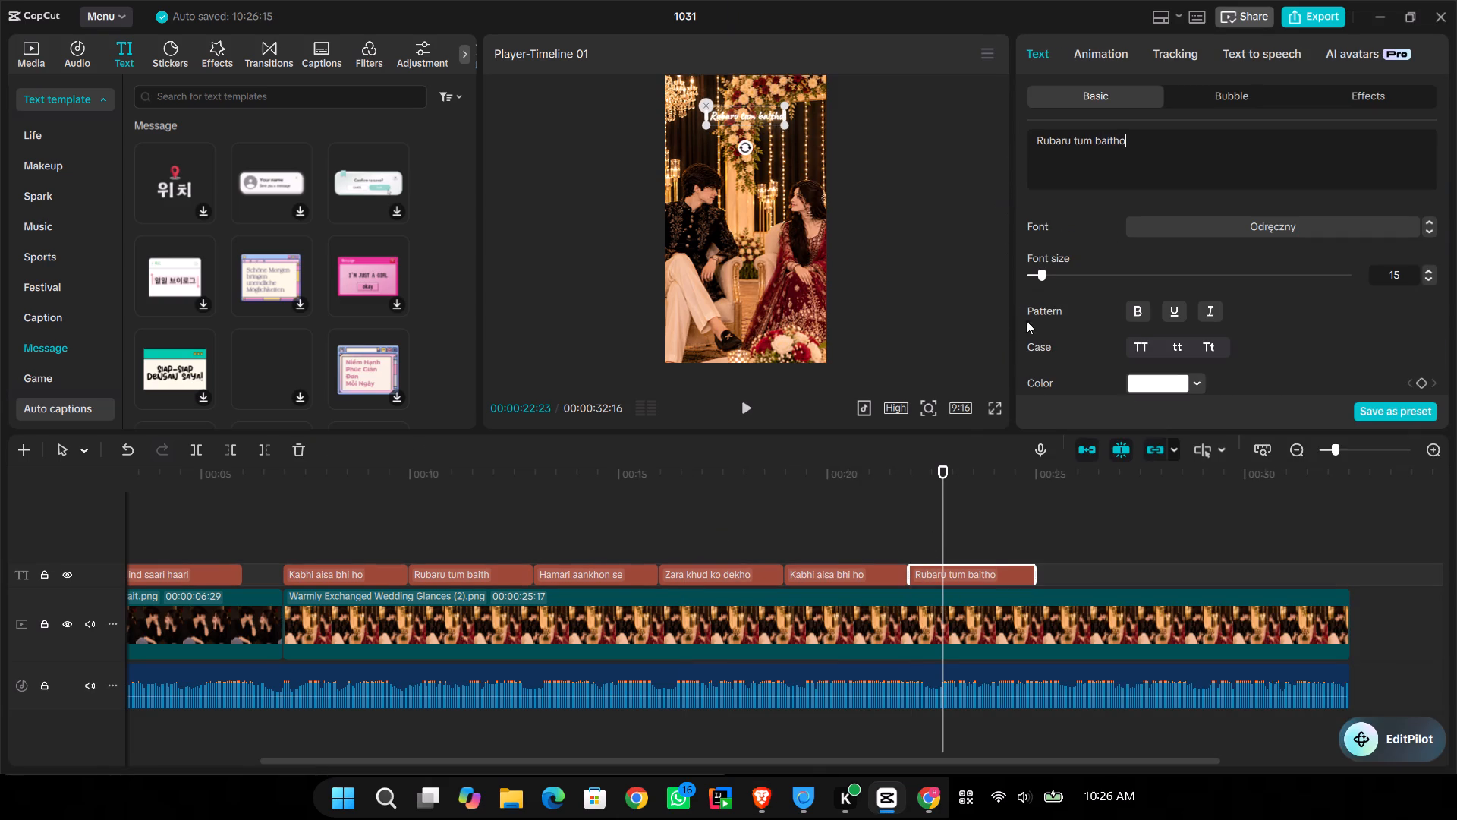
Replay the vocals around the "Rubaru tum baitho" clip and shift it slightly later, leaving a short gap after the preceding clip.
{"action": "left_click", "coordinate": [904, 525]}
{"action": "key", "text": "space"}
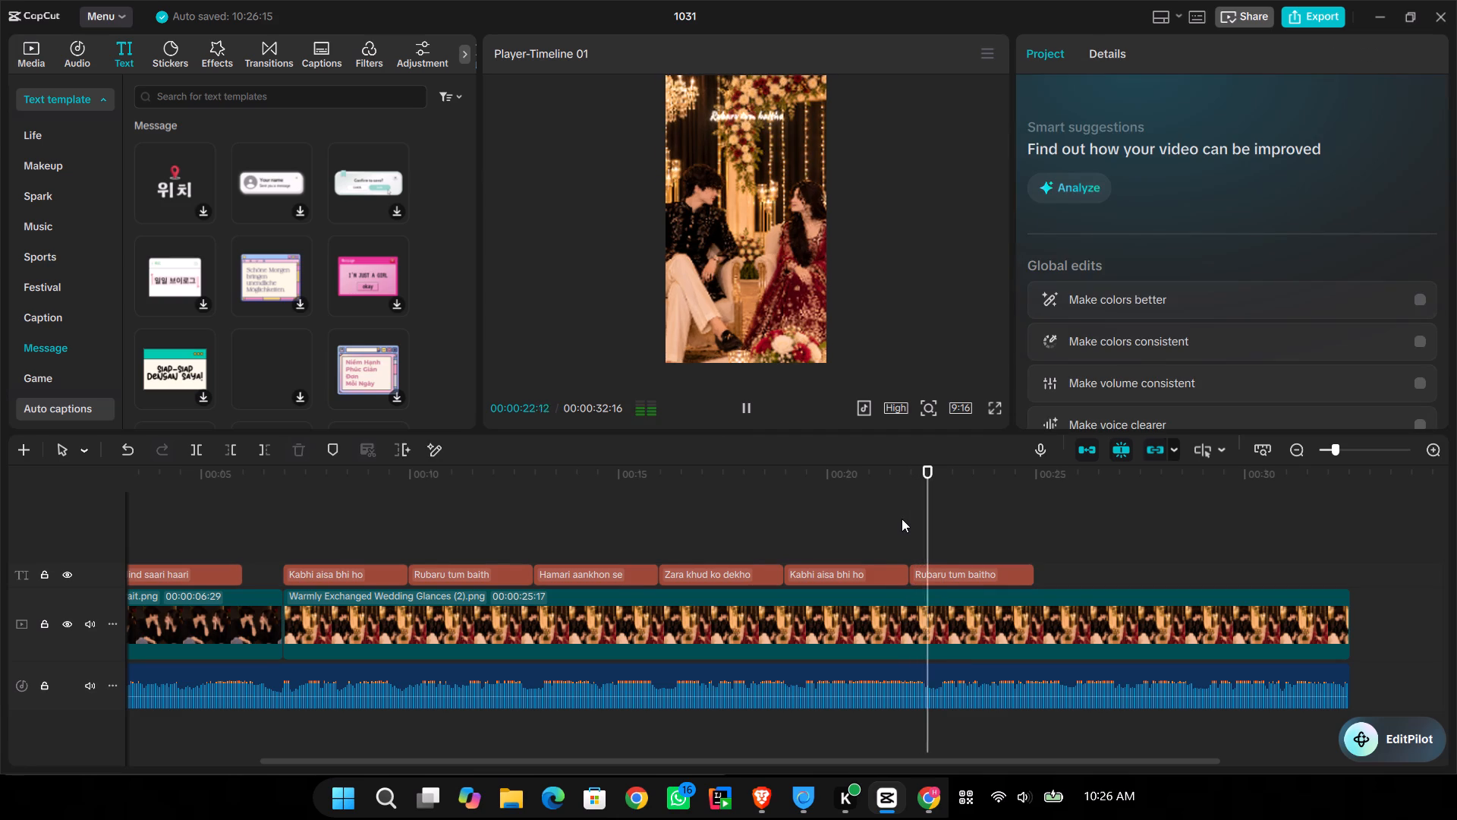
{"action": "left_click", "coordinate": [899, 512]}
{"action": "left_click_drag", "start_coordinate": [896, 512], "coordinate": [883, 517]}
{"action": "key", "text": "space"}
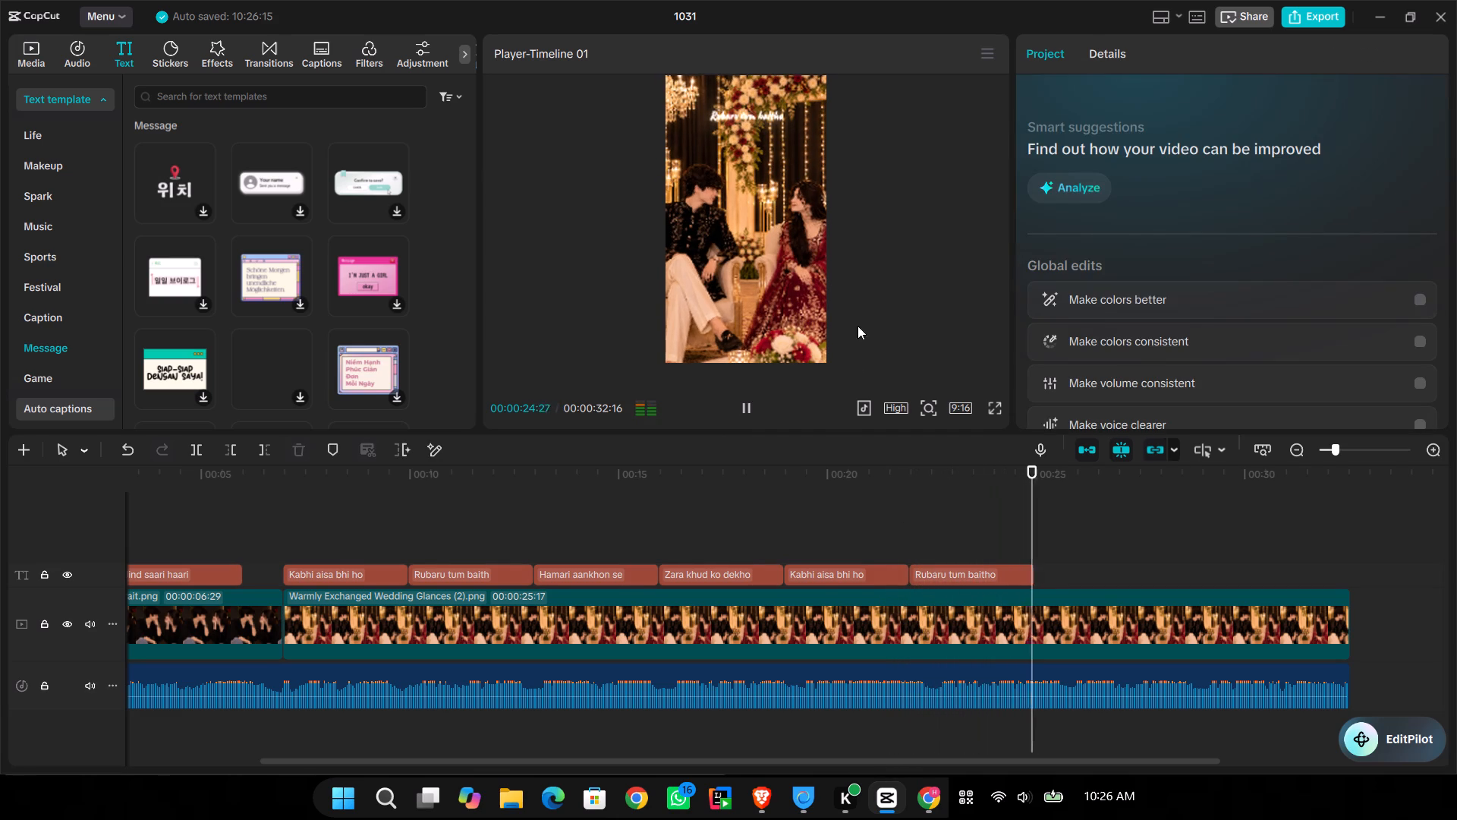
{"action": "left_click", "coordinate": [821, 526]}
{"action": "key", "text": "space"}
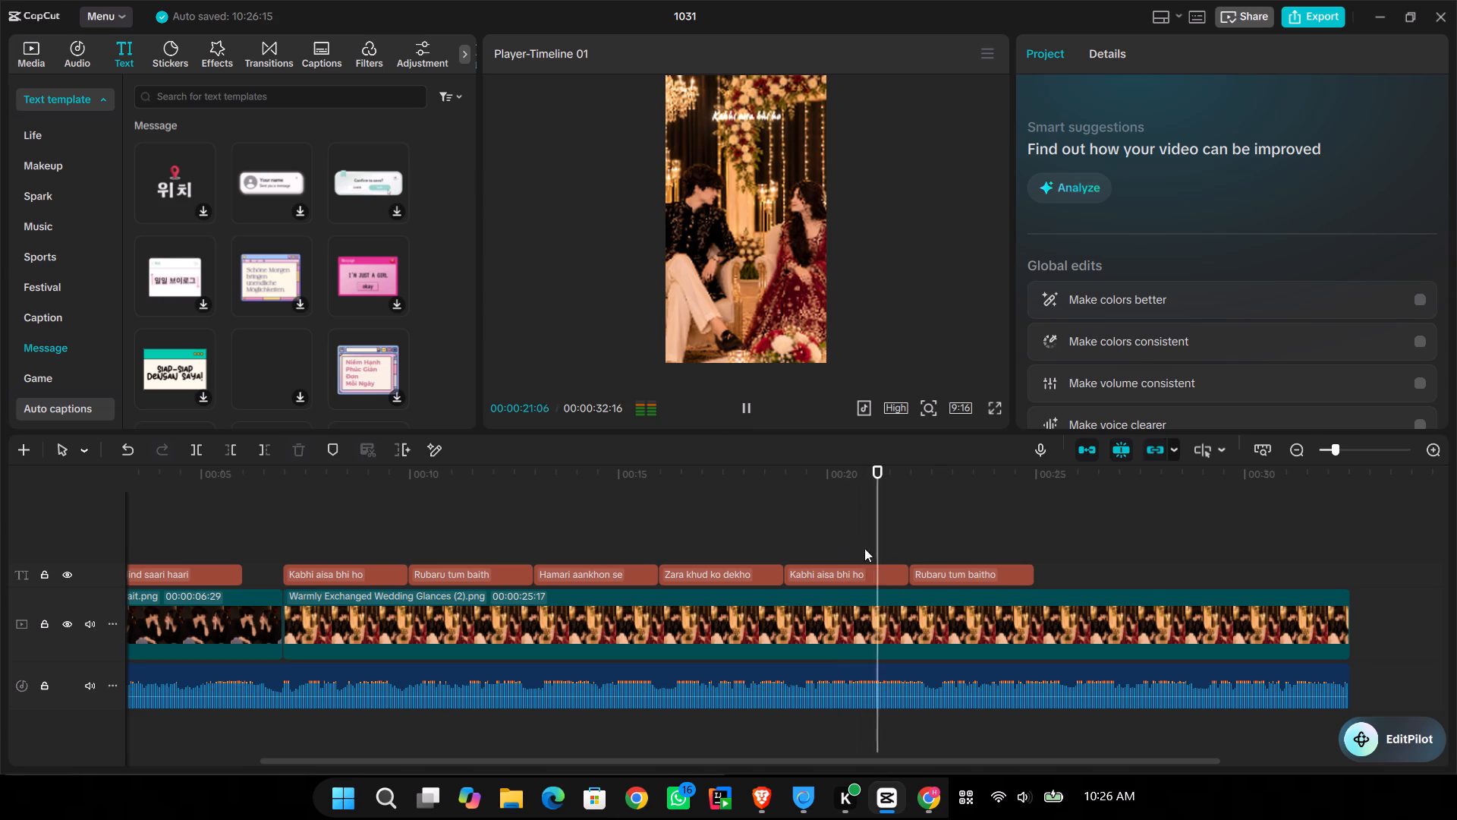
{"action": "key", "text": "space"}
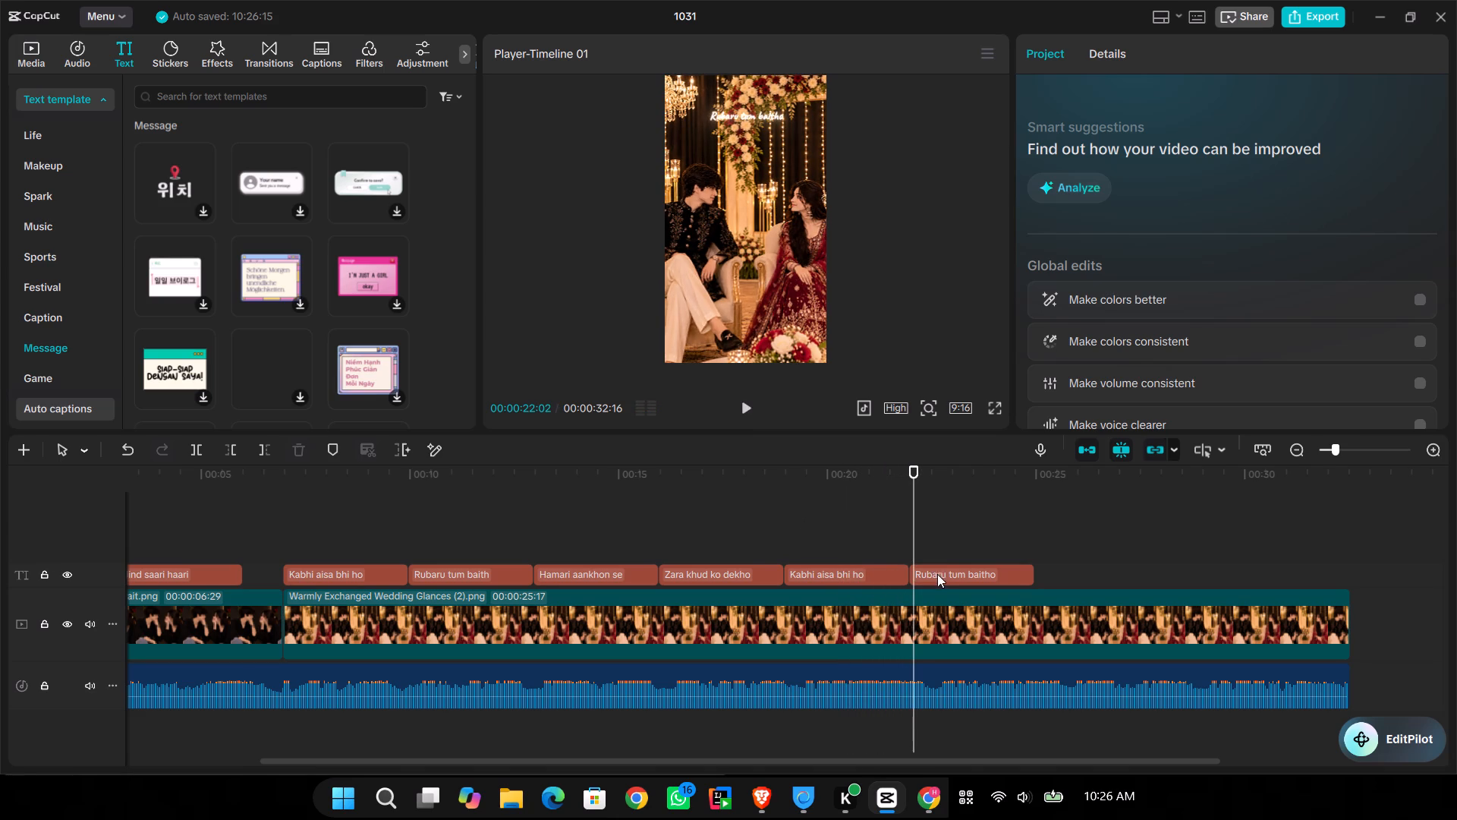
{"action": "left_click_drag", "start_coordinate": [938, 574], "coordinate": [955, 576]}
Play through the moved "Rubaru tum baitho" clip and paste another "Kabhi aisa bhi ho" text clip shortly after it at 00:00:25:24.
{"action": "left_click", "coordinate": [897, 550]}
{"action": "key", "text": "space"}
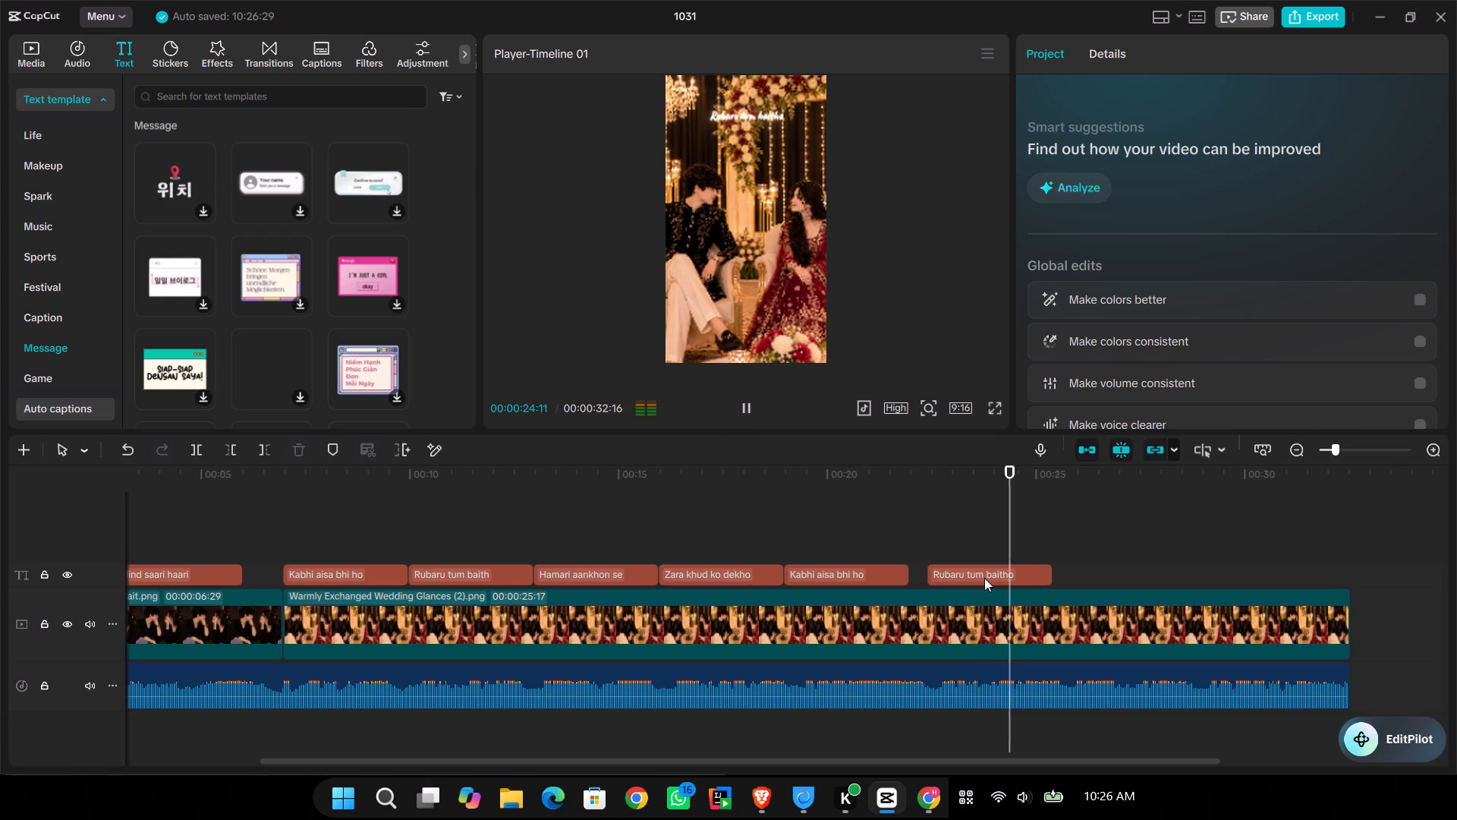
{"action": "key", "text": "space"}
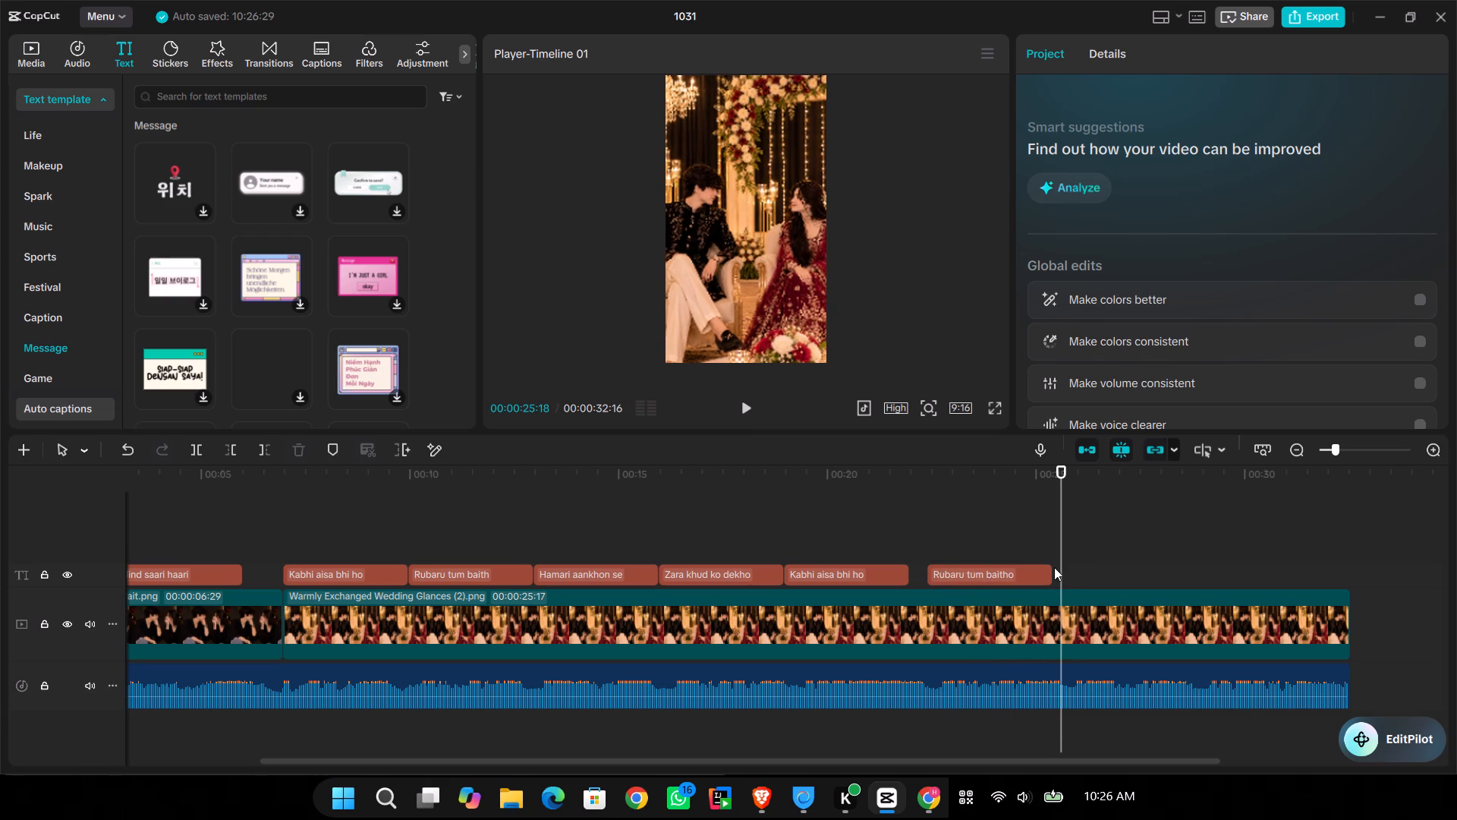
{"action": "key", "text": "space"}
{"action": "key", "text": "space"}
{"action": "left_click_drag", "start_coordinate": [1079, 557], "coordinate": [1070, 558]}
{"action": "key", "text": "ctrl+v"}
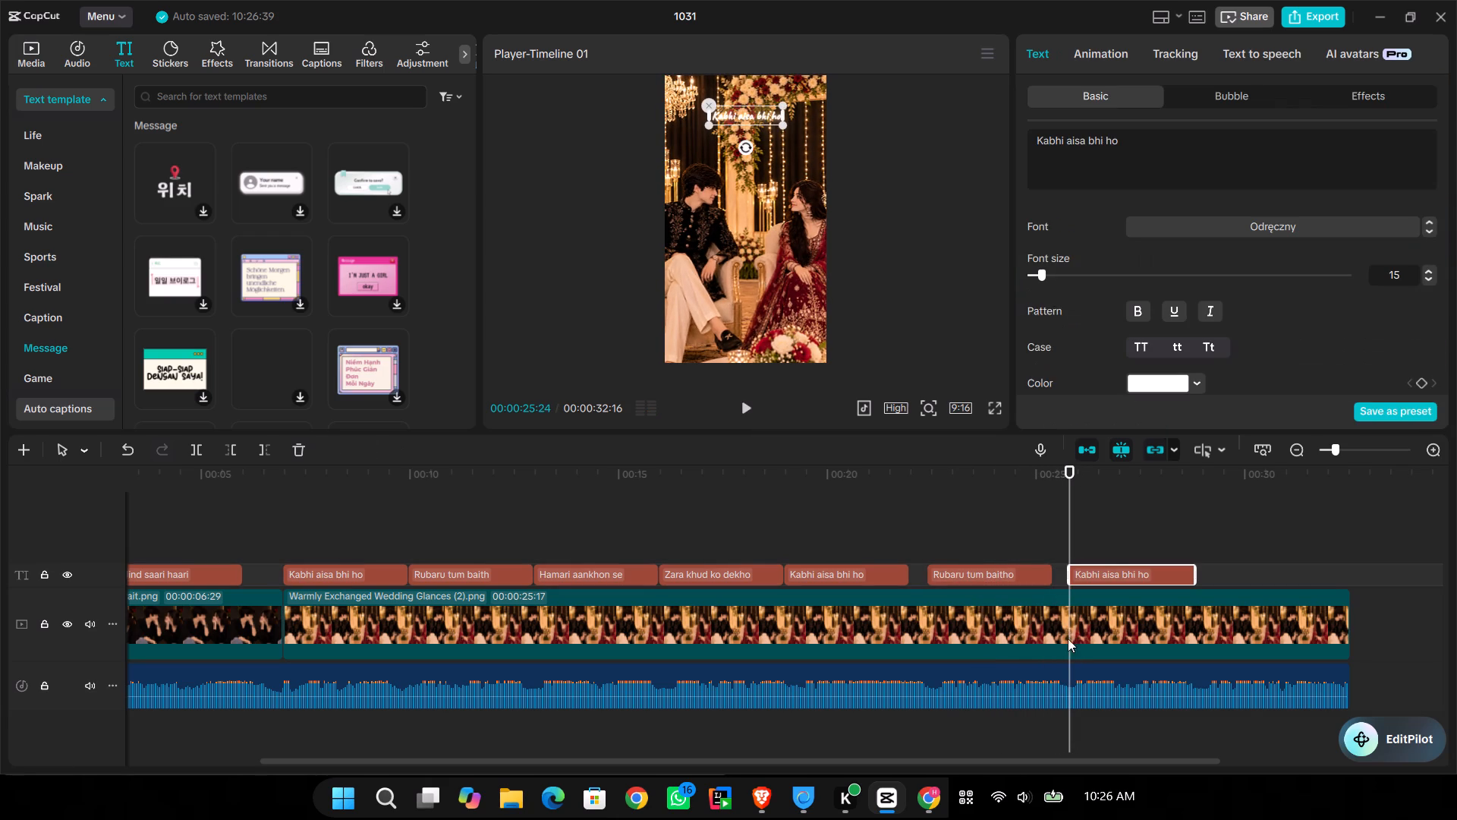
Copy "Hamare dil ki lagi" from the browser's Genius chorus and replace the last CapCut text clip's wording with it.
{"action": "left_click", "coordinate": [895, 787]}
{"action": "left_click", "coordinate": [918, 532]}
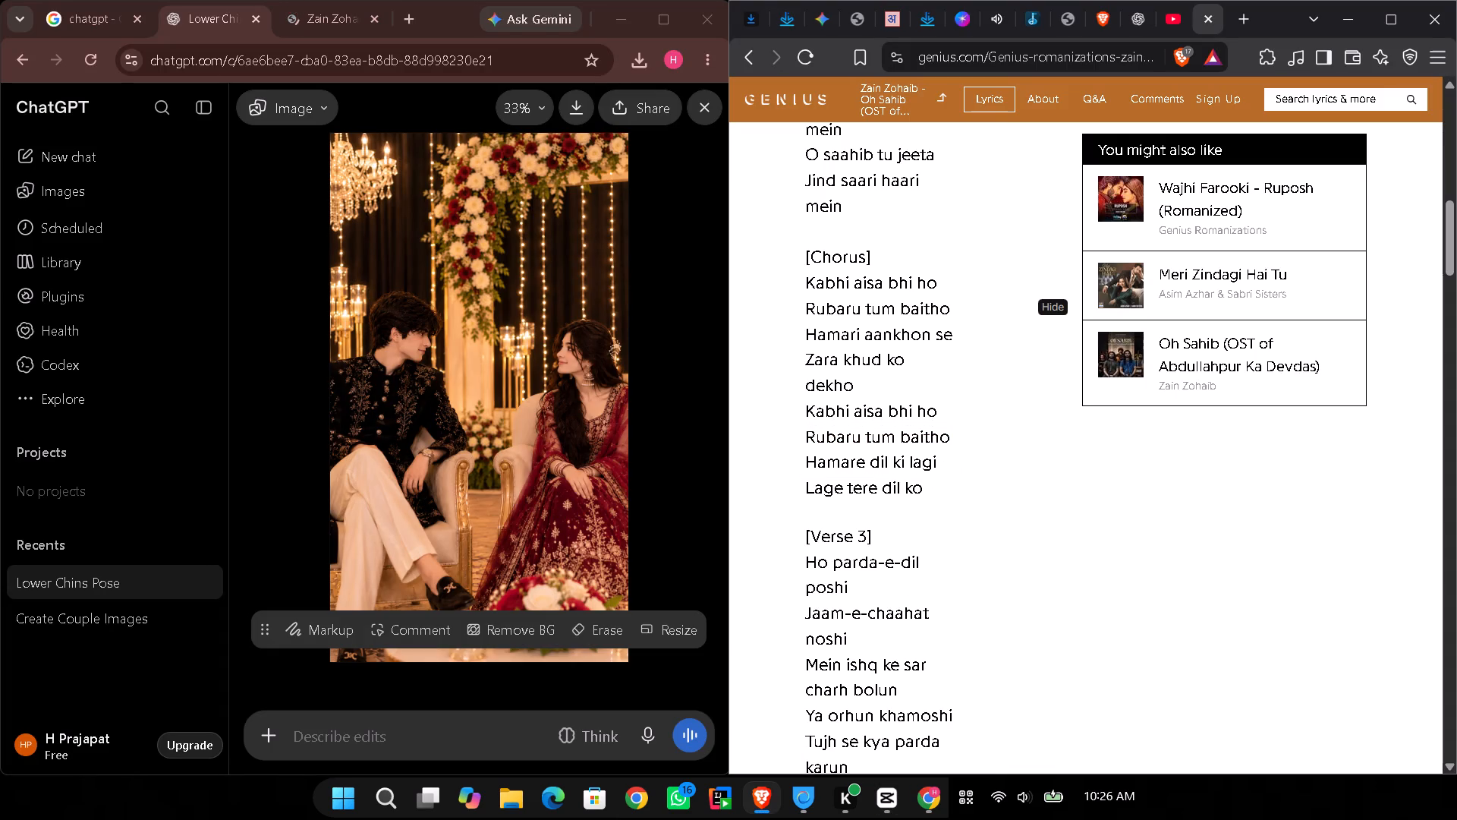
{"action": "left_click_drag", "start_coordinate": [806, 459], "coordinate": [960, 456]}
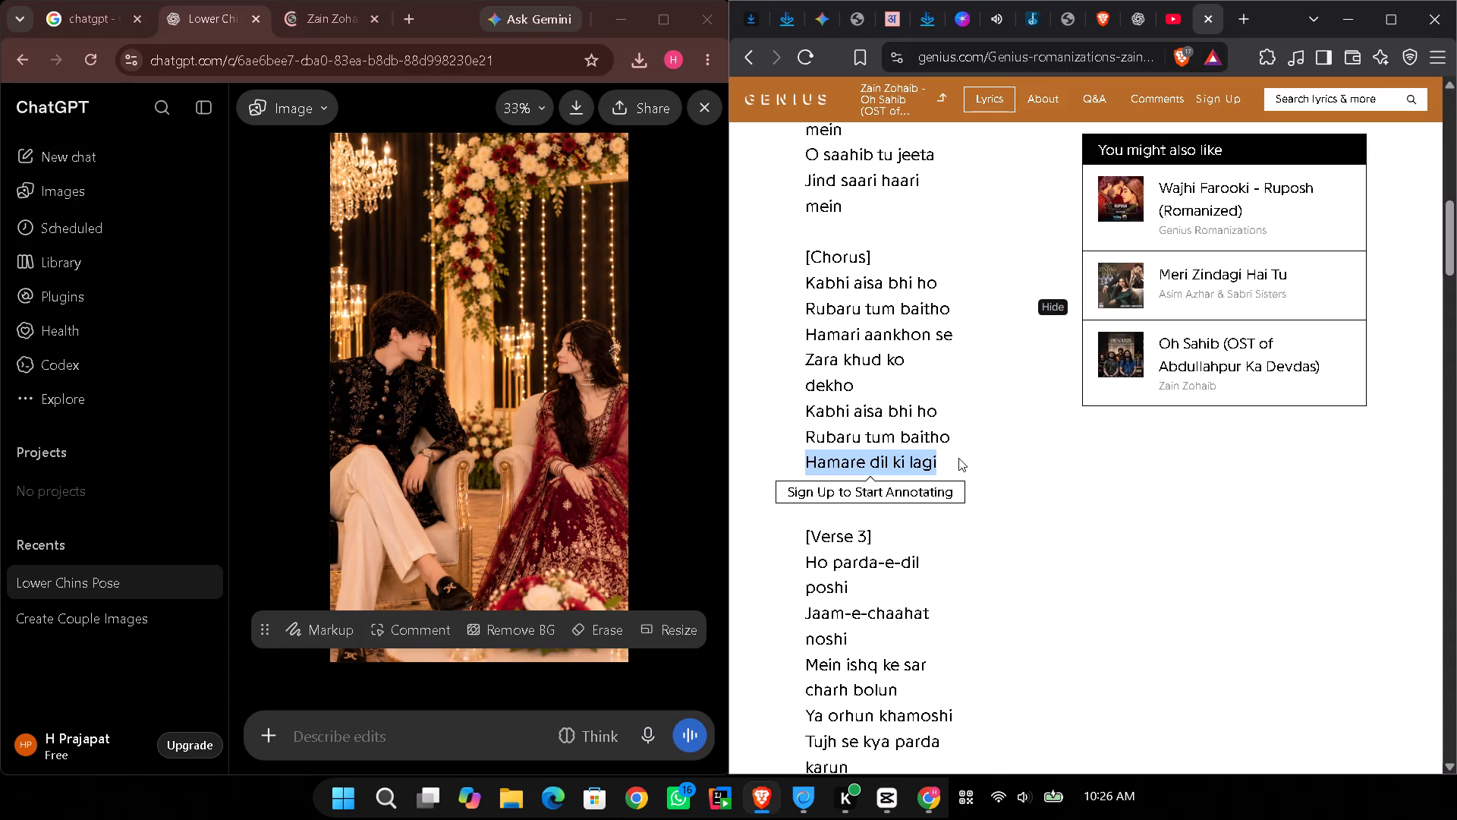
{"action": "key", "text": "ctrl+c"}
{"action": "left_click", "coordinate": [895, 794]}
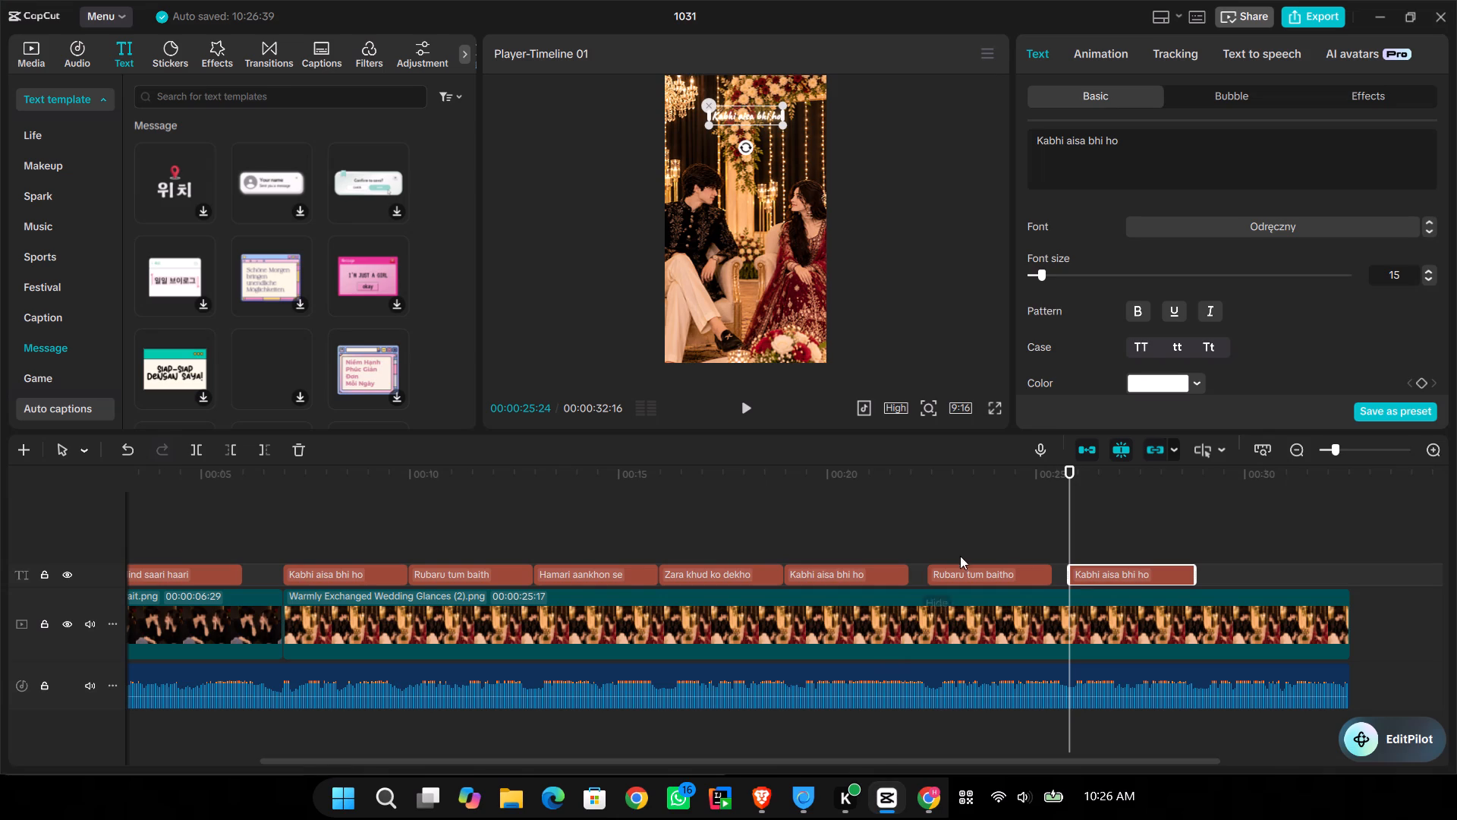
{"action": "left_click", "coordinate": [1033, 522]}
{"action": "key", "text": "space"}
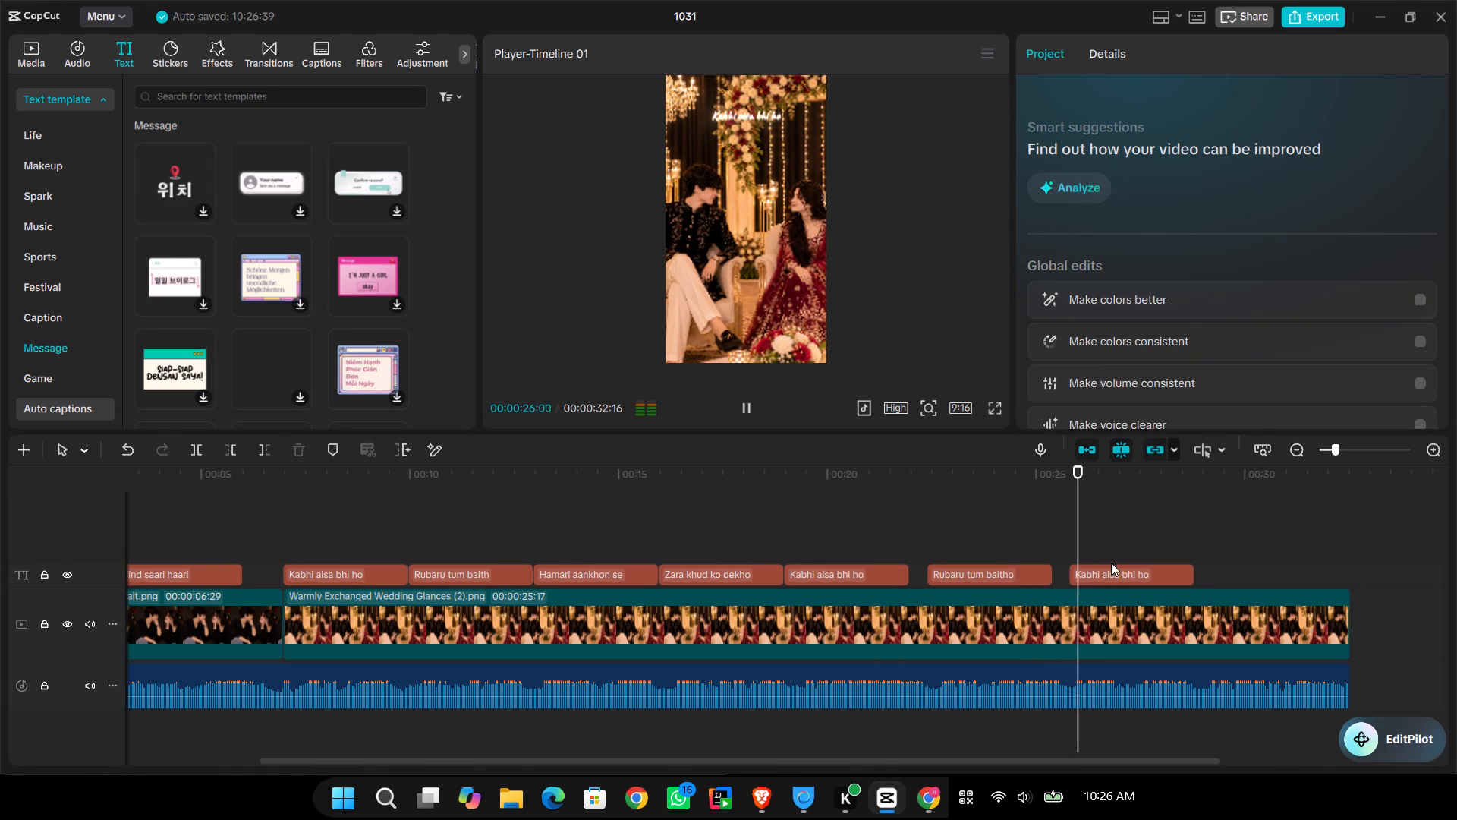
{"action": "key", "text": "space"}
{"action": "left_click", "coordinate": [1115, 572]}
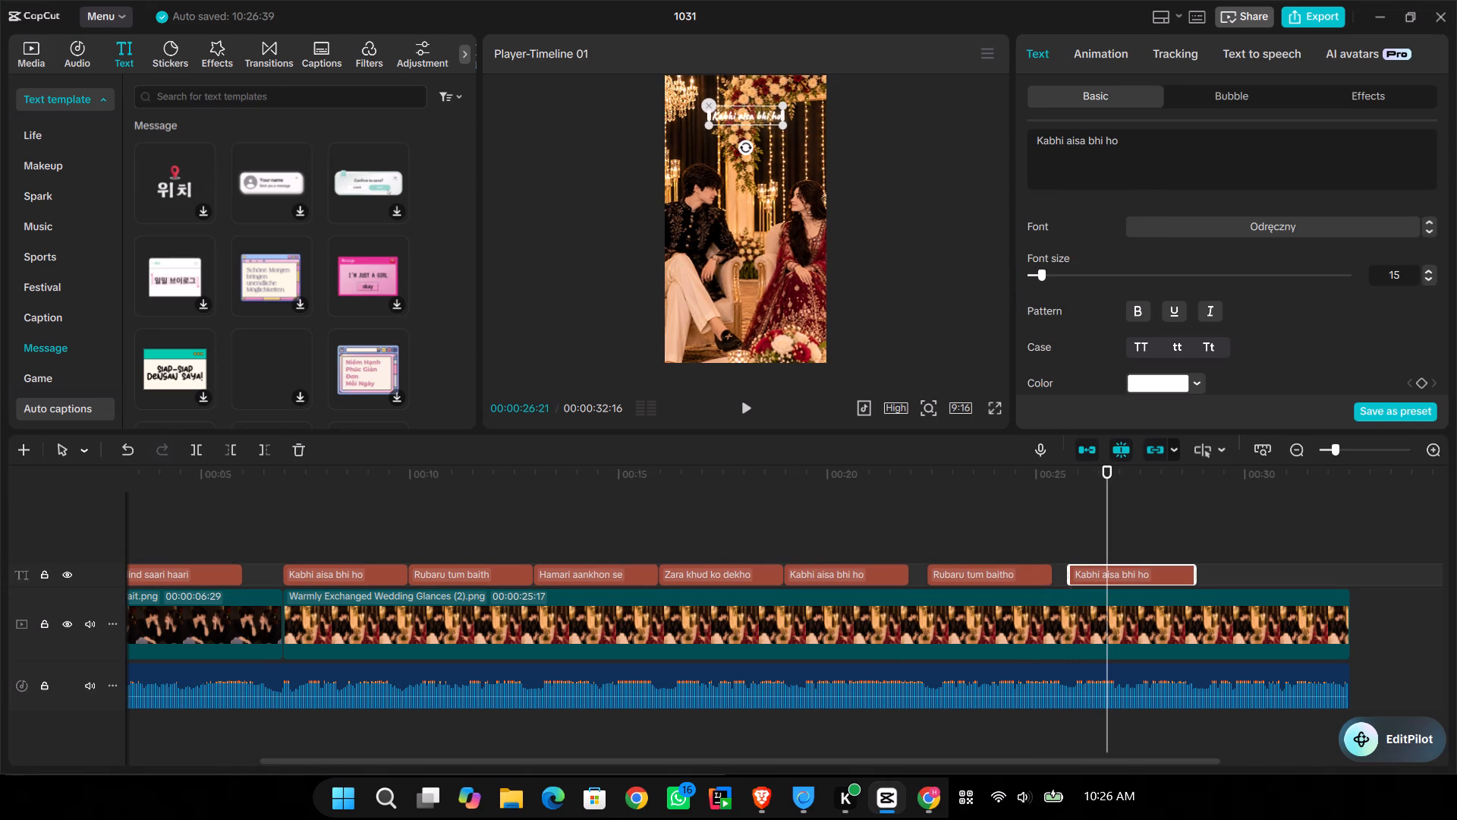
{"action": "triple_click", "coordinate": [1142, 140]}
{"action": "key", "text": "ctrl+v"}
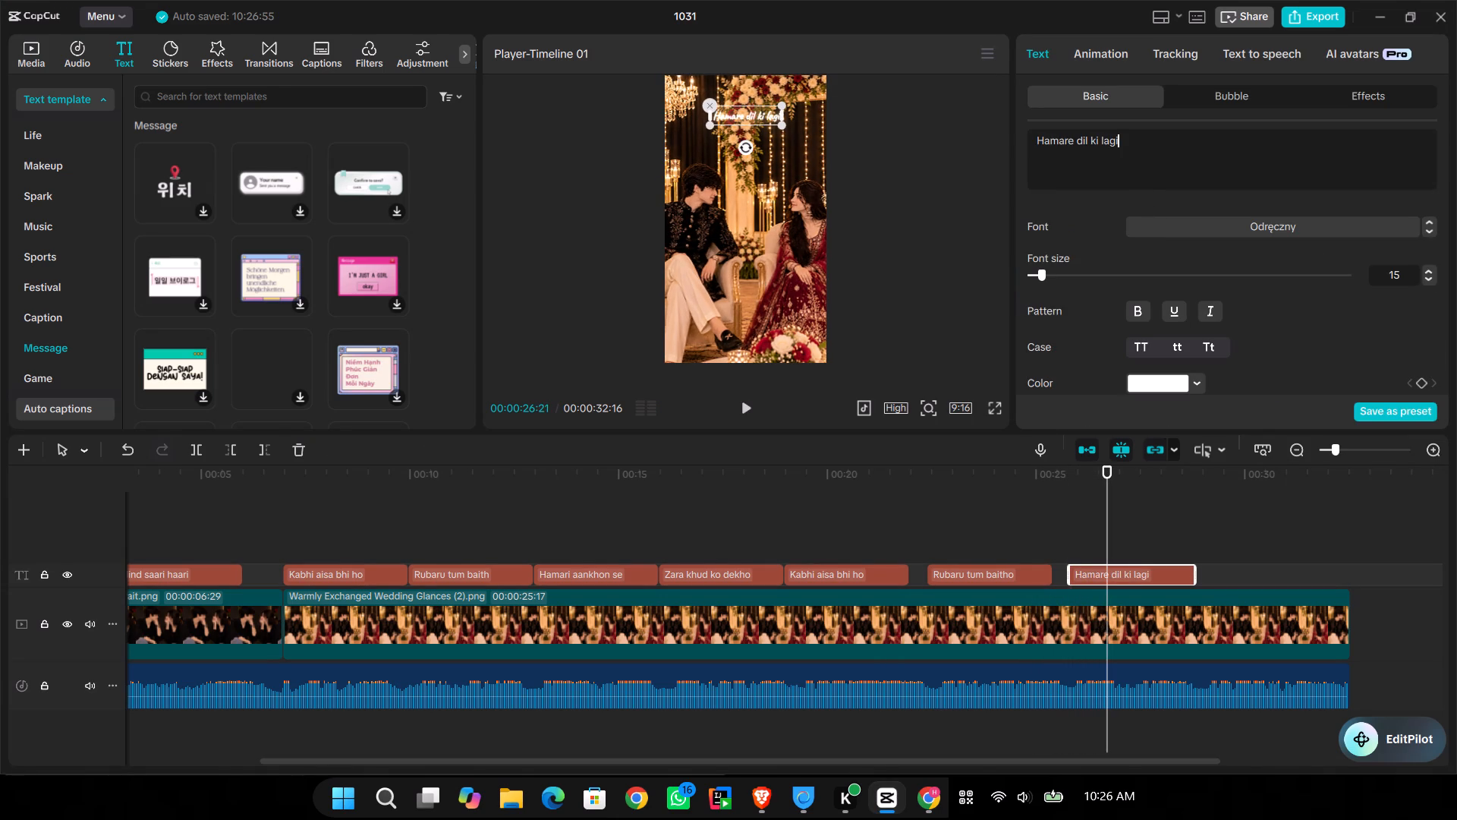
Play through the "Hamare dil ki lagi" clip and paste another "Kabhi aisa bhi ho" text clip shortly after it at 00:00:29:04.
{"action": "key", "text": "space"}
{"action": "left_click", "coordinate": [1104, 489]}
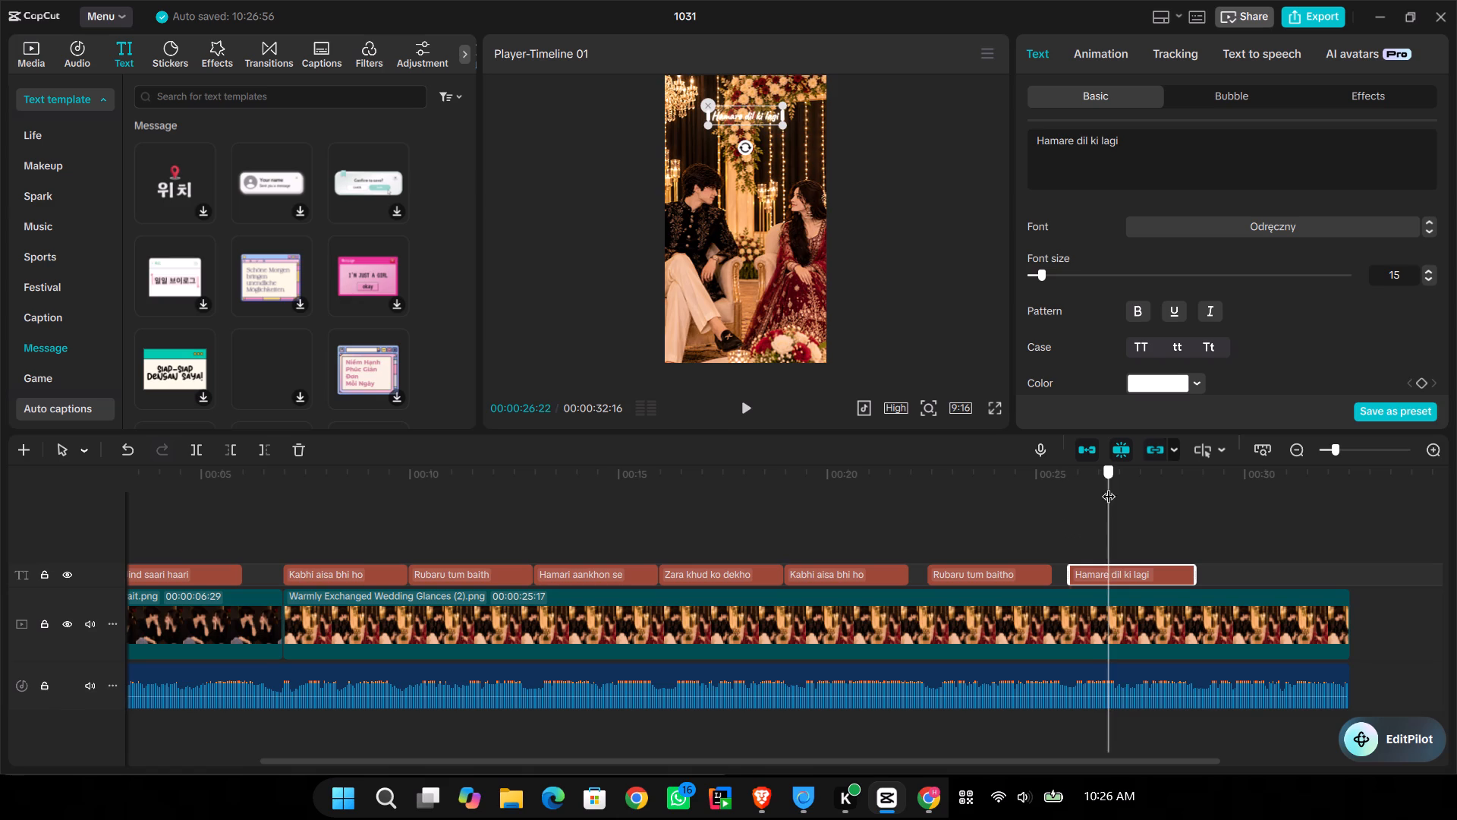
{"action": "key", "text": "space"}
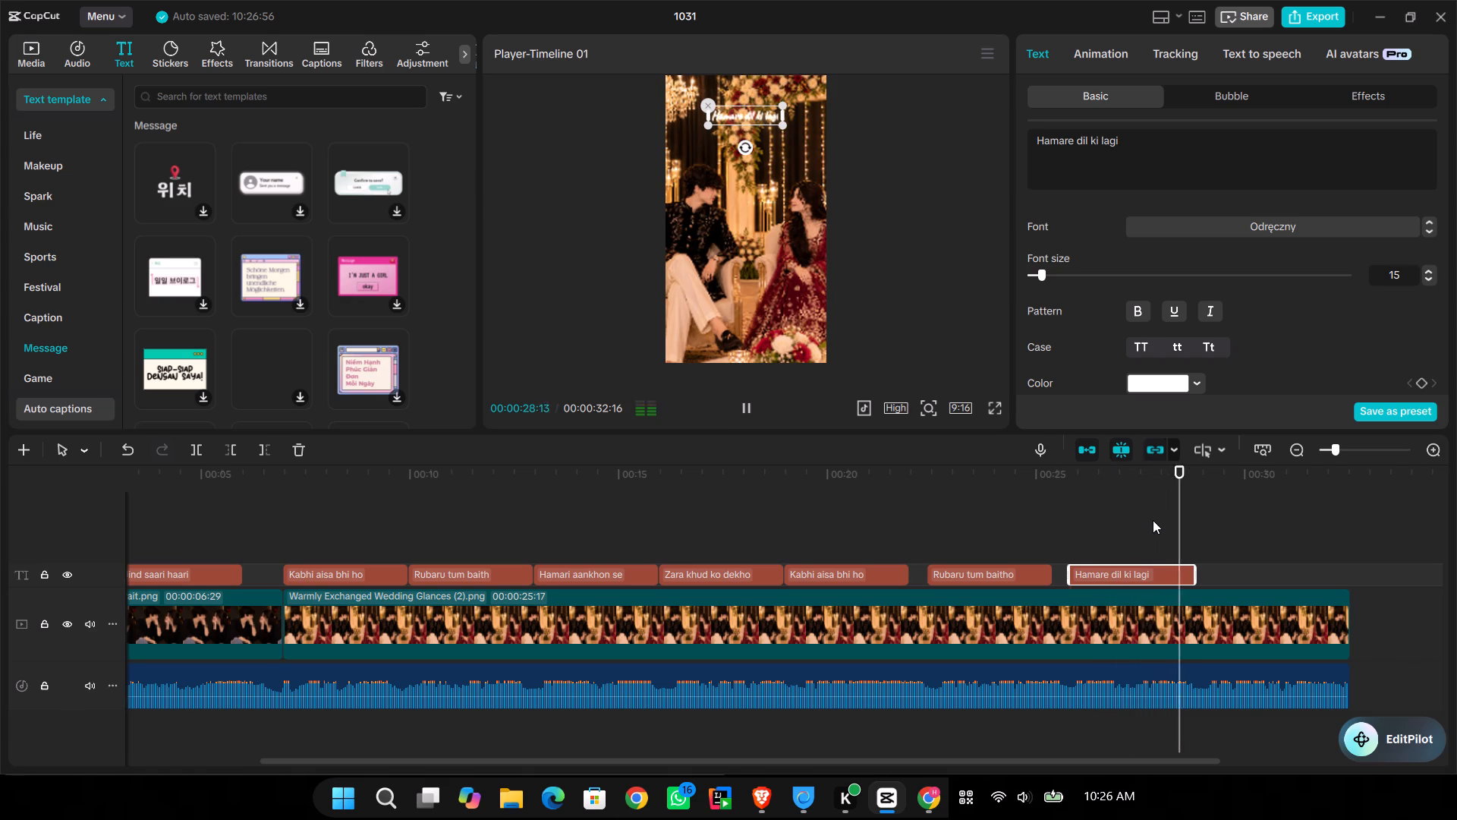
{"action": "key", "text": "space"}
{"action": "key", "text": "space"}
{"action": "key", "text": "space"}
{"action": "key", "text": "space"}
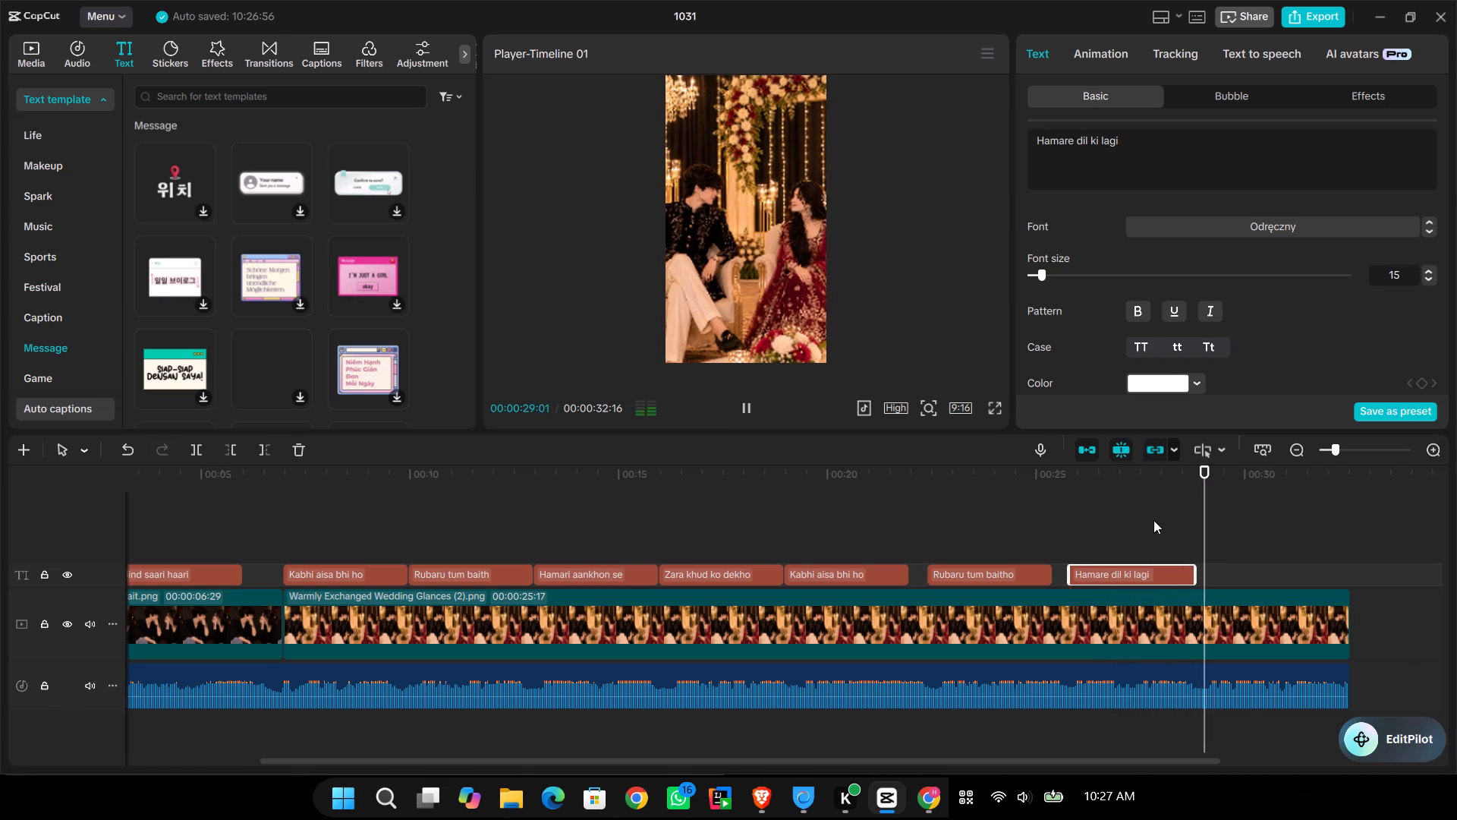
{"action": "key", "text": "space"}
{"action": "key", "text": "Left"}
{"action": "key", "text": "Left"}
{"action": "key", "text": "Left"}
{"action": "key", "text": "Left"}
{"action": "key", "text": "Left"}
{"action": "key", "text": "Left"}
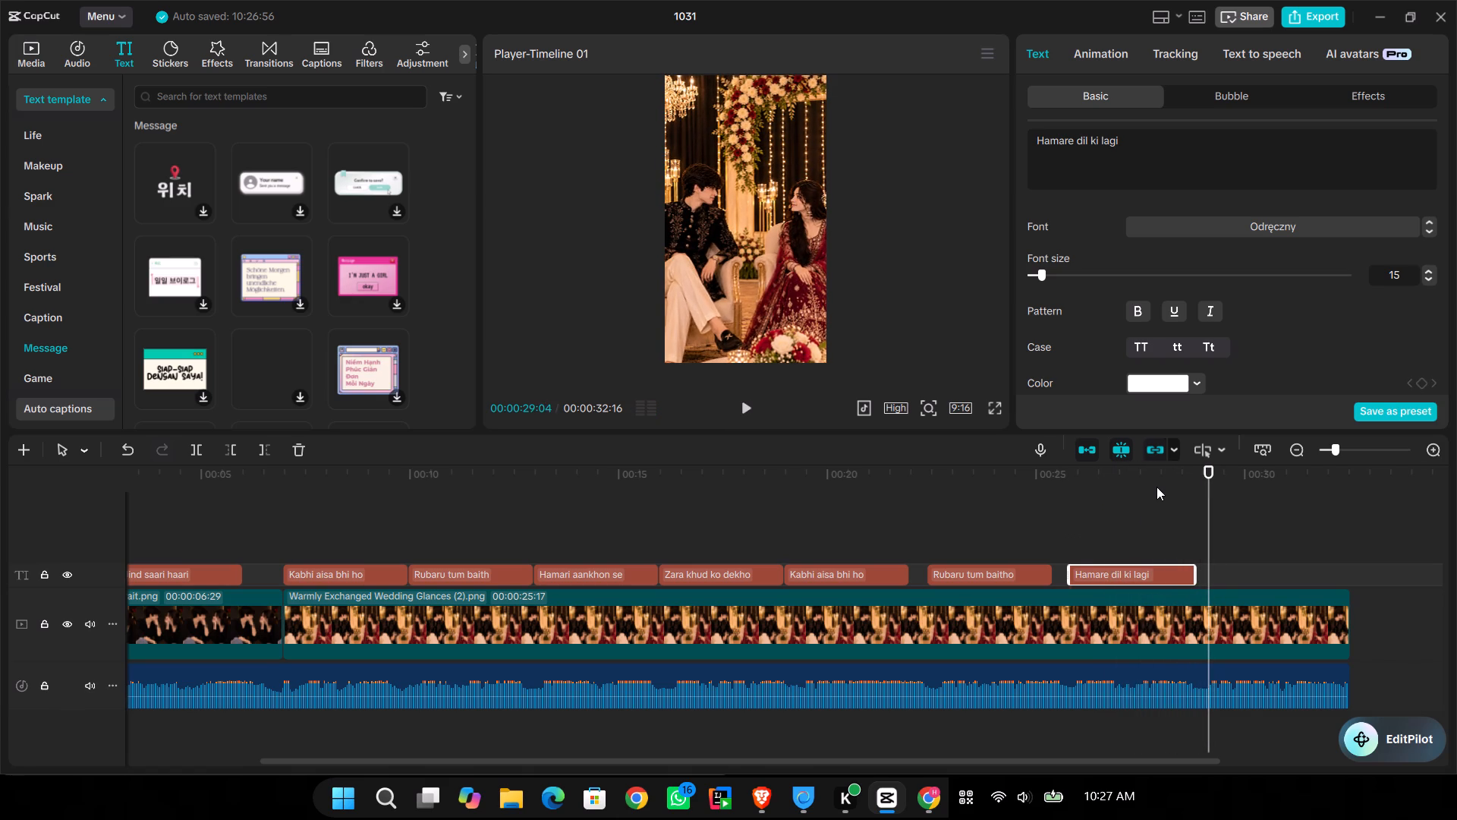
{"action": "key", "text": "ctrl+v"}
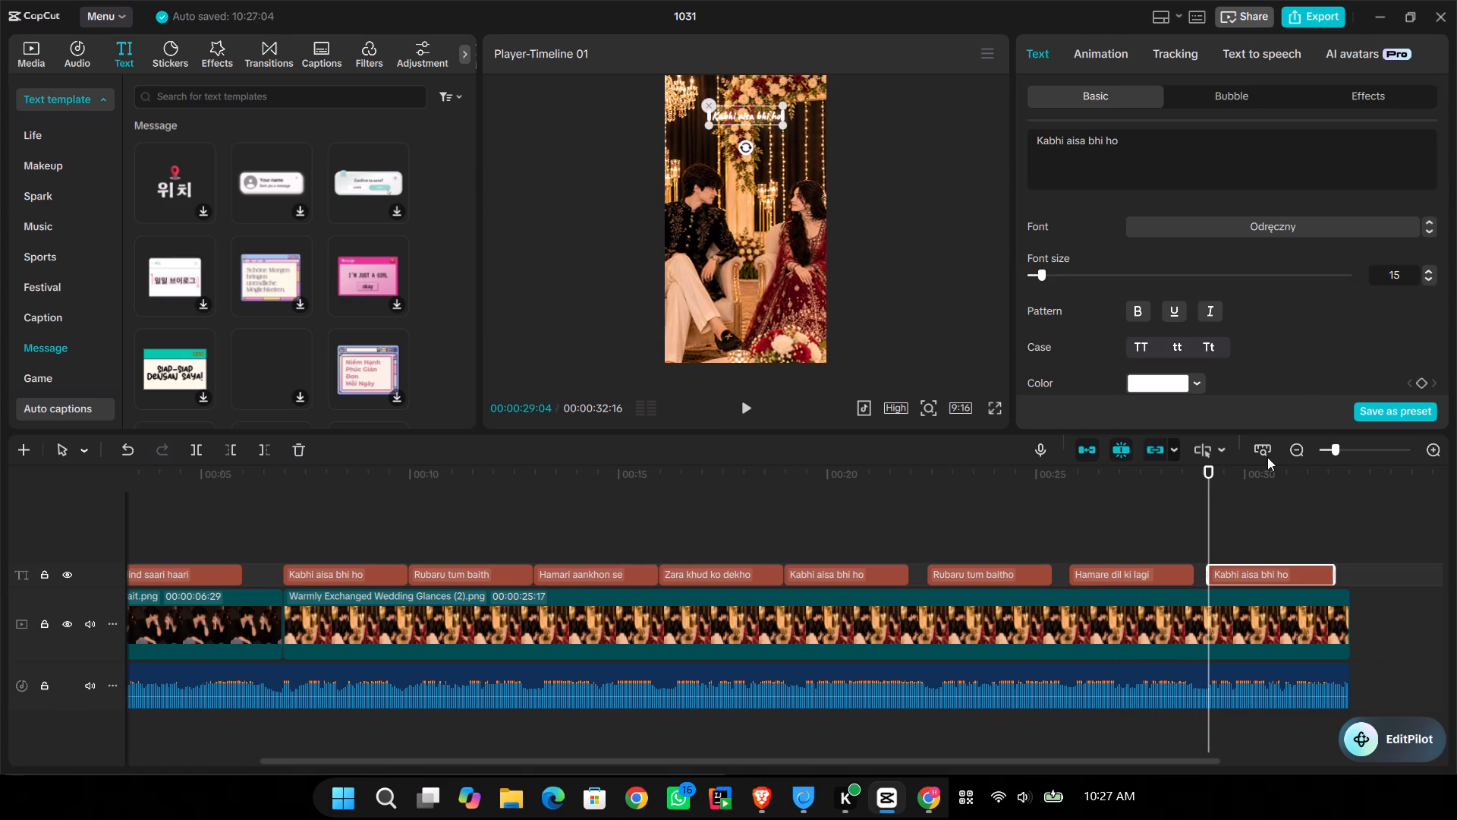
Copy "Lage tere dil ko" from the browser's Genius chorus and replace the newest CapCut text clip's wording with it.
{"action": "left_click", "coordinate": [924, 795]}
{"action": "left_click", "coordinate": [924, 795]}
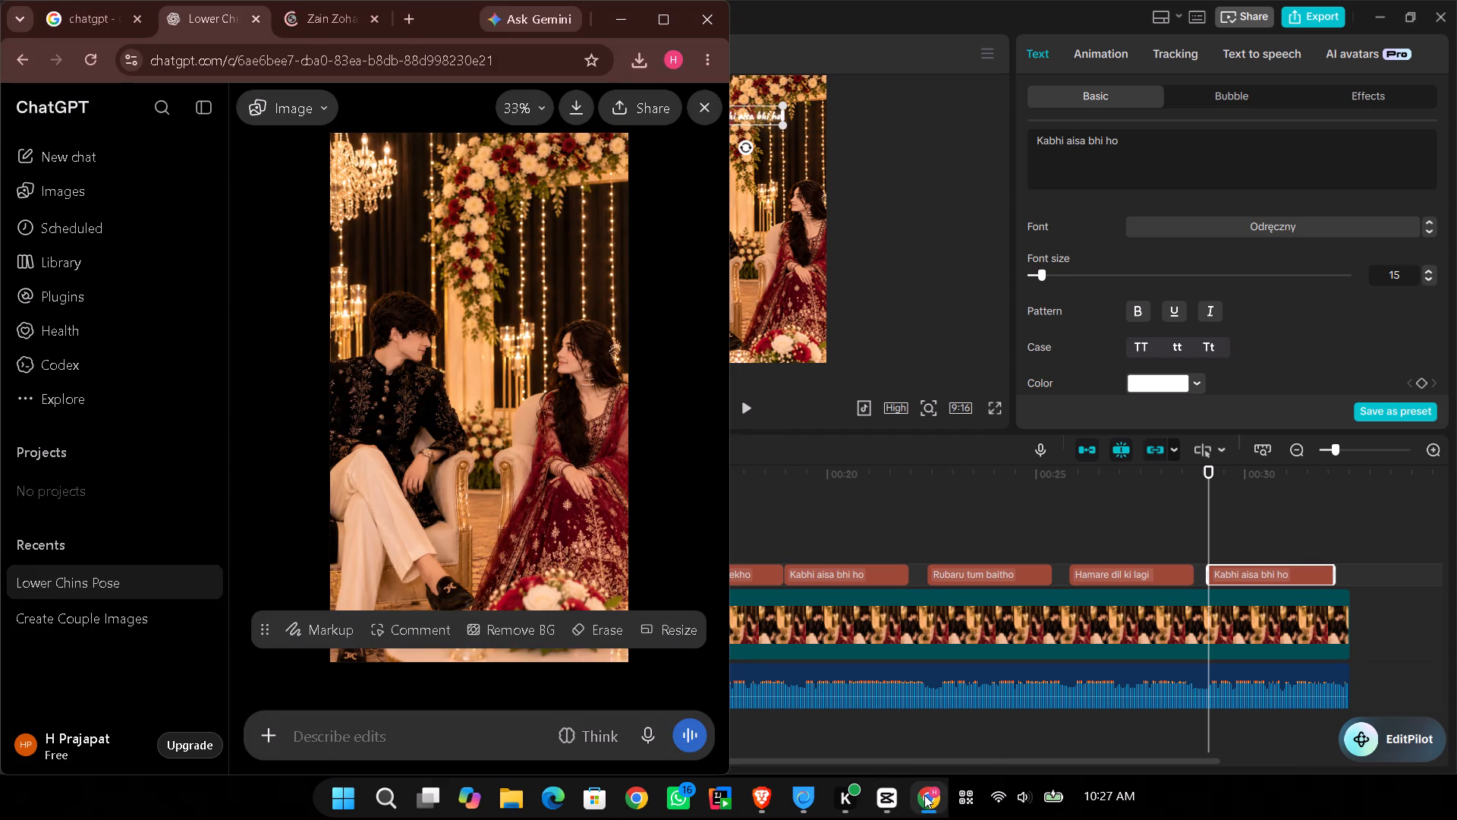
{"action": "left_click", "coordinate": [894, 799]}
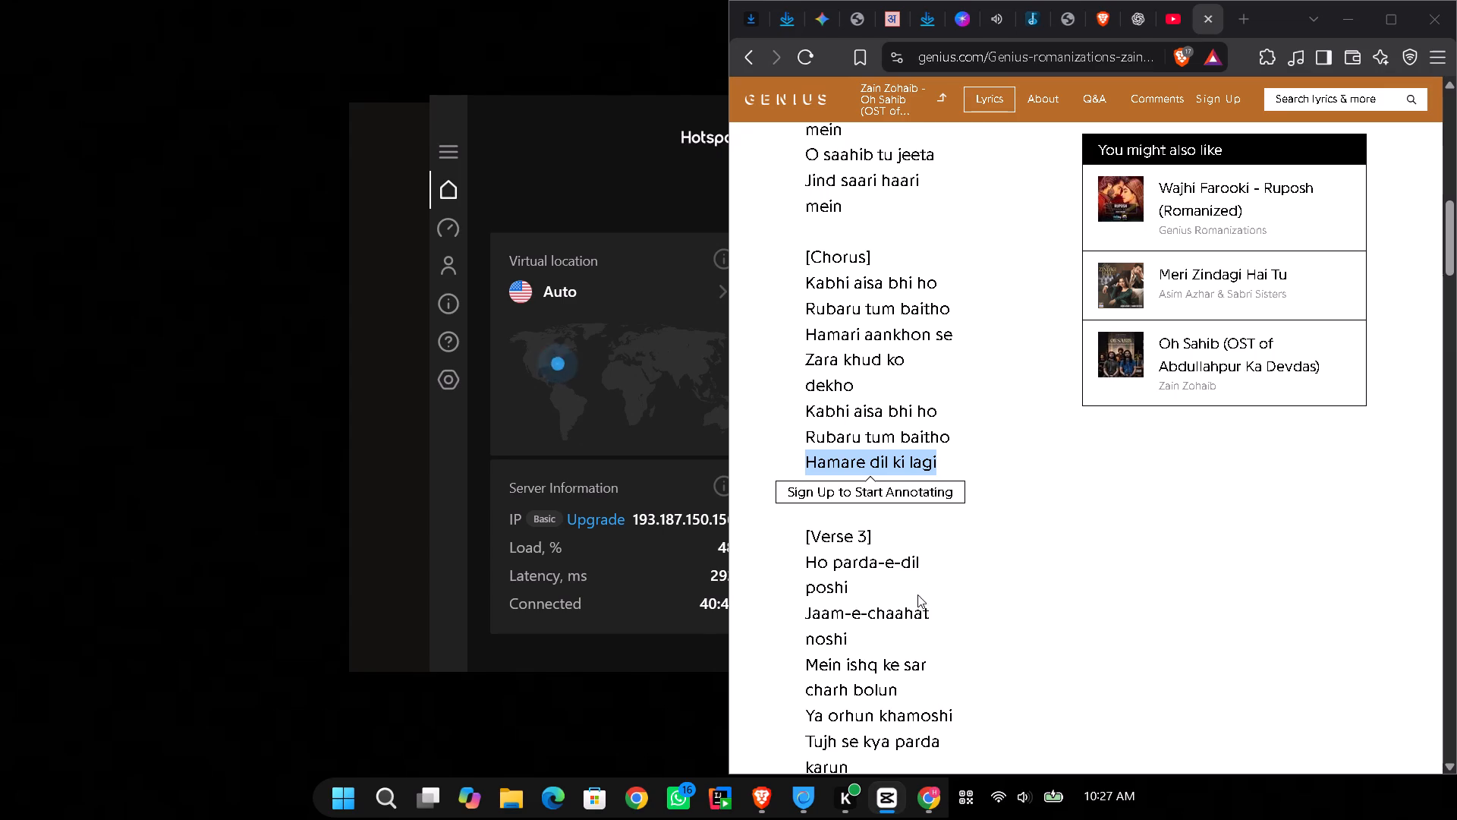
{"action": "left_click", "coordinate": [1021, 494]}
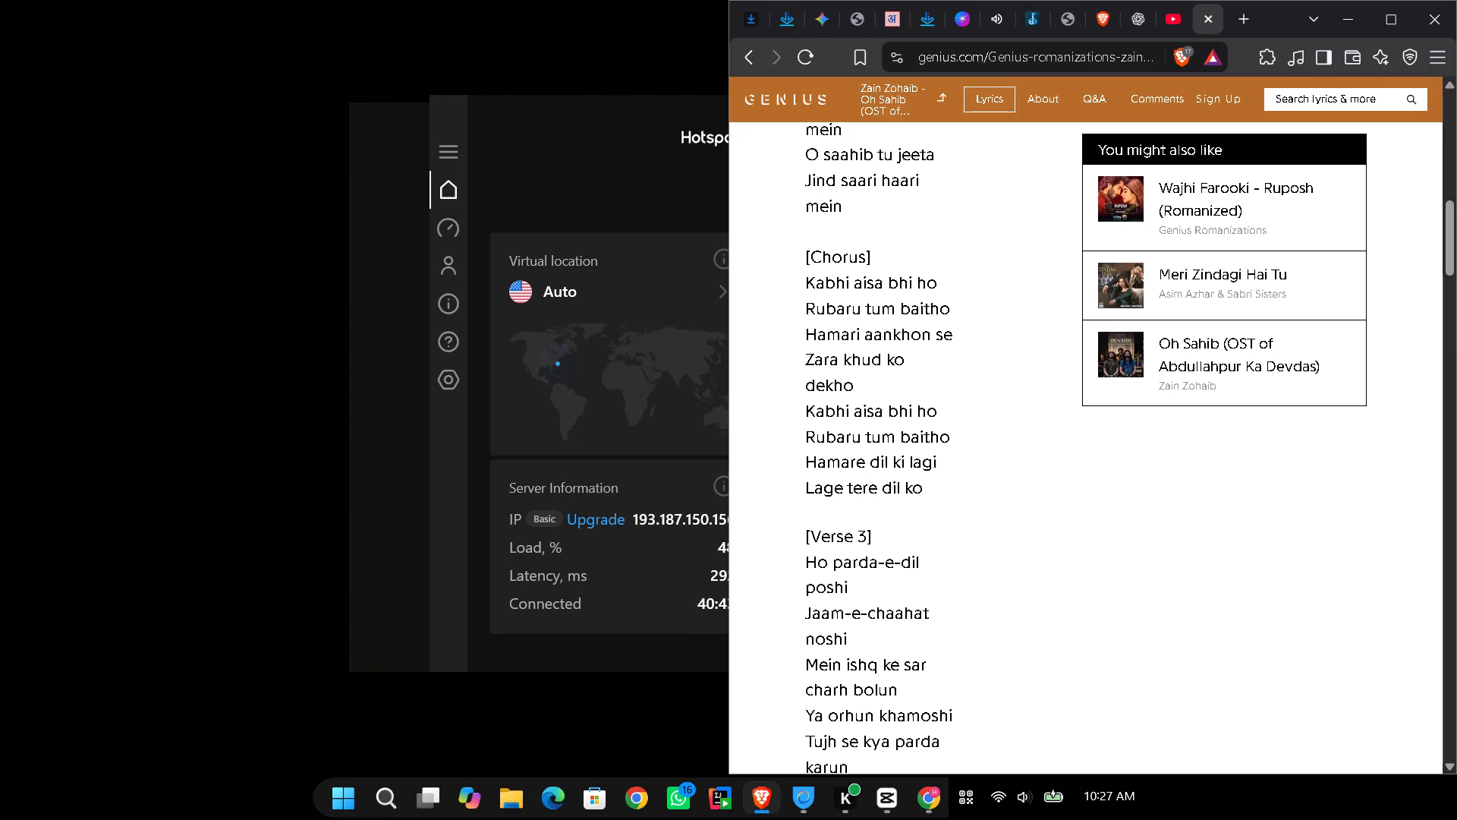
{"action": "left_click", "coordinate": [804, 486]}
{"action": "left_click_drag", "start_coordinate": [808, 485], "coordinate": [809, 485]}
{"action": "left_click_drag", "start_coordinate": [809, 485], "coordinate": [957, 478]}
{"action": "key", "text": "ctrl+c"}
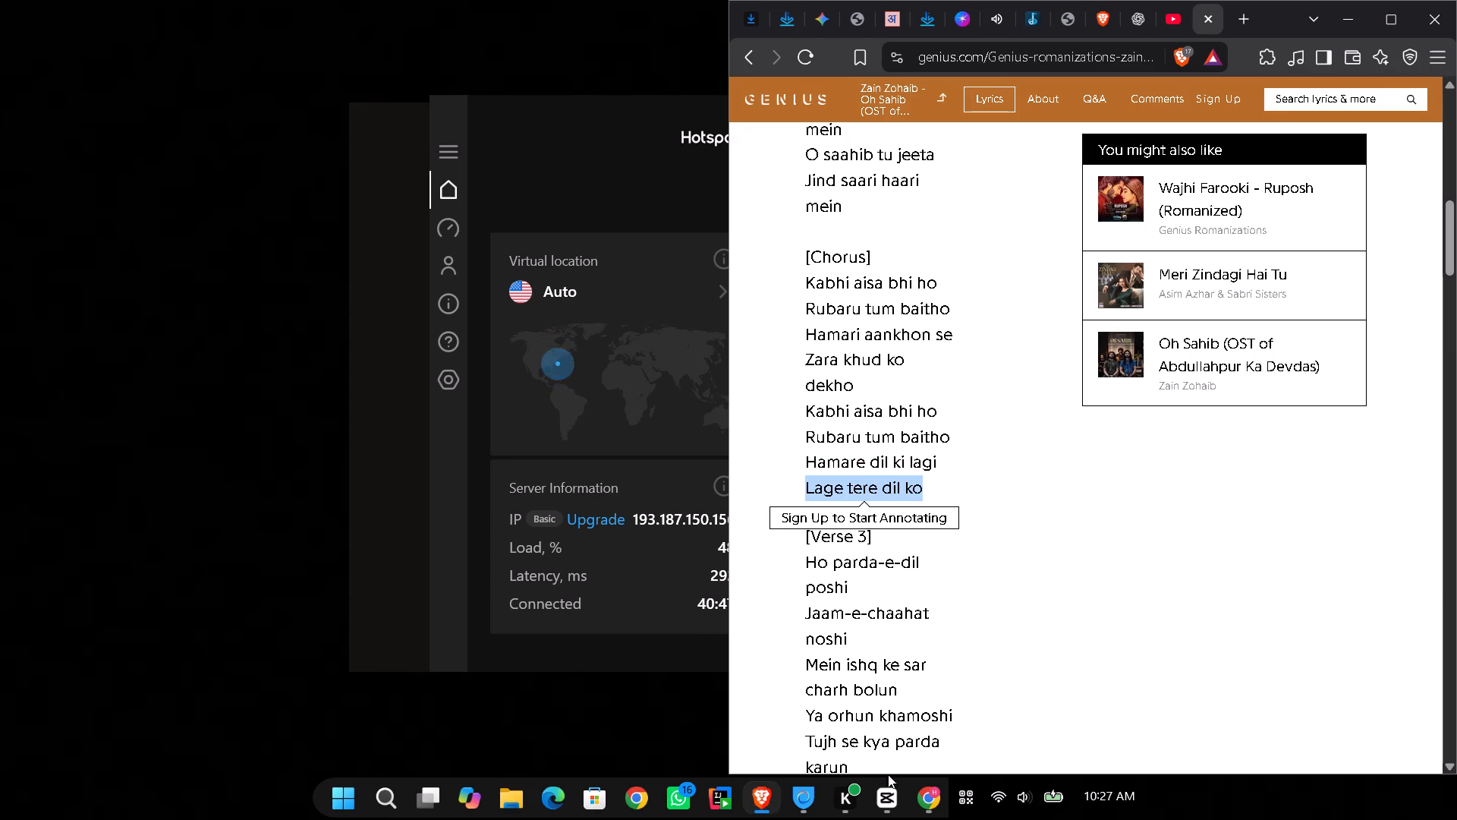
{"action": "left_click", "coordinate": [886, 799]}
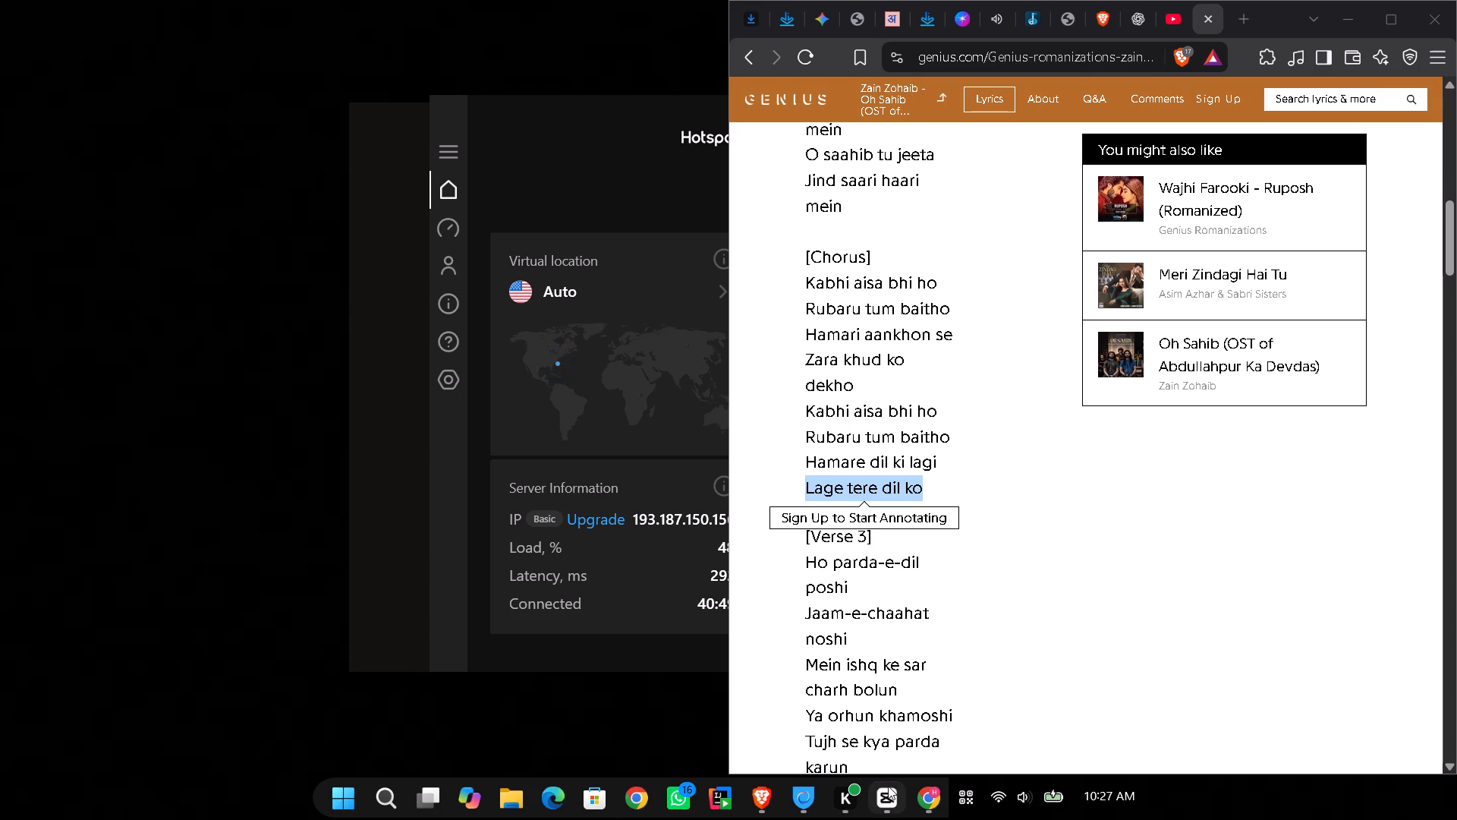
{"action": "left_click", "coordinate": [888, 786]}
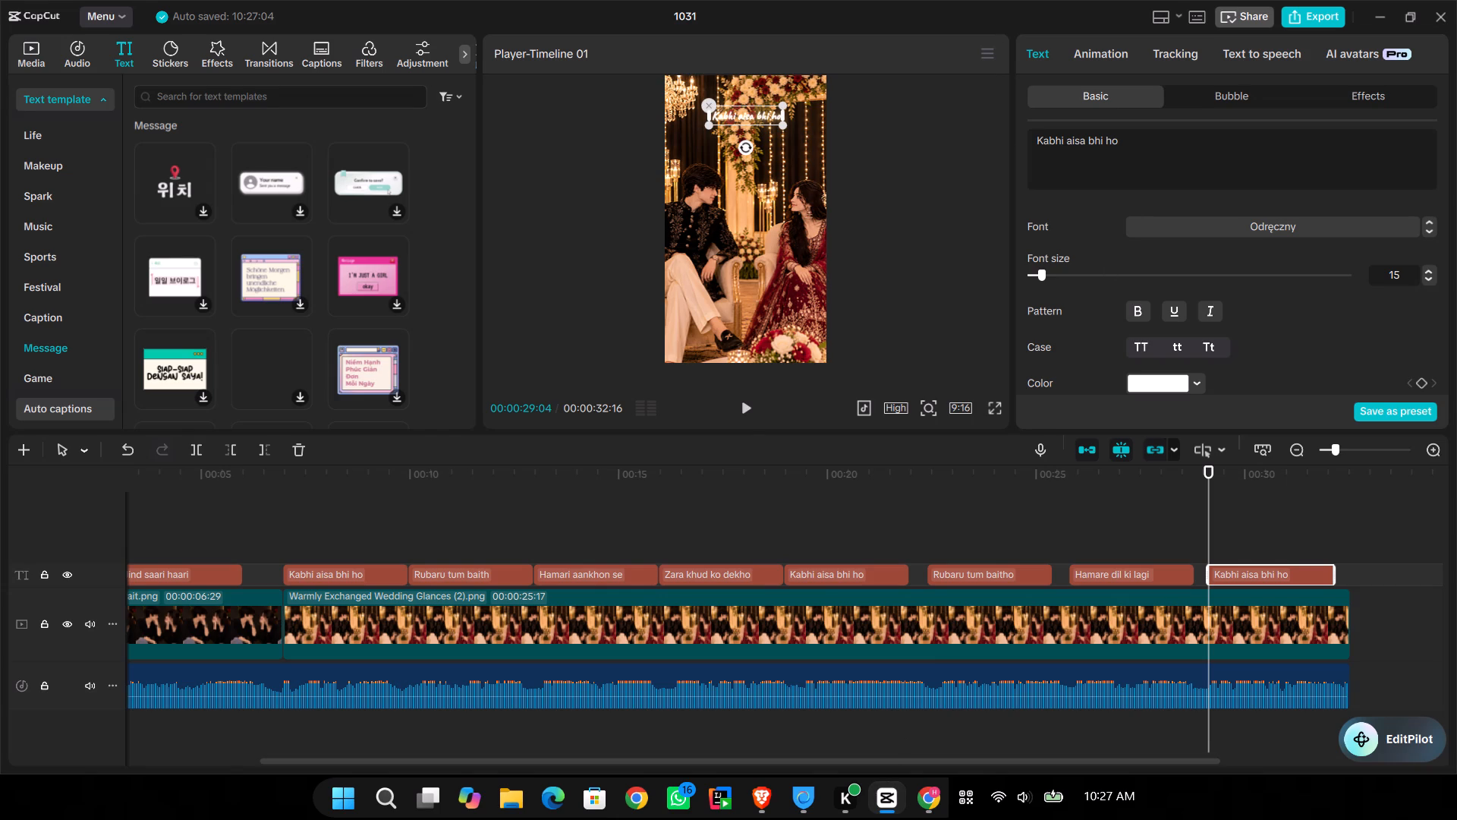
{"action": "left_click_drag", "start_coordinate": [1138, 141], "coordinate": [977, 140]}
{"action": "key", "text": "ctrl+v"}
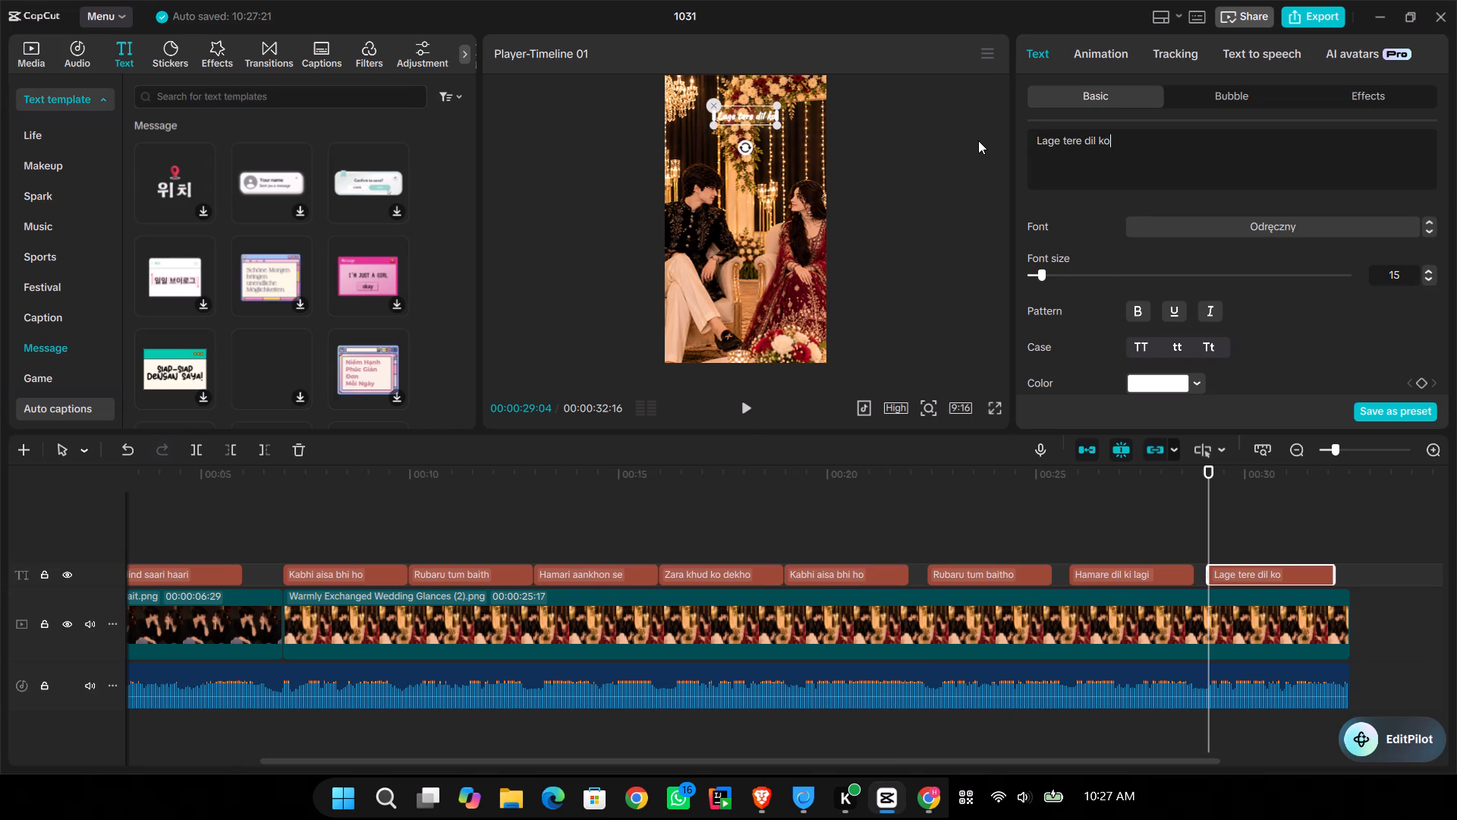
Replay the passage leading into the "Lage tere dil ko" clip, ending with the playhead back at 00:00:00:00.
{"action": "left_click", "coordinate": [1166, 485]}
{"action": "key", "text": "space"}
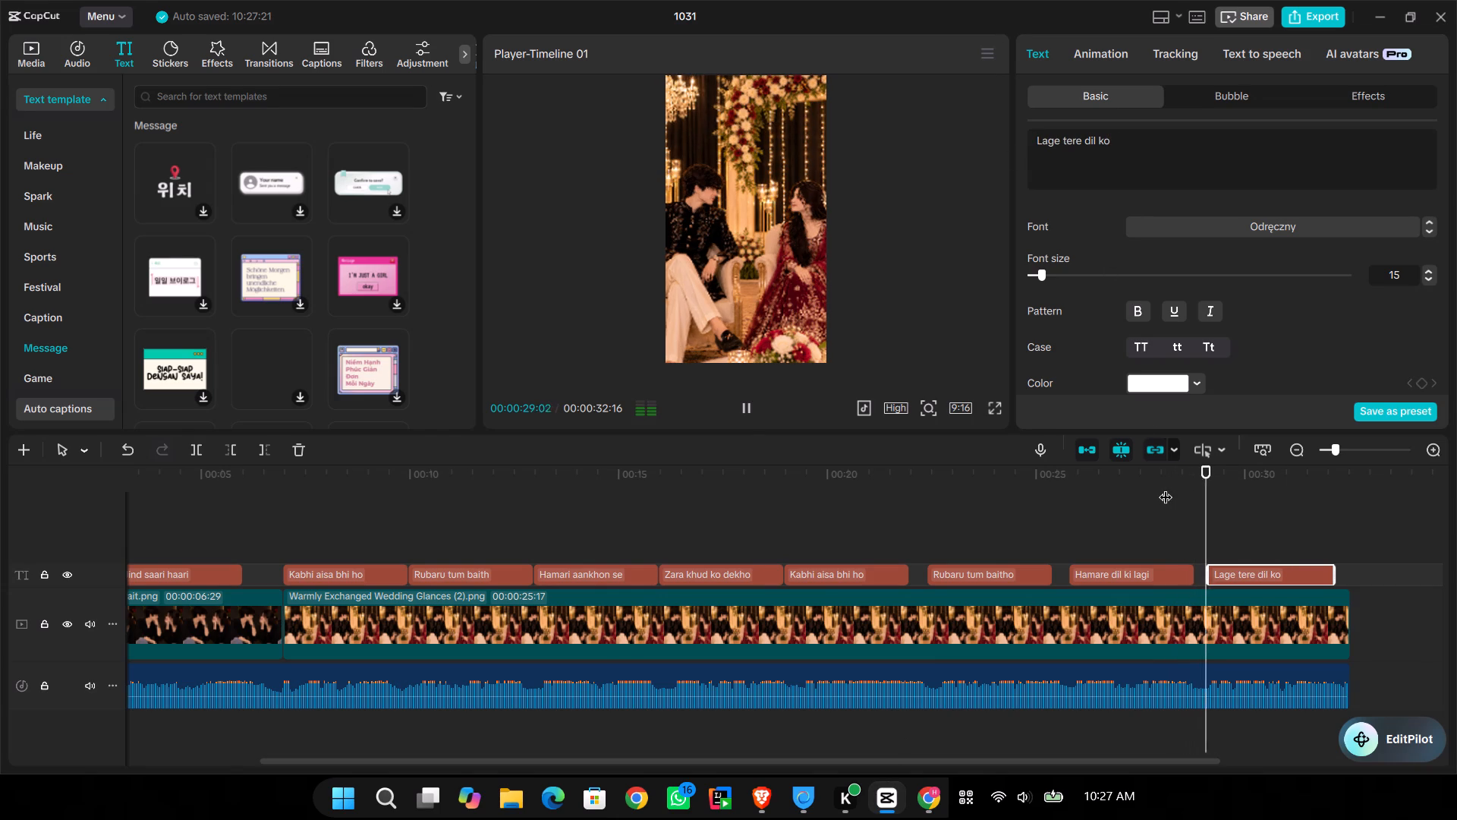
{"action": "left_click", "coordinate": [638, 499]}
{"action": "left_click_drag", "start_coordinate": [638, 499], "coordinate": [0, 661]}
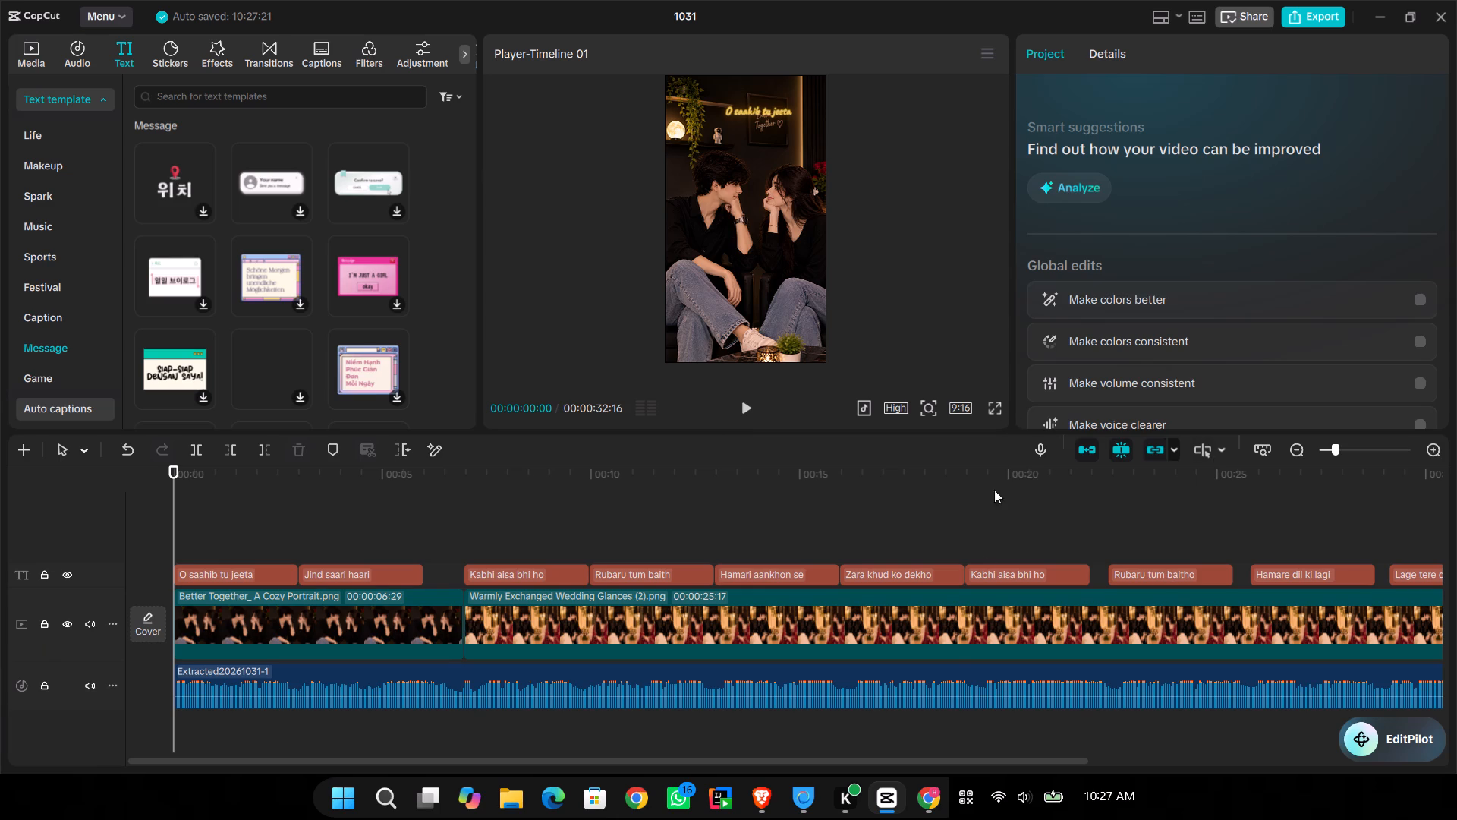
Switch to the browser, pause the playing YouTube video, and return to CapCut.
{"action": "left_click", "coordinate": [752, 796]}
{"action": "left_click", "coordinate": [754, 819]}
{"action": "left_click", "coordinate": [764, 799]}
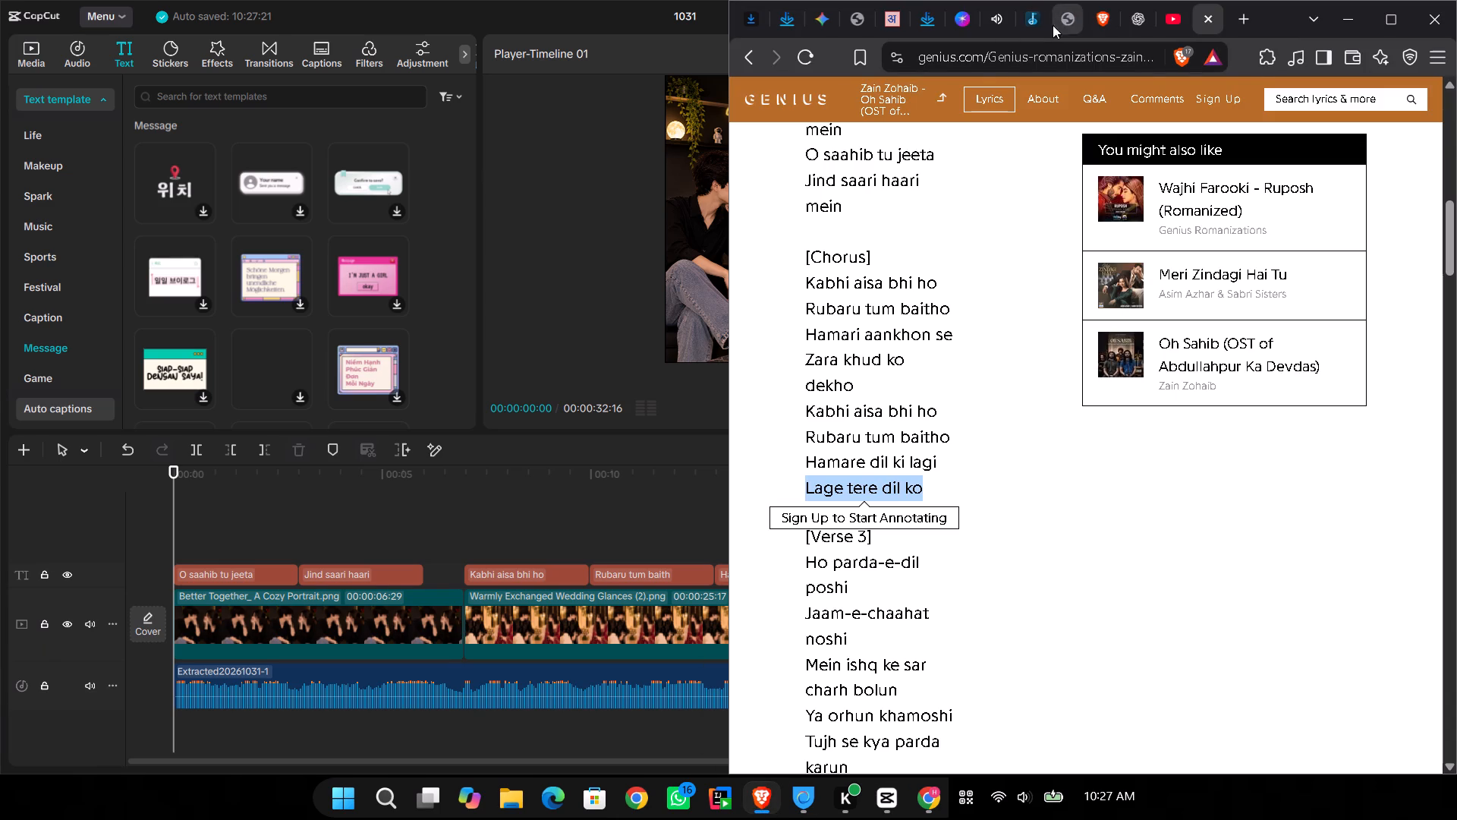
{"action": "left_click", "coordinate": [996, 14]}
{"action": "left_click", "coordinate": [961, 218]}
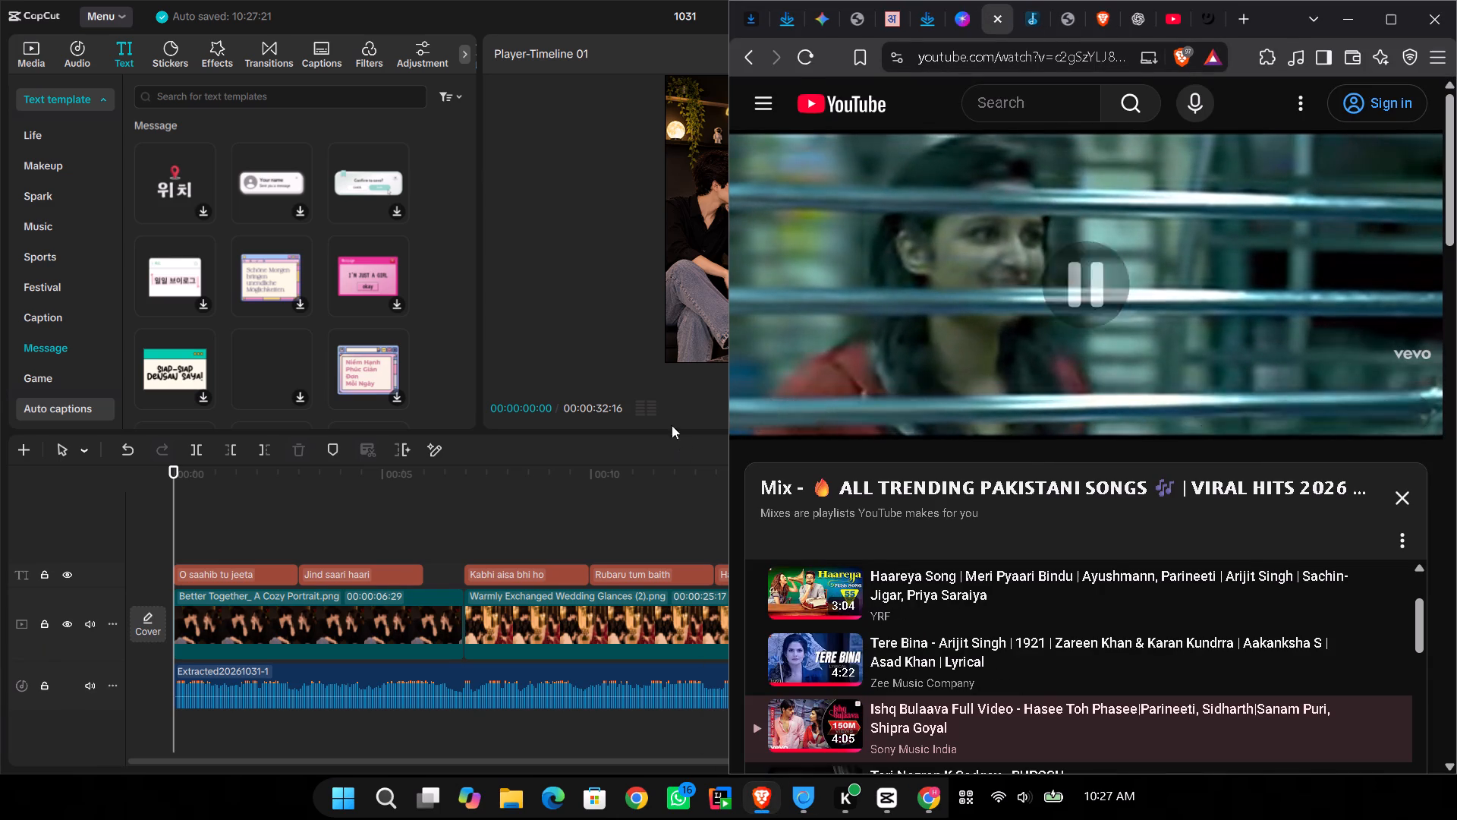
{"action": "left_click", "coordinate": [674, 391]}
Reposition the "O saahib tu jeeta" lyric slightly lower in the frame, centred horizontally.
{"action": "left_click", "coordinate": [1002, 401]}
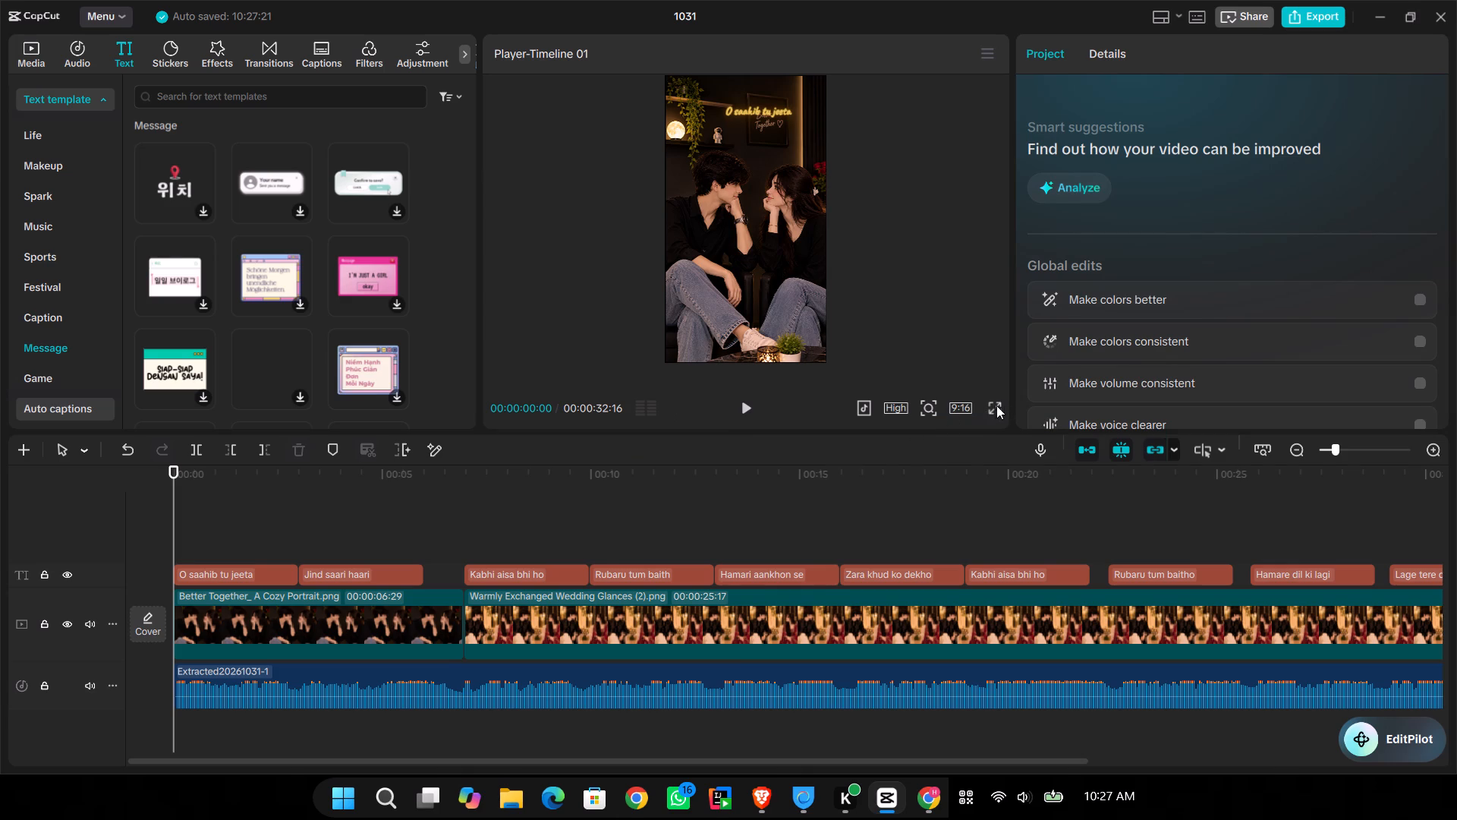
{"action": "left_click", "coordinate": [994, 408]}
{"action": "left_click", "coordinate": [976, 736]}
{"action": "left_click_drag", "start_coordinate": [782, 106], "coordinate": [776, 118]}
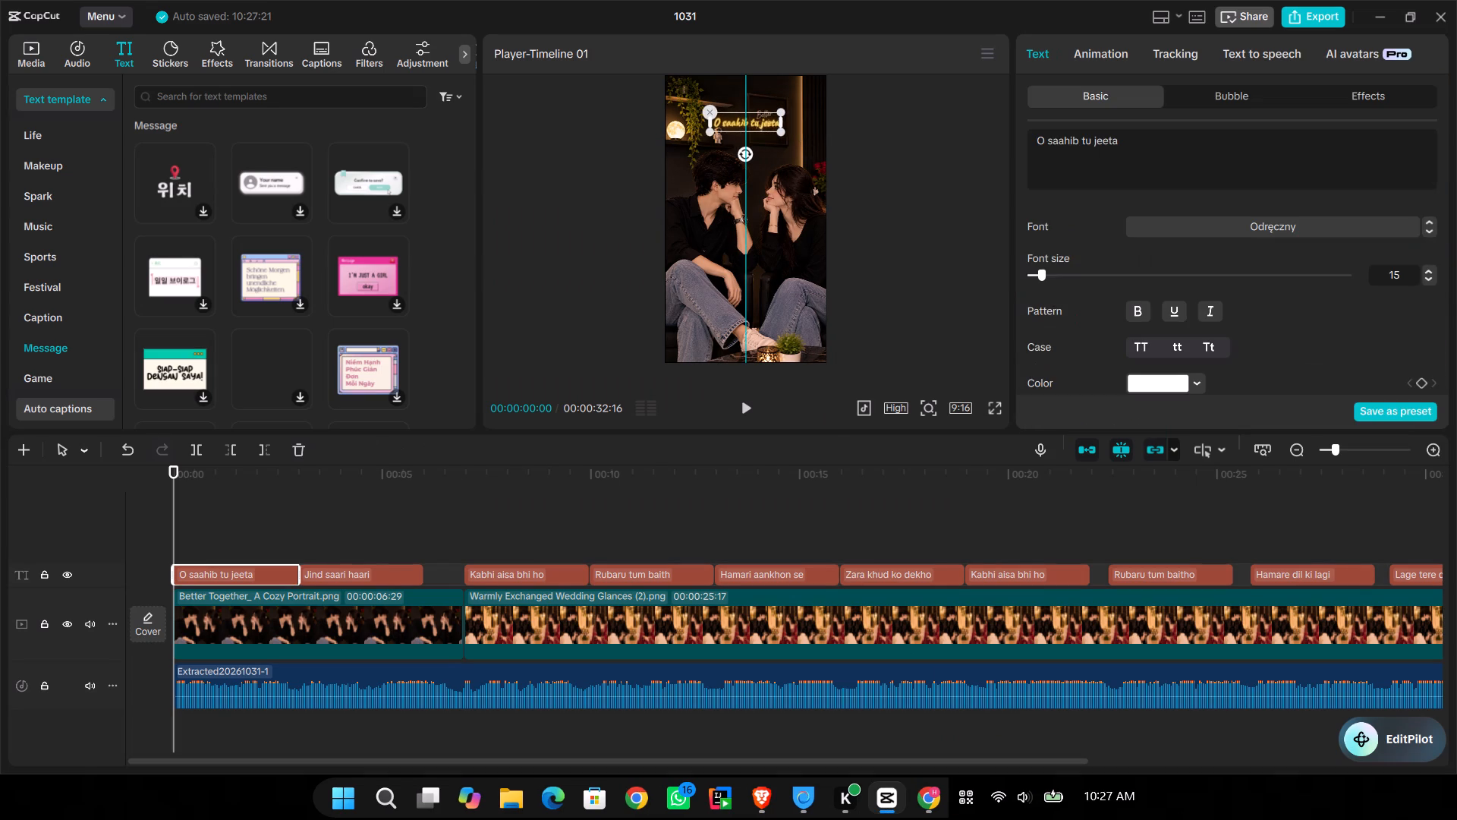
{"action": "left_click_drag", "start_coordinate": [776, 118], "coordinate": [774, 117]}
Centre the "Jind saari haari mein" lyric horizontally in the frame at 00:00:03:22.
{"action": "left_click", "coordinate": [436, 499]}
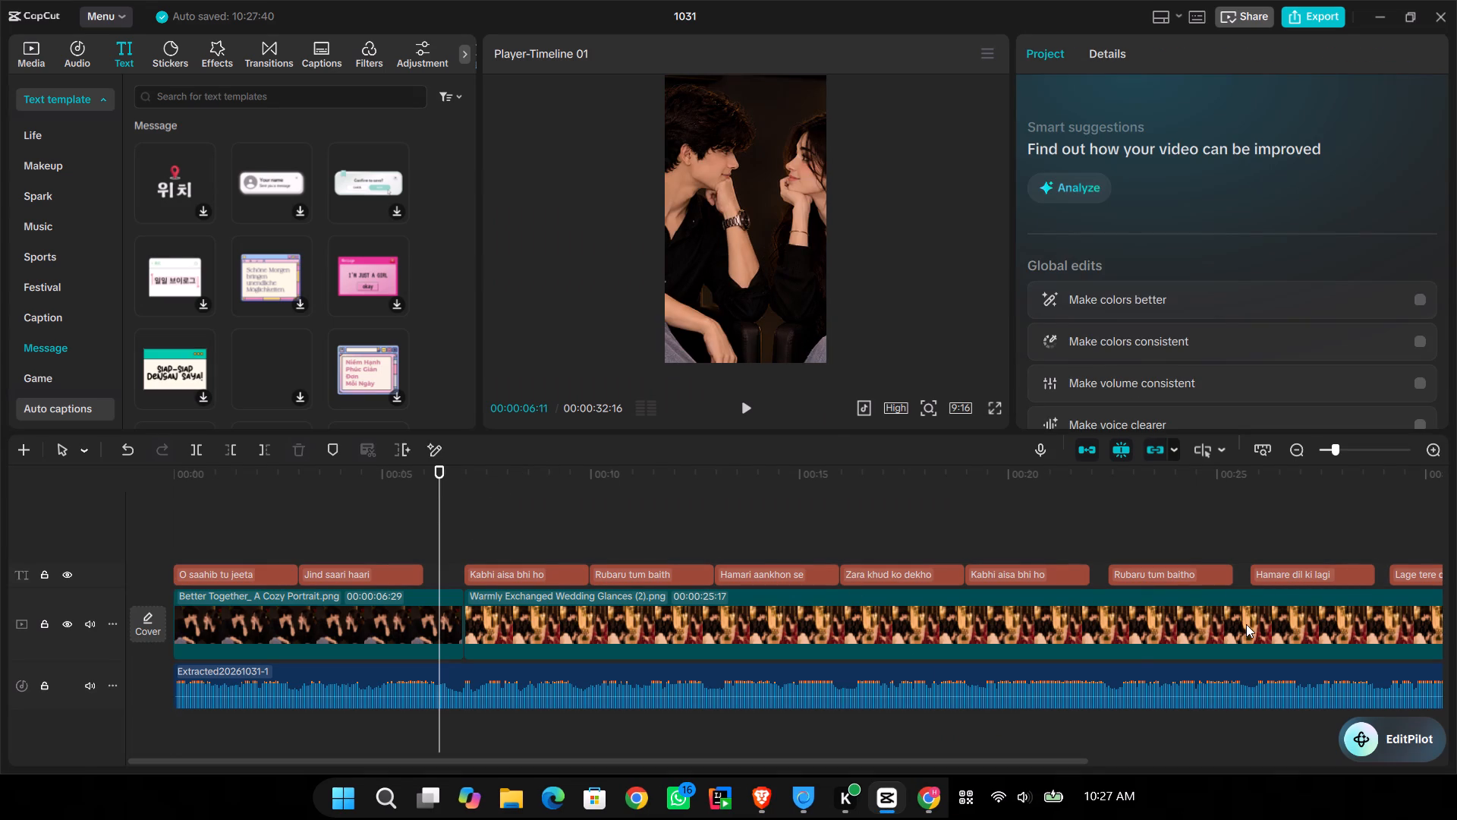
{"action": "left_click", "coordinate": [329, 539]}
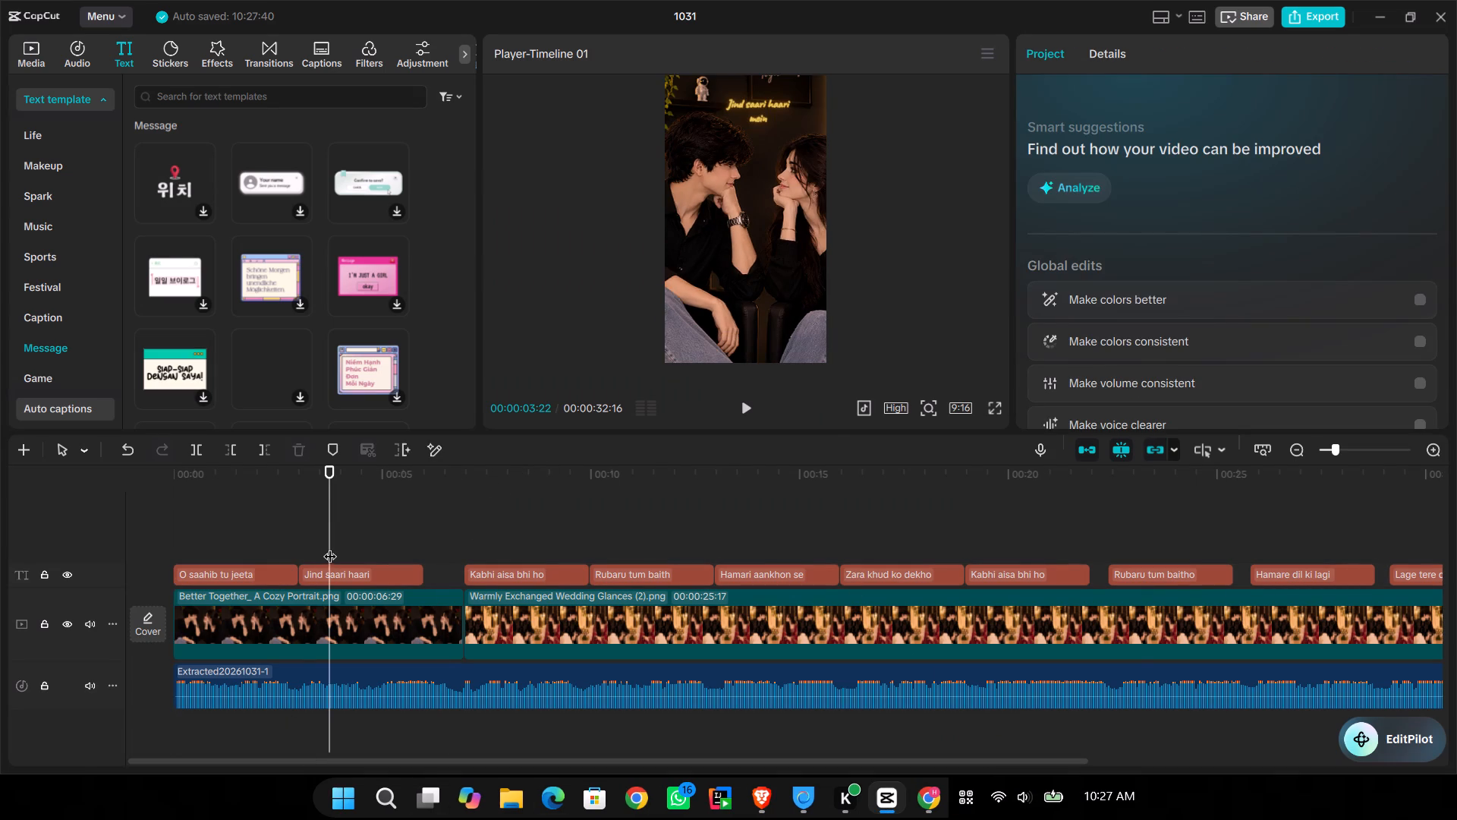
{"action": "left_click_drag", "start_coordinate": [754, 107], "coordinate": [747, 108]}
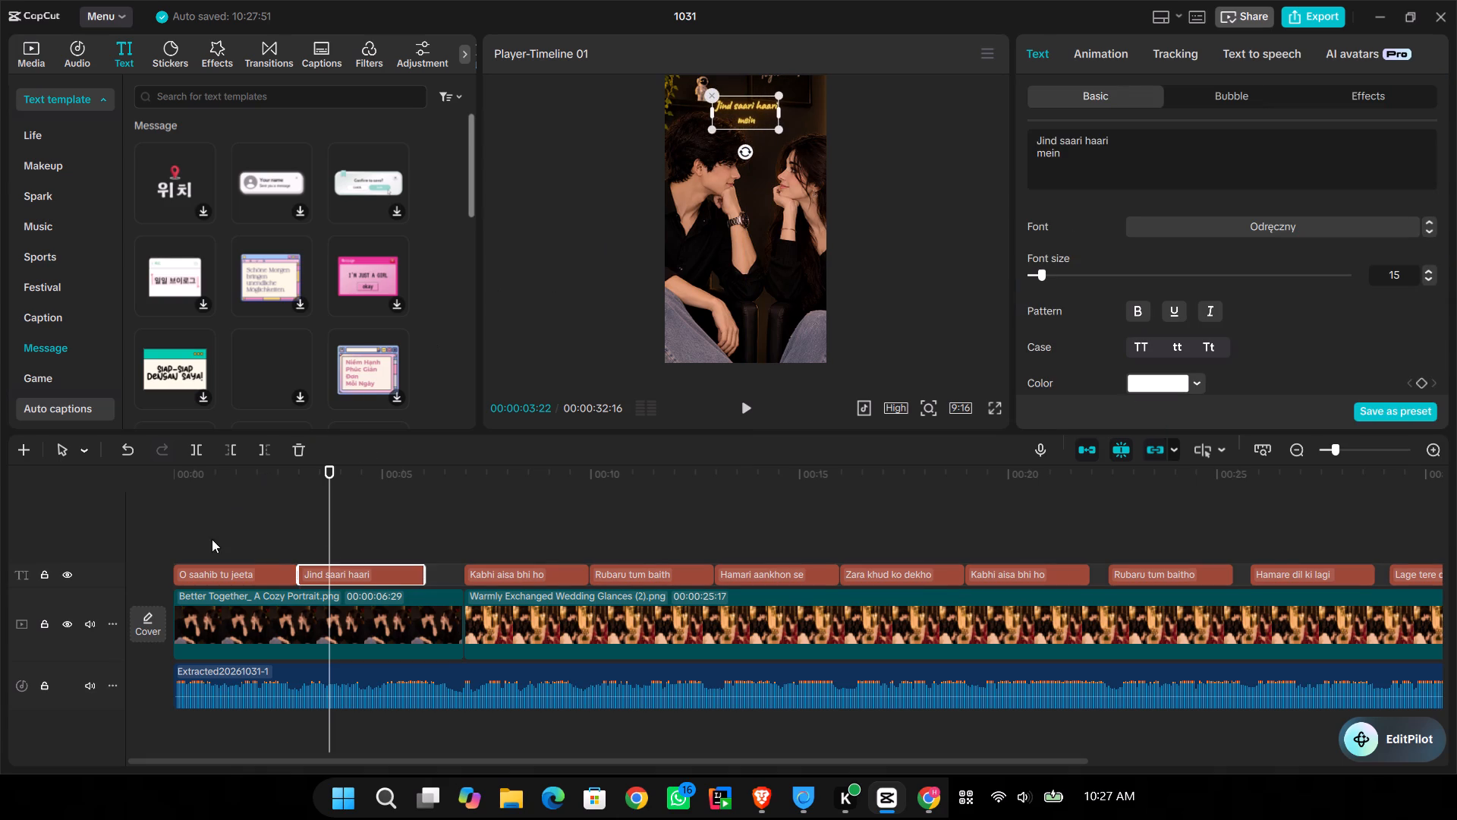
Play the video full screen from the beginning through the "Hamare dil ki lagi" lyric to check the text timing, and leave full screen.
{"action": "left_click", "coordinate": [238, 514]}
{"action": "left_click_drag", "start_coordinate": [239, 514], "coordinate": [97, 549]}
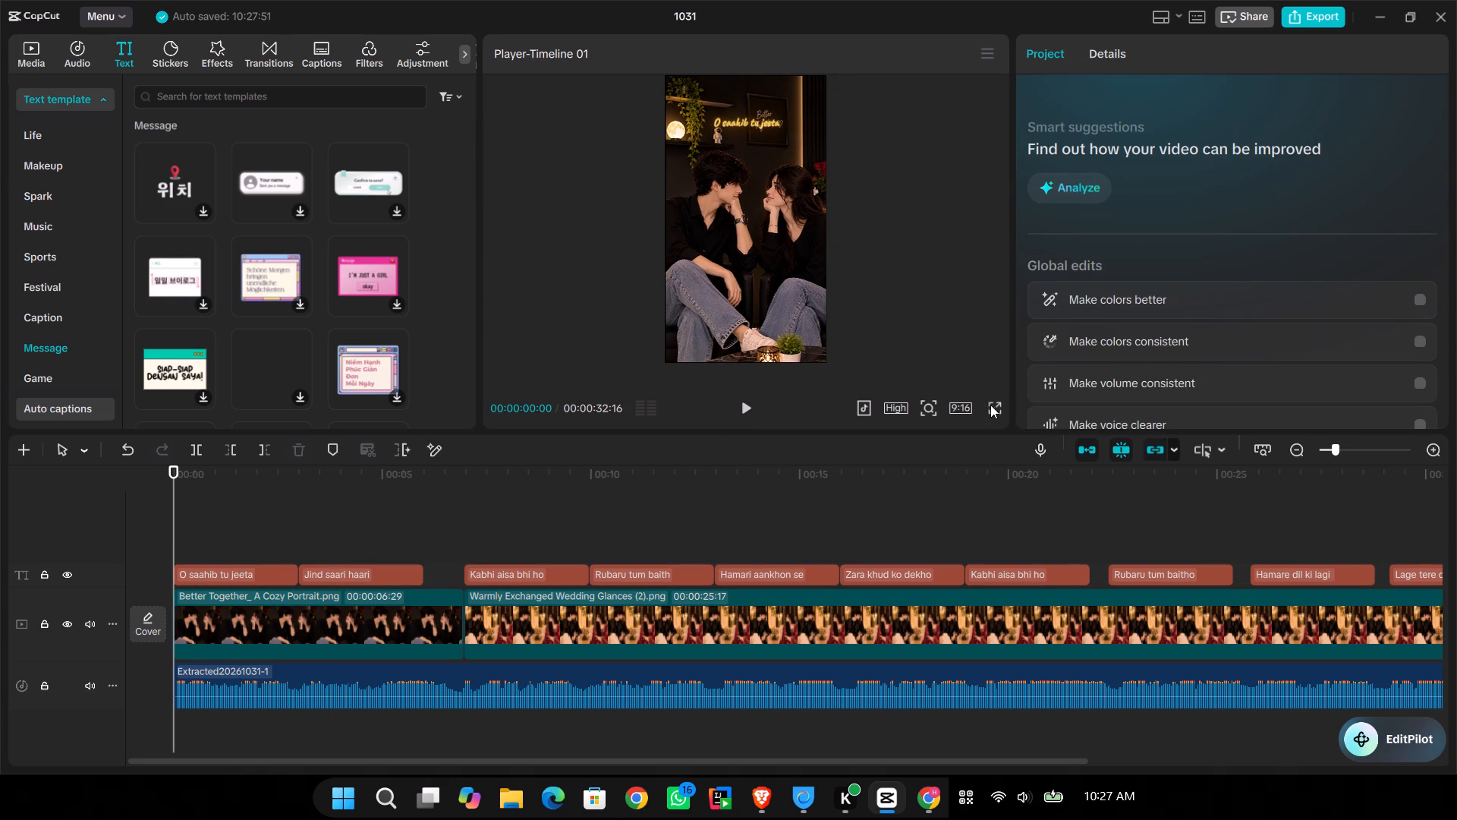
{"action": "left_click", "coordinate": [994, 402]}
{"action": "key", "text": "space"}
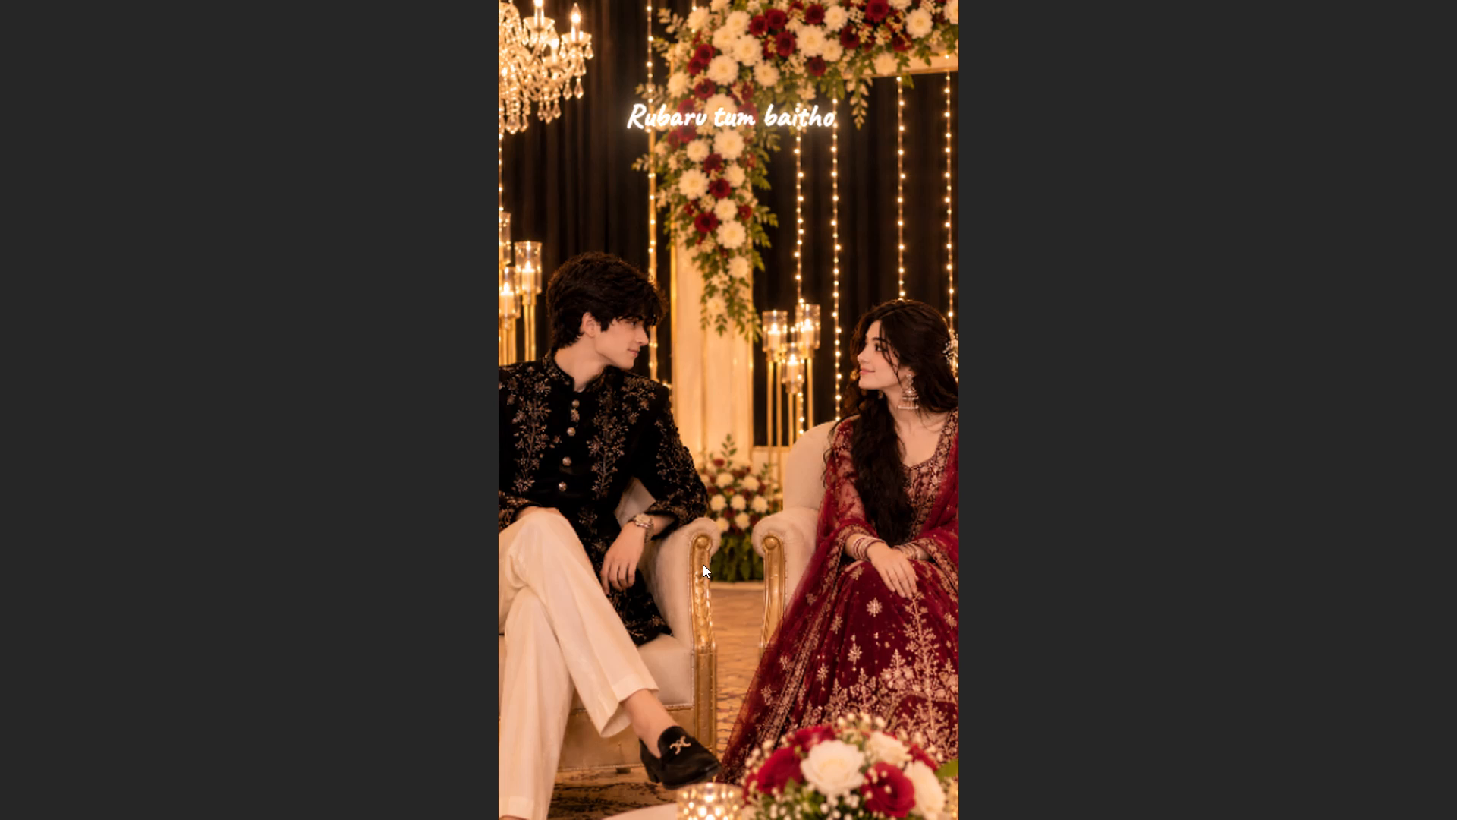
{"action": "left_click_drag", "start_coordinate": [701, 579], "coordinate": [710, 580]}
{"action": "key", "text": "space"}
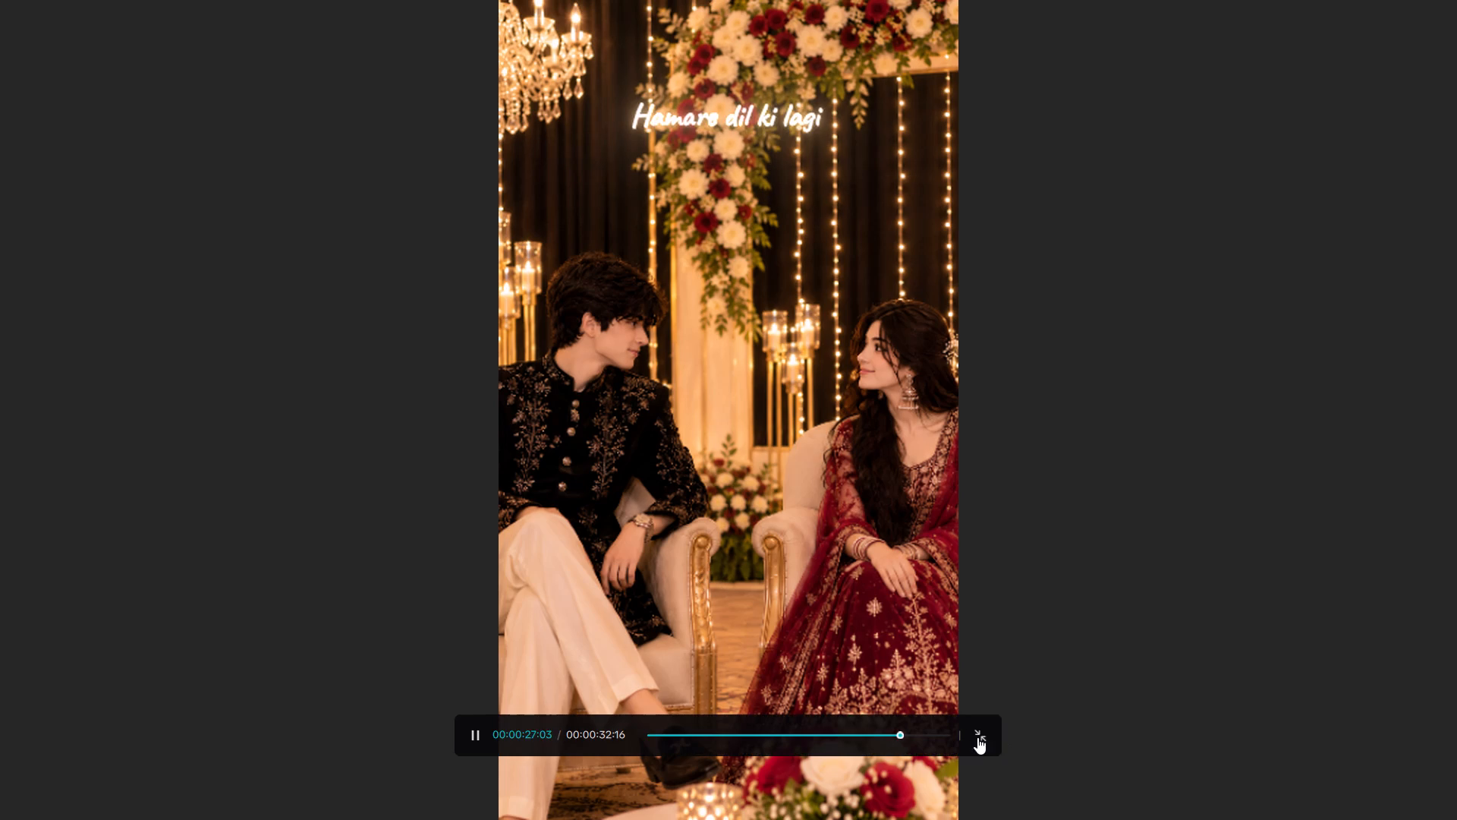
{"action": "left_click", "coordinate": [977, 737]}
Search the transitions for "blink" and add the Flashing transition at the cut between the two couple photos at 00:00:06:29.
{"action": "left_click", "coordinate": [448, 522]}
{"action": "left_click_drag", "start_coordinate": [450, 522], "coordinate": [464, 522]}
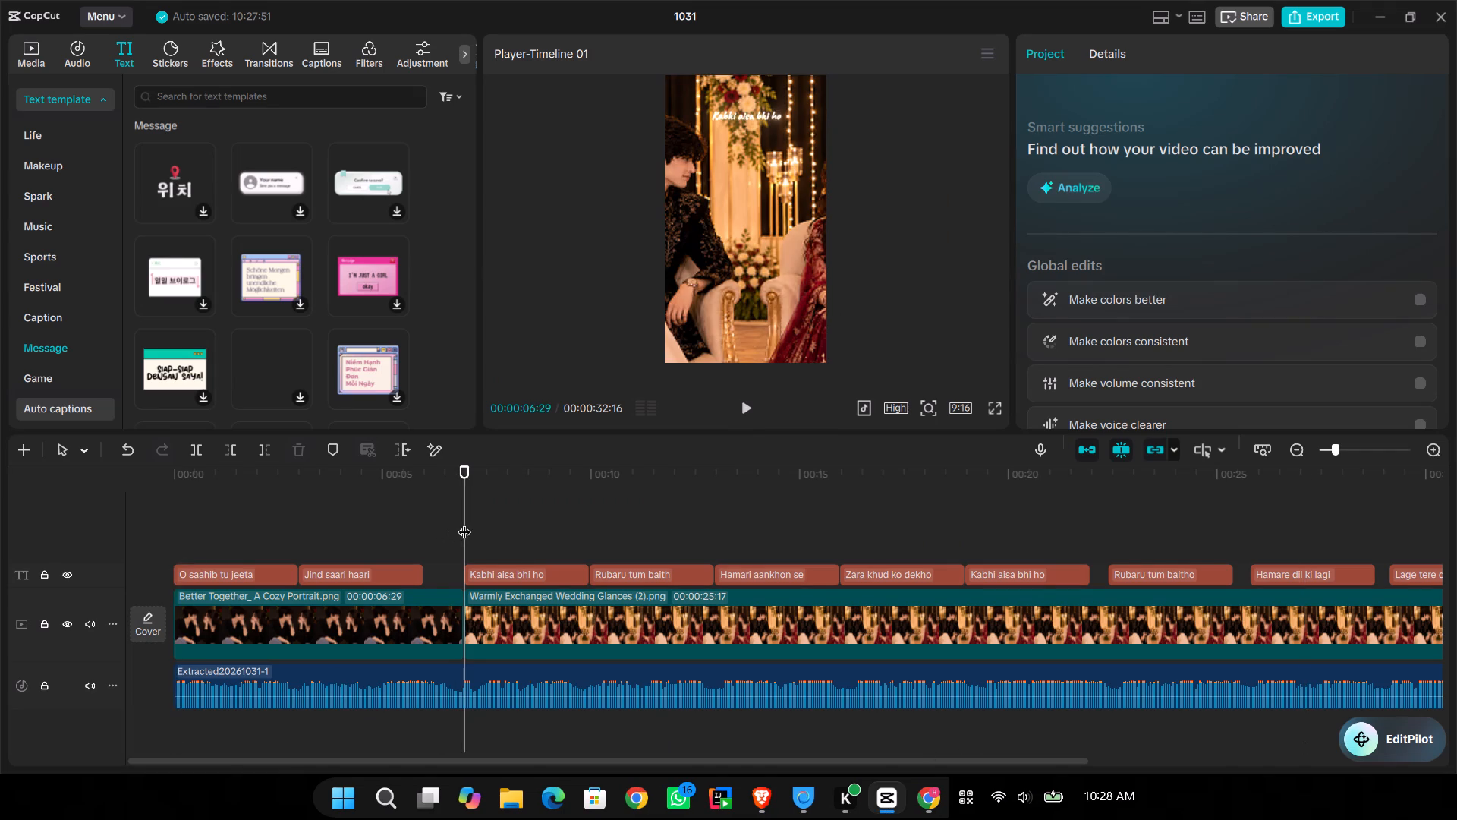
{"action": "left_click", "coordinate": [203, 49]}
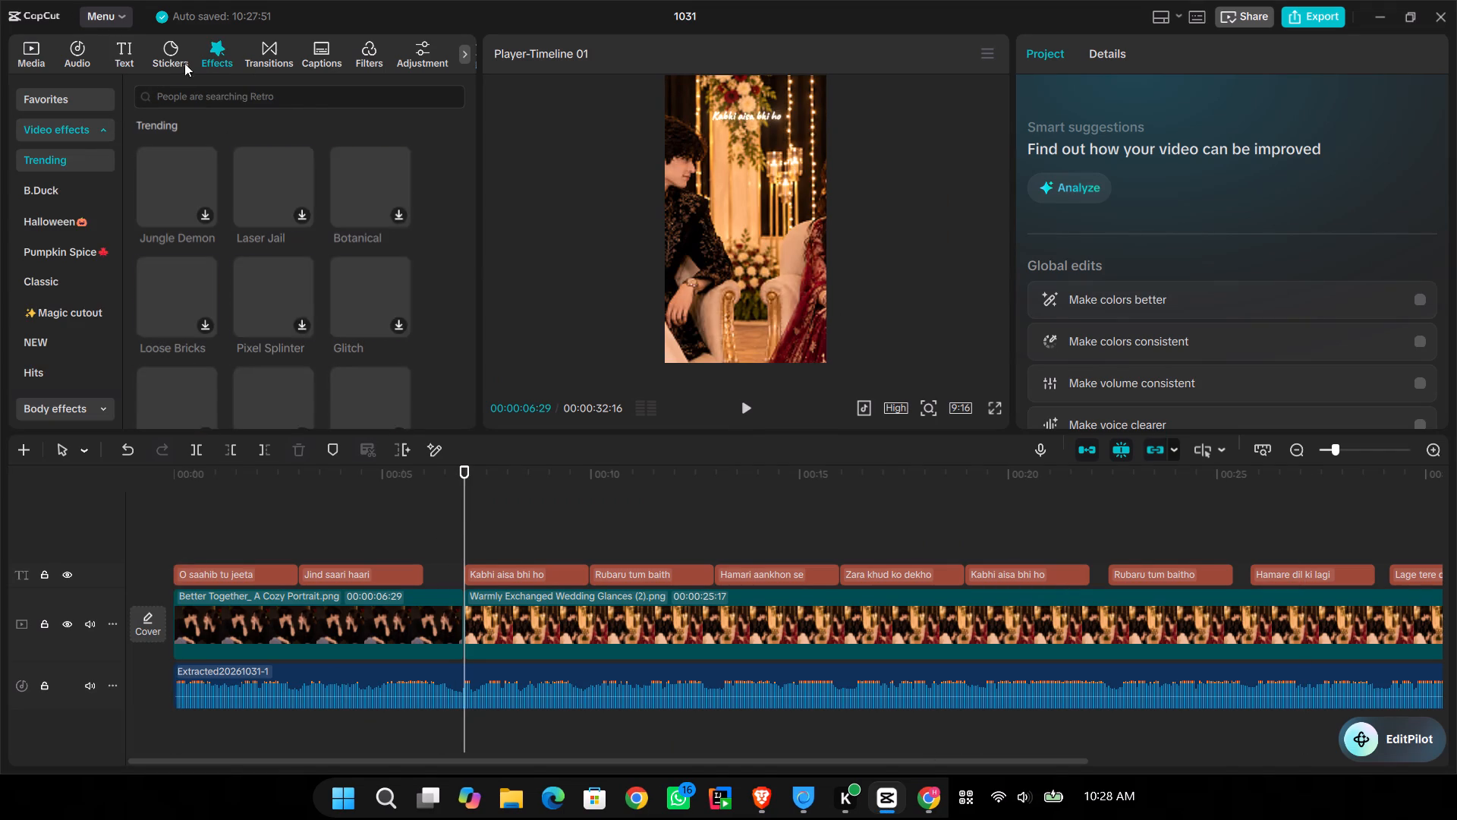
{"action": "left_click", "coordinate": [270, 47]}
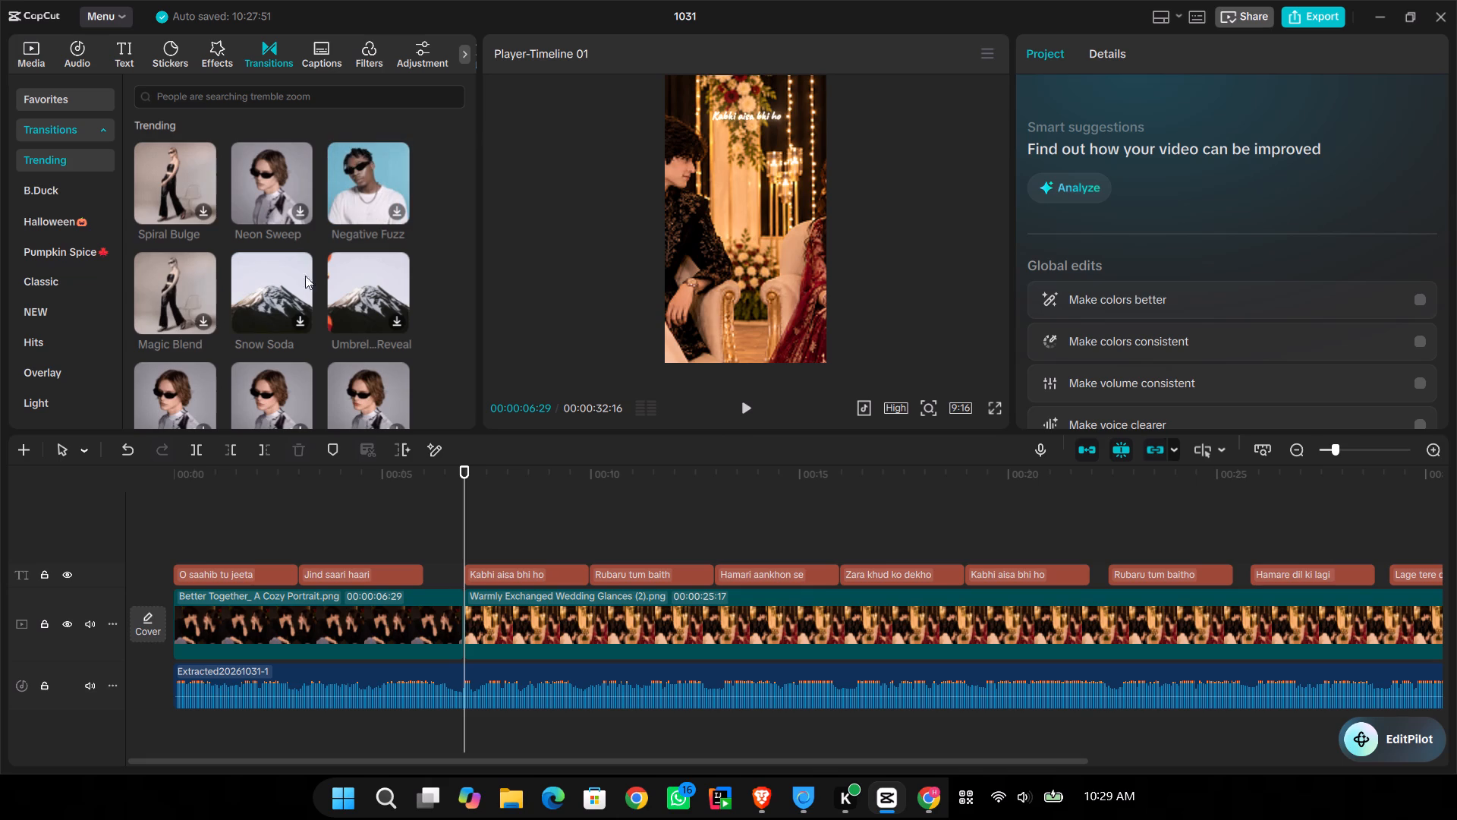
{"action": "scroll", "coordinate": [209, 361], "scroll_direction": "down", "scroll_amount": 1}
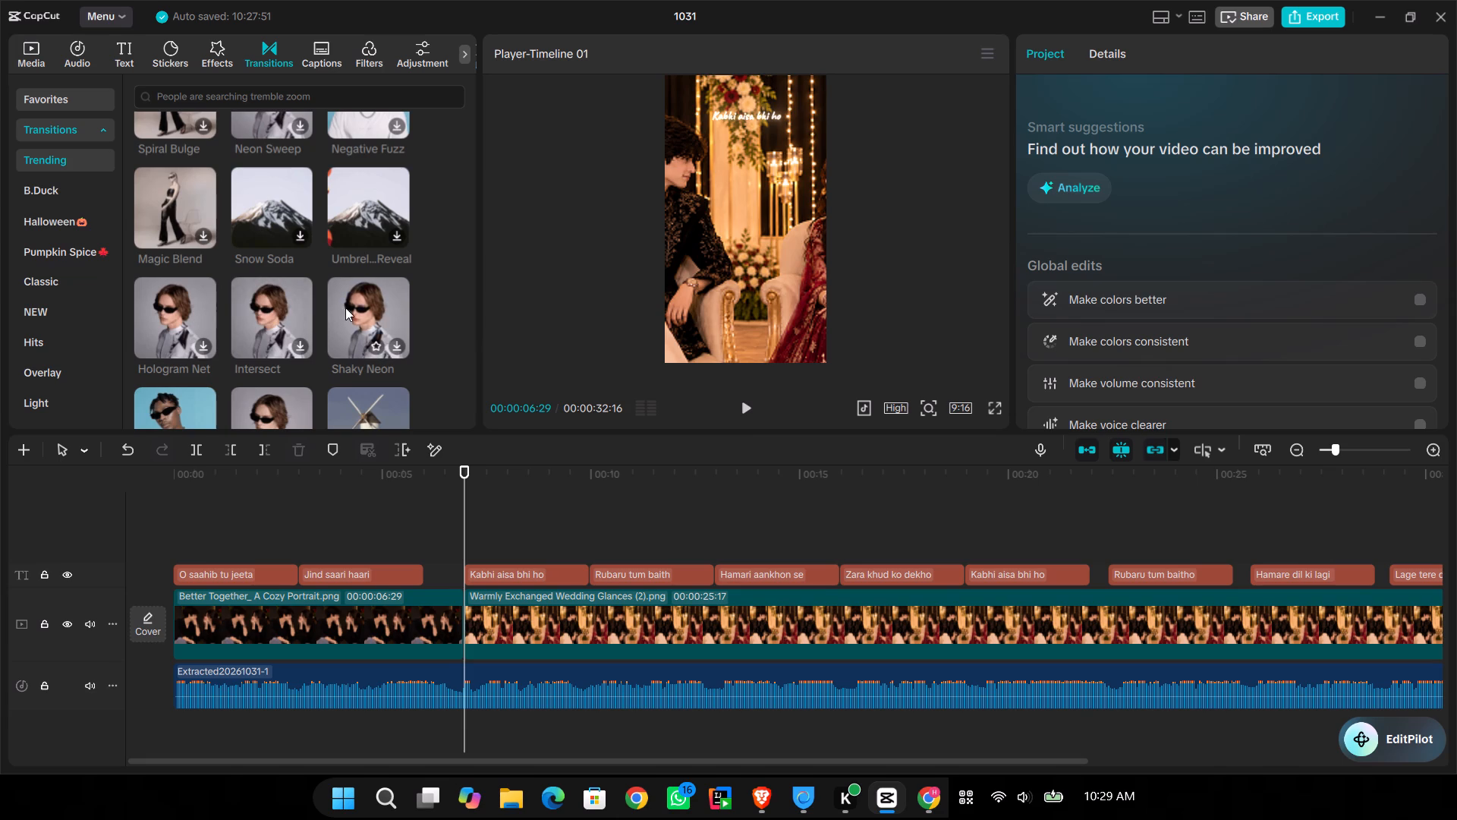
{"action": "scroll", "coordinate": [346, 308], "scroll_direction": "down", "scroll_amount": 2}
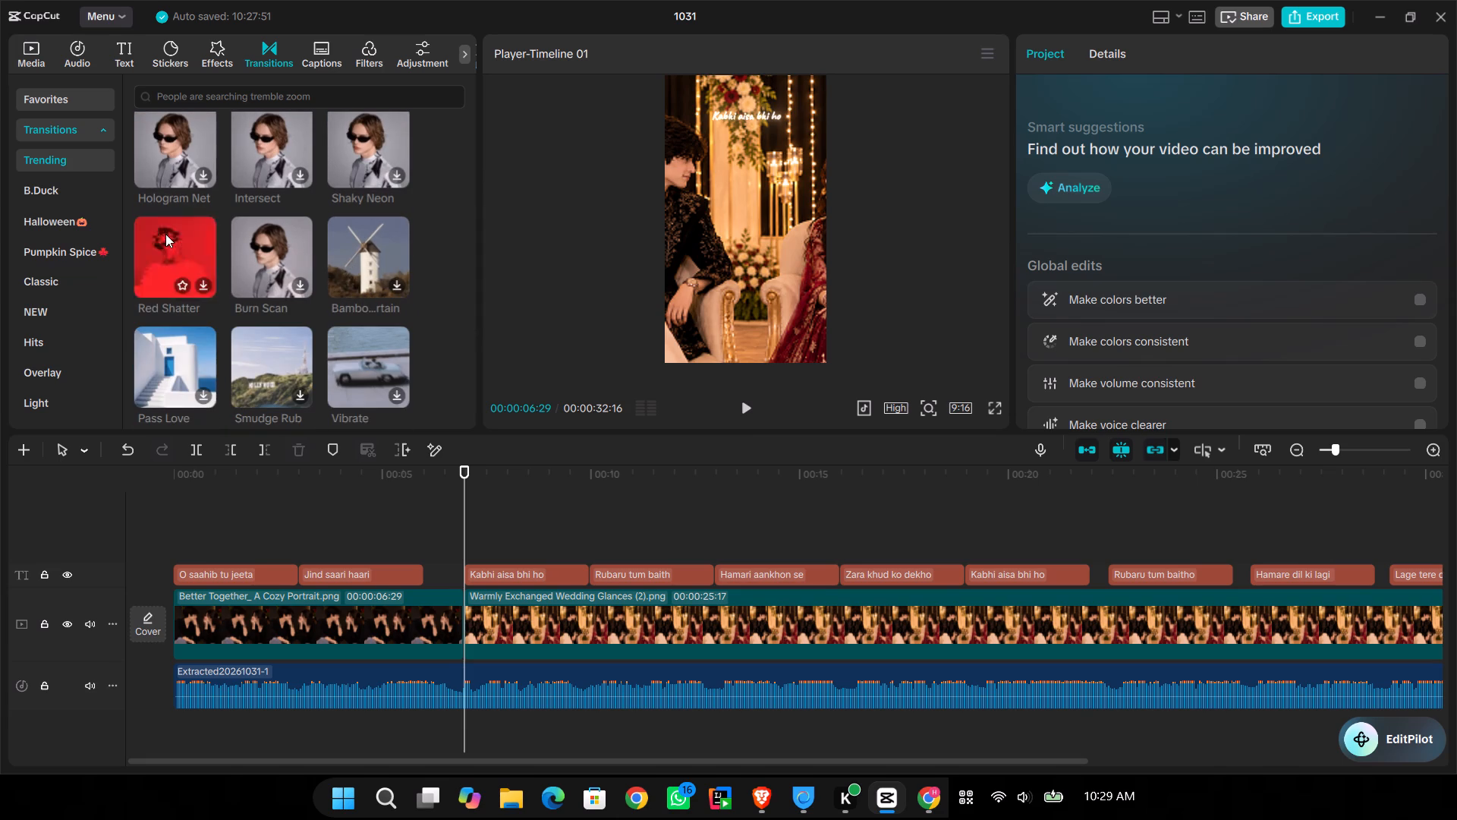
{"action": "scroll", "coordinate": [170, 358], "scroll_direction": "down", "scroll_amount": 1}
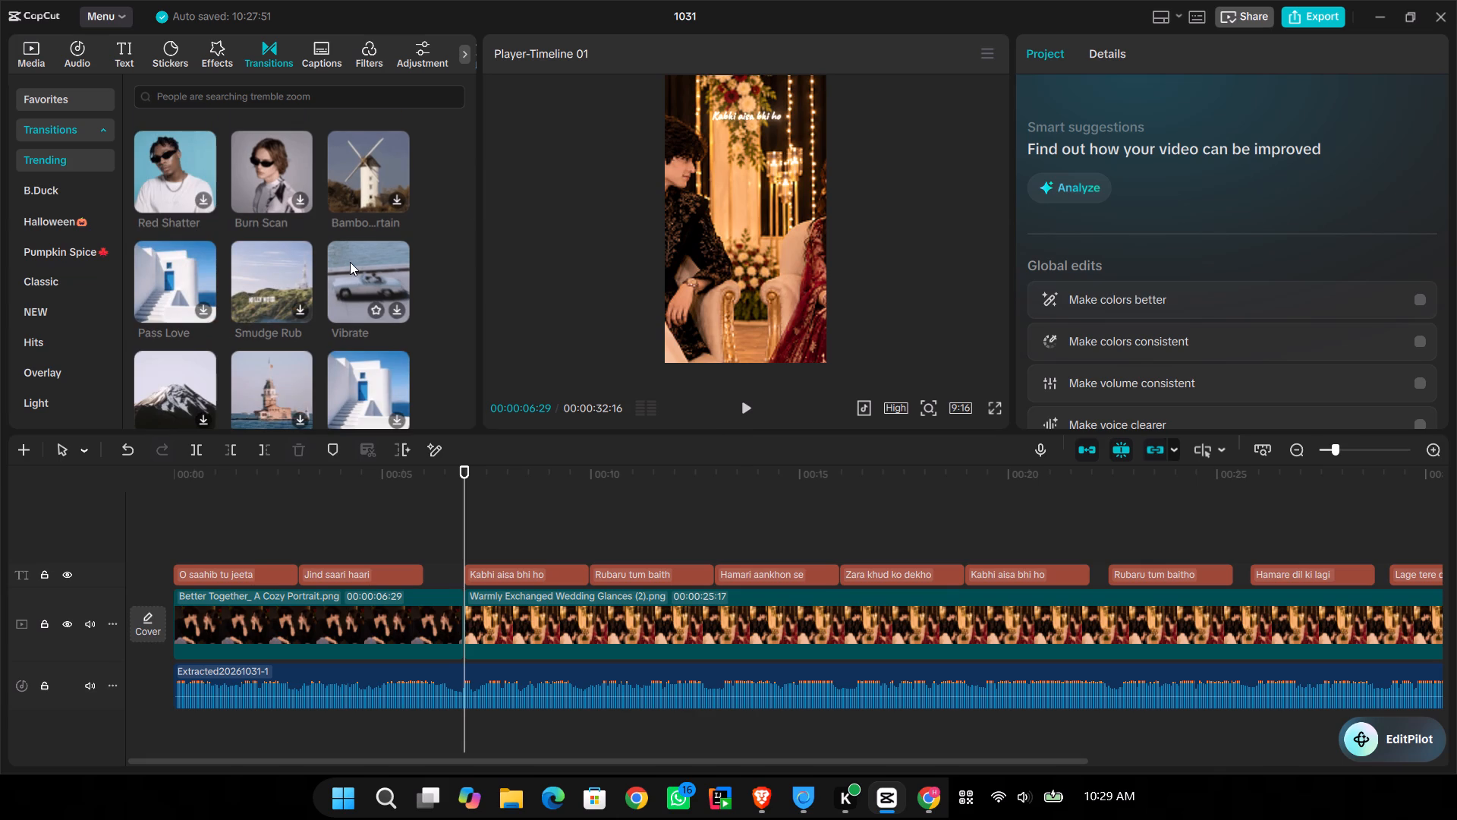
{"action": "scroll", "coordinate": [271, 372], "scroll_direction": "down", "scroll_amount": 2}
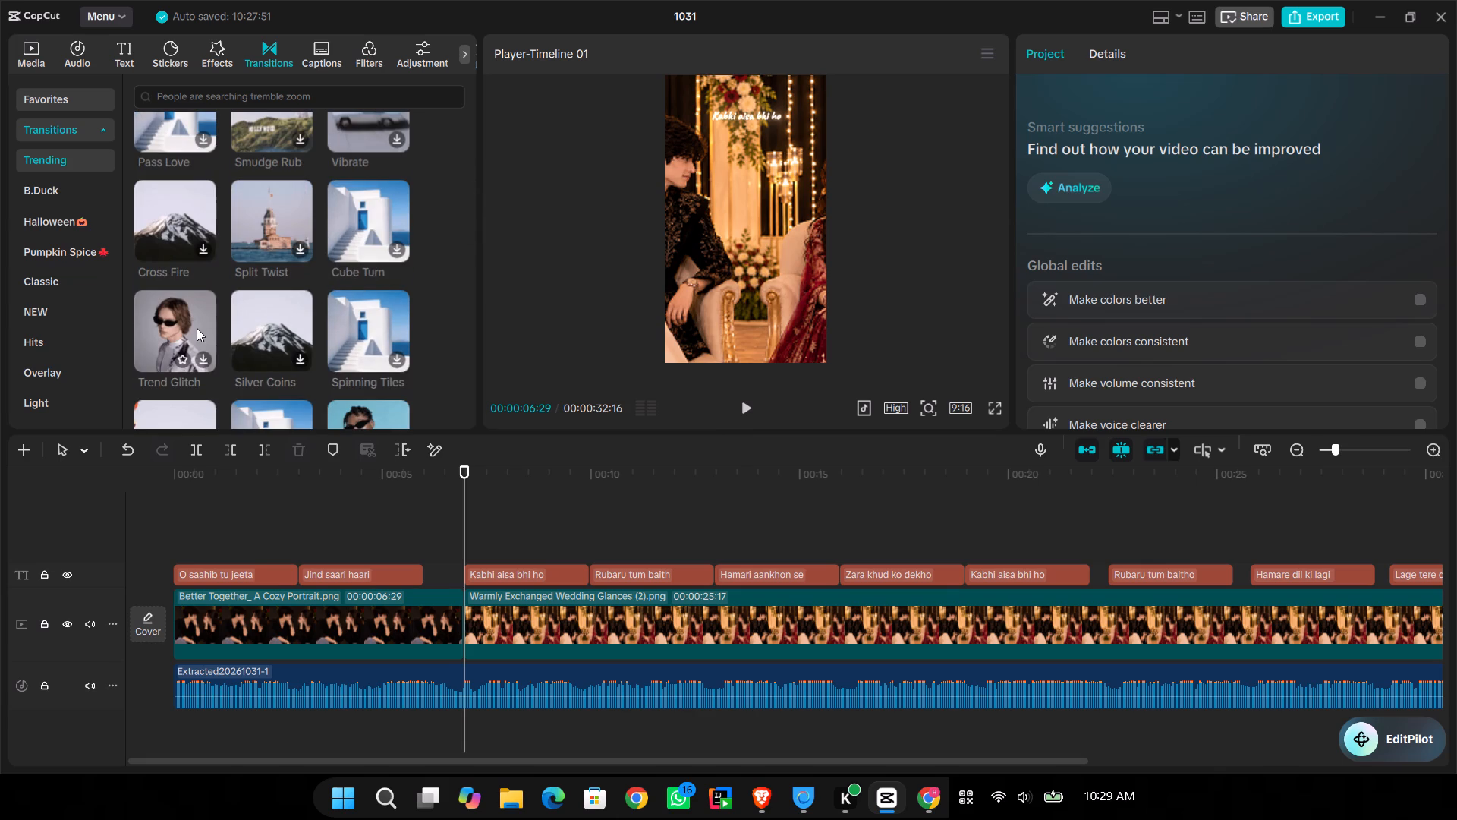
{"action": "left_click", "coordinate": [278, 100]}
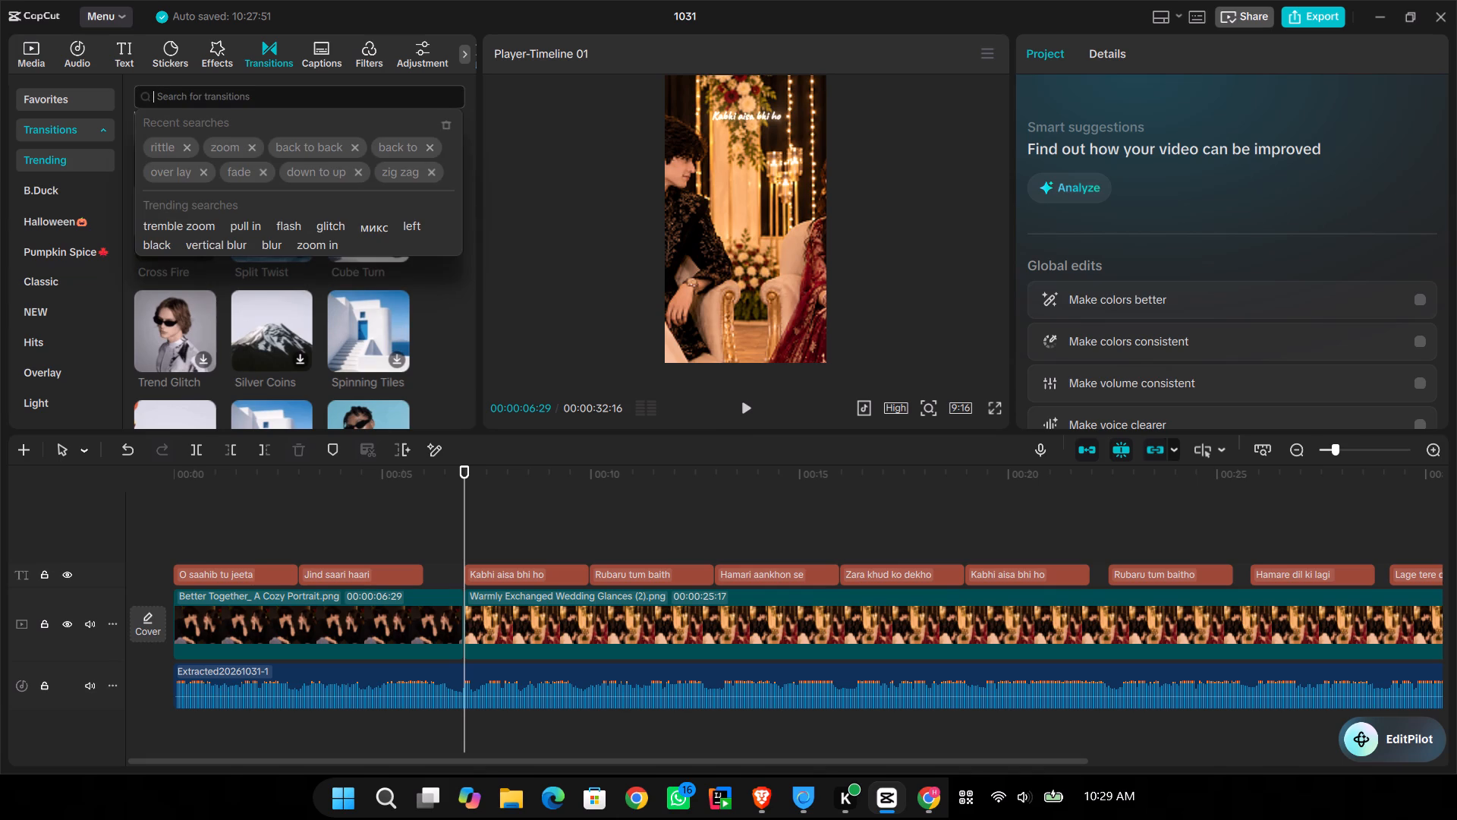
{"action": "type", "text": "blink"}
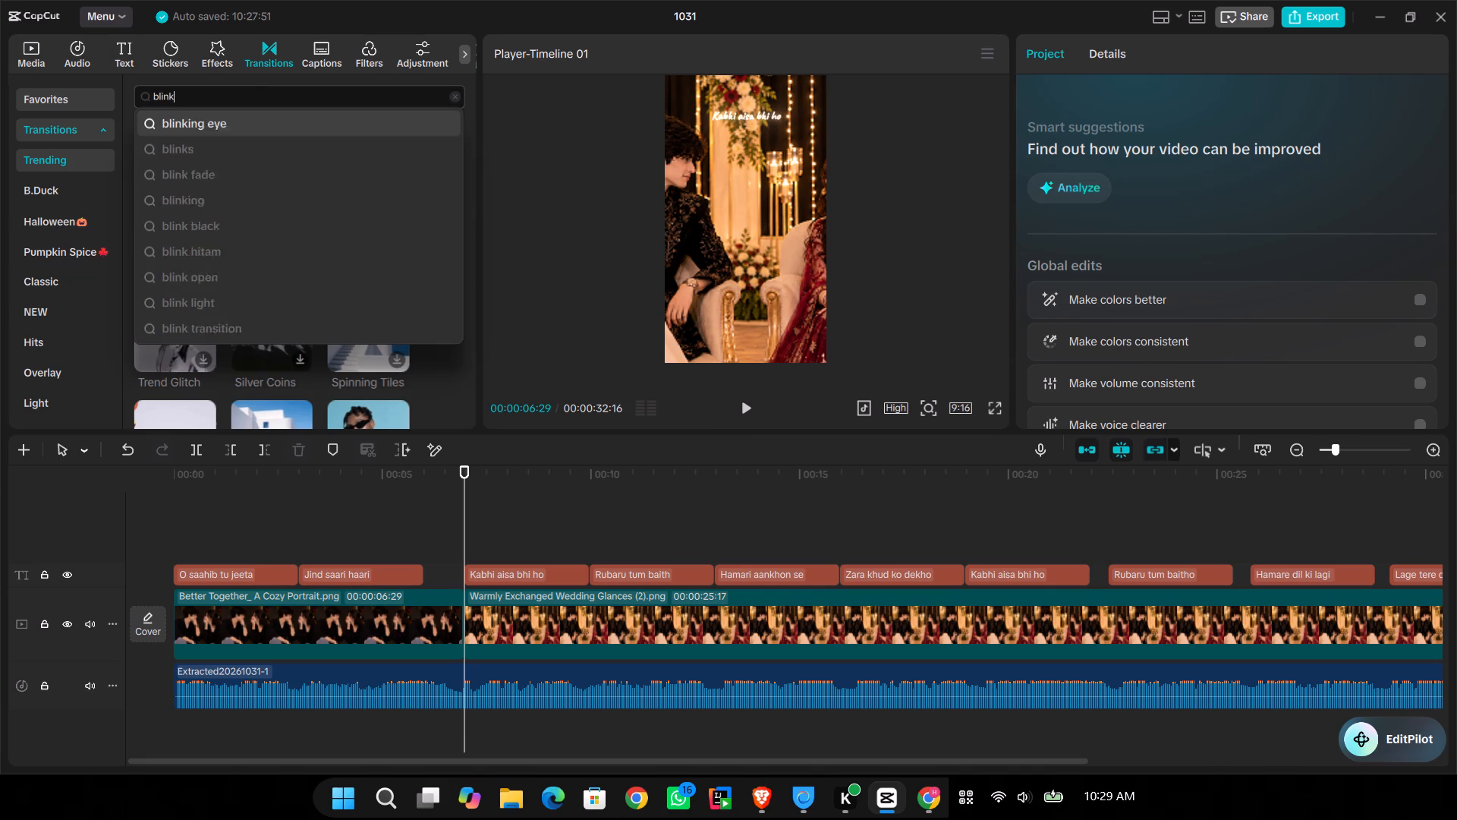
{"action": "key", "text": "Return"}
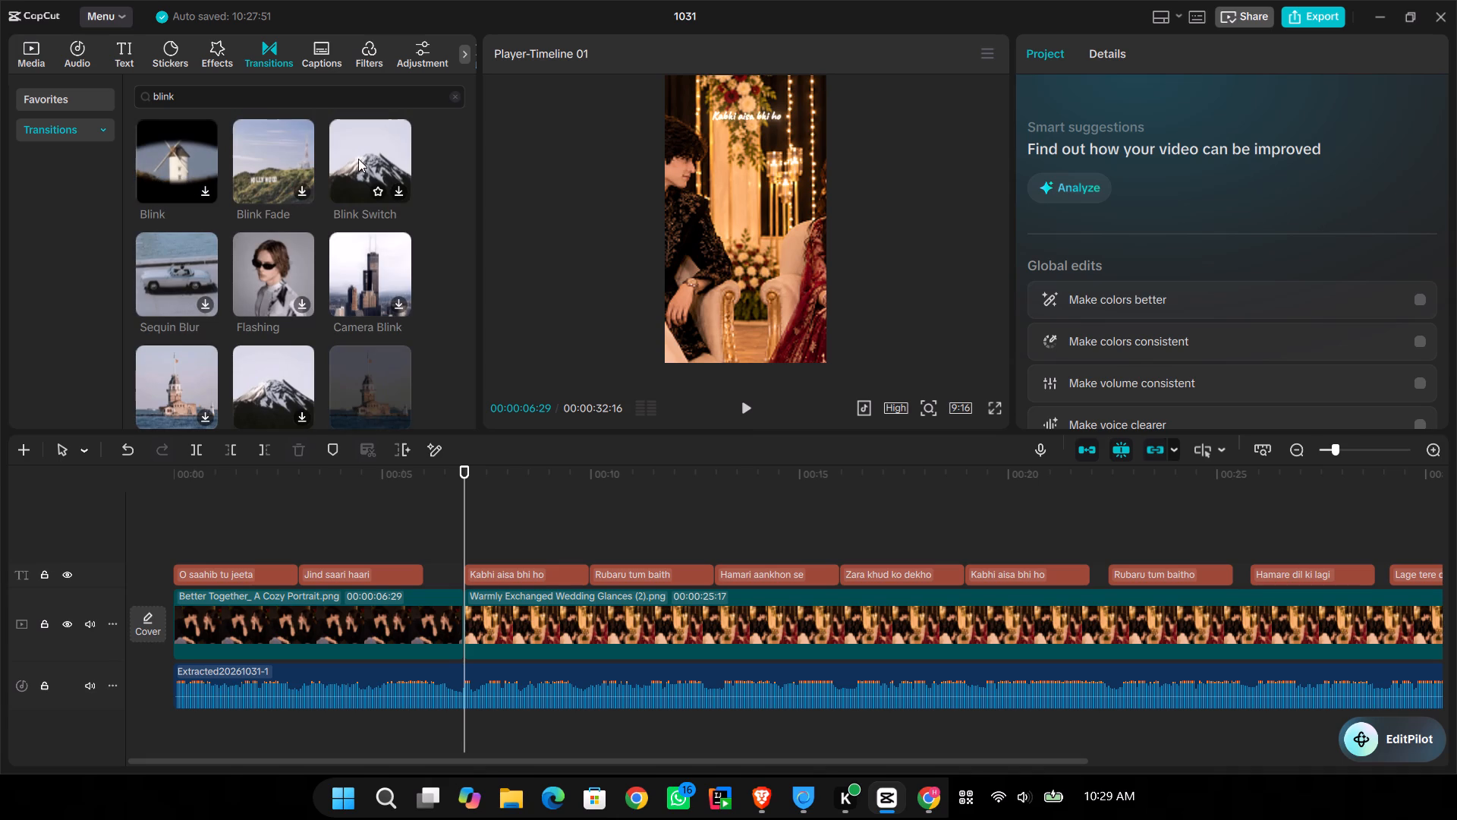
{"action": "left_click", "coordinate": [260, 269]}
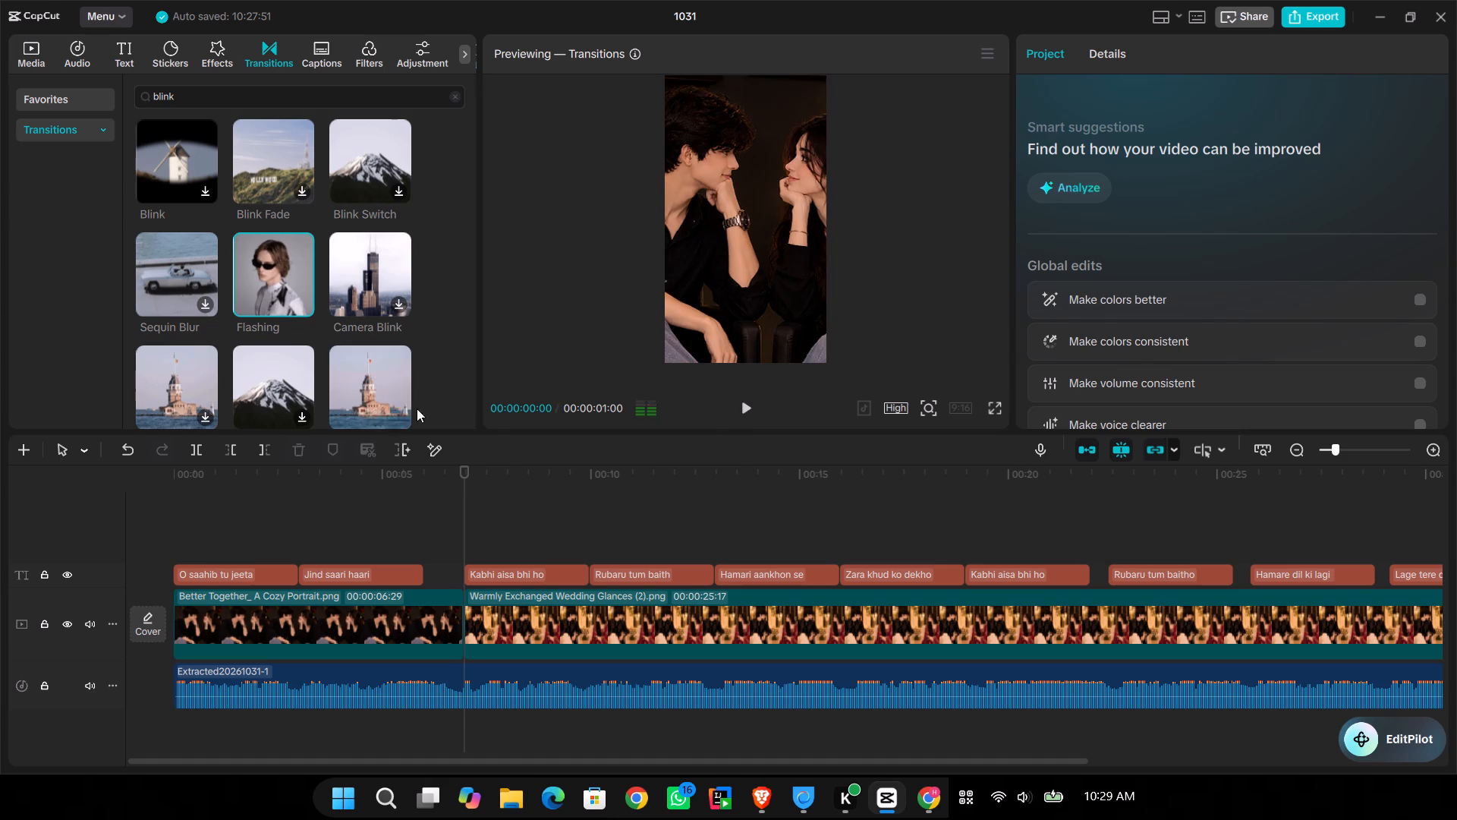
{"action": "left_click", "coordinate": [301, 303]}
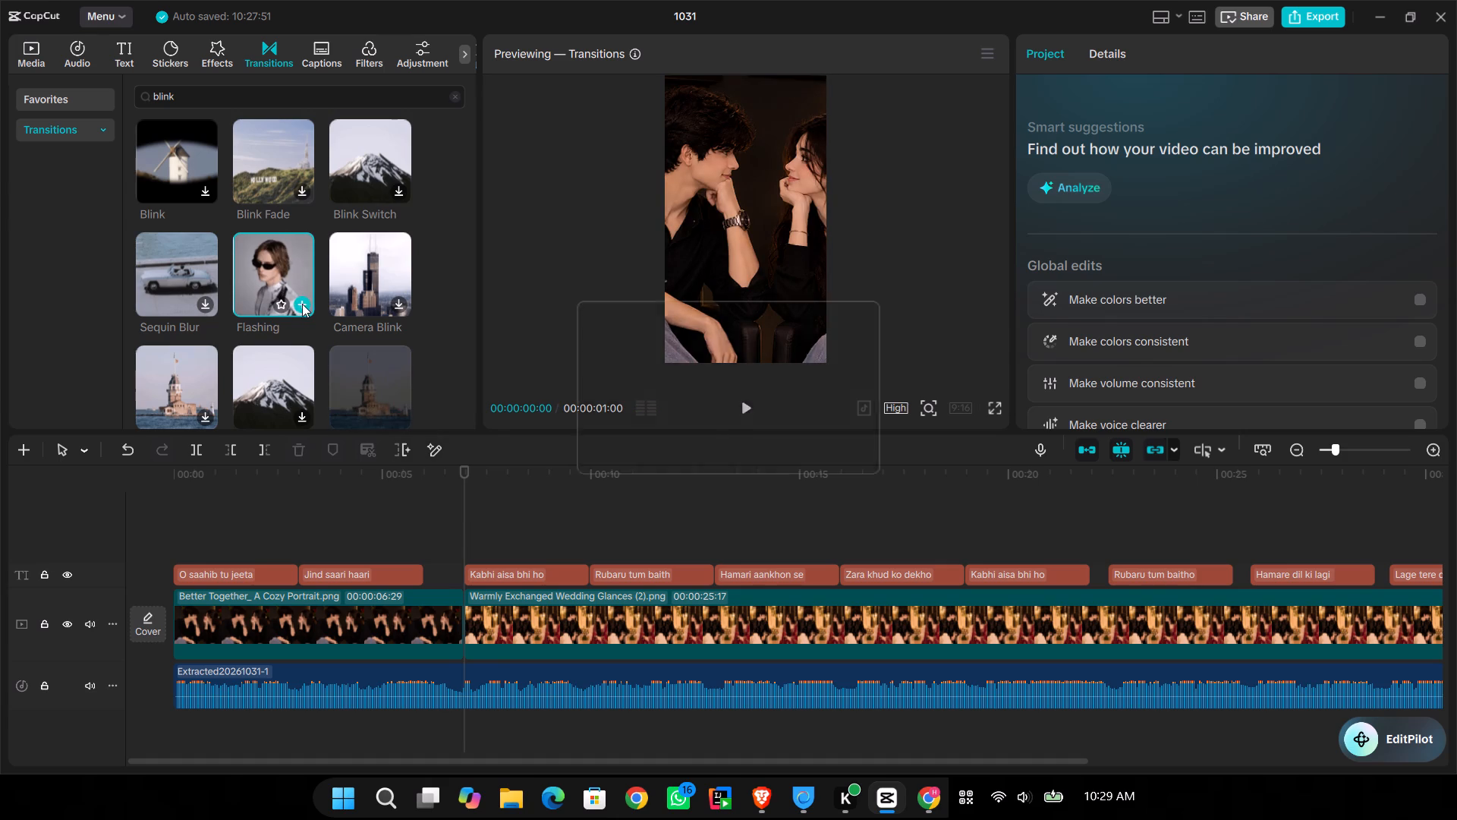
{"action": "left_click", "coordinate": [825, 442]}
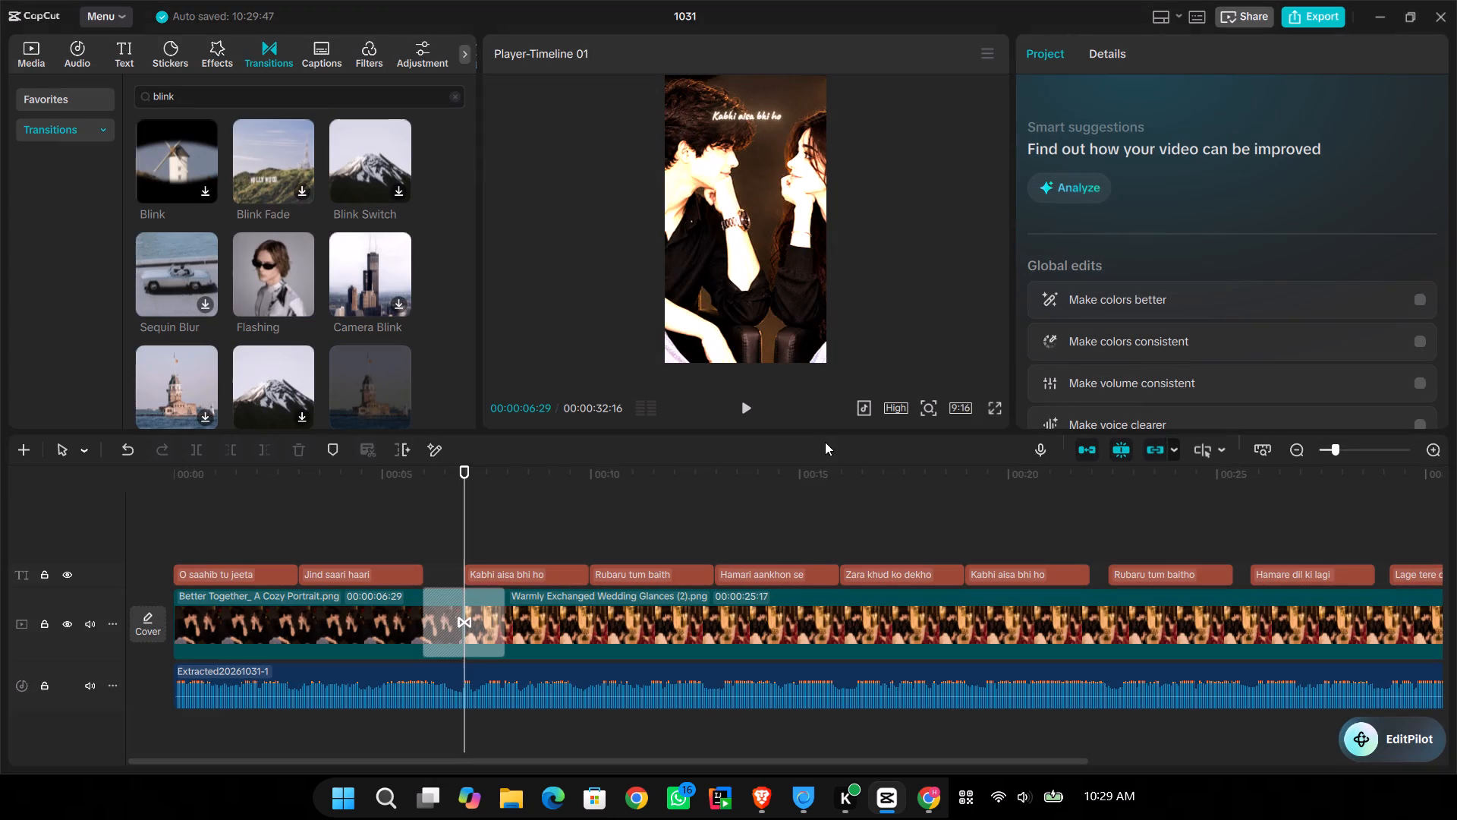
Play across the Flashing transition in the preview and again full screen to check how it looks, leave full screen, and pause playback.
{"action": "left_click", "coordinate": [439, 611]}
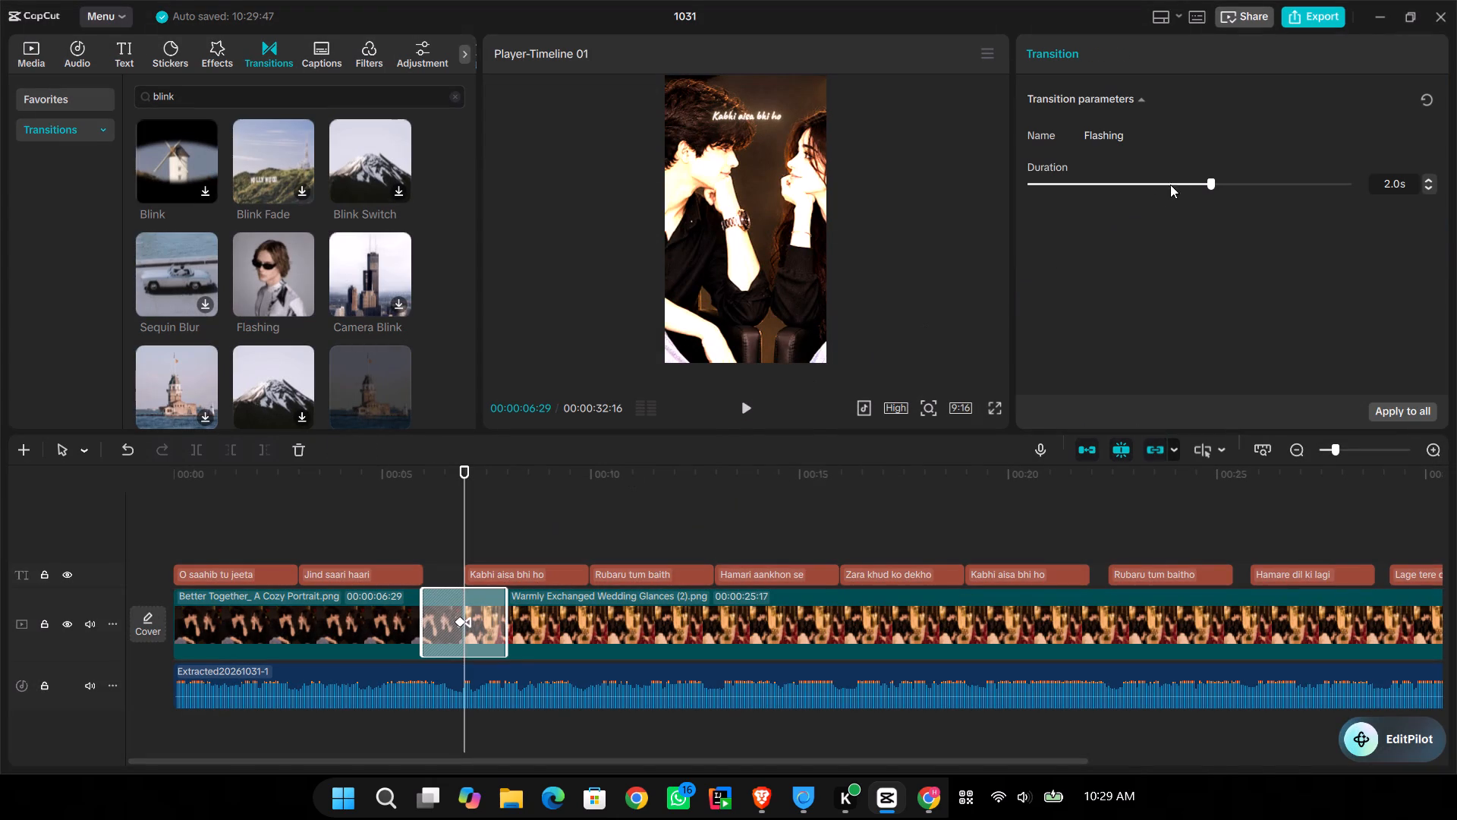
{"action": "left_click", "coordinate": [380, 520]}
{"action": "key", "text": "space"}
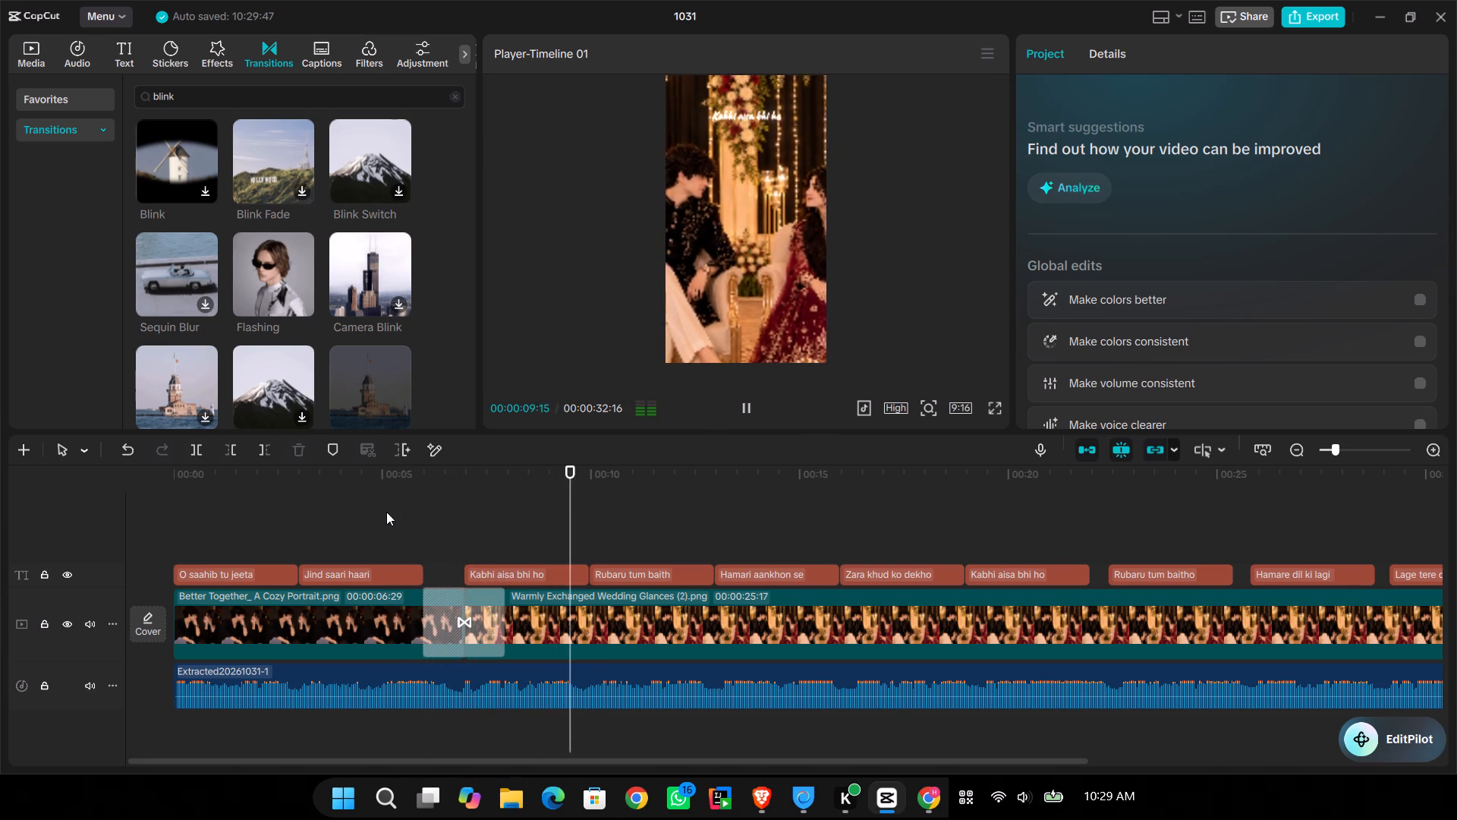
{"action": "key", "text": "space"}
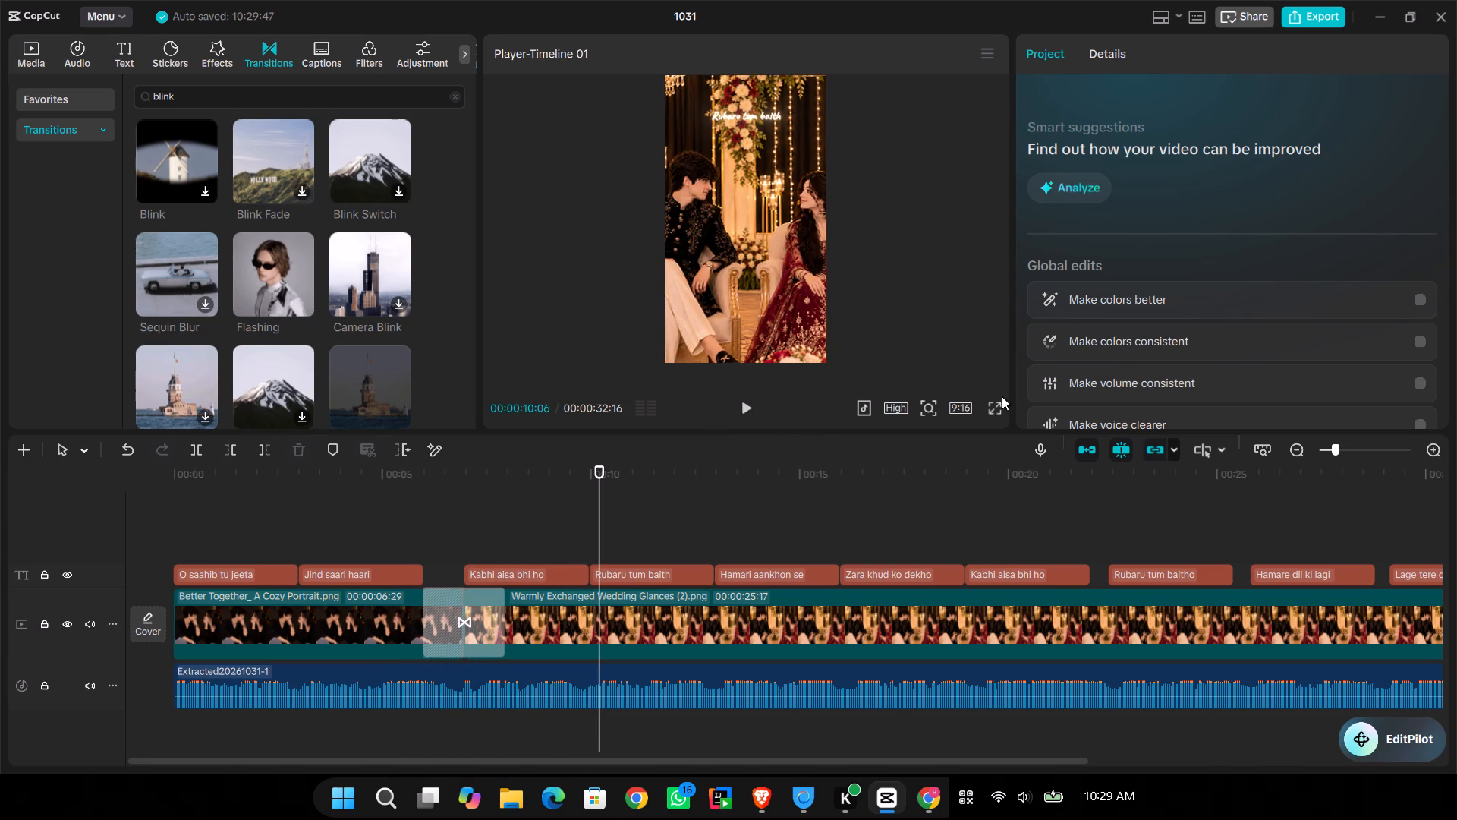
{"action": "left_click", "coordinate": [345, 509]}
{"action": "left_click", "coordinate": [1005, 408]}
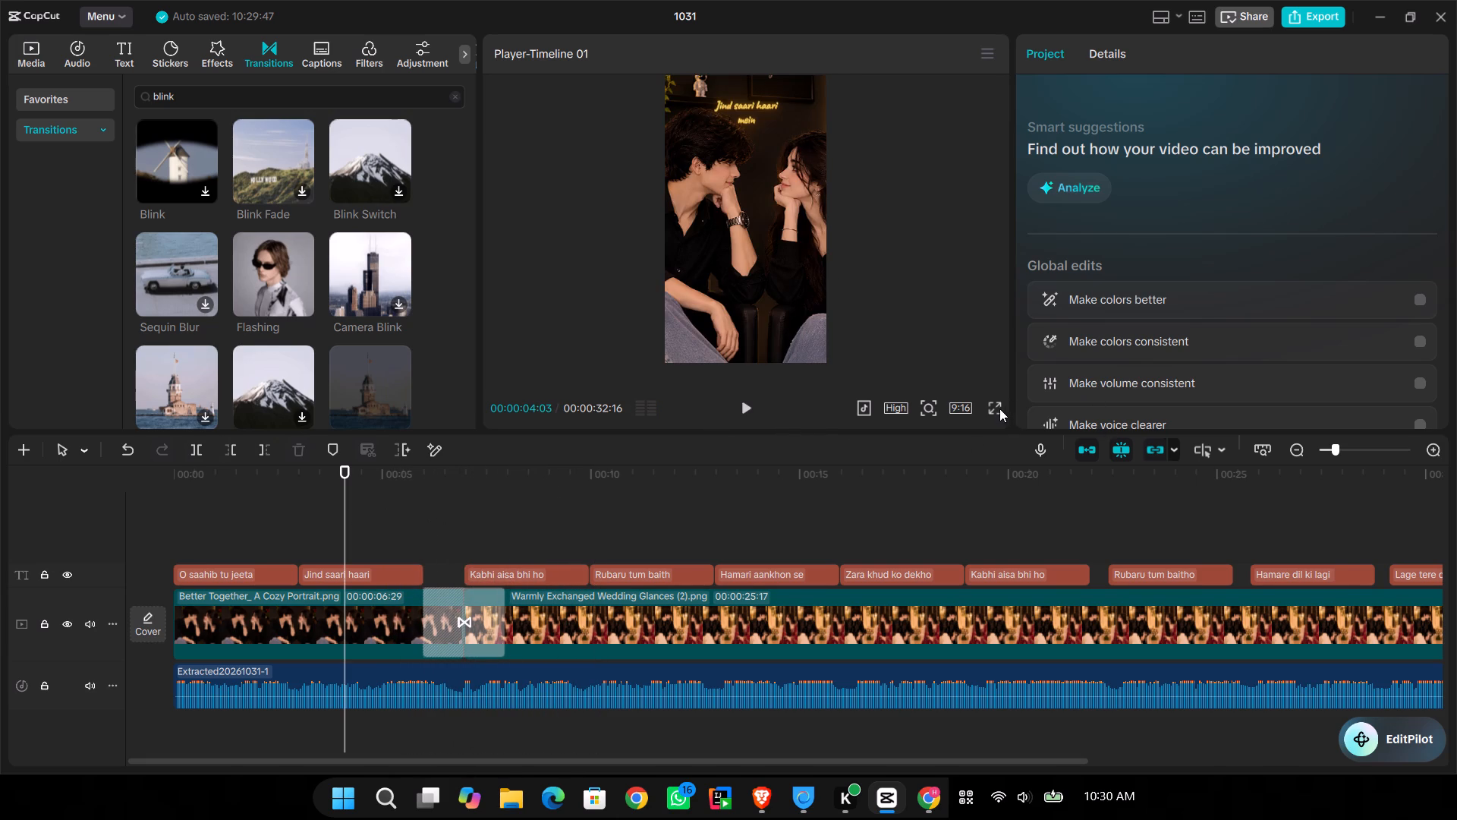
{"action": "left_click", "coordinate": [999, 408]}
{"action": "key", "text": "space"}
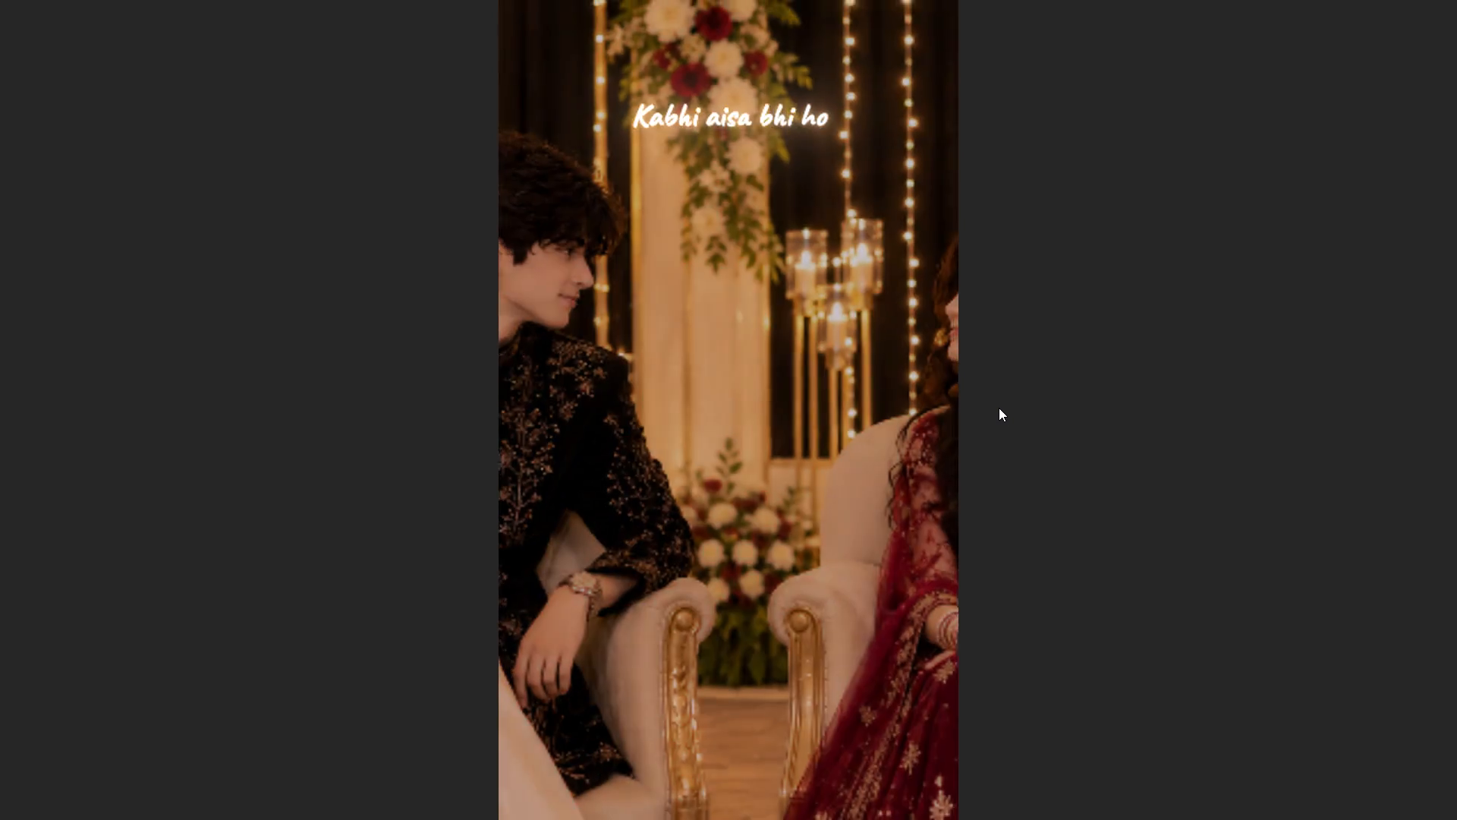
{"action": "key", "text": "space"}
{"action": "key", "text": "space"}
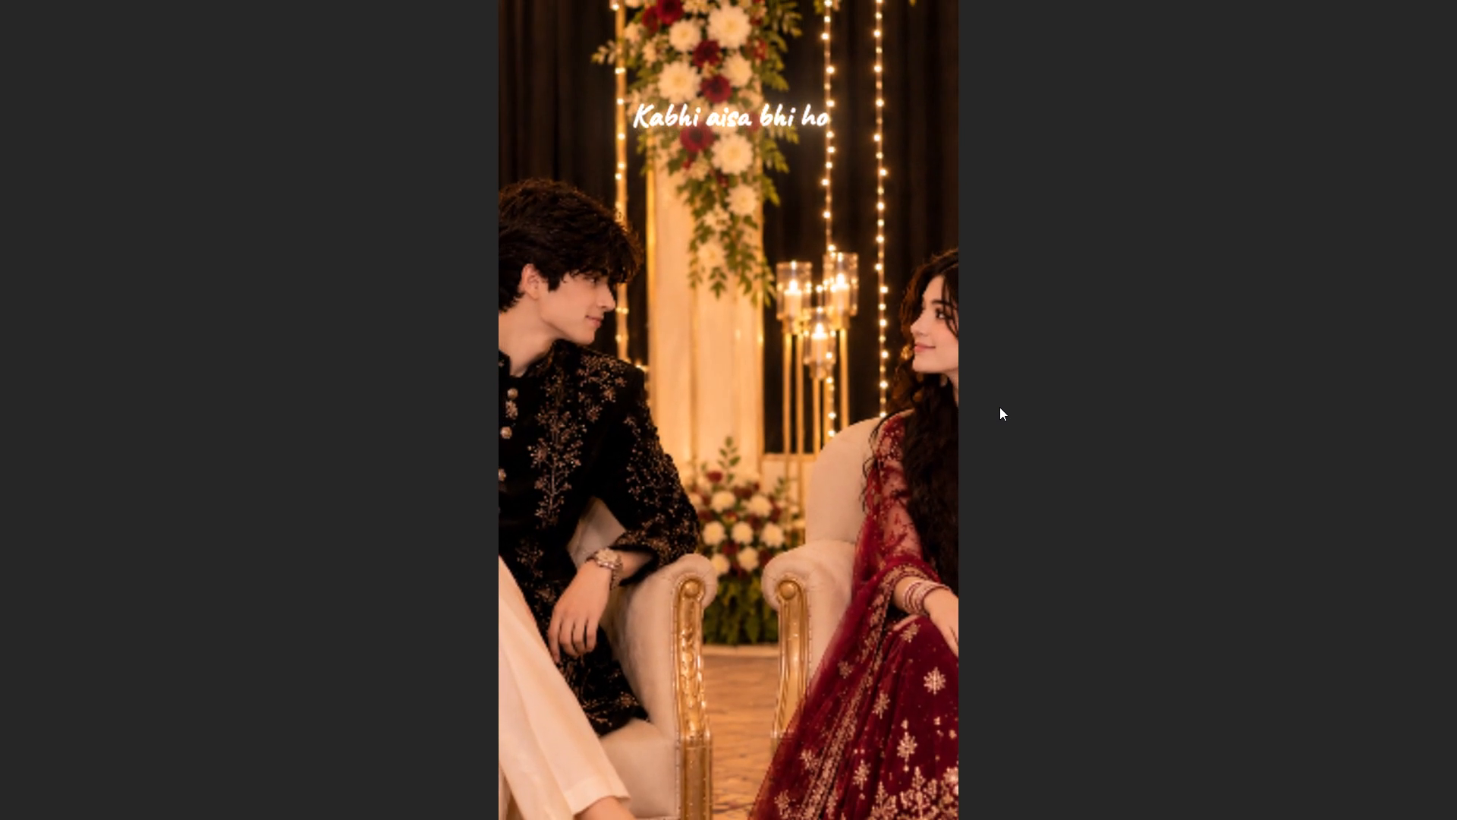
{"action": "left_click", "coordinate": [906, 500]}
{"action": "left_click", "coordinate": [987, 728]}
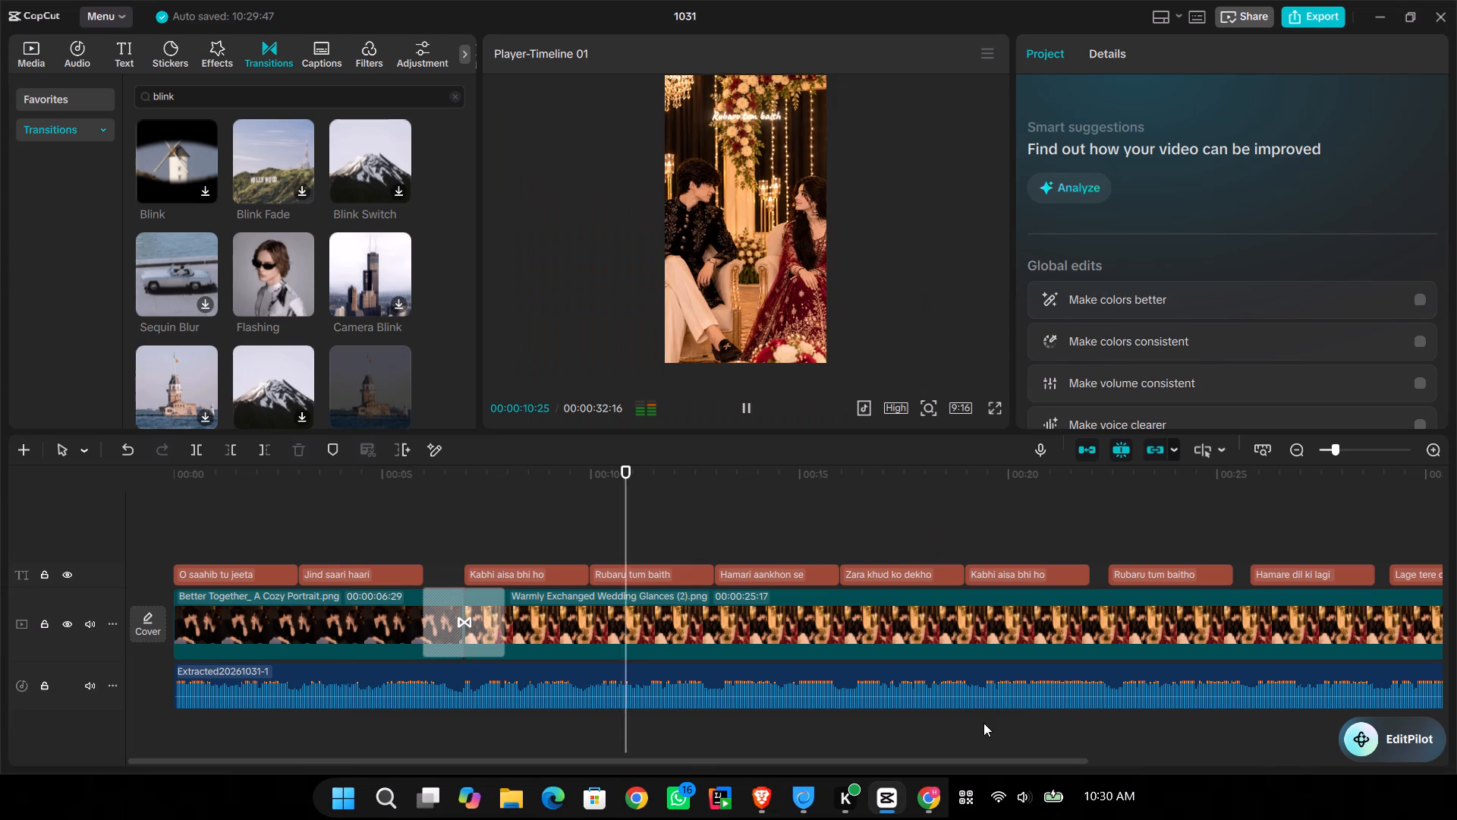
{"action": "key", "text": "space"}
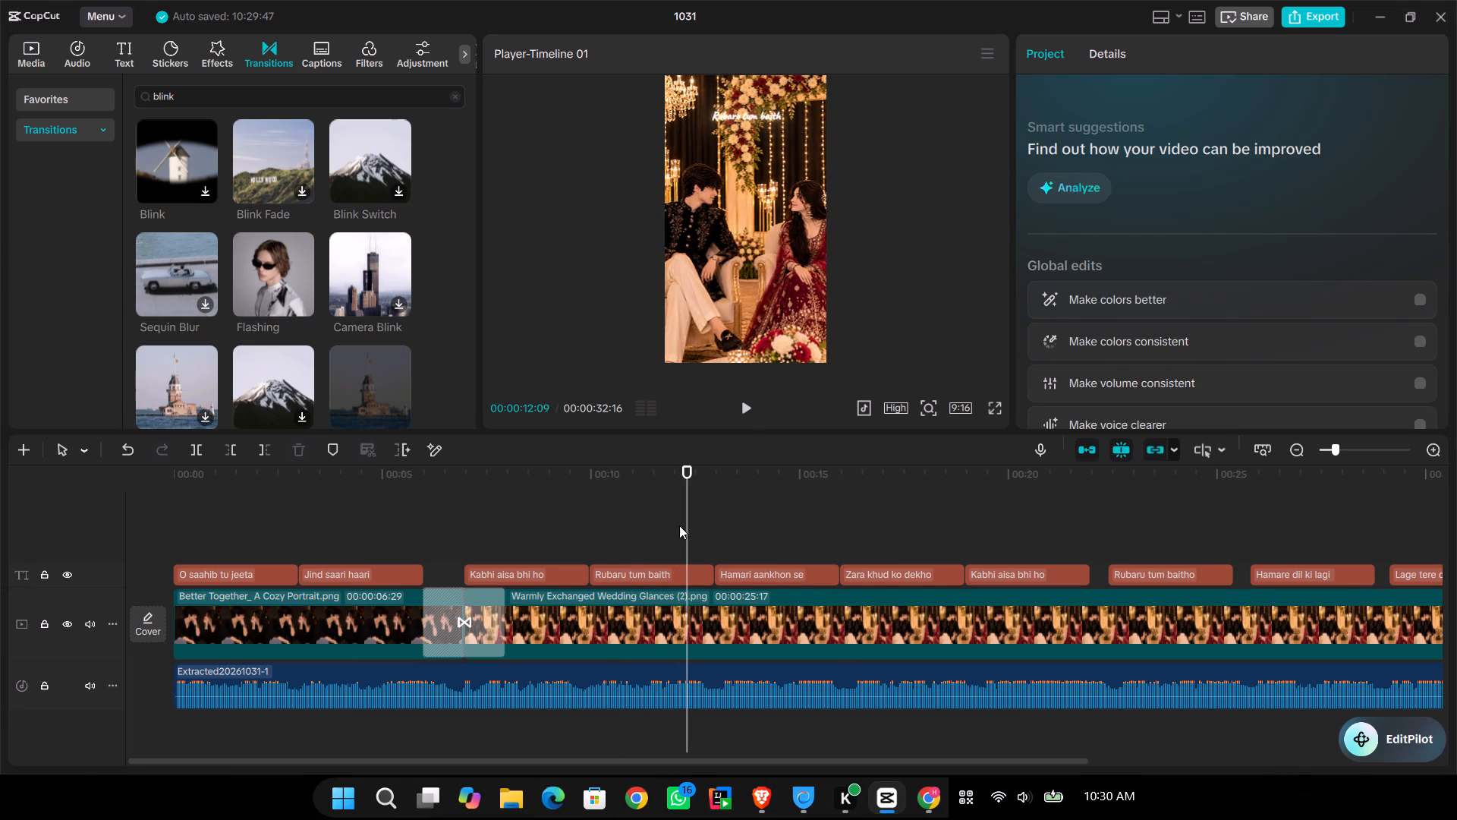
Add a transform keyframe to the wedding photo at 00:00:11:27.
{"action": "left_click", "coordinate": [671, 519]}
{"action": "left_click", "coordinate": [722, 612]}
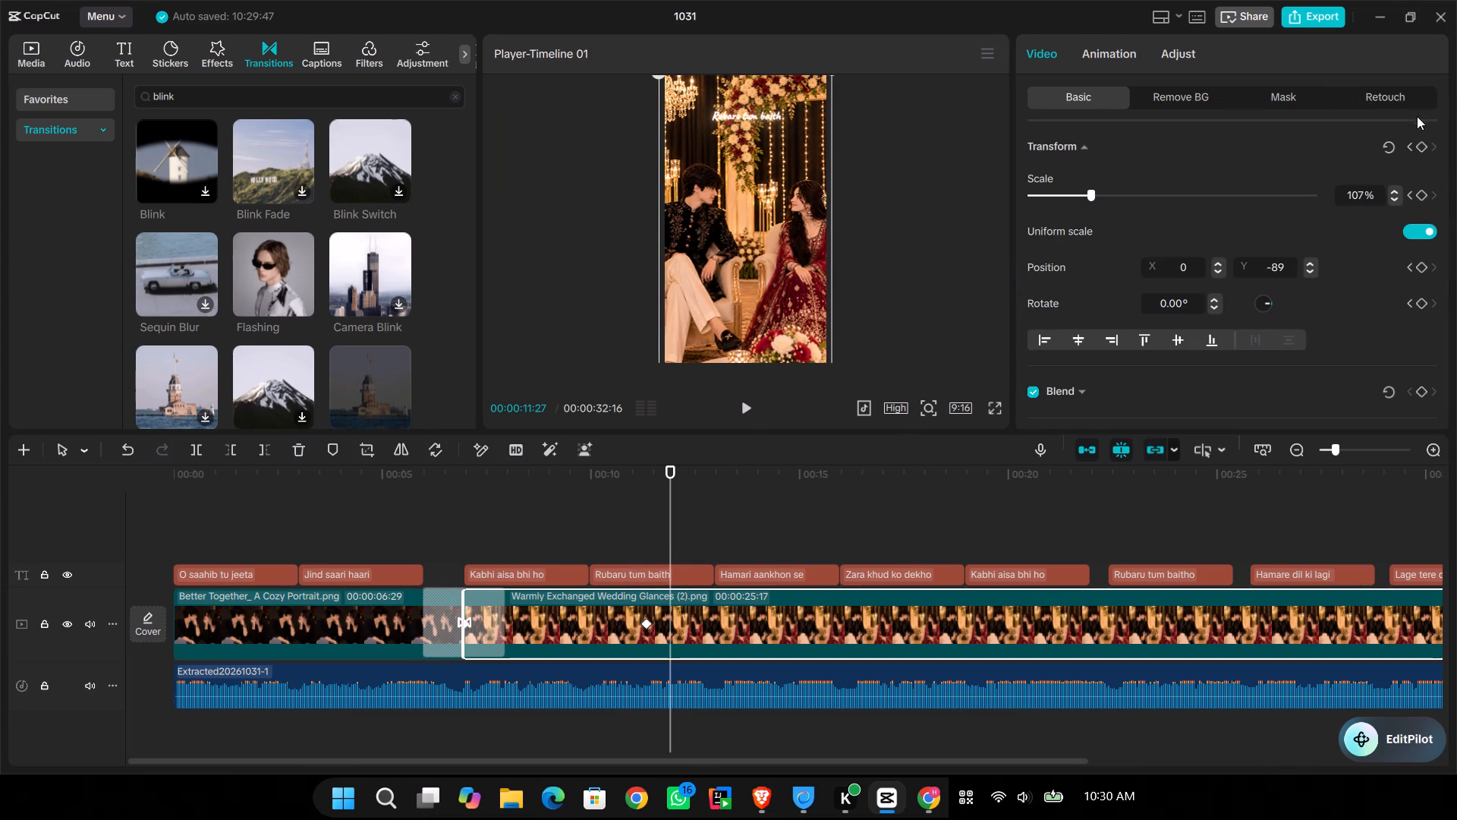
{"action": "left_click", "coordinate": [1421, 144]}
Enlarge the wedding photo to a scale of 189% at 00:00:18:29, keyframing the zoom.
{"action": "left_click", "coordinate": [954, 533]}
{"action": "left_click_drag", "start_coordinate": [954, 533], "coordinate": [966, 533]}
{"action": "left_click", "coordinate": [969, 625]}
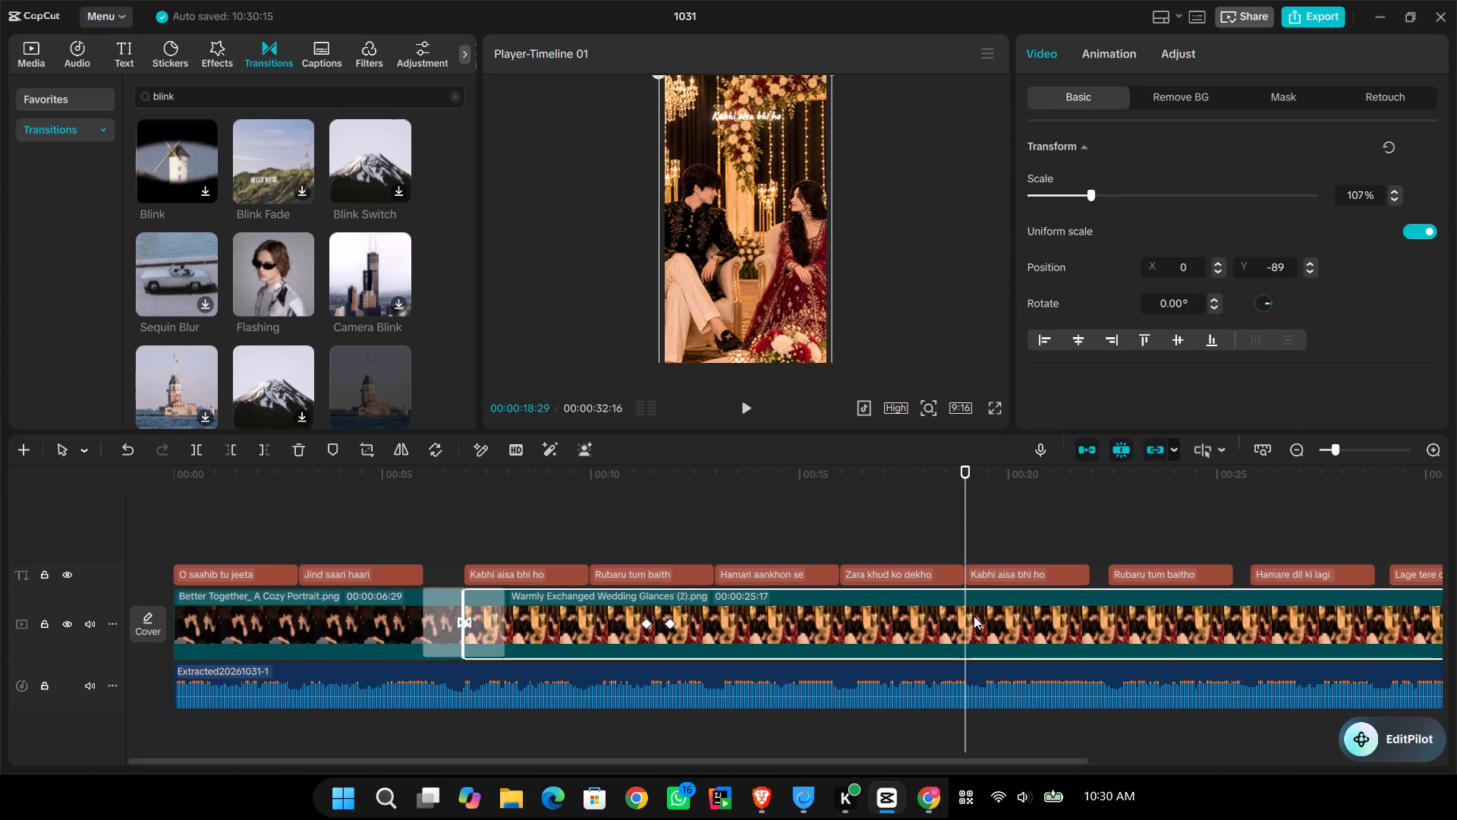
{"action": "left_click", "coordinate": [699, 231]}
{"action": "scroll", "coordinate": [699, 230], "scroll_direction": "up", "scroll_amount": 1, "text": "ctrl"}
{"action": "scroll", "coordinate": [699, 230], "scroll_direction": "down", "scroll_amount": 1, "text": "ctrl"}
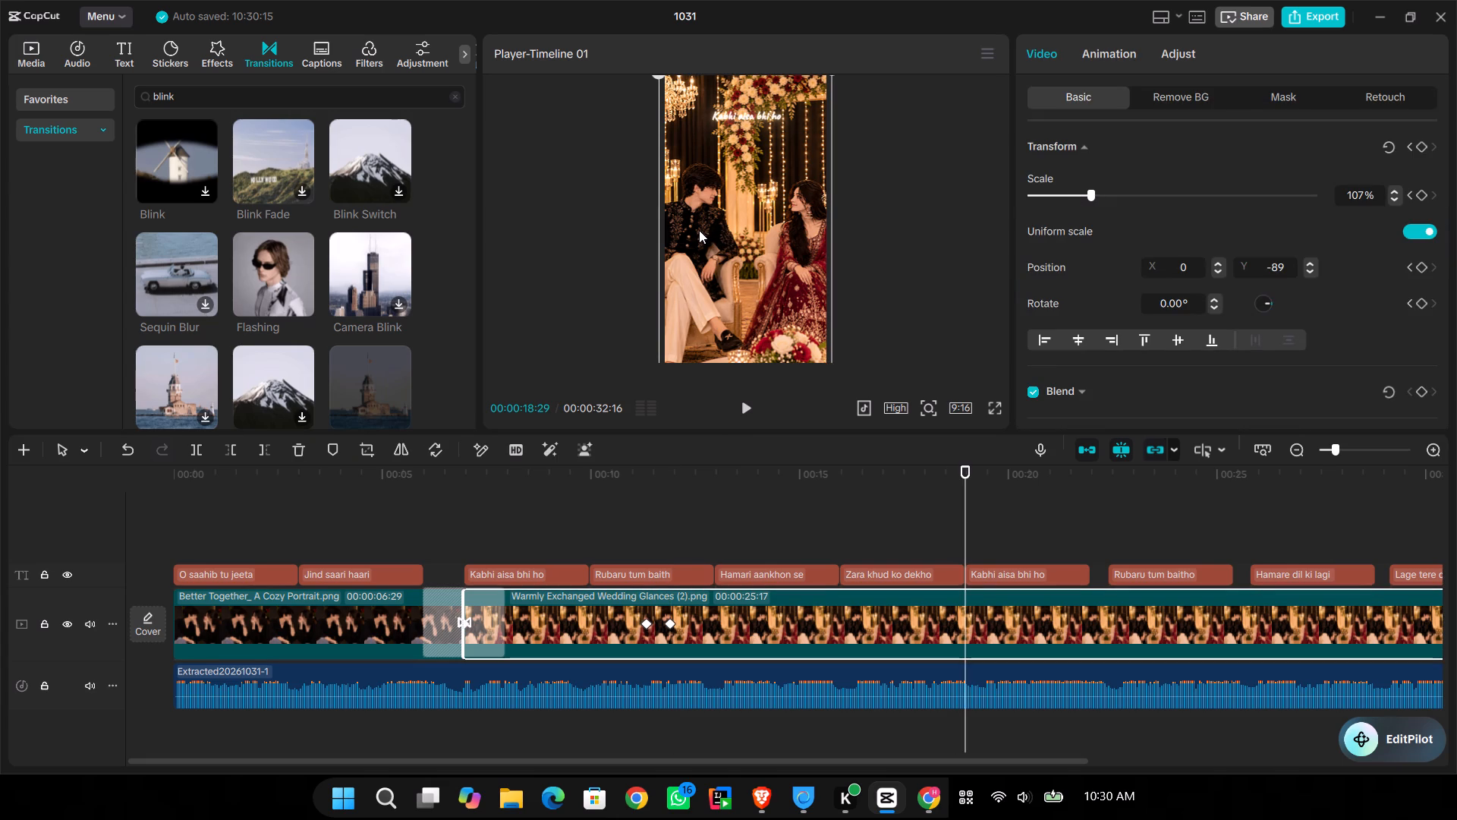
{"action": "scroll", "coordinate": [699, 230], "scroll_direction": "down", "scroll_amount": 1, "text": "ctrl"}
{"action": "left_click", "coordinate": [697, 232]}
{"action": "scroll", "coordinate": [697, 232], "scroll_direction": "up", "scroll_amount": 1, "text": "ctrl"}
{"action": "scroll", "coordinate": [697, 232], "scroll_direction": "down", "scroll_amount": 3, "text": "ctrl"}
{"action": "scroll", "coordinate": [697, 232], "scroll_direction": "up", "scroll_amount": 4, "text": "ctrl"}
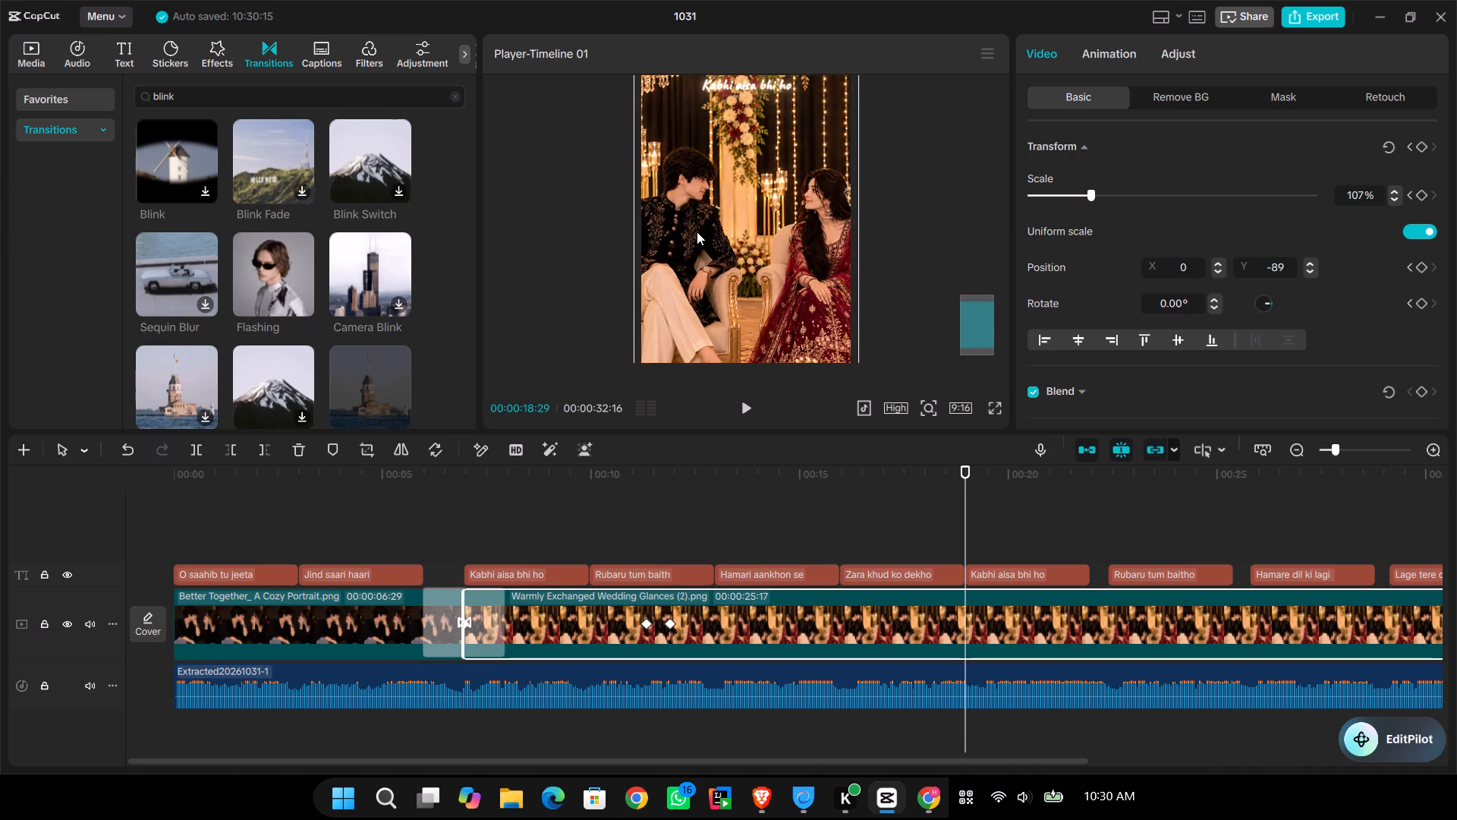
{"action": "scroll", "coordinate": [697, 232], "scroll_direction": "down", "scroll_amount": 3, "text": "ctrl"}
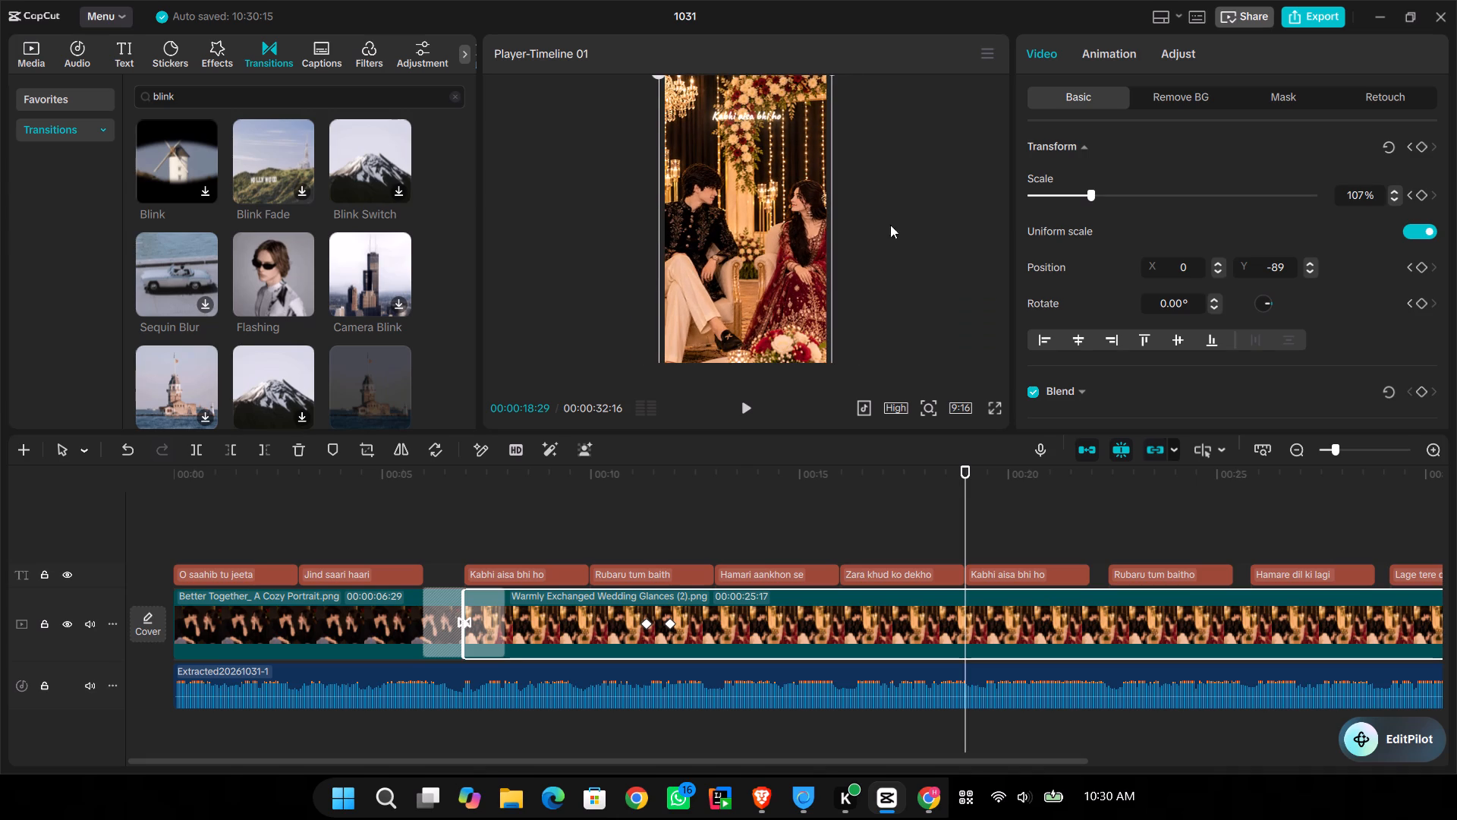
{"action": "left_click_drag", "start_coordinate": [1090, 191], "coordinate": [1106, 195]}
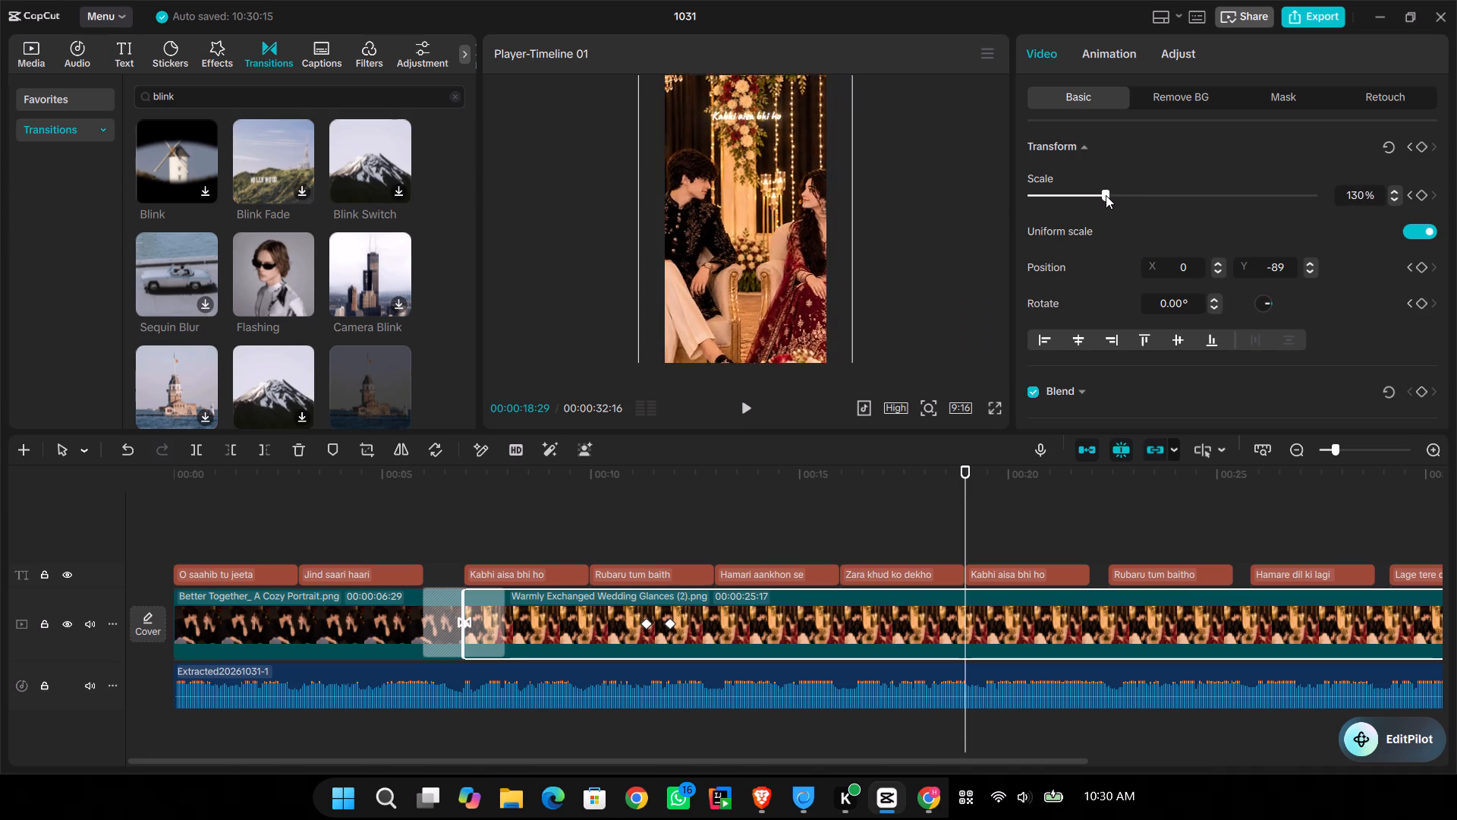
{"action": "left_click_drag", "start_coordinate": [1106, 195], "coordinate": [1137, 202]}
Shift the enlarged wedding photo at 00:00:18:29 to about X 961, Y -266 so the man is framed.
{"action": "left_click_drag", "start_coordinate": [772, 248], "coordinate": [823, 255]}
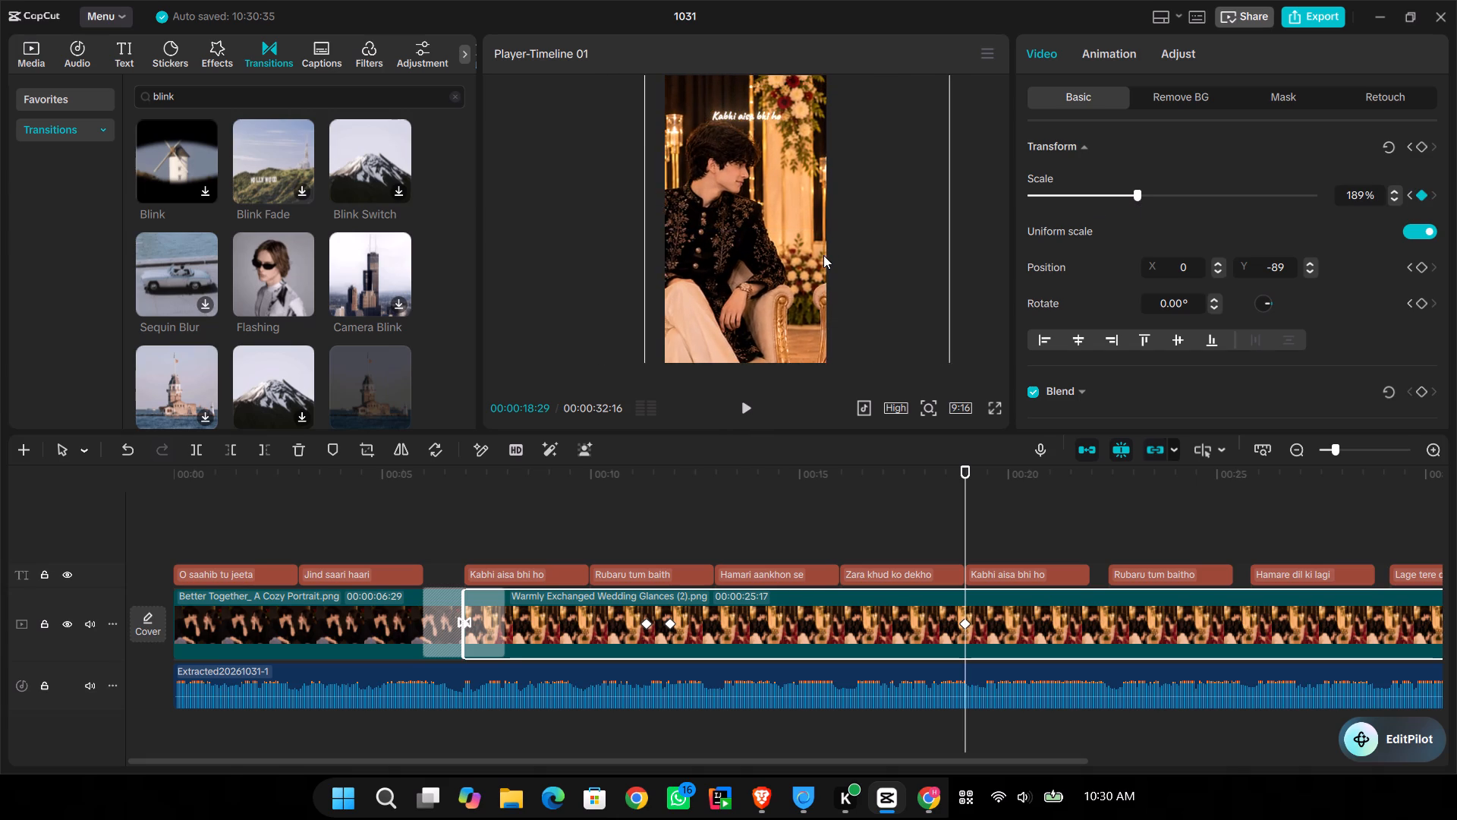
{"action": "left_click_drag", "start_coordinate": [823, 255], "coordinate": [842, 258]}
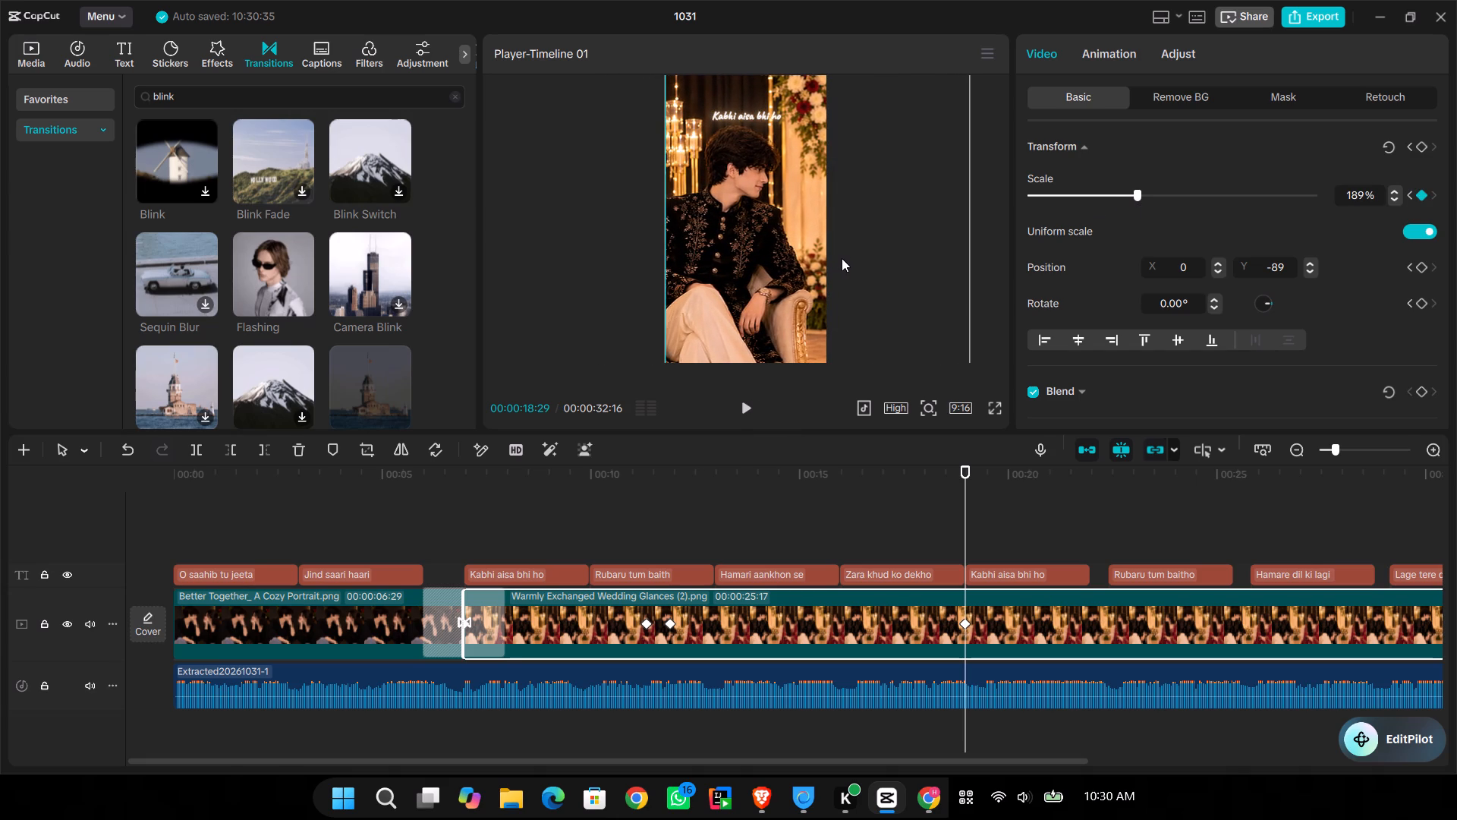
{"action": "left_click_drag", "start_coordinate": [842, 258], "coordinate": [839, 262]}
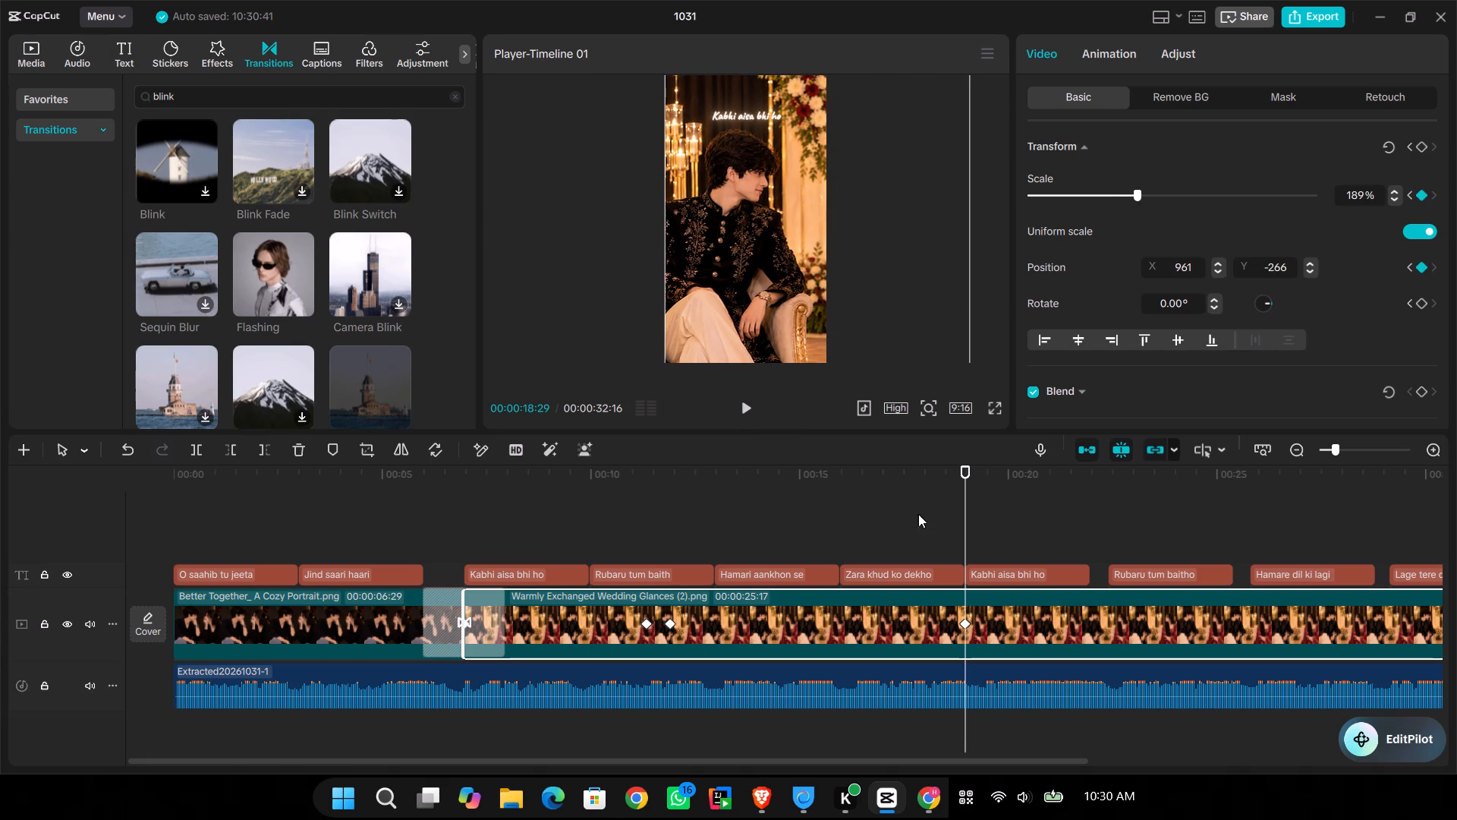
Play the wedding photo section from near the 00:00:11:27 keyframe past 00:00:18:29 to check the keyframed zoom, and pause.
{"action": "left_click", "coordinate": [668, 514]}
{"action": "key", "text": "space"}
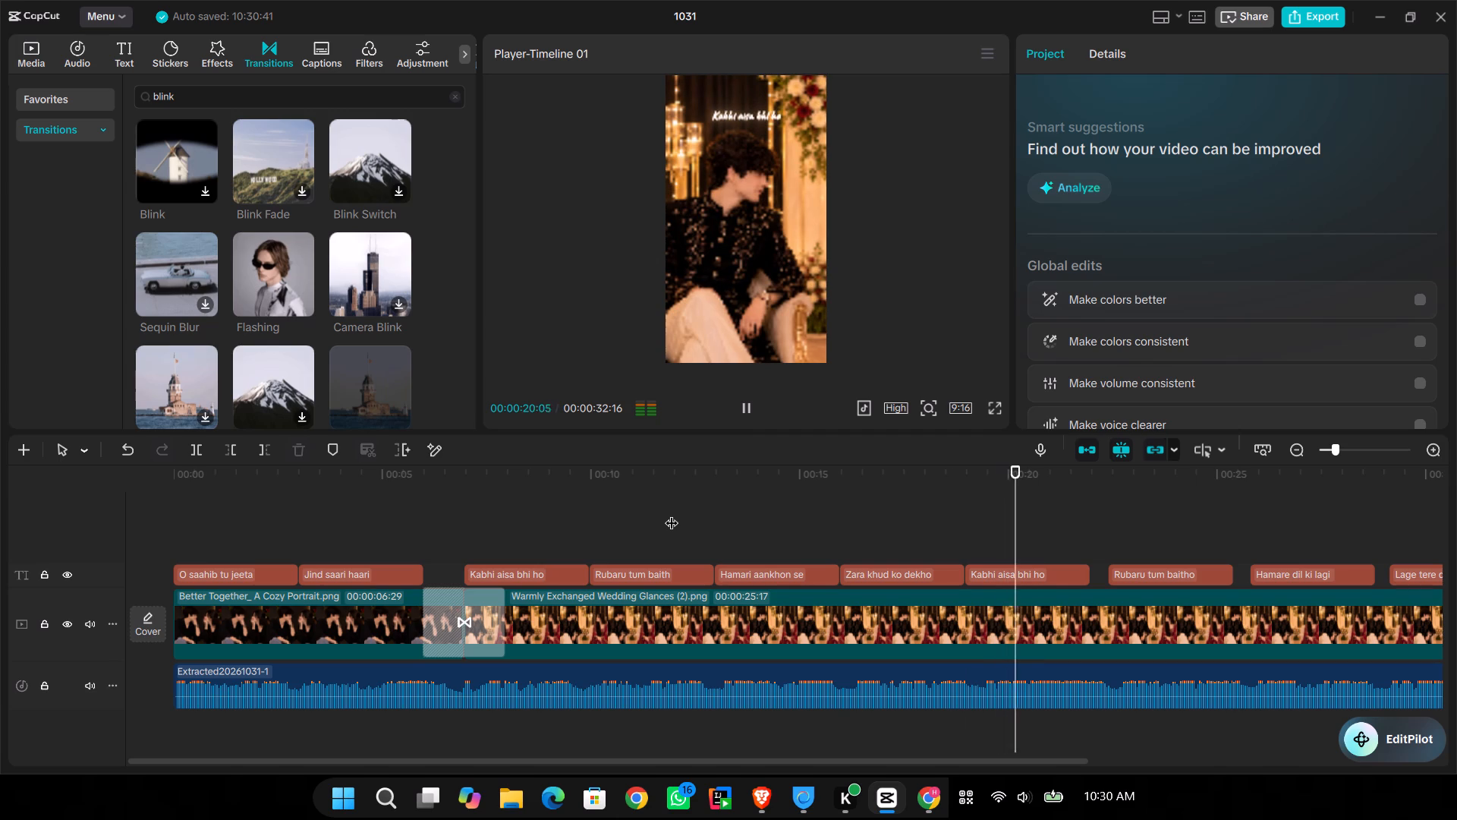
{"action": "key", "text": "space"}
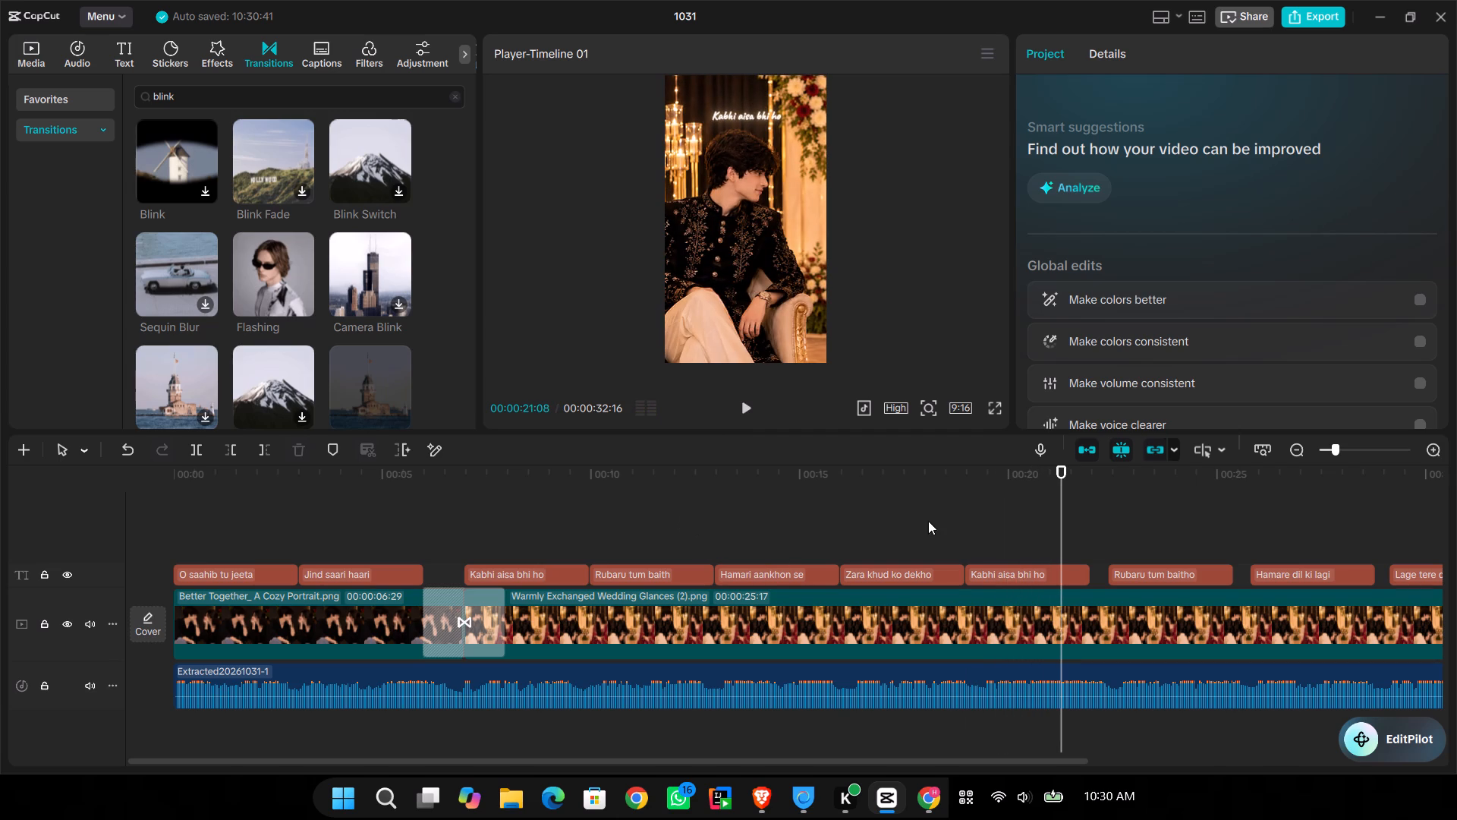
Play the wedding photo around 00:00:19:00 and again from the Flashing transition to check the zoom and framing.
{"action": "left_click", "coordinate": [952, 514]}
{"action": "left_click", "coordinate": [955, 513]}
{"action": "key", "text": "space"}
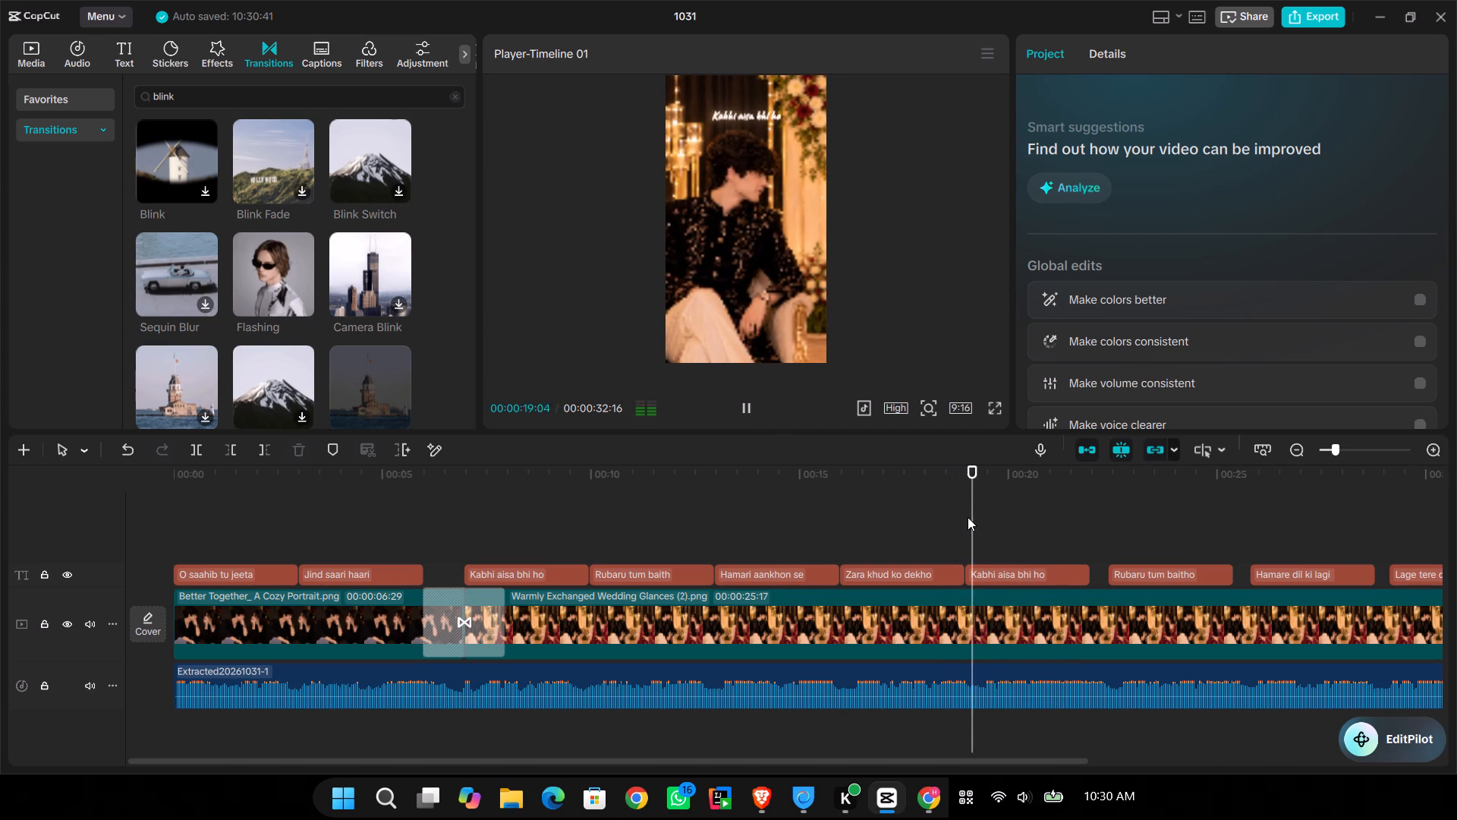
{"action": "key", "text": "space"}
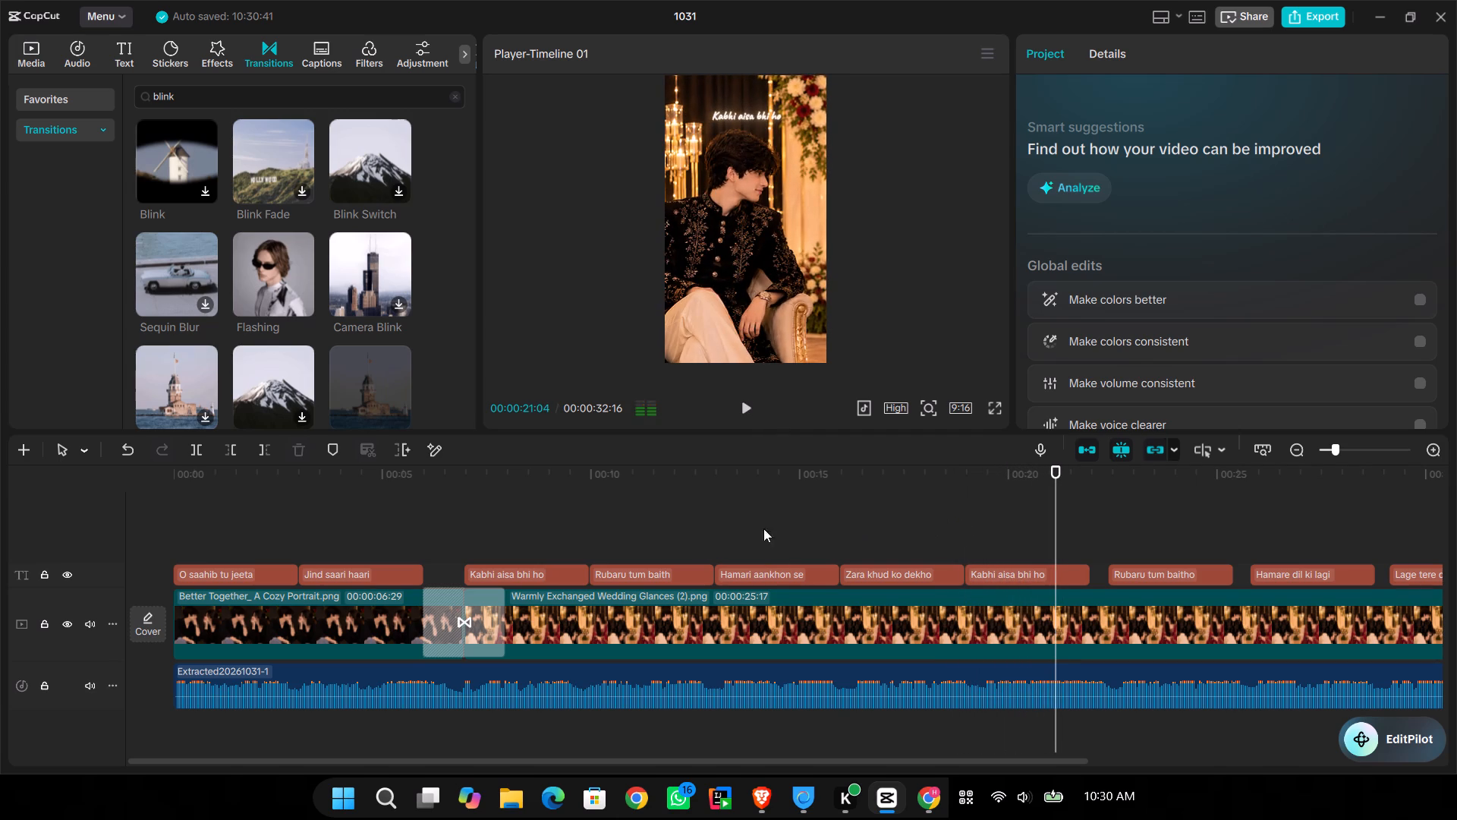
{"action": "left_click", "coordinate": [477, 526]}
{"action": "left_click_drag", "start_coordinate": [477, 526], "coordinate": [459, 527]}
{"action": "key", "text": "space"}
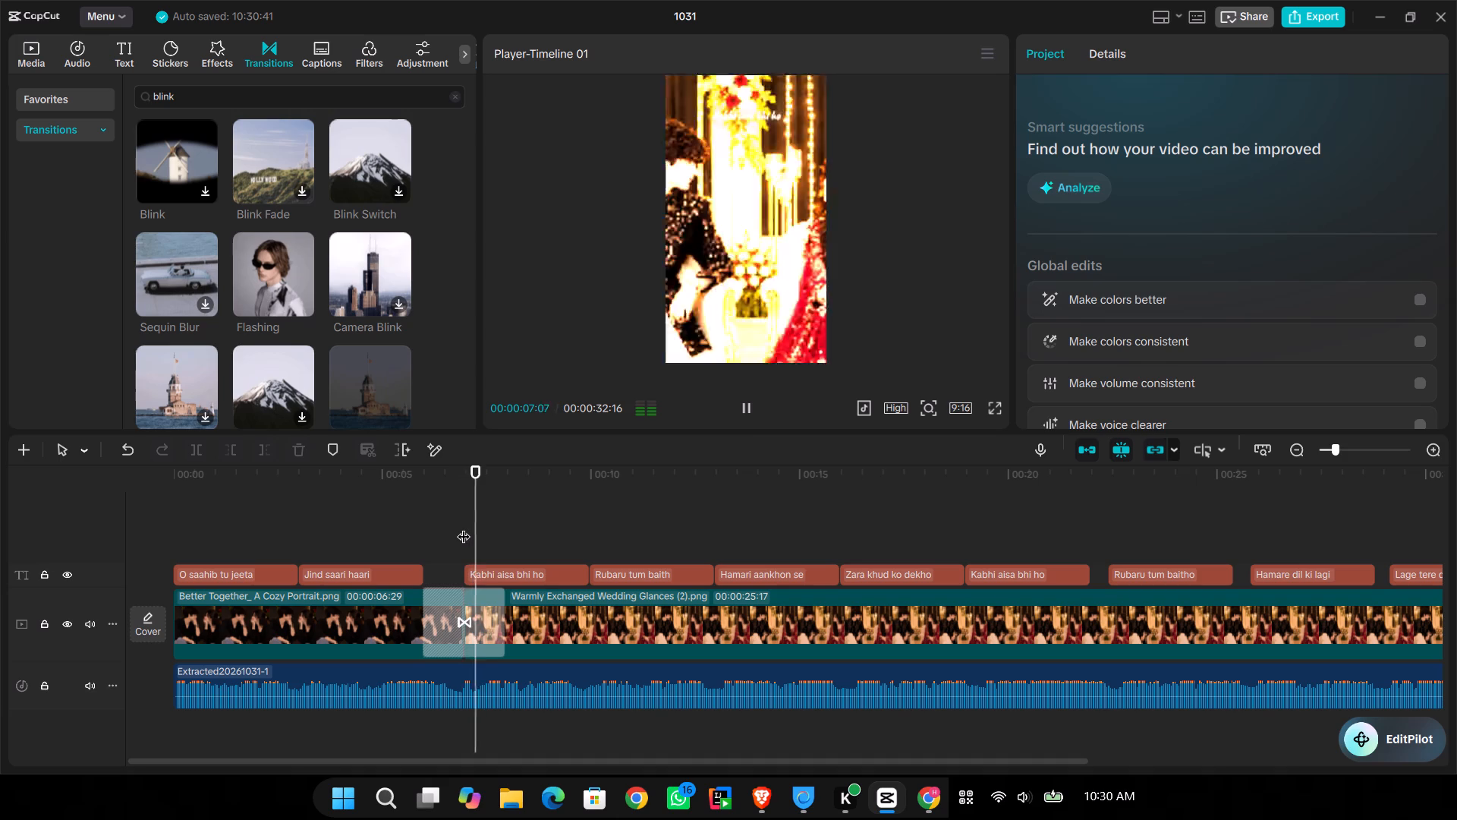
{"action": "key", "text": "space"}
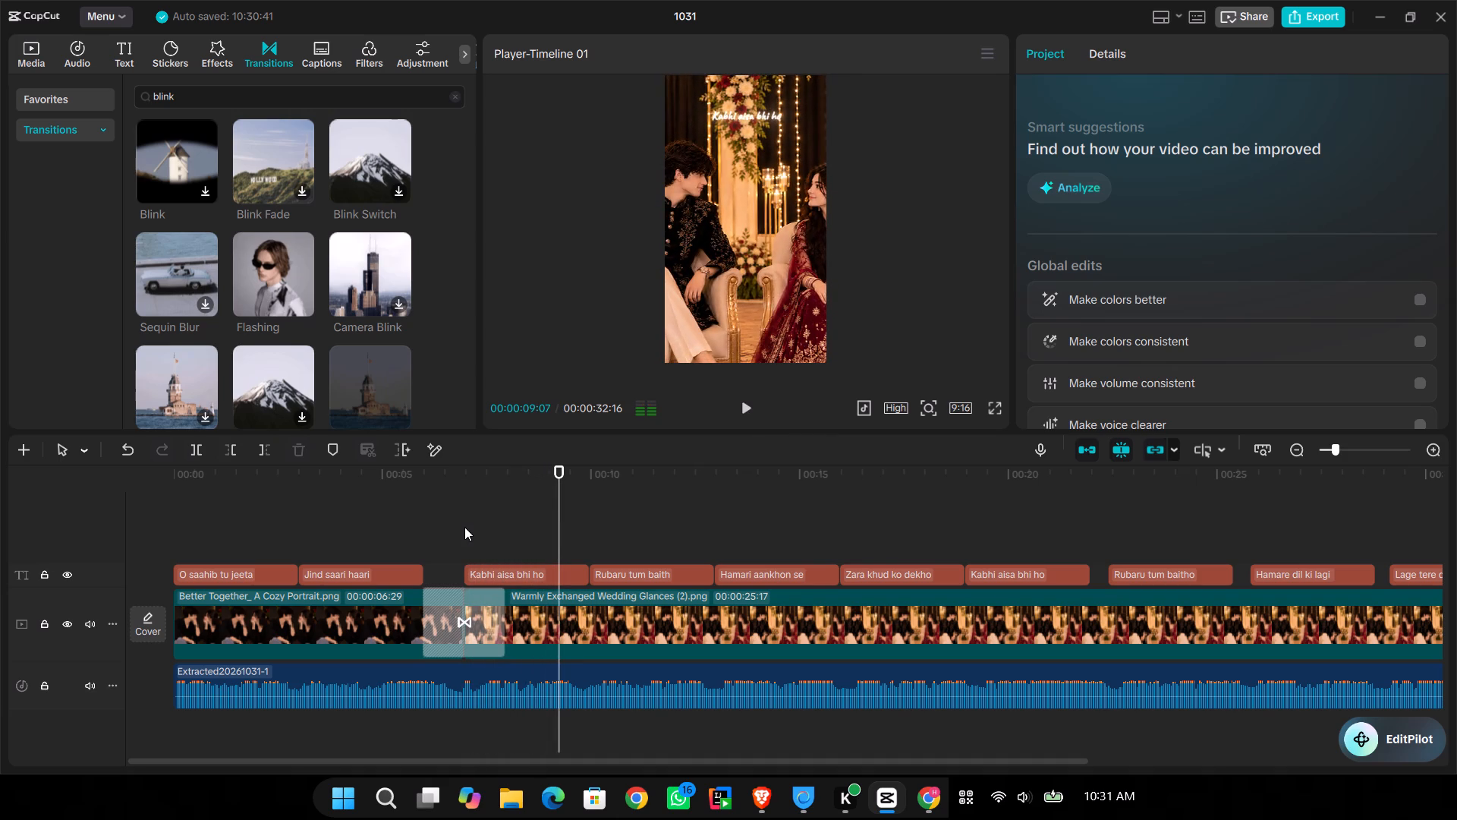
Undo the last three keyframe edits on the wedding photo, back past the transform keyframe at 00:00:11:27.
{"action": "scroll", "coordinate": [637, 616], "scroll_direction": "up", "scroll_amount": 1, "text": "ctrl"}
{"action": "left_click", "coordinate": [637, 616]}
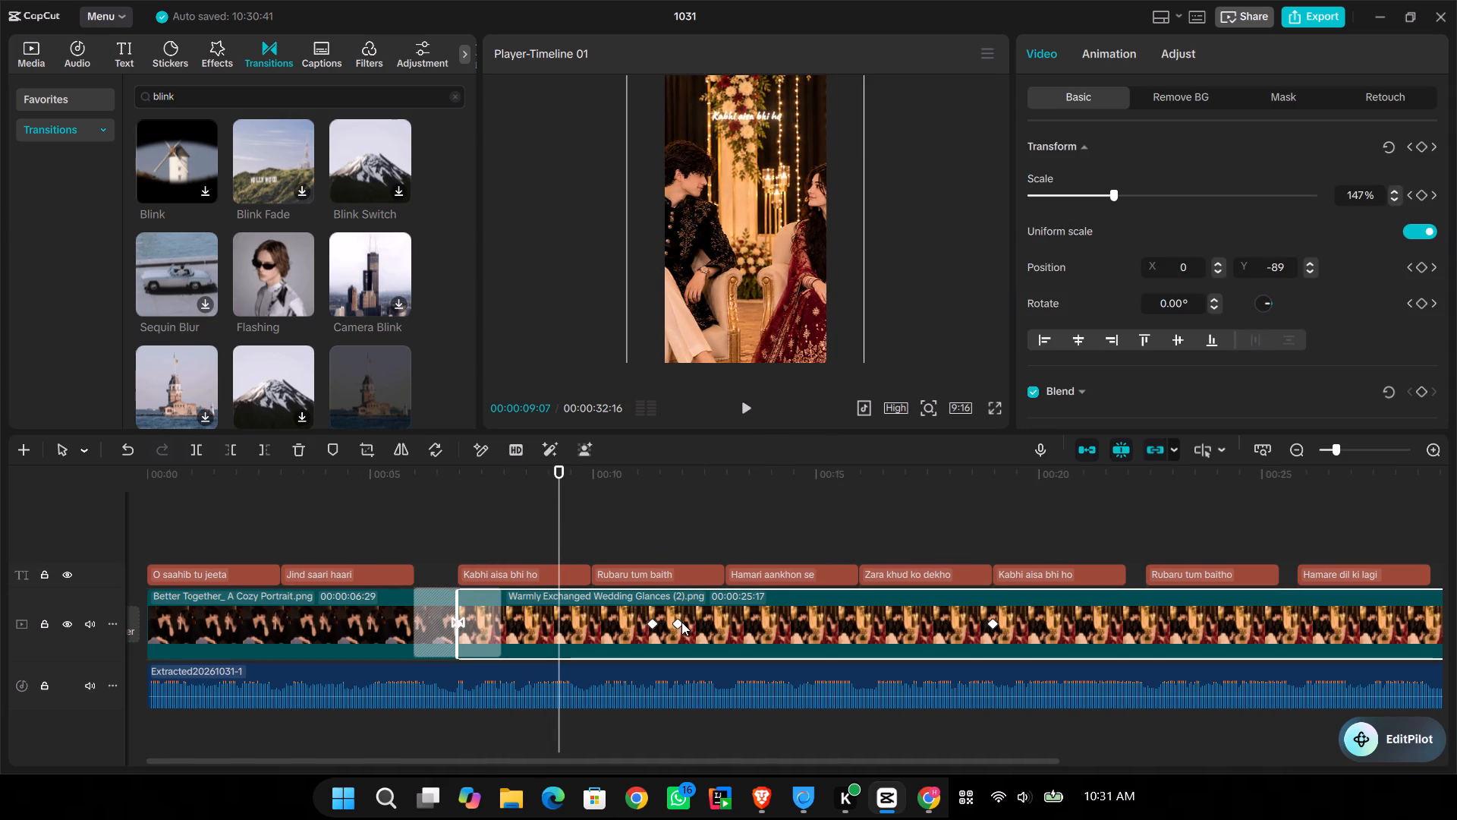
{"action": "key", "text": "ctrl+z"}
{"action": "key", "text": "ctrl+z"}
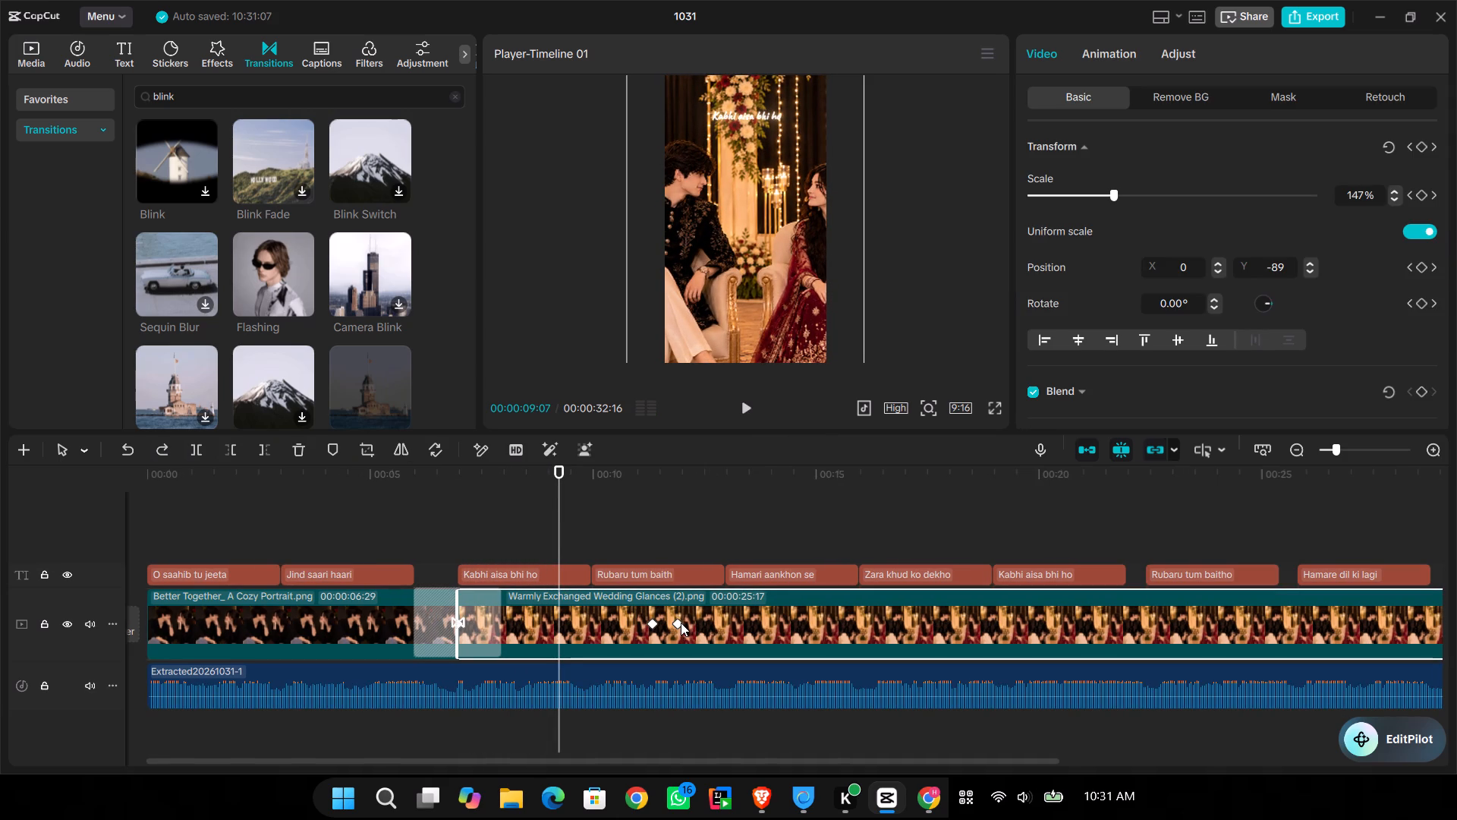
{"action": "key", "text": "ctrl+z"}
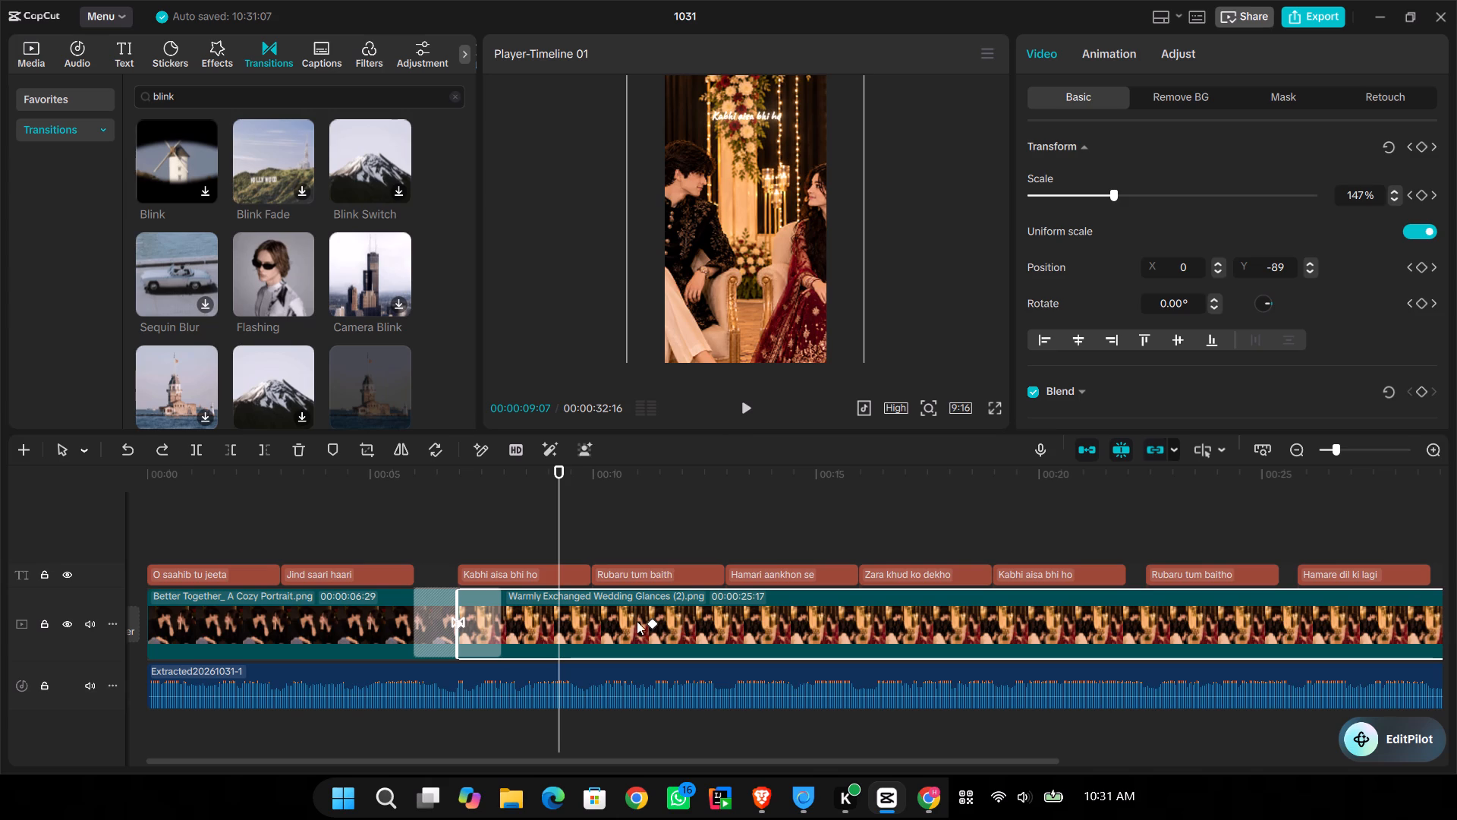
Remove the wedding photo's transform keyframe at 00:00:11:10.
{"action": "left_click", "coordinate": [653, 620]}
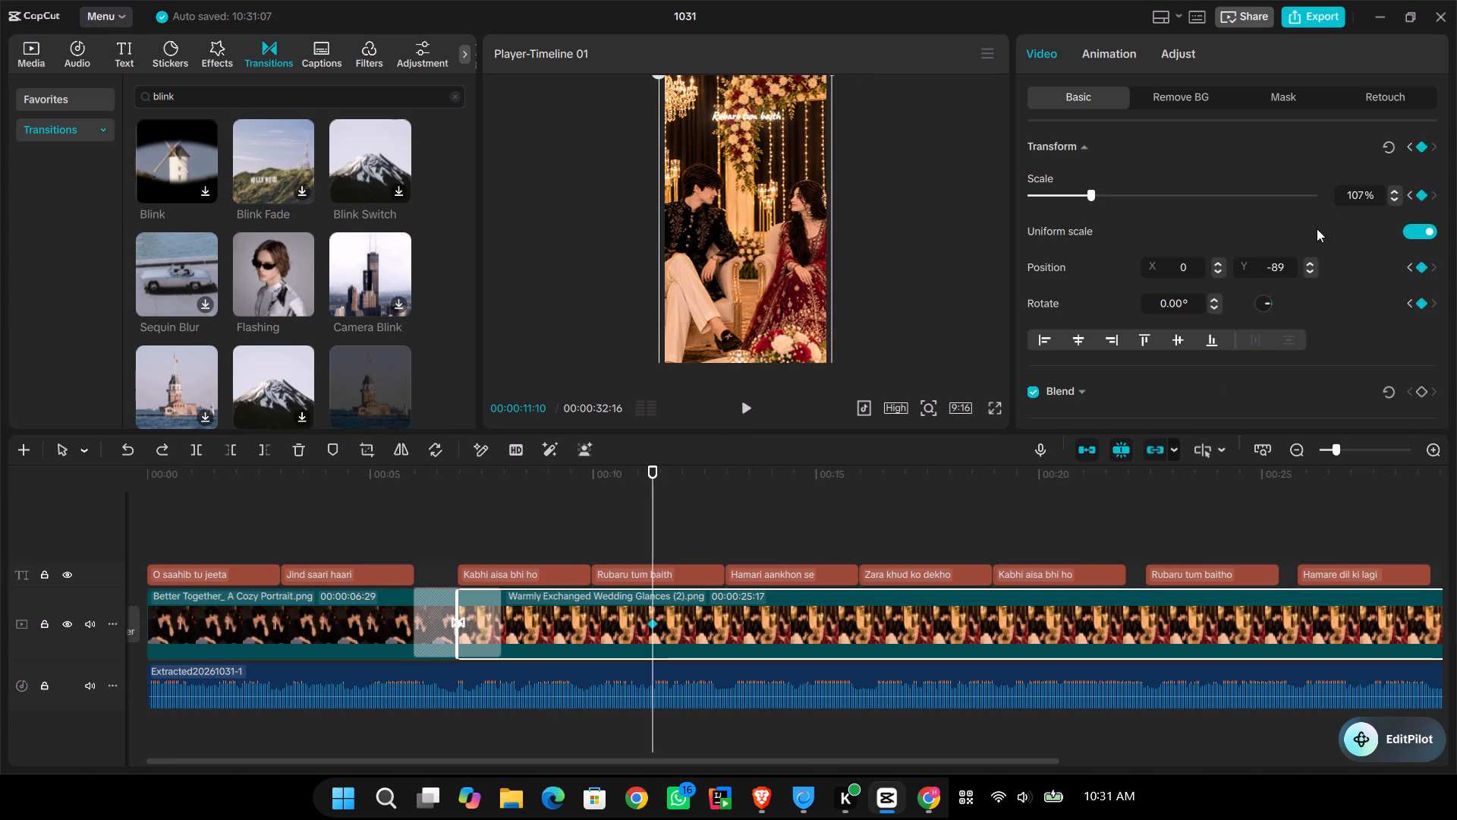
{"action": "left_click", "coordinate": [1421, 149]}
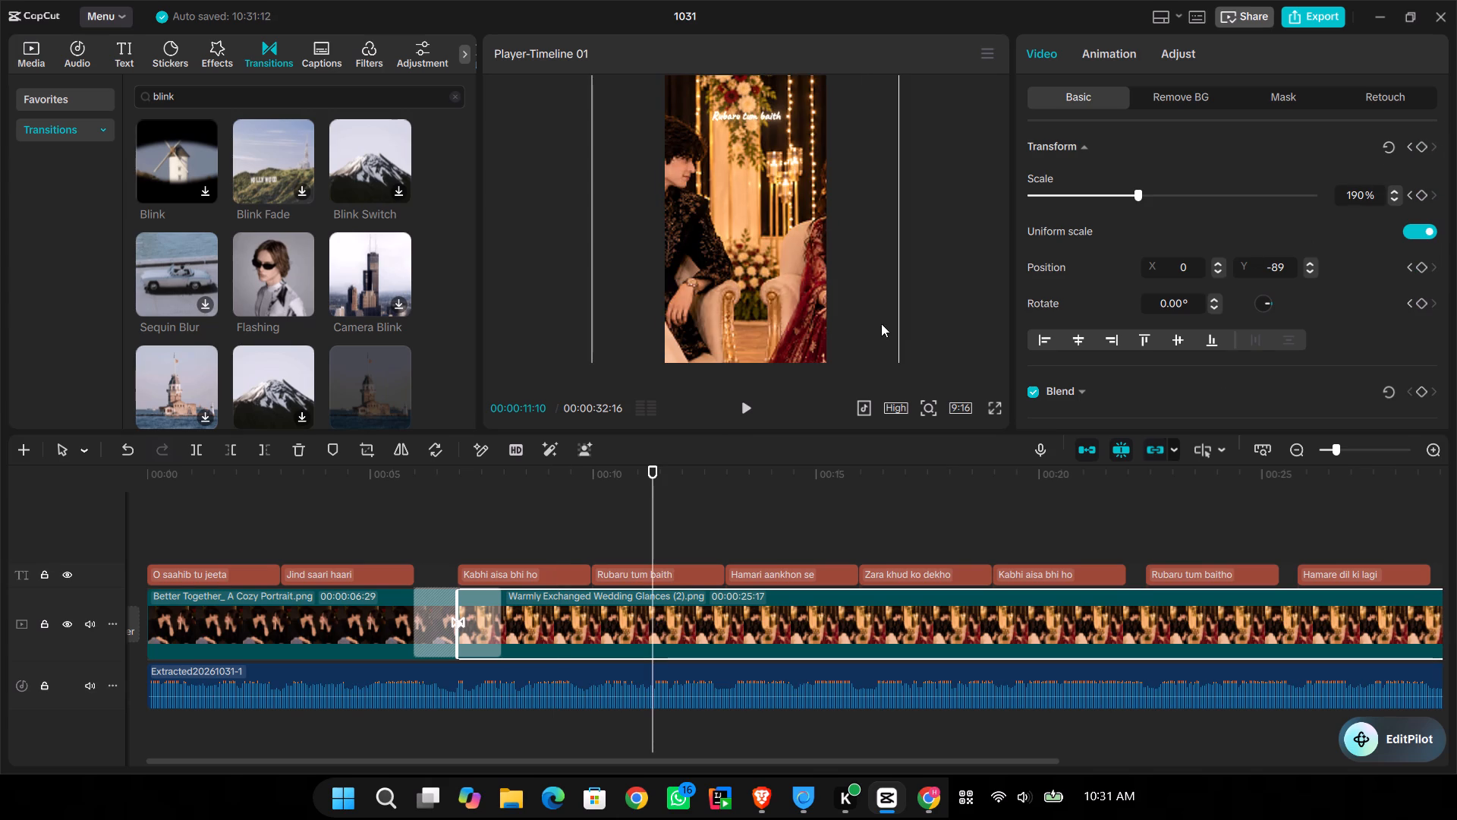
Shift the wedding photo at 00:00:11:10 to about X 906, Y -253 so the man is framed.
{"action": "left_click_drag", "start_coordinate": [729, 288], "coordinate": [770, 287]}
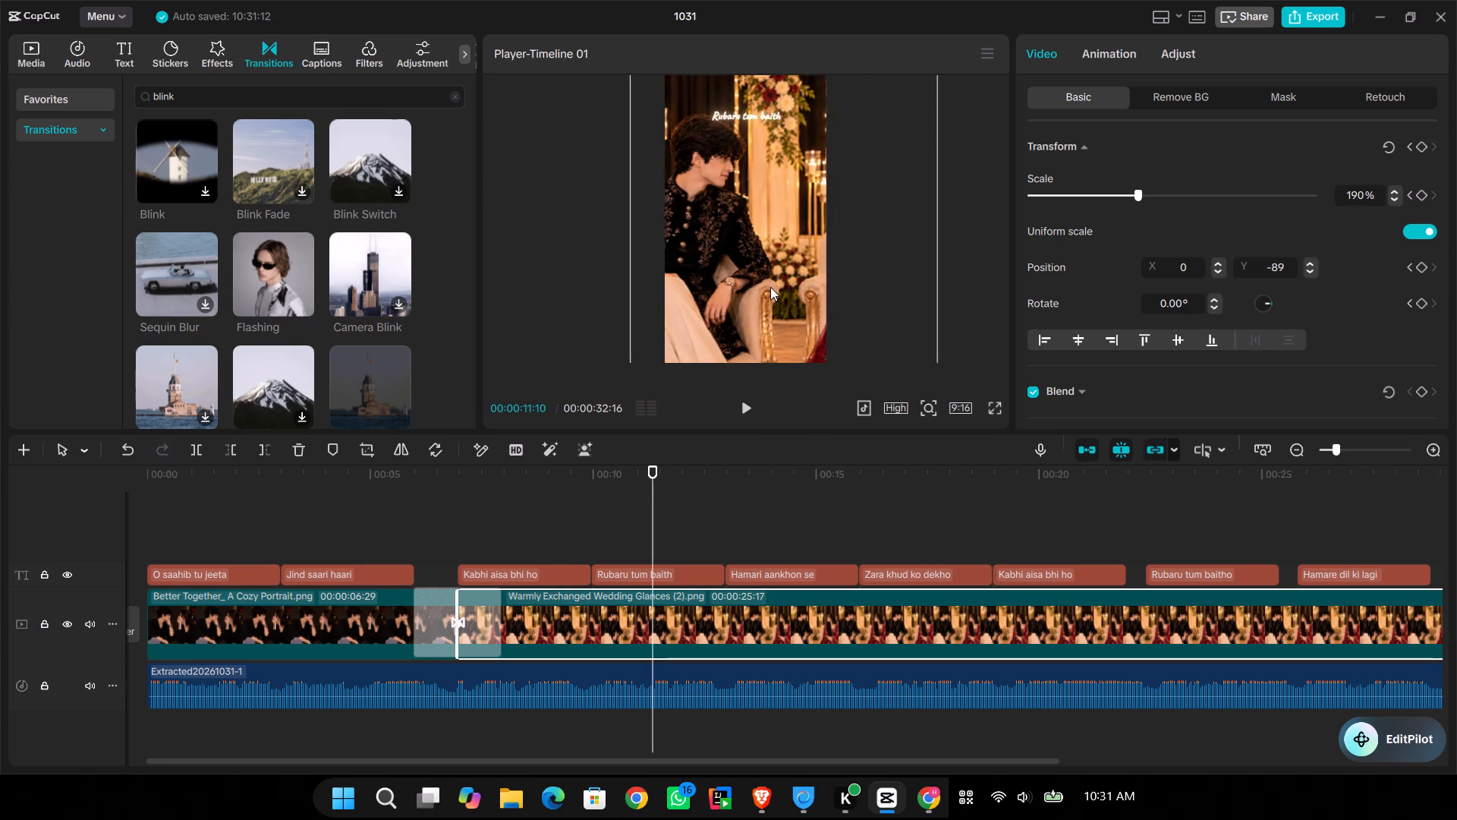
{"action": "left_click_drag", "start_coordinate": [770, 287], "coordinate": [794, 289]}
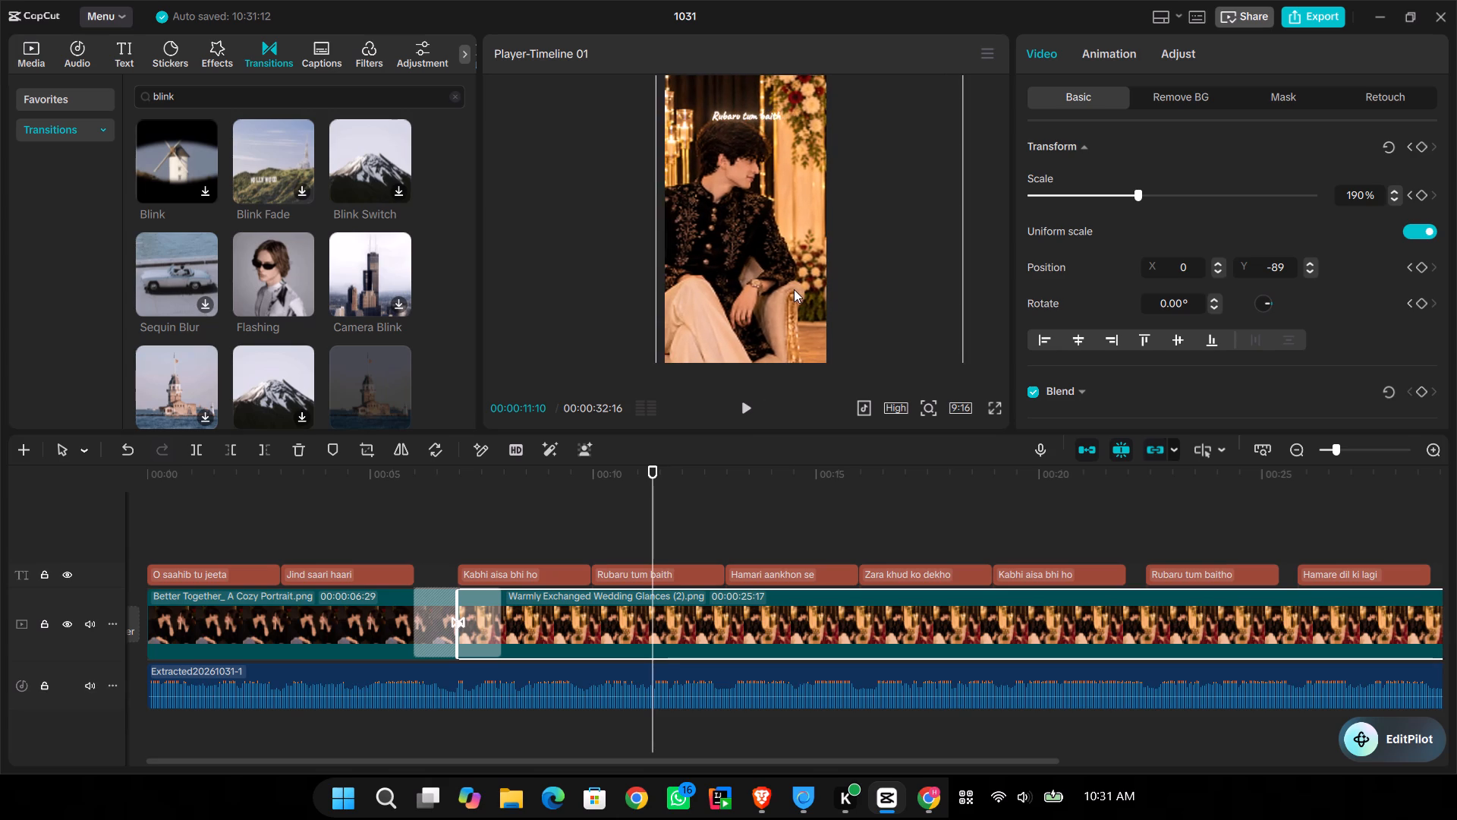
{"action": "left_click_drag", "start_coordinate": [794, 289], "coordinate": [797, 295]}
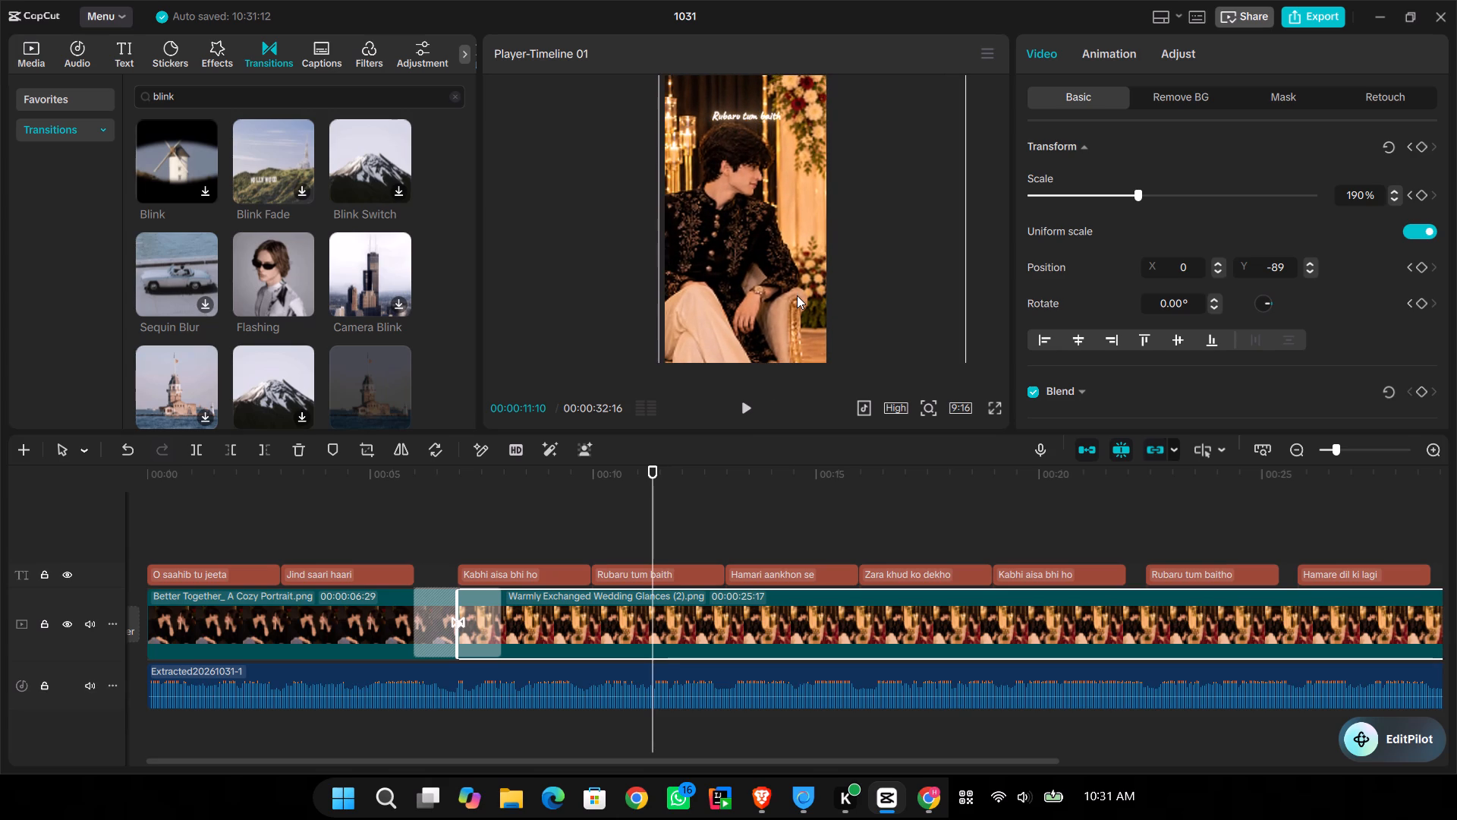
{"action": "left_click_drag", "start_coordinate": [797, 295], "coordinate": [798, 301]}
Play the start of the wedding photo twice from the Flashing transition to check the keyframed shift.
{"action": "left_click", "coordinate": [445, 523]}
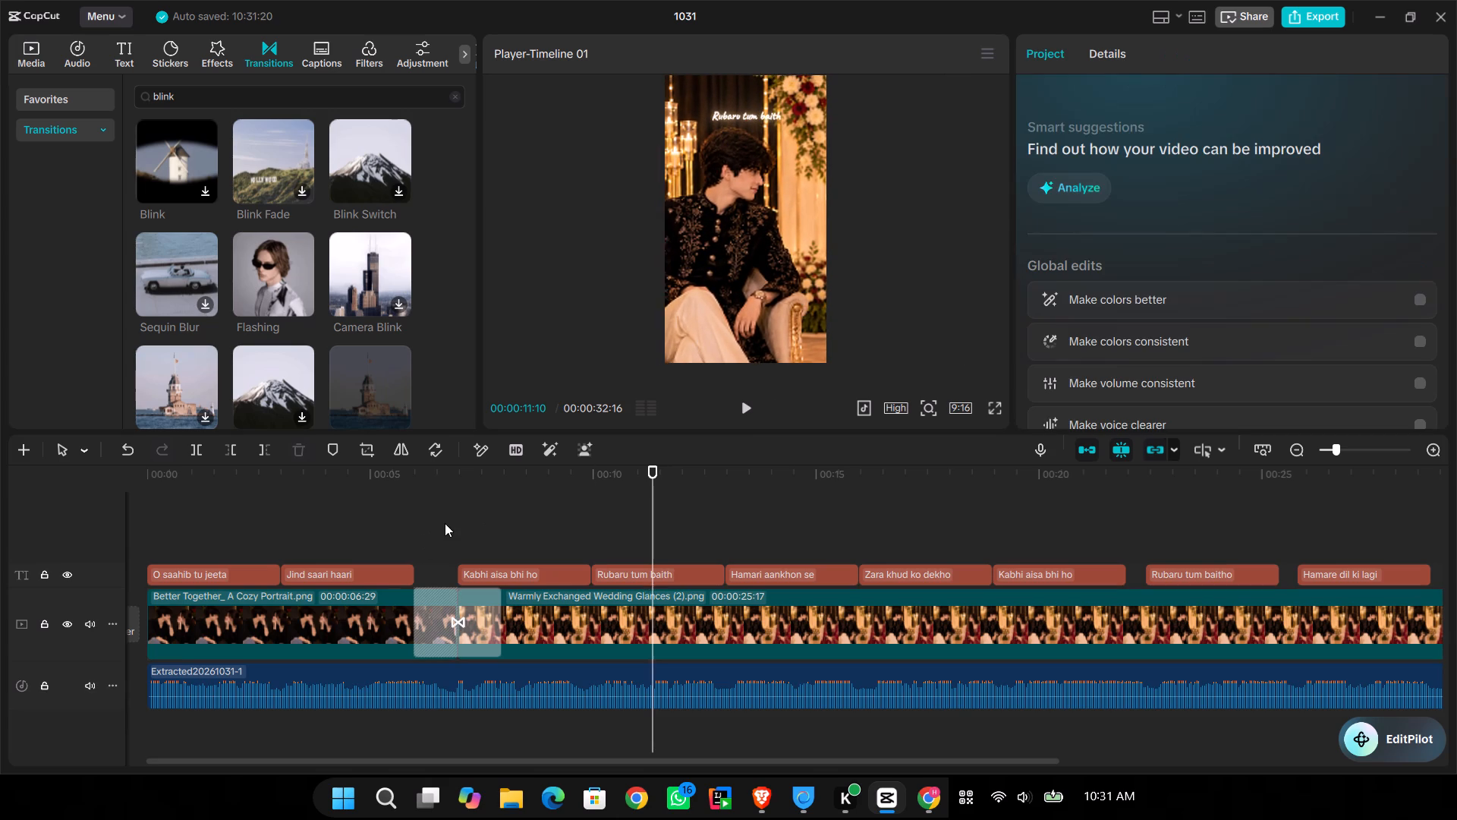
{"action": "key", "text": "space"}
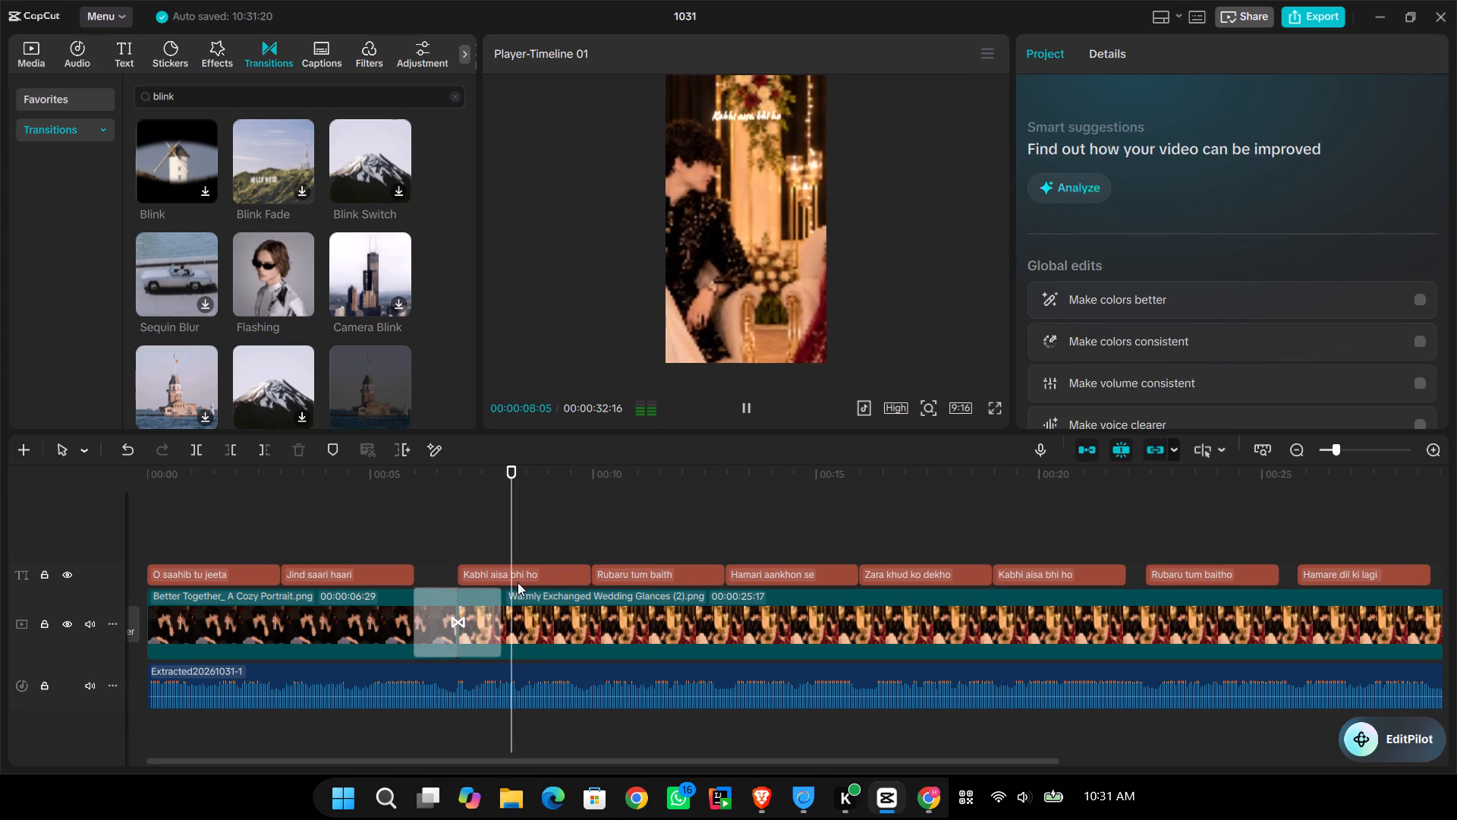
{"action": "key", "text": "space"}
{"action": "left_click", "coordinate": [456, 539]}
{"action": "key", "text": "space"}
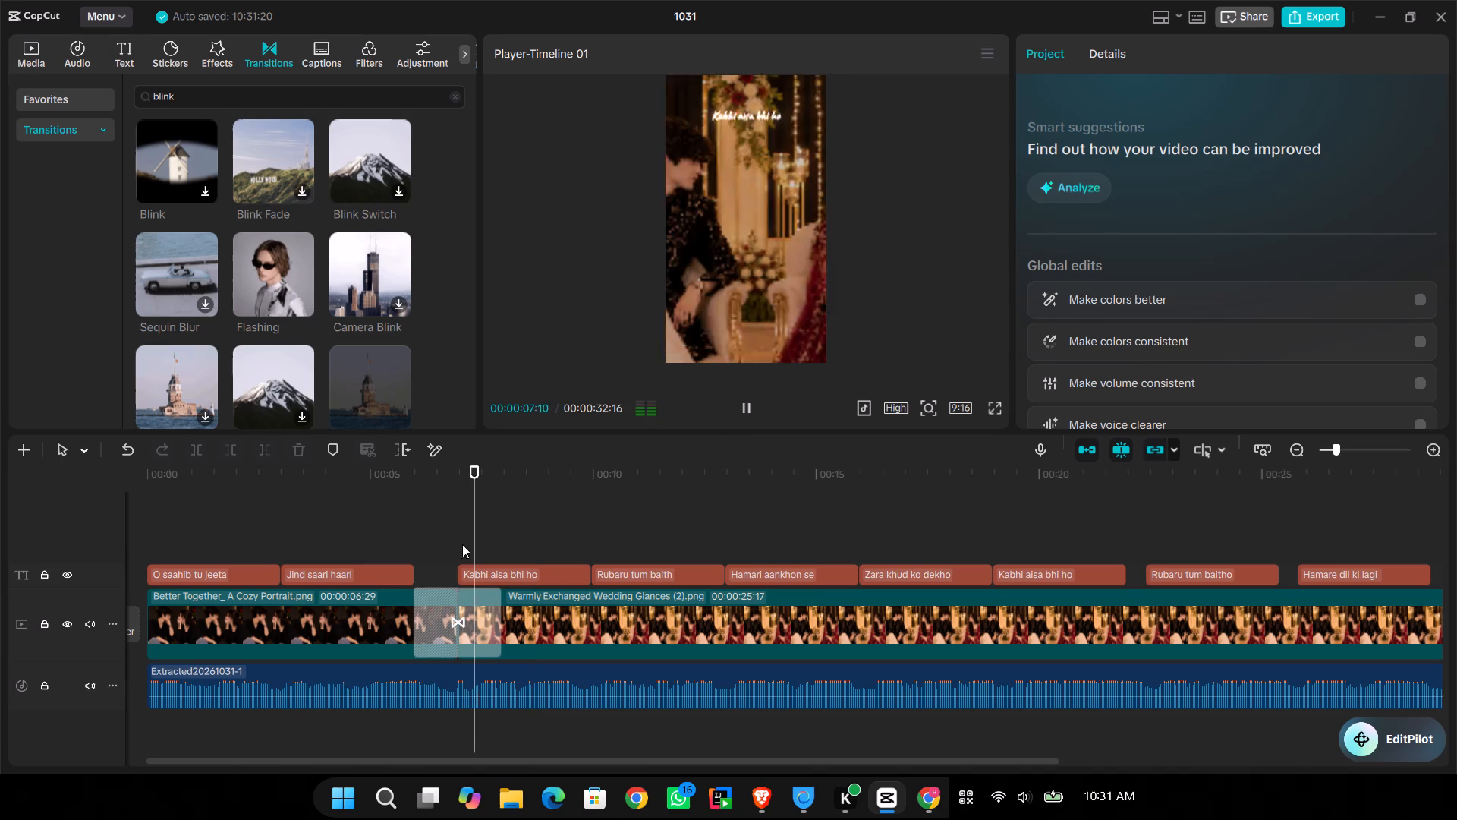
{"action": "key", "text": "space"}
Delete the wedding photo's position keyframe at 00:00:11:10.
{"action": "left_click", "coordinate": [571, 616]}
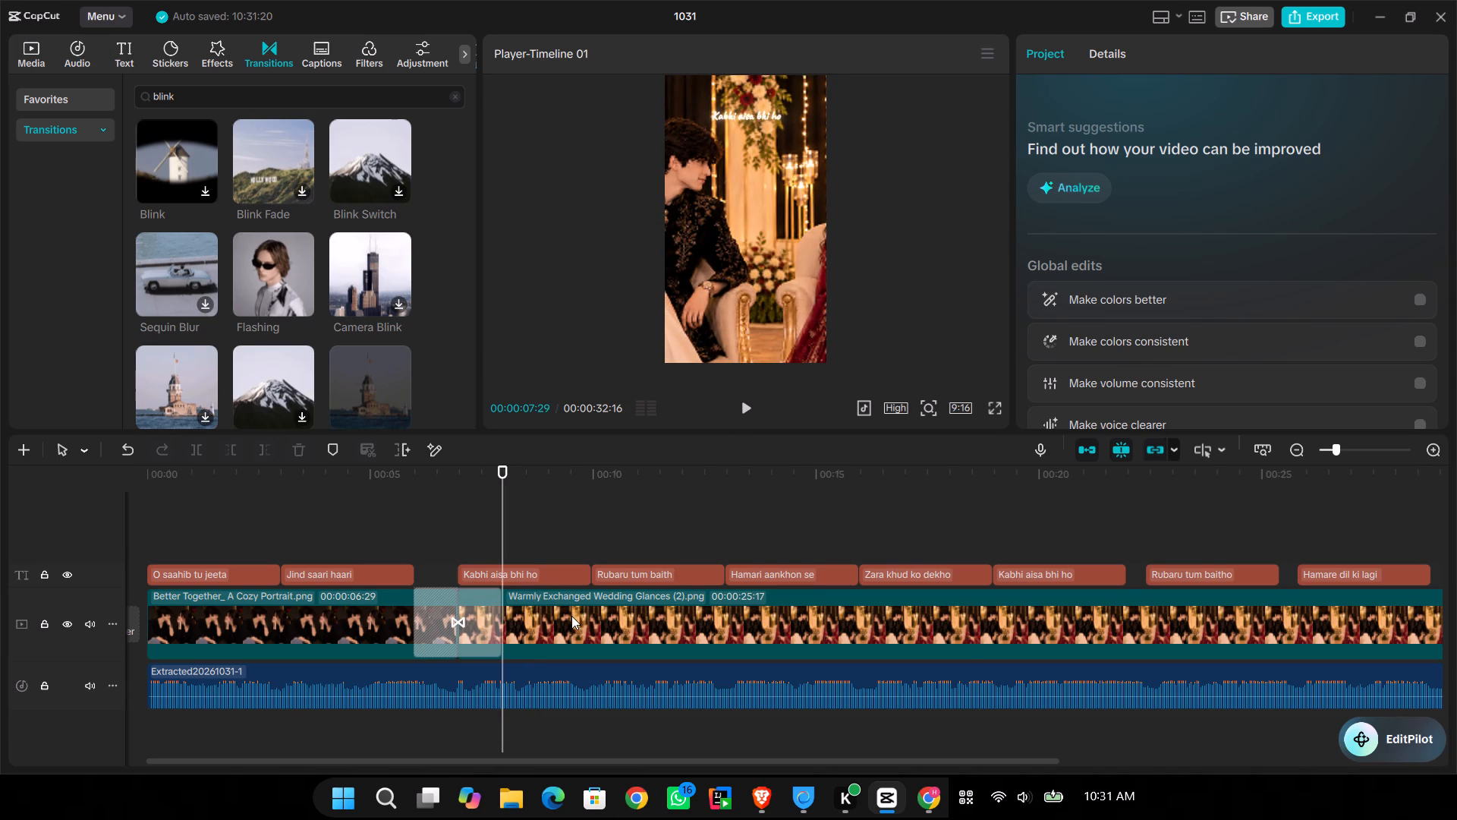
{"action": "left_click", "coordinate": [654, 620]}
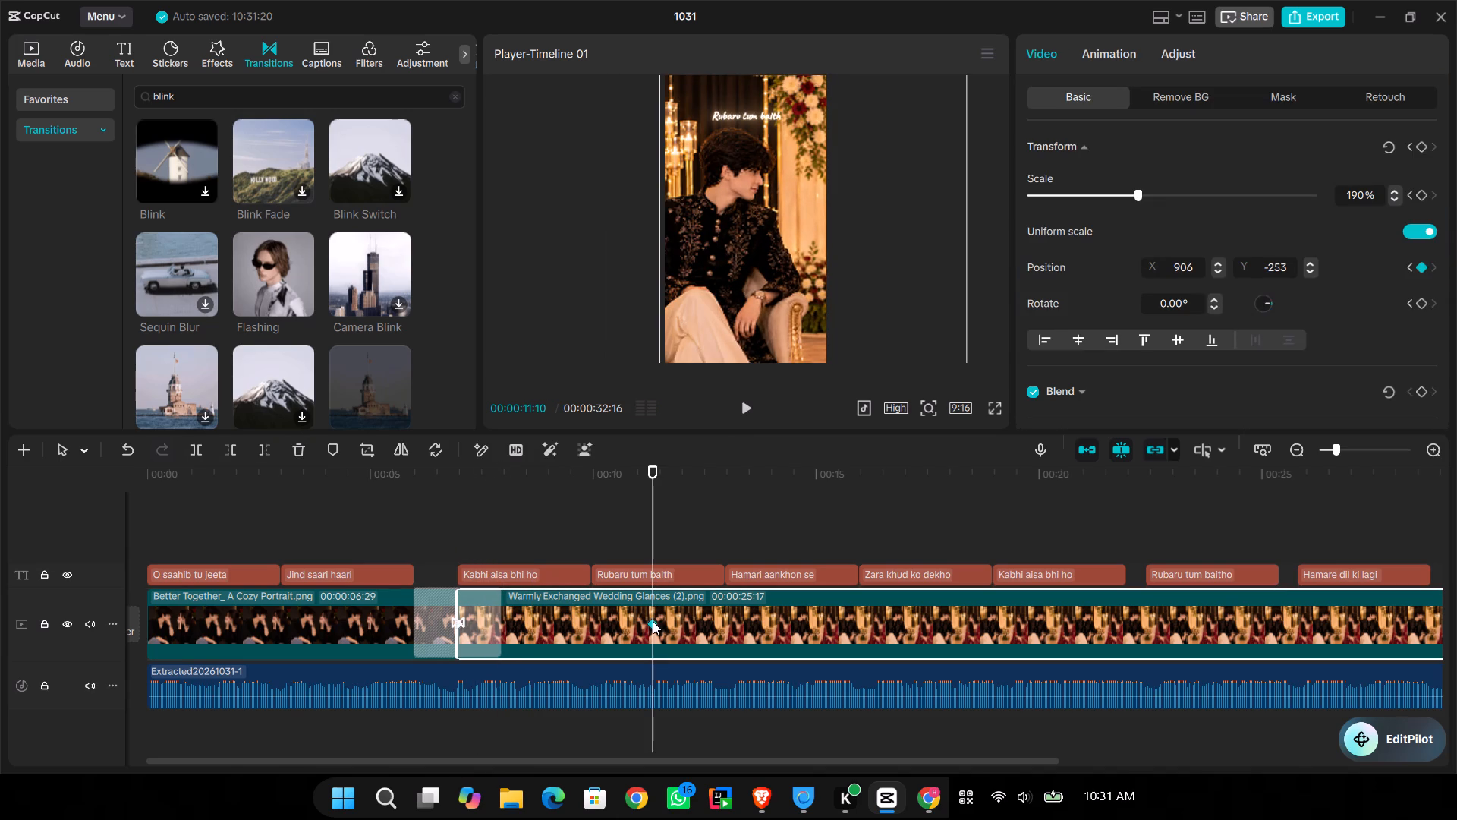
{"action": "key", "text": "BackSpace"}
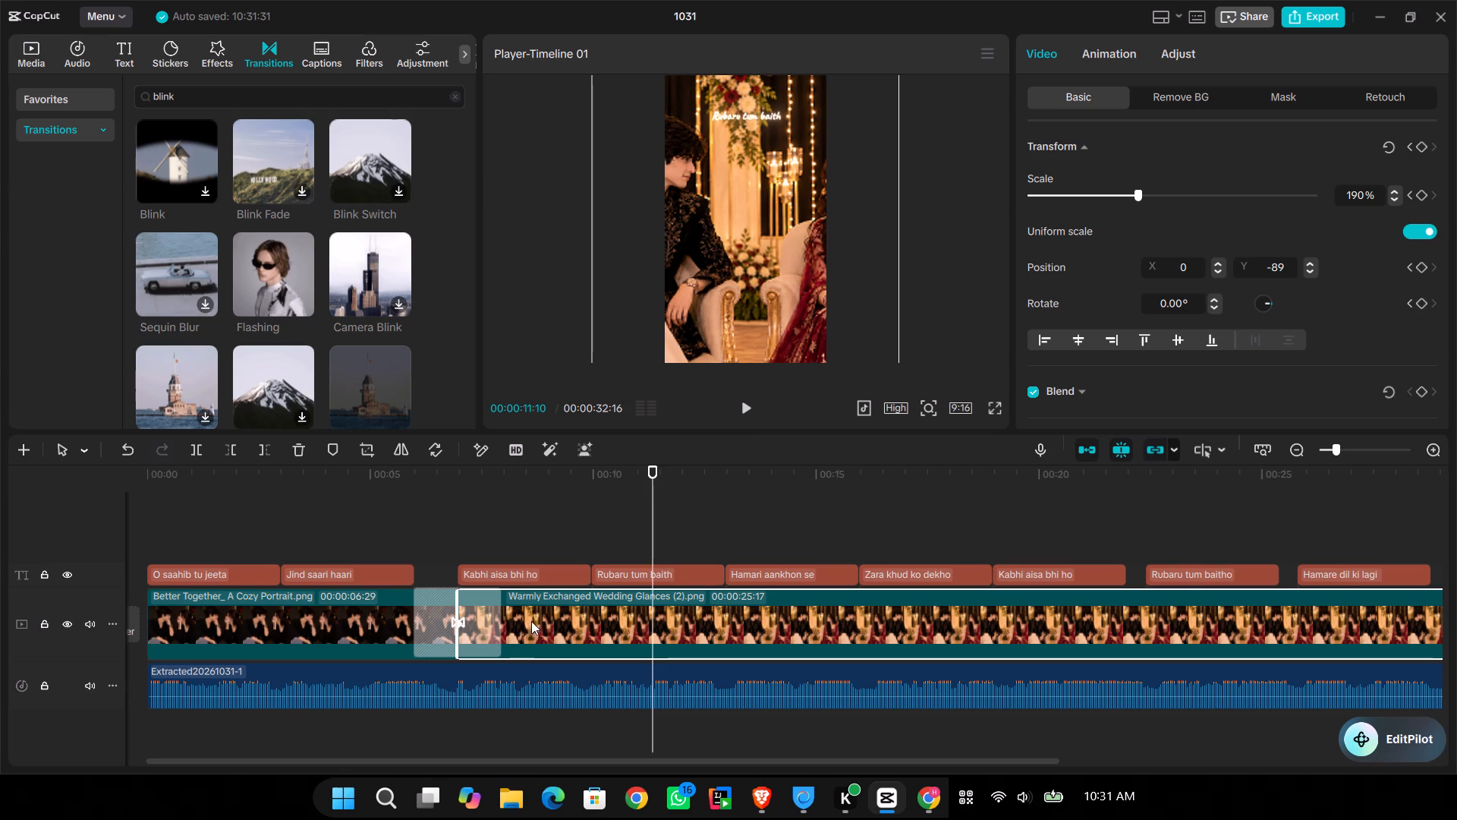
Play from the Flashing transition into the wedding photo and pause at 00:00:07:24.
{"action": "scroll", "coordinate": [530, 619], "scroll_direction": "up", "scroll_amount": 1, "text": "ctrl"}
{"action": "scroll", "coordinate": [530, 619], "scroll_direction": "down", "scroll_amount": 2, "text": "ctrl"}
{"action": "left_click", "coordinate": [530, 619]}
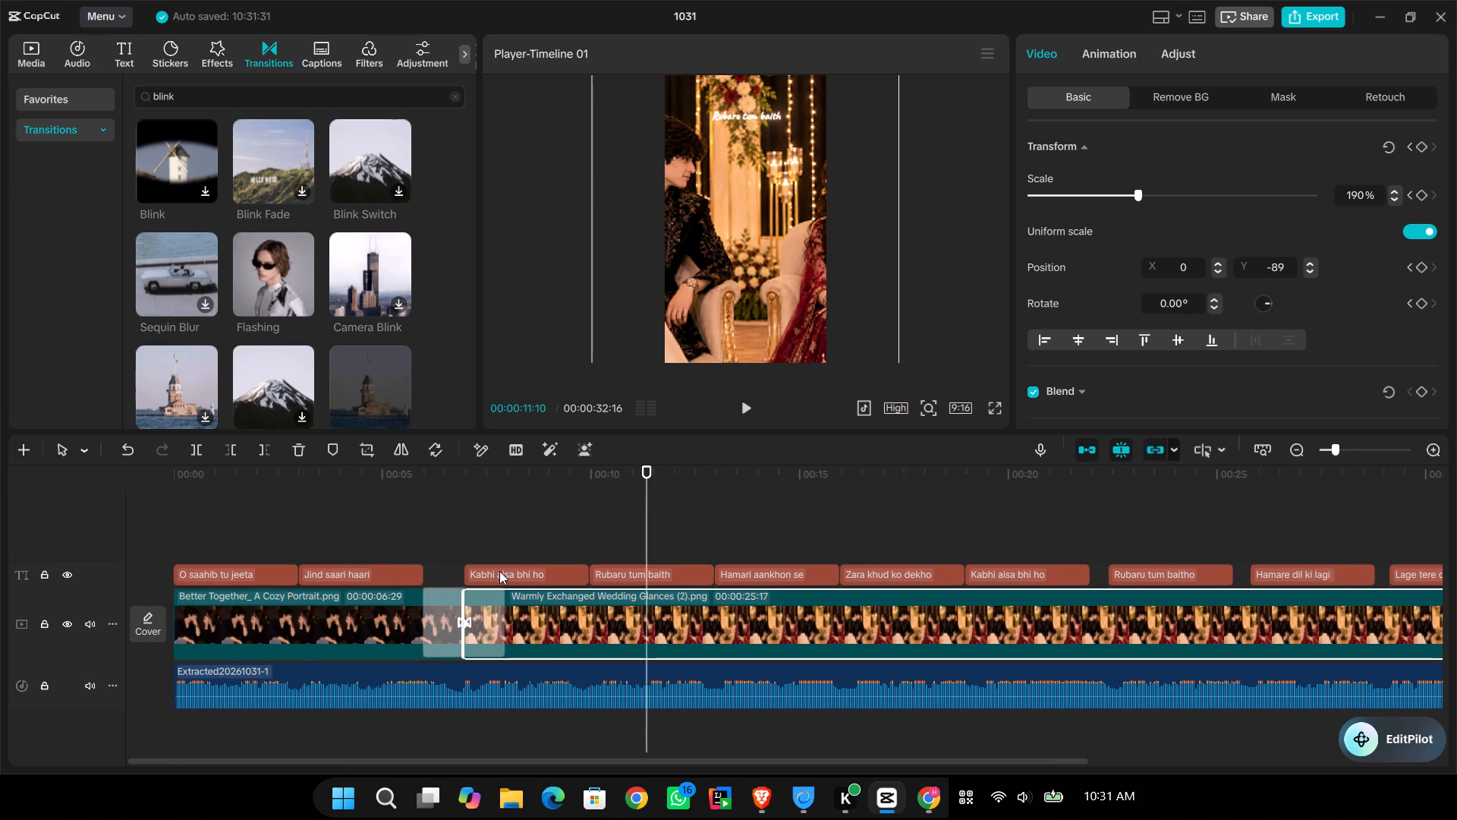
{"action": "double_click", "coordinate": [455, 511]}
{"action": "key", "text": "space"}
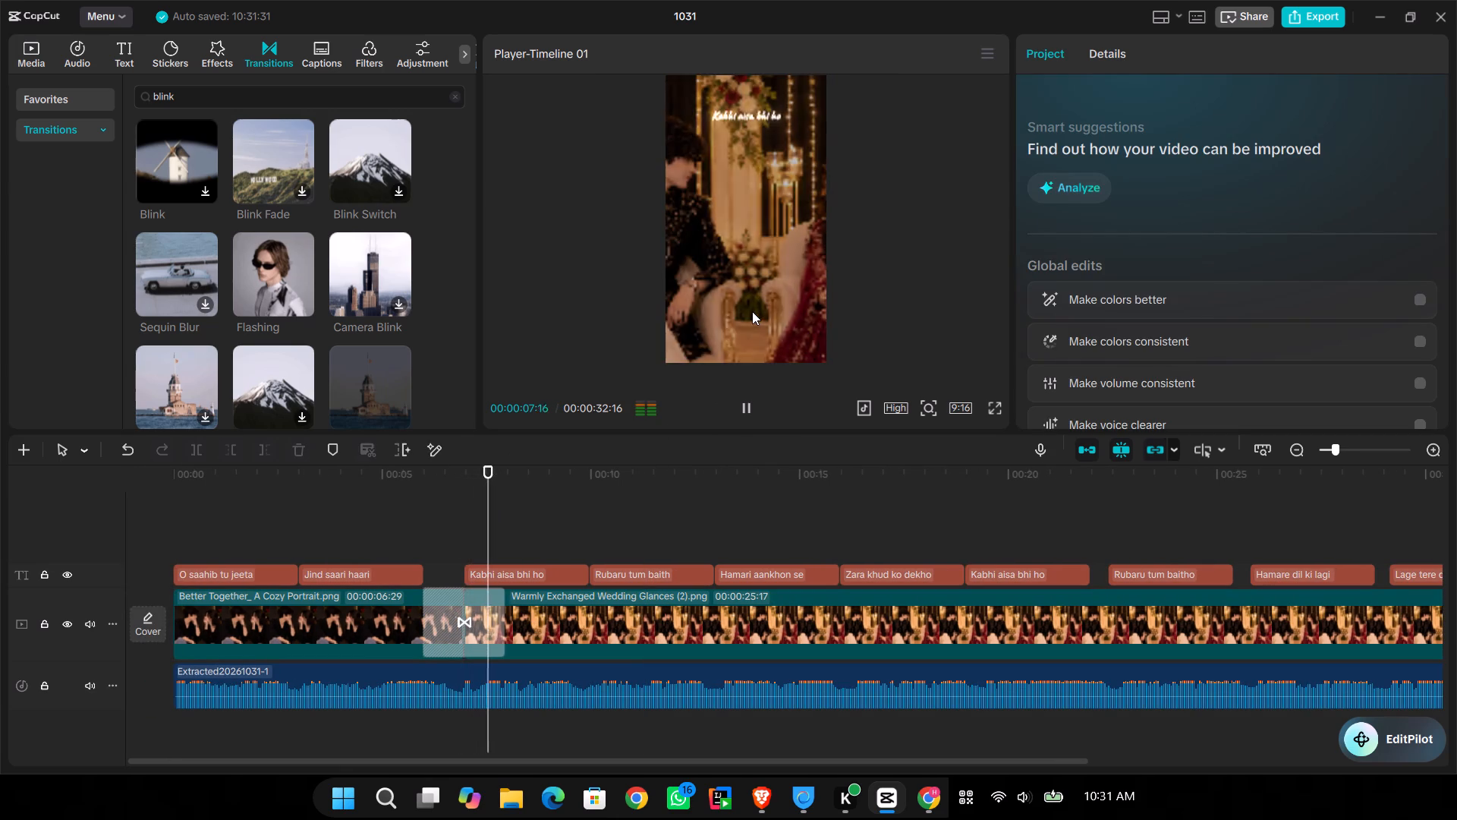
{"action": "key", "text": "space"}
Enlarge the wedding photo to 198% at 00:00:07:24 and shift it to about X 1063, Y -272 to frame the man.
{"action": "left_click", "coordinate": [747, 309]}
{"action": "left_click", "coordinate": [1142, 194]}
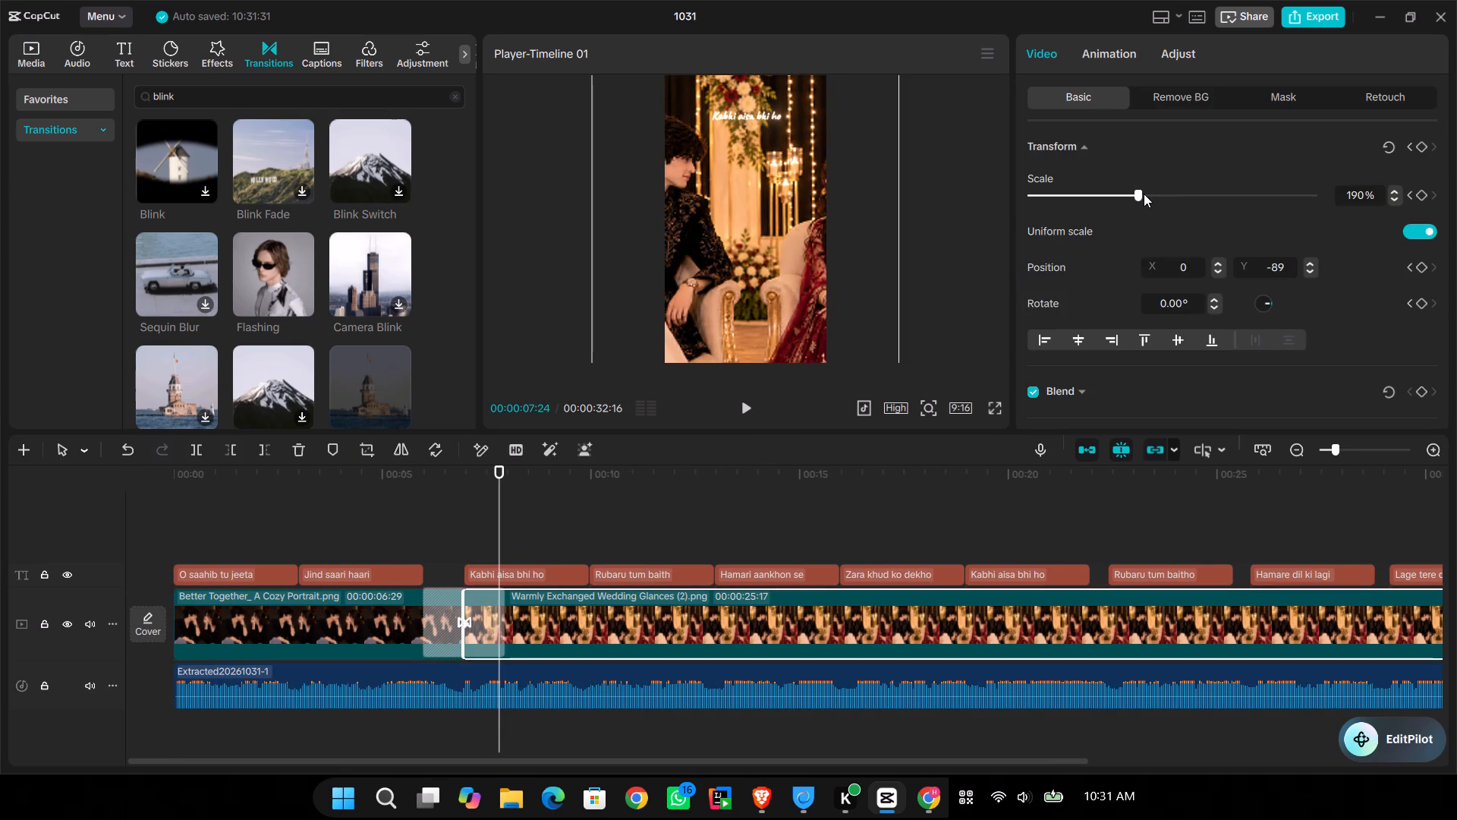
{"action": "left_click_drag", "start_coordinate": [773, 243], "coordinate": [834, 241]}
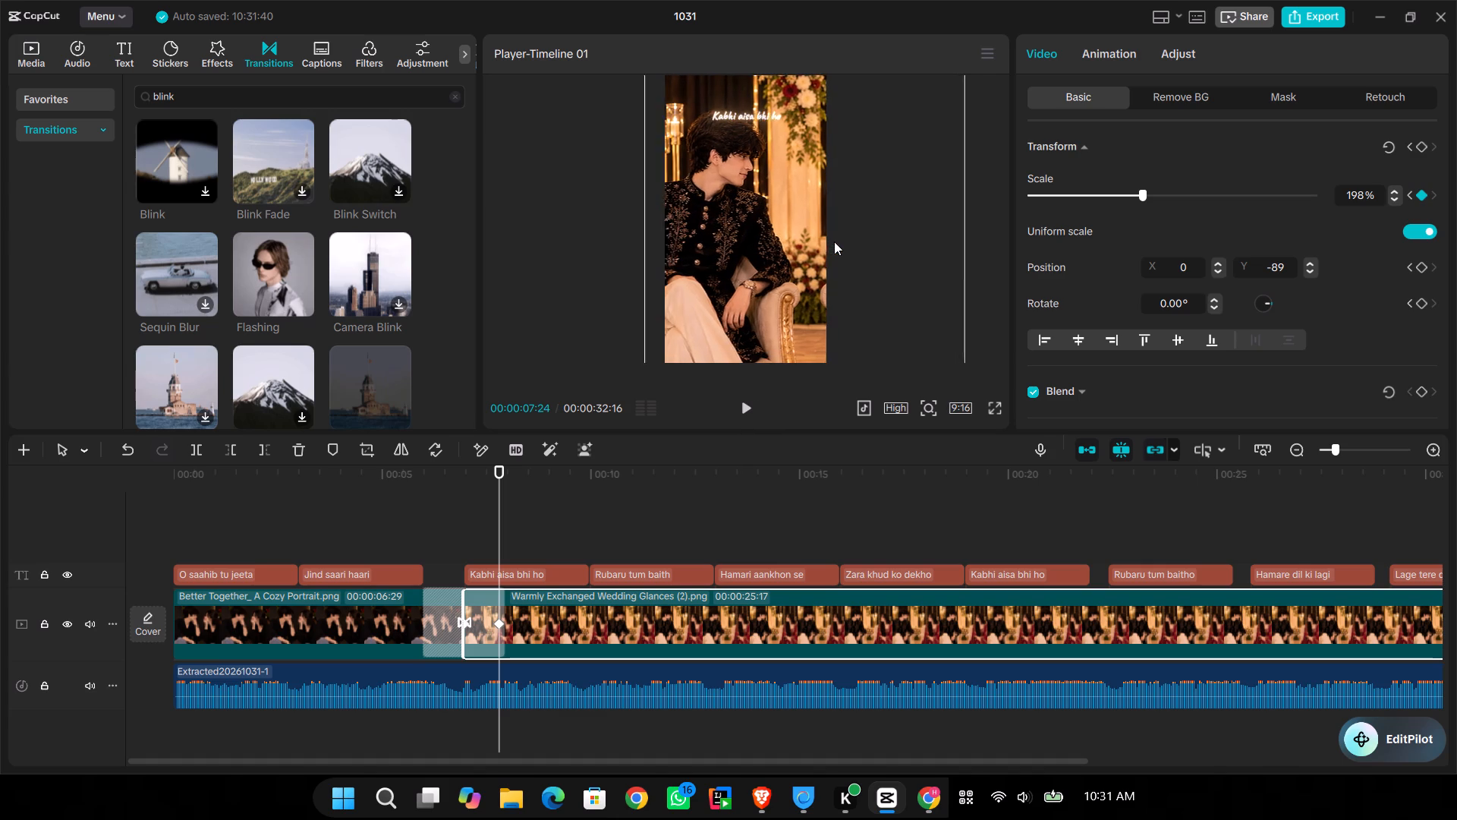
{"action": "left_click_drag", "start_coordinate": [834, 241], "coordinate": [848, 256]}
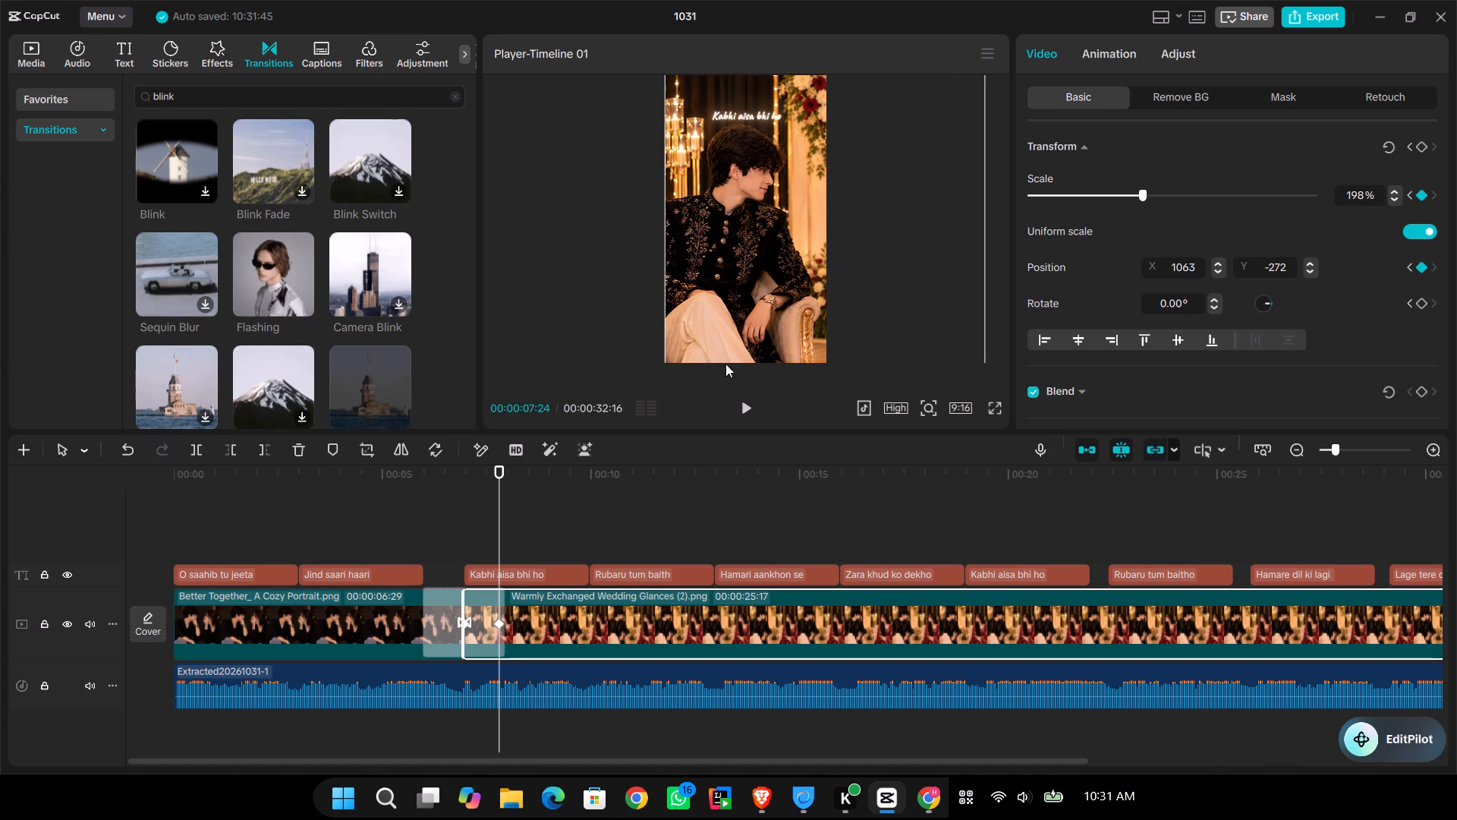
Play the start of the wedding photo from the Flashing transition to check the new framing, pausing at 00:00:08:05.
{"action": "left_click_drag", "start_coordinate": [499, 531], "coordinate": [497, 531]}
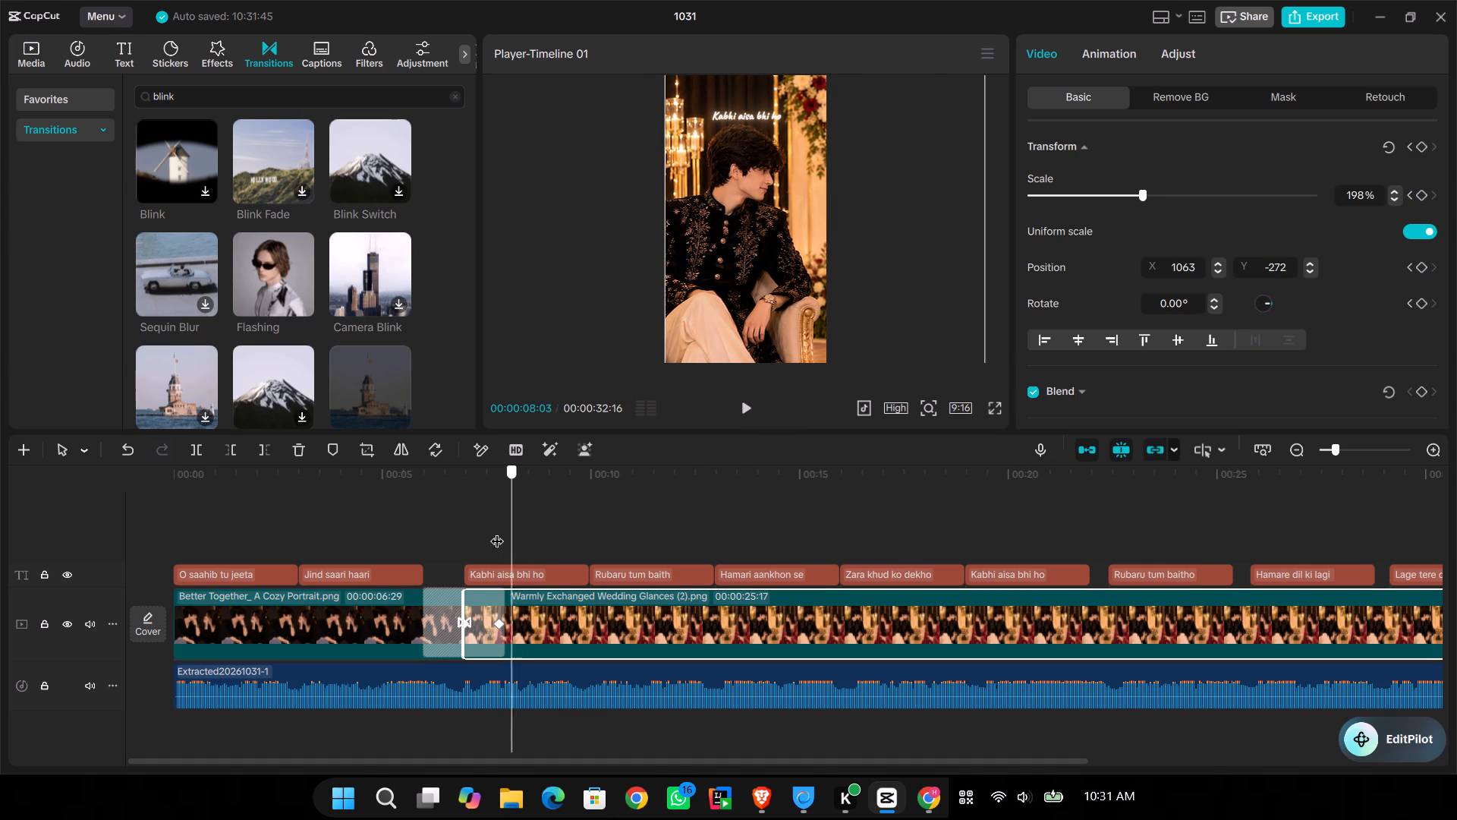
{"action": "left_click_drag", "start_coordinate": [497, 531], "coordinate": [461, 522]}
{"action": "key", "text": "space"}
{"action": "key", "text": "space"}
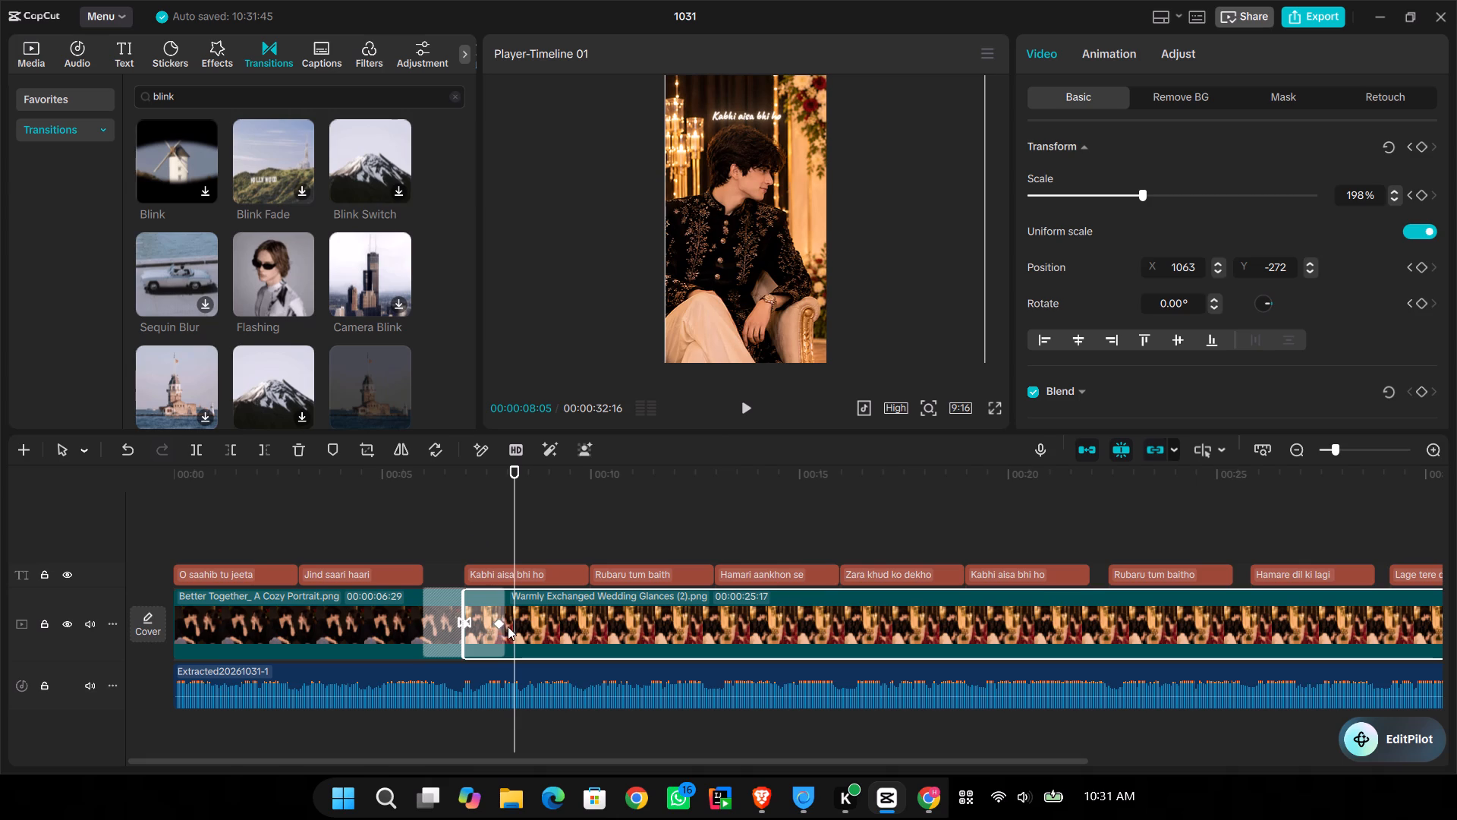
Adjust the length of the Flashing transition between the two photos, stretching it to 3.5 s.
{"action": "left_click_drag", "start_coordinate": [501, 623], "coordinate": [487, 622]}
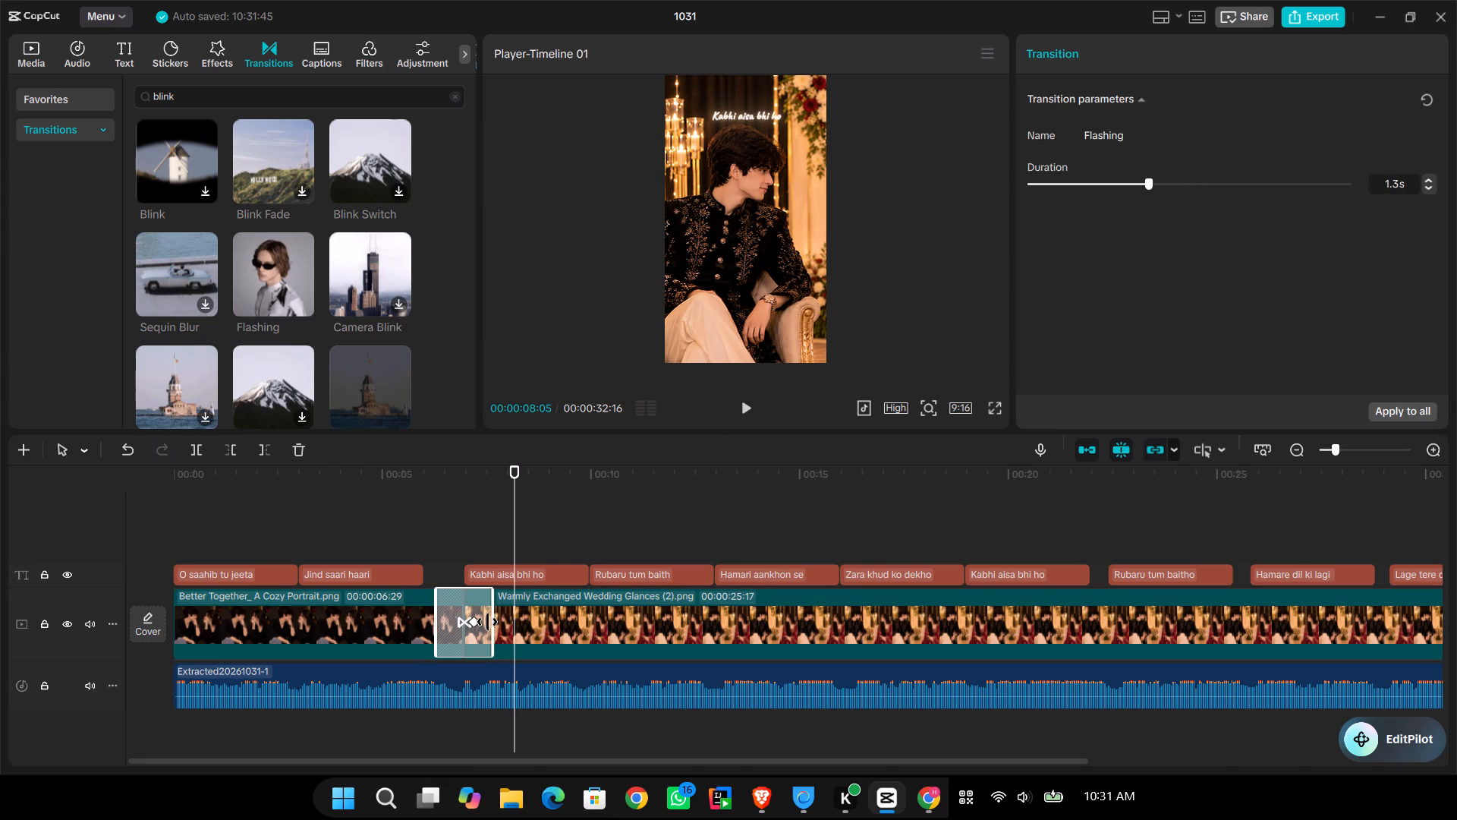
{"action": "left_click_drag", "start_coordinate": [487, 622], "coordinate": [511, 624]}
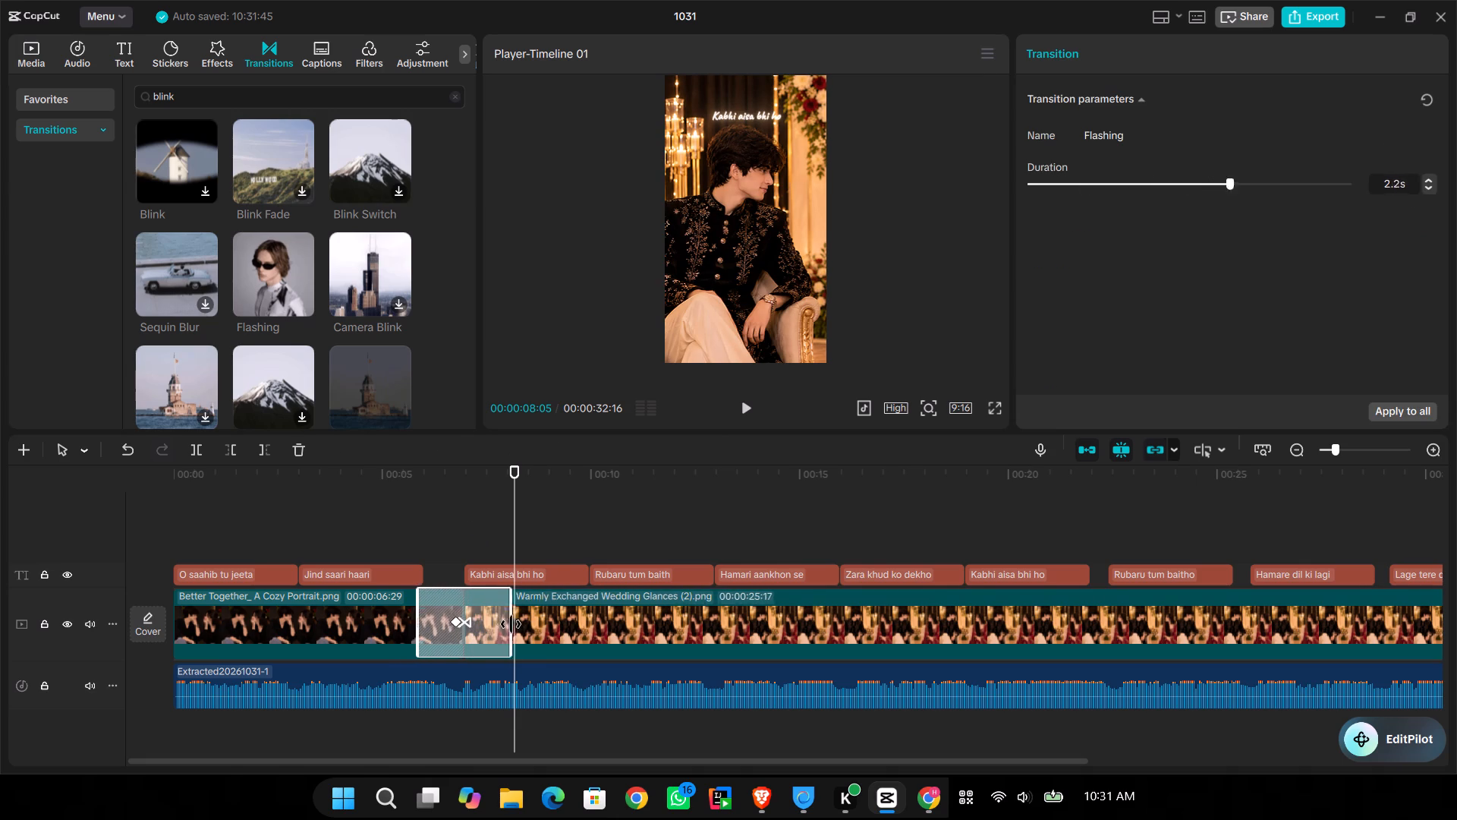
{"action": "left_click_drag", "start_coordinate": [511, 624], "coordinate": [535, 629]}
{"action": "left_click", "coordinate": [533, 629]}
Shorten the Flashing transition between the two photos to a duration of 0.1 s.
{"action": "left_click", "coordinate": [506, 625]}
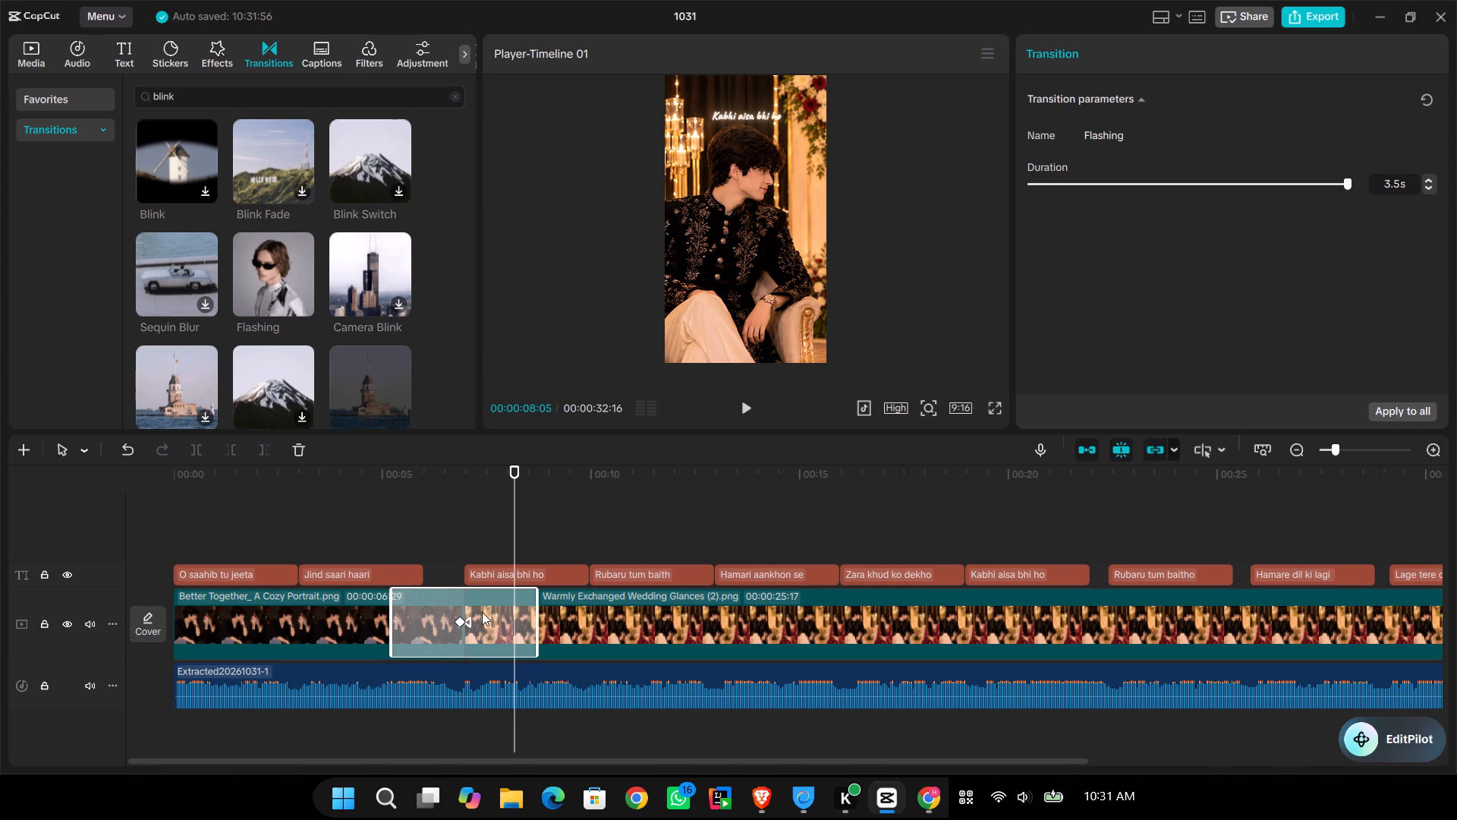
{"action": "key", "text": "v"}
{"action": "left_click", "coordinate": [479, 612]}
{"action": "key", "text": "v"}
{"action": "left_click_drag", "start_coordinate": [1076, 184], "coordinate": [1002, 192]}
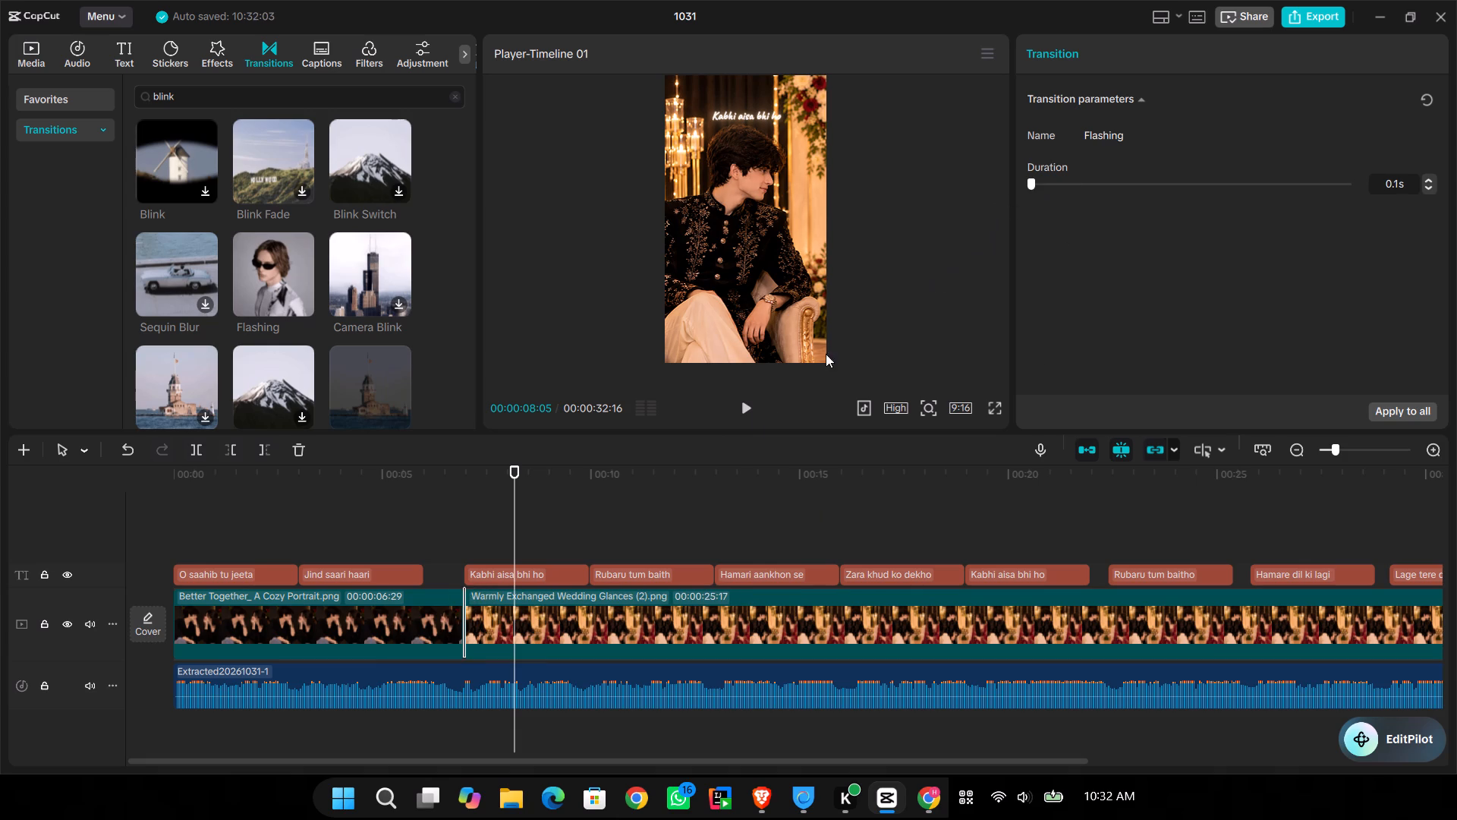
Play across the cut between the two photos to check the shortened transition, pausing at 00:00:07:21.
{"action": "left_click", "coordinate": [458, 522]}
{"action": "key", "text": "space"}
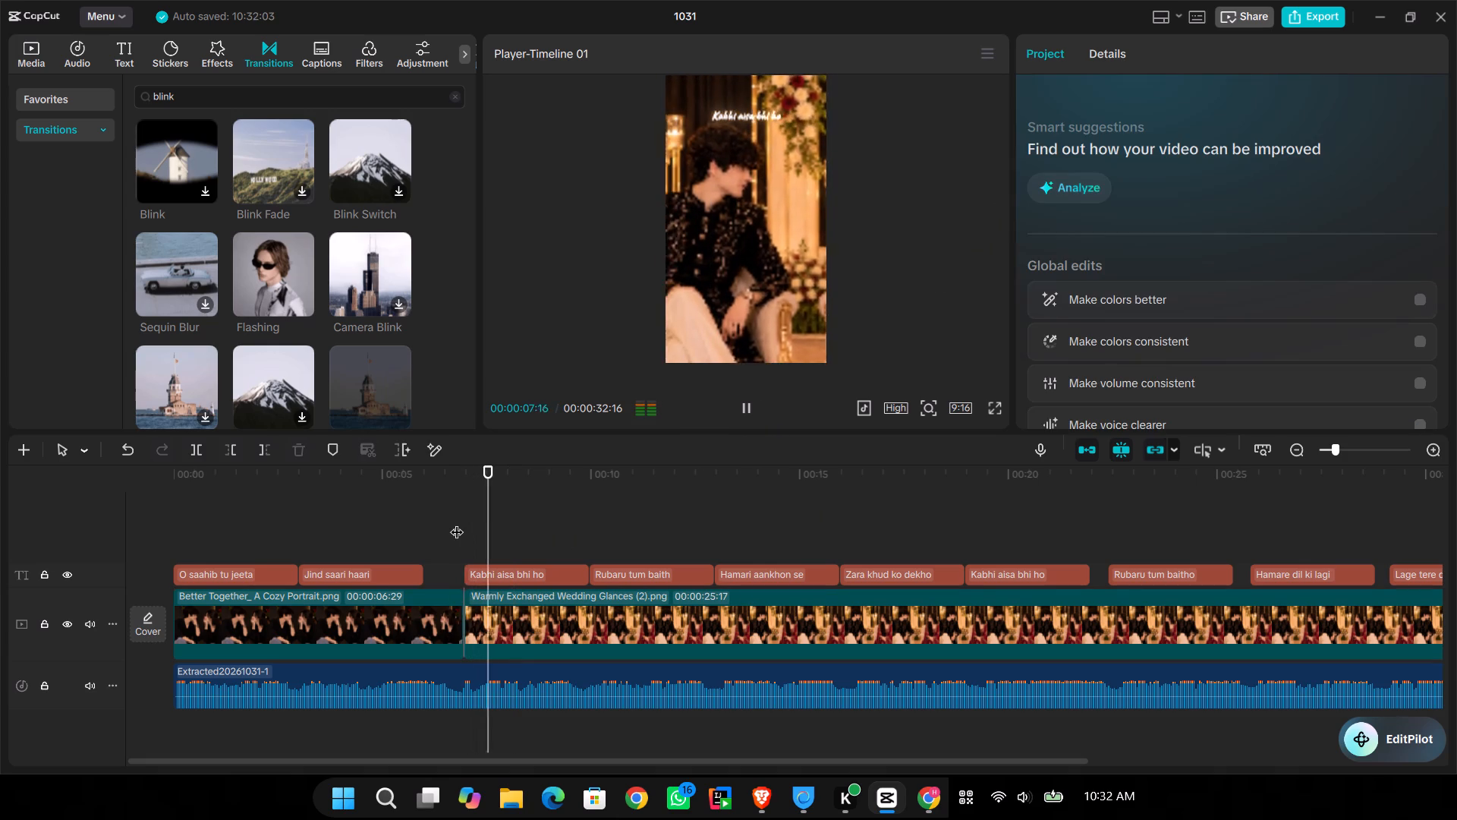
{"action": "key", "text": "space"}
Delete the wedding photo's keyframes at 00:00:06:29 and 00:00:07:24.
{"action": "left_click", "coordinate": [484, 612]}
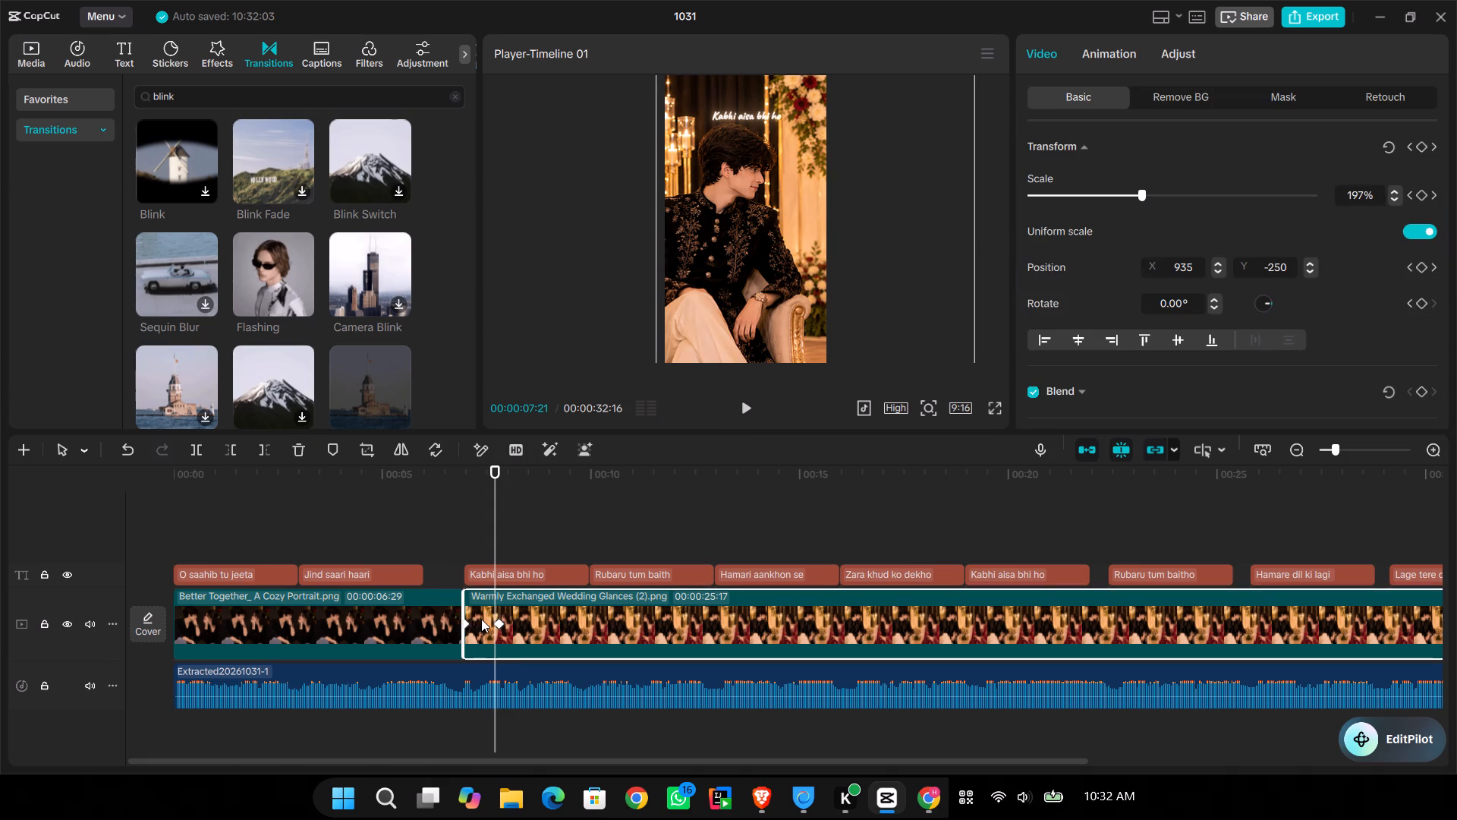
{"action": "left_click", "coordinate": [467, 622]}
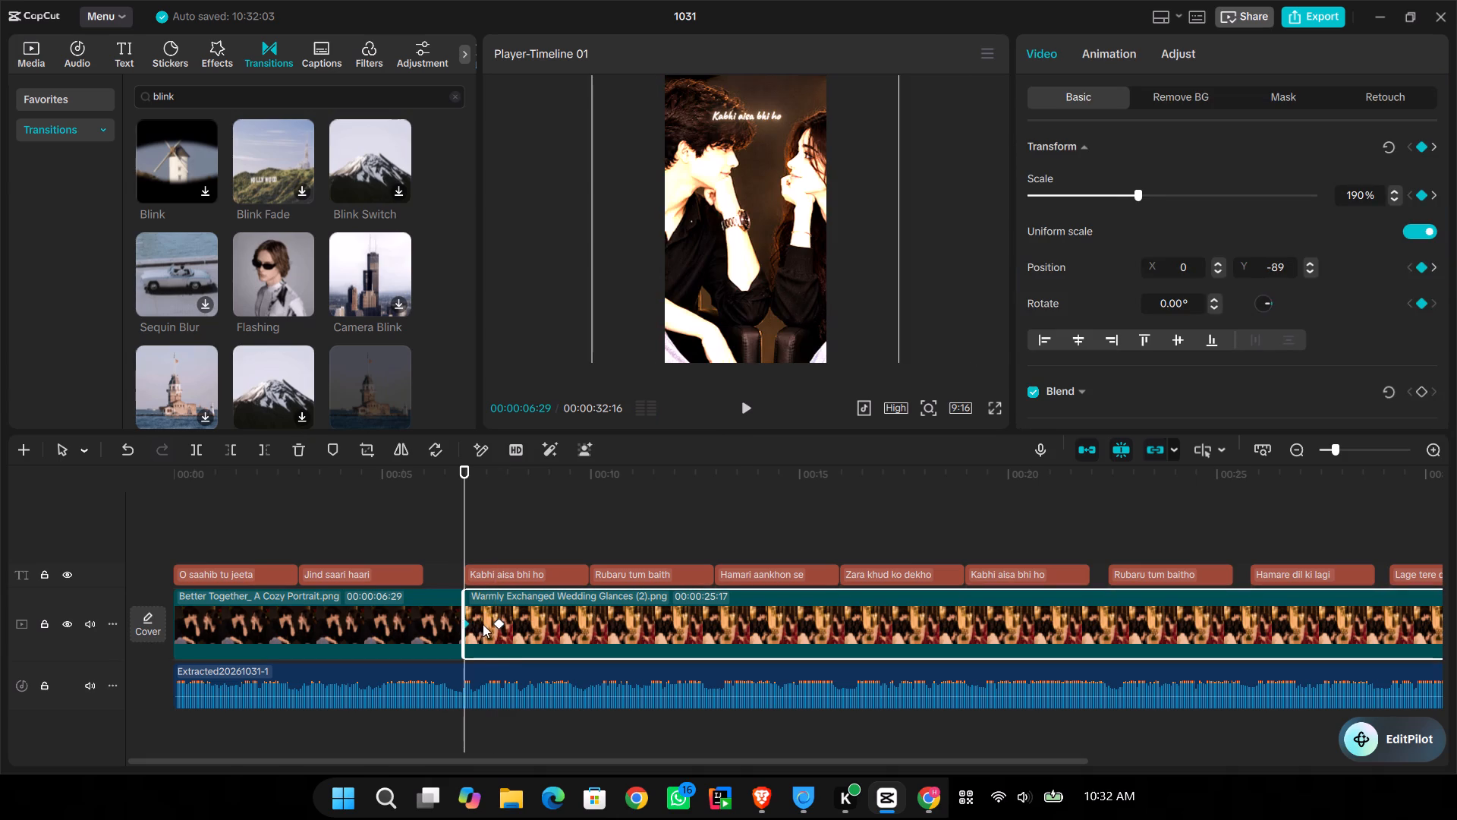
{"action": "key", "text": "BackSpace"}
{"action": "left_click", "coordinate": [496, 623]}
{"action": "key", "text": "BackSpace"}
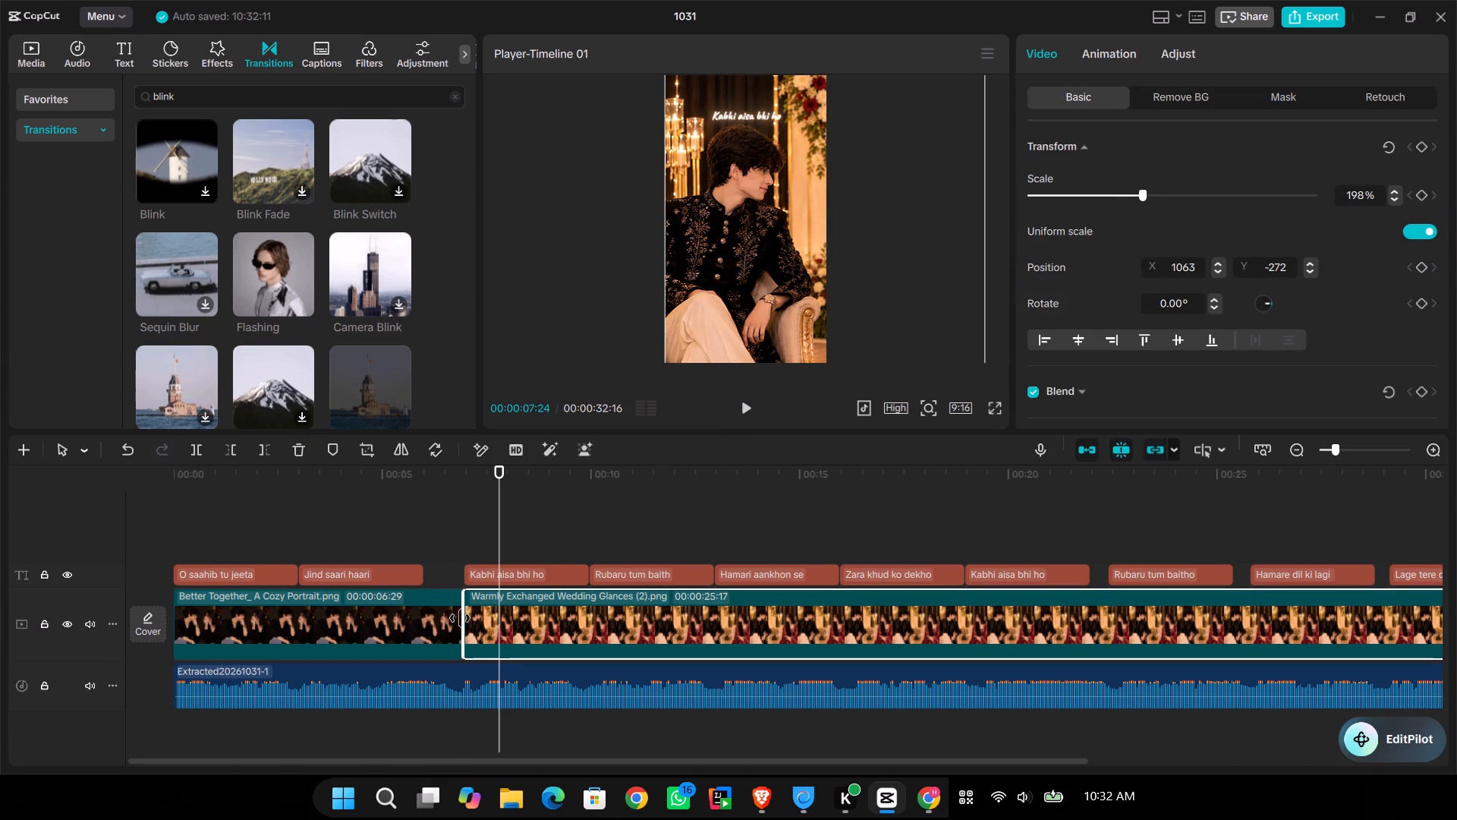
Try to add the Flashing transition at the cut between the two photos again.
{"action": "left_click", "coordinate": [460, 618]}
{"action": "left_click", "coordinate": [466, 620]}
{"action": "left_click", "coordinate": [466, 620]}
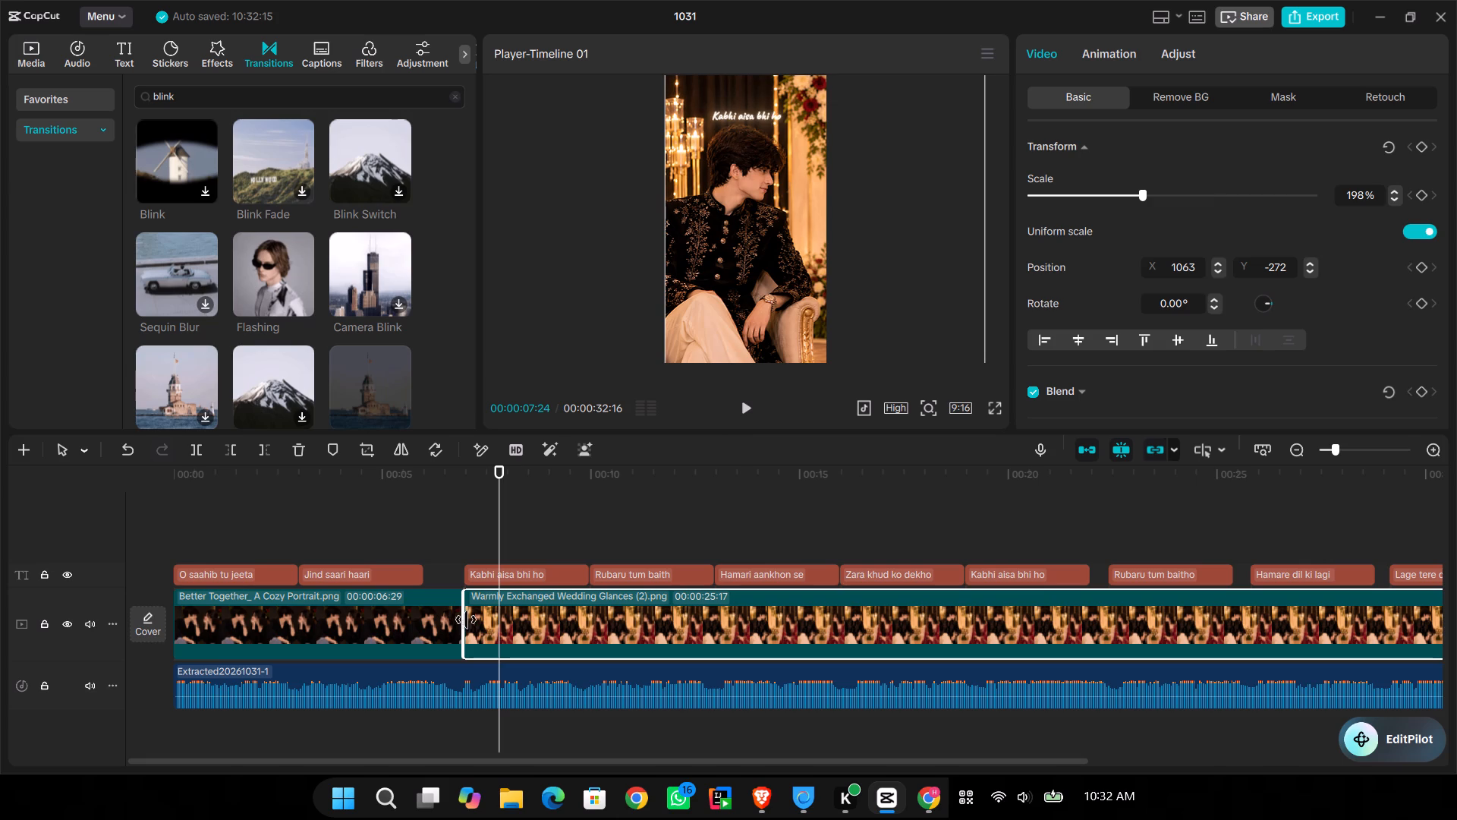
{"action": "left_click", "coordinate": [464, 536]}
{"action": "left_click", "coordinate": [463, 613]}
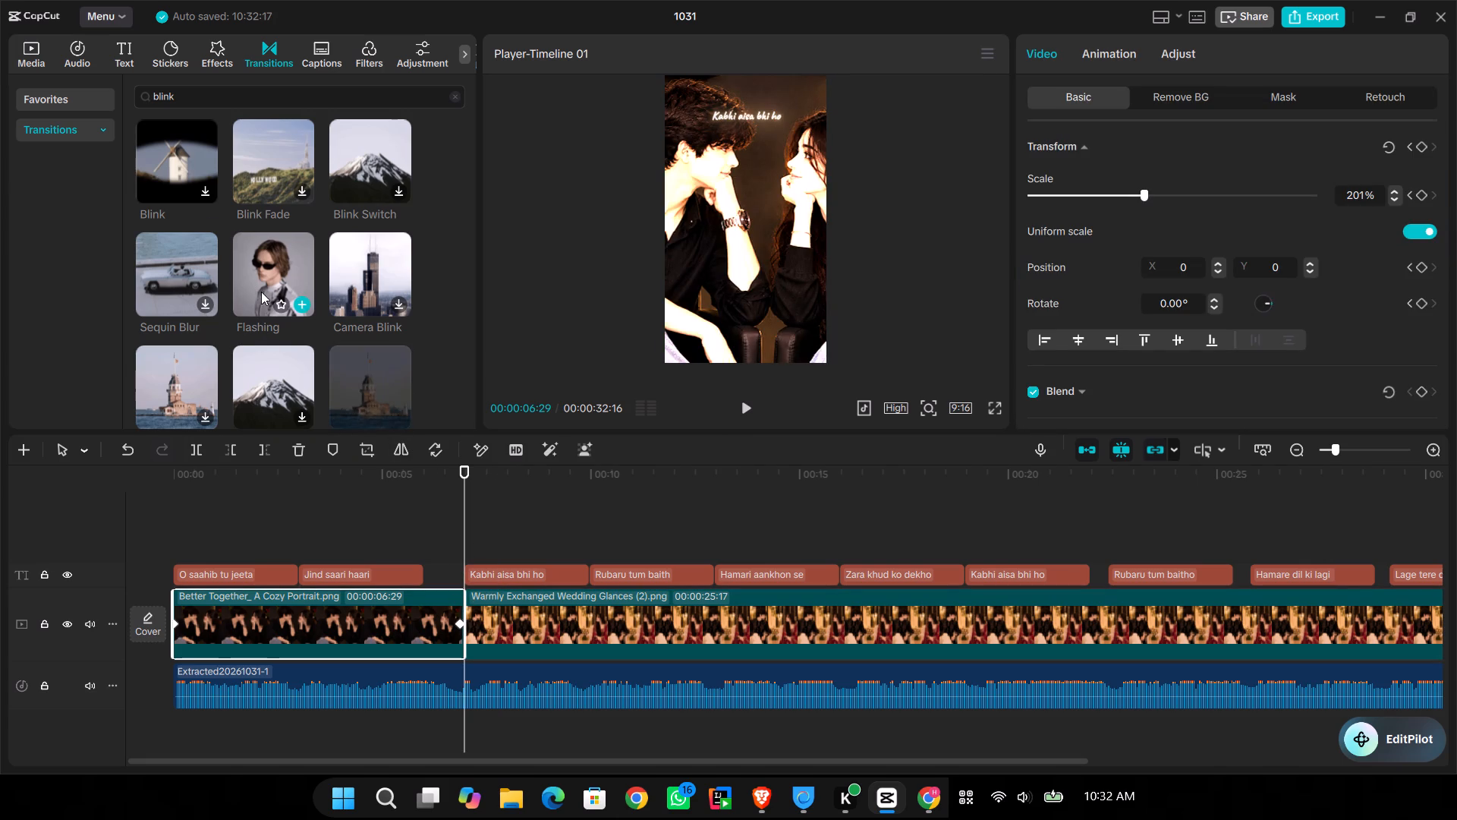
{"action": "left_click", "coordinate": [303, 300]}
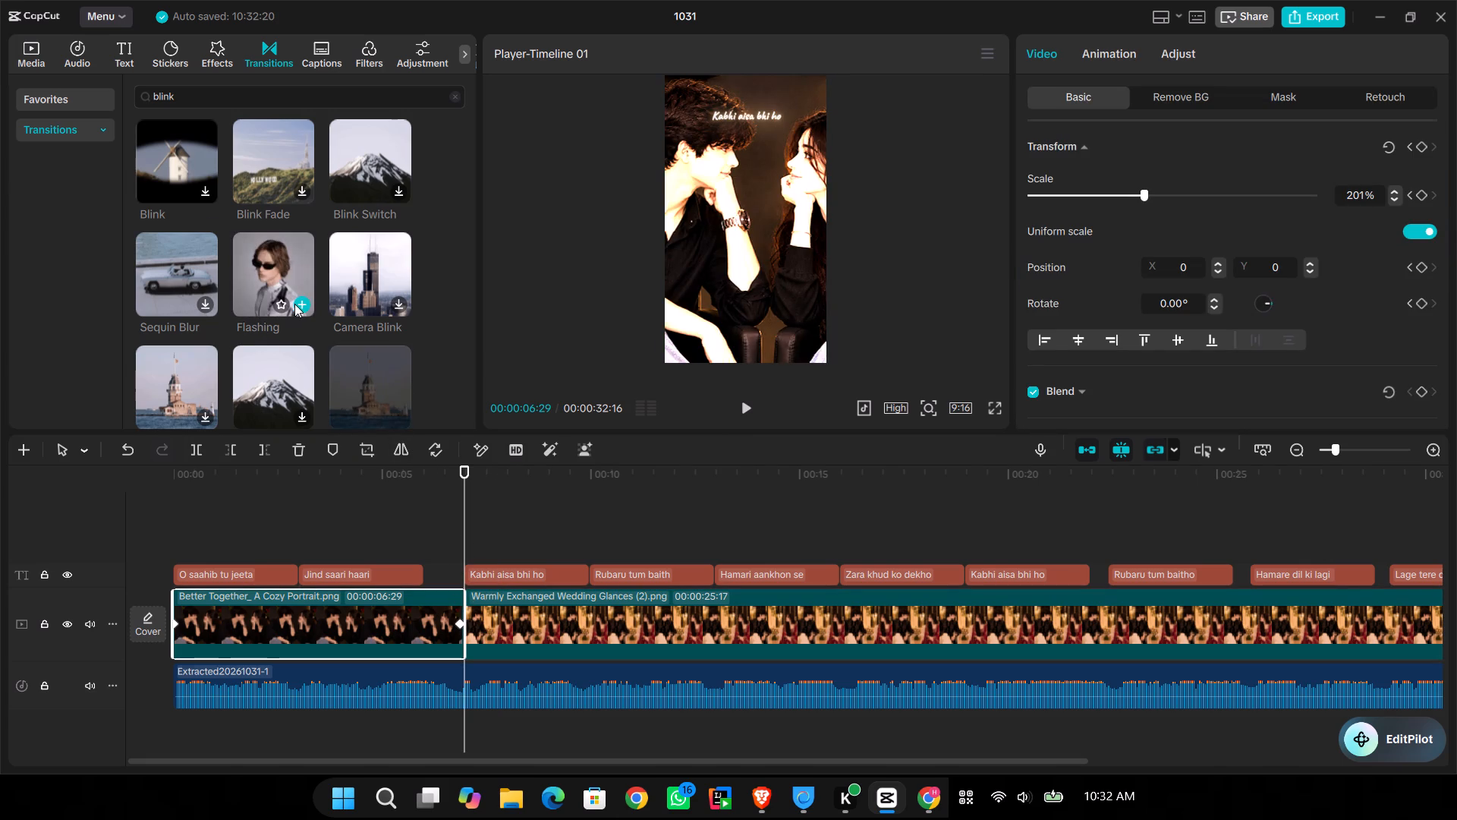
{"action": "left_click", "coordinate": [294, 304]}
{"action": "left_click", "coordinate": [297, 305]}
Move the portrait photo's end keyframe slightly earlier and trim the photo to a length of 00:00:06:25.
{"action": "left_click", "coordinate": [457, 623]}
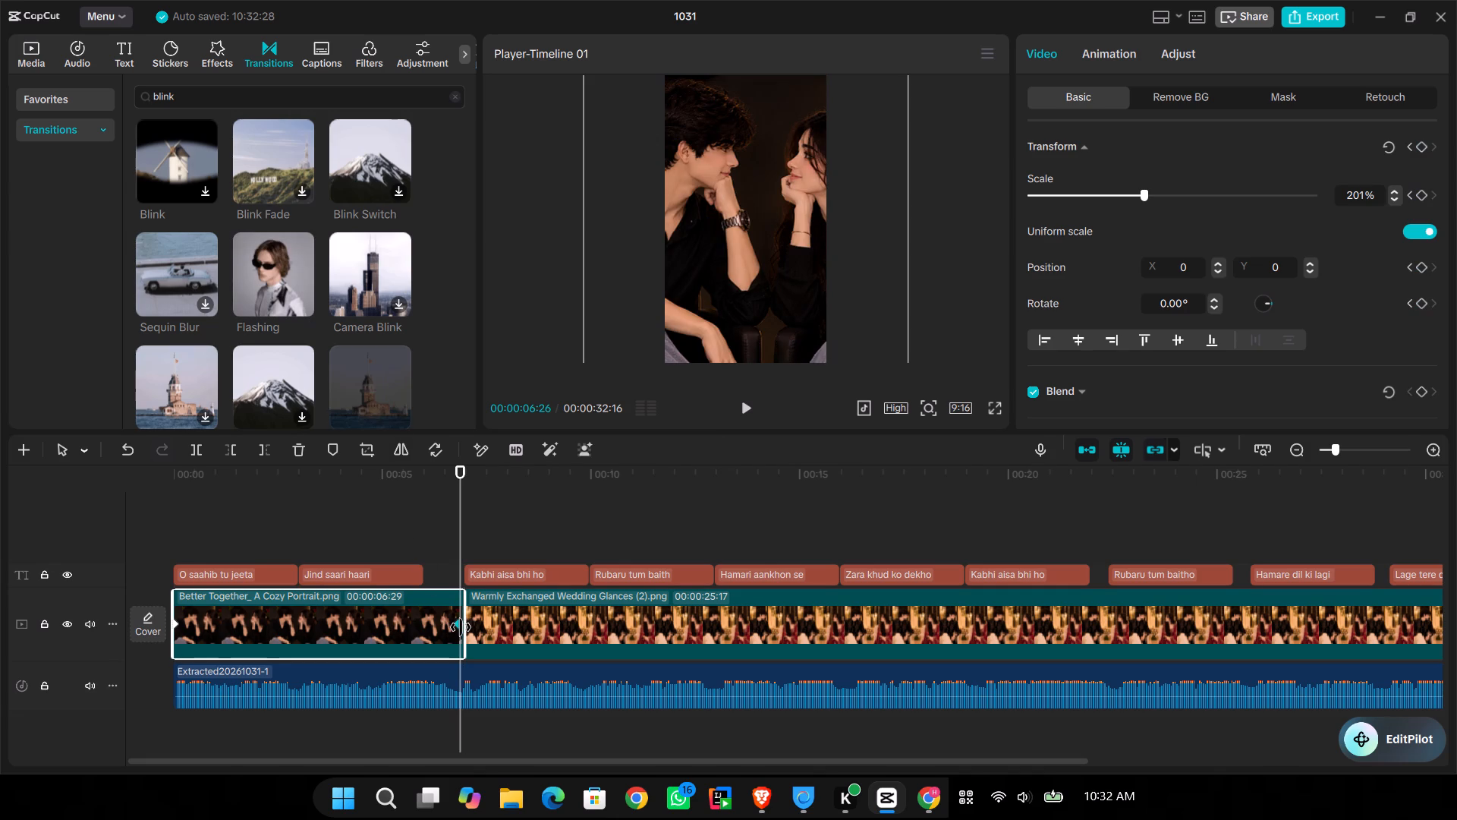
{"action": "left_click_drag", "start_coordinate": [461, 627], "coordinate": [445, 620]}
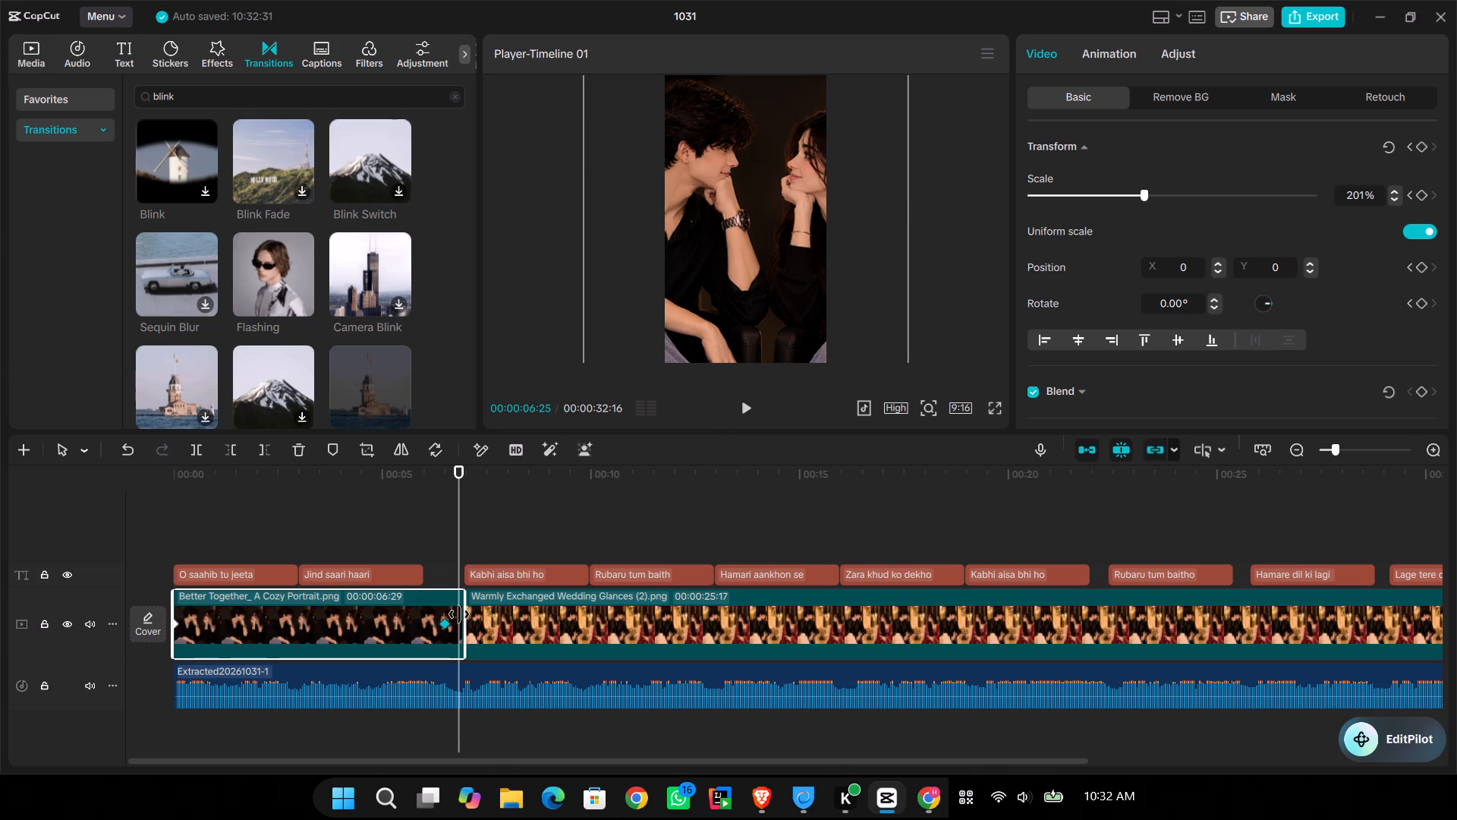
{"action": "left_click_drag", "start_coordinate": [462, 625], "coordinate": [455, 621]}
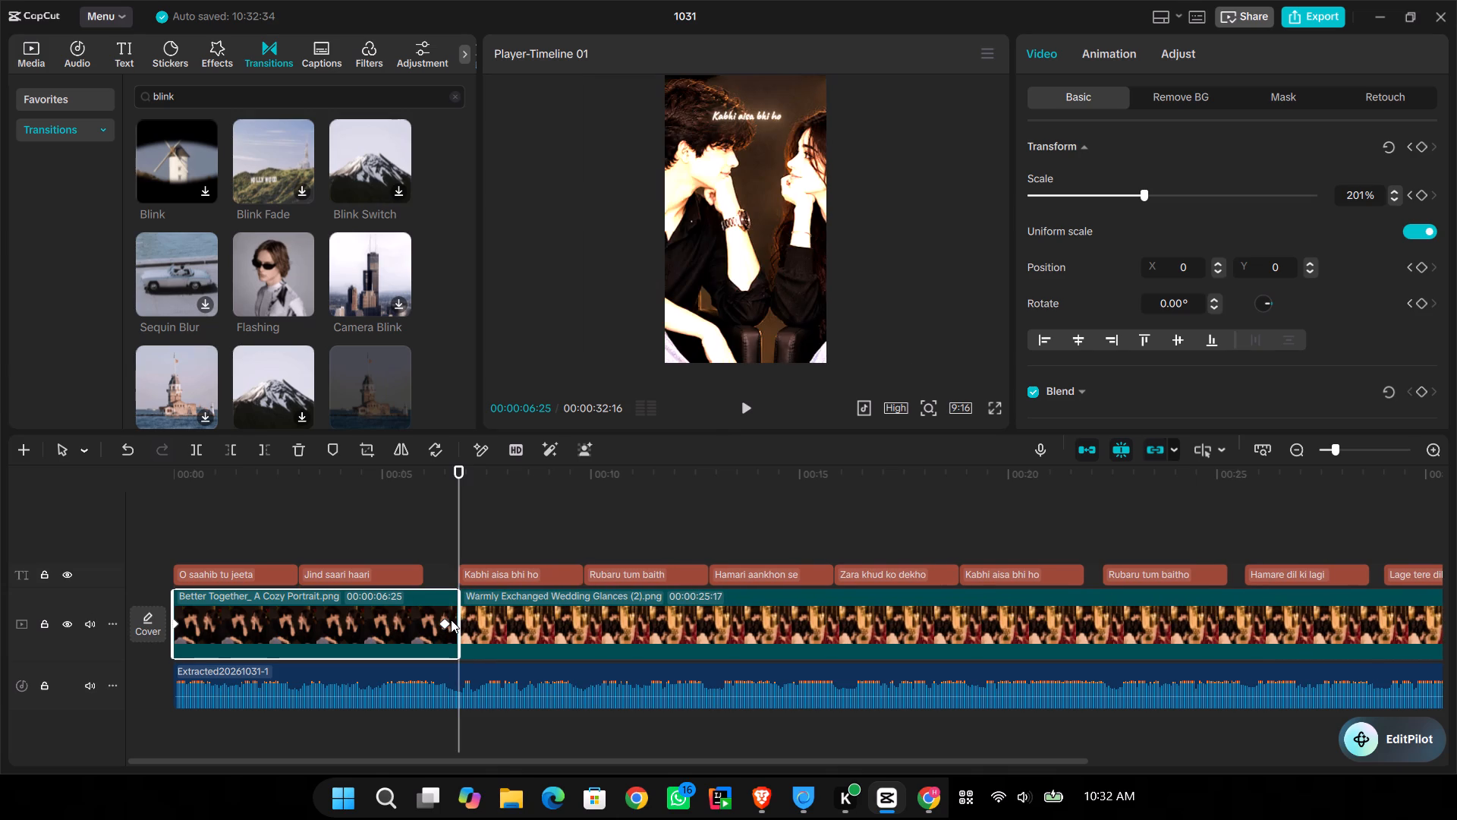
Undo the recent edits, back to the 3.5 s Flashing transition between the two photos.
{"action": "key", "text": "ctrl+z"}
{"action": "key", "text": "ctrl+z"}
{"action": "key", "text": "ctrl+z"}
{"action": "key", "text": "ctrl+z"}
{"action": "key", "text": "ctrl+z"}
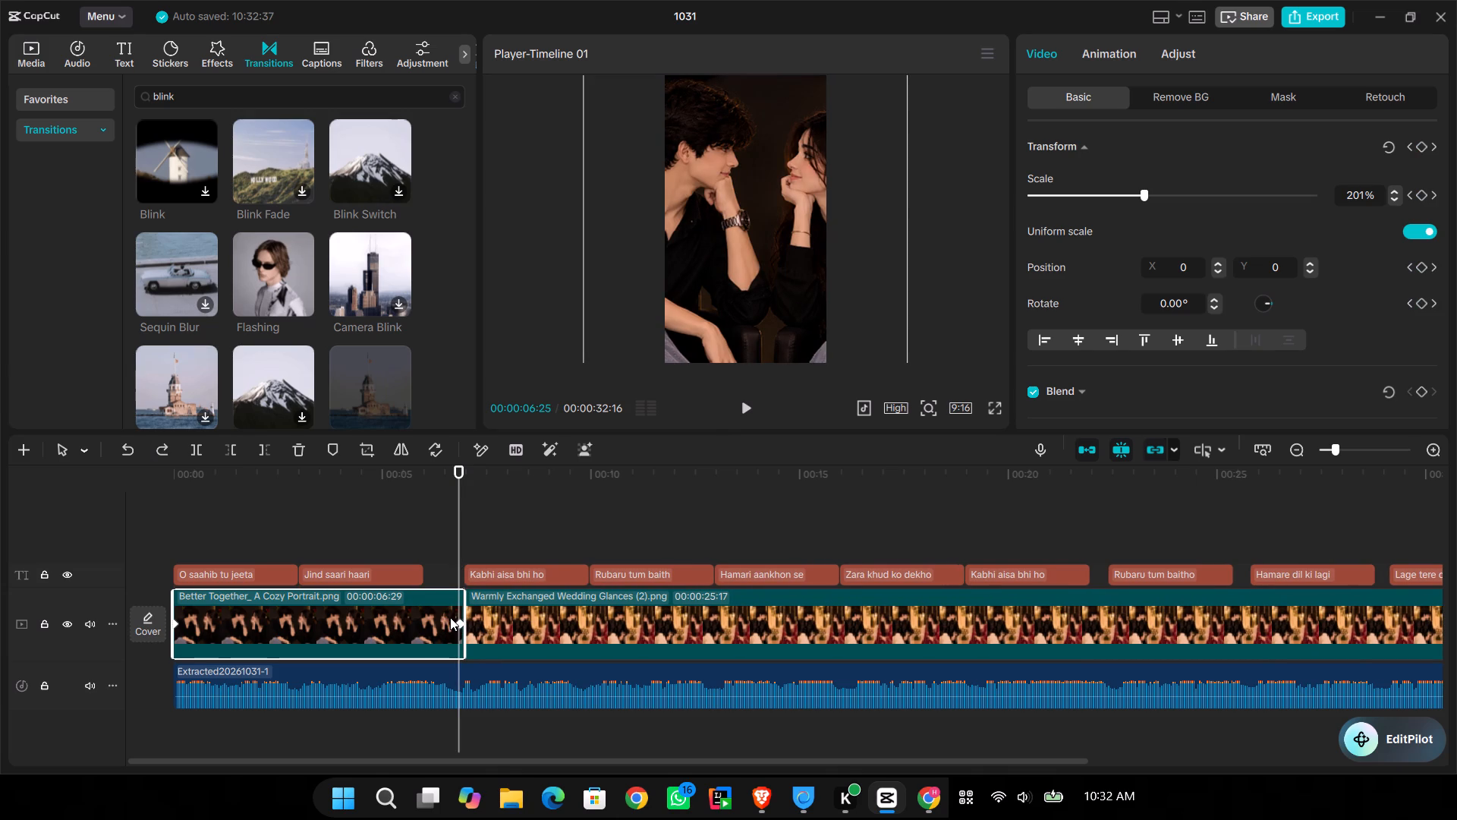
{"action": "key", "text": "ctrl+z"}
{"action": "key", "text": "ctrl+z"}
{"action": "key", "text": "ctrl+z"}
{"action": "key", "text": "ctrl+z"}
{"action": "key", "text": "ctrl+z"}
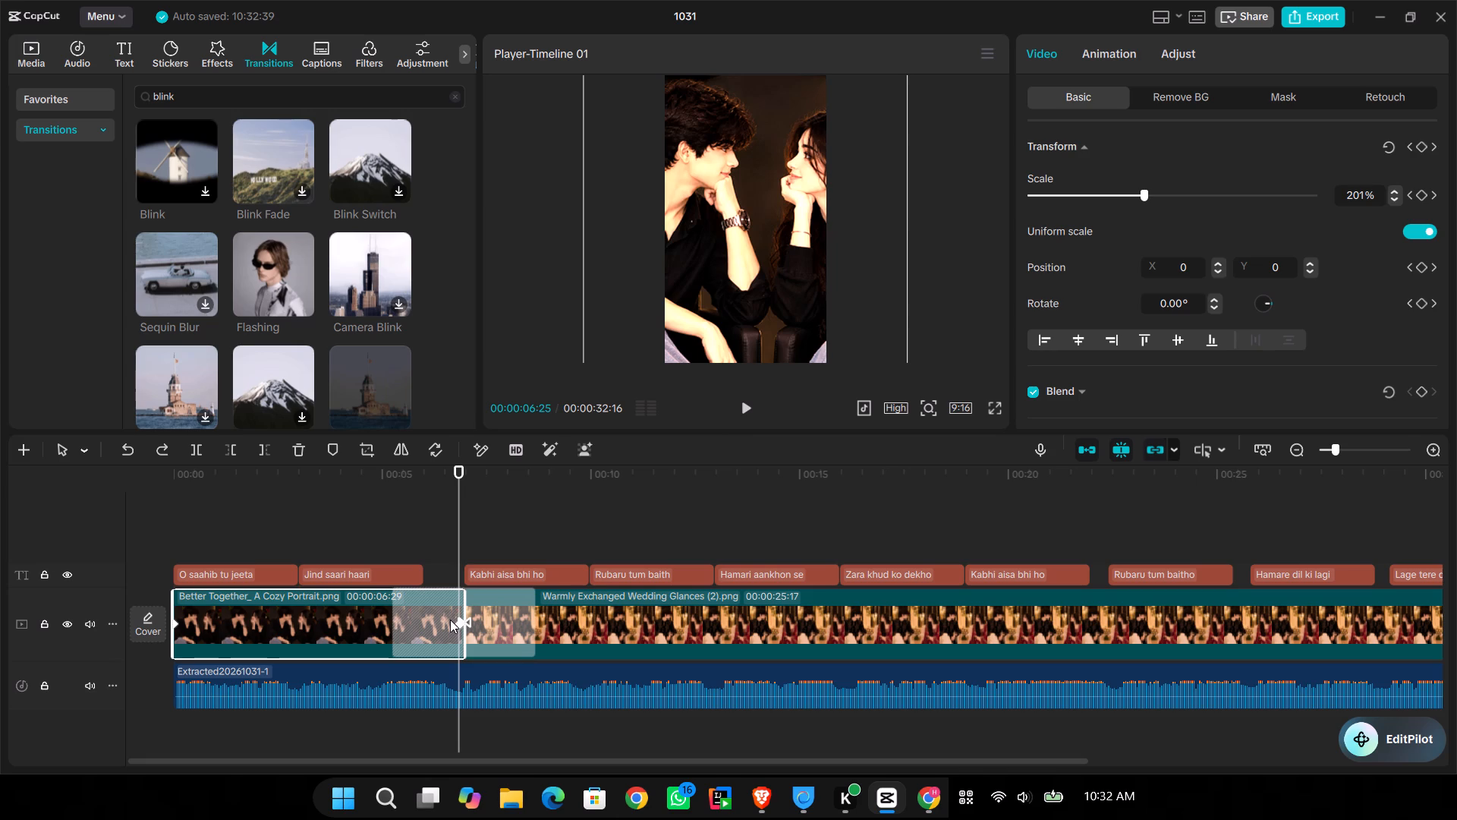
Delete the Flashing transition between the two photos.
{"action": "left_click", "coordinate": [481, 628]}
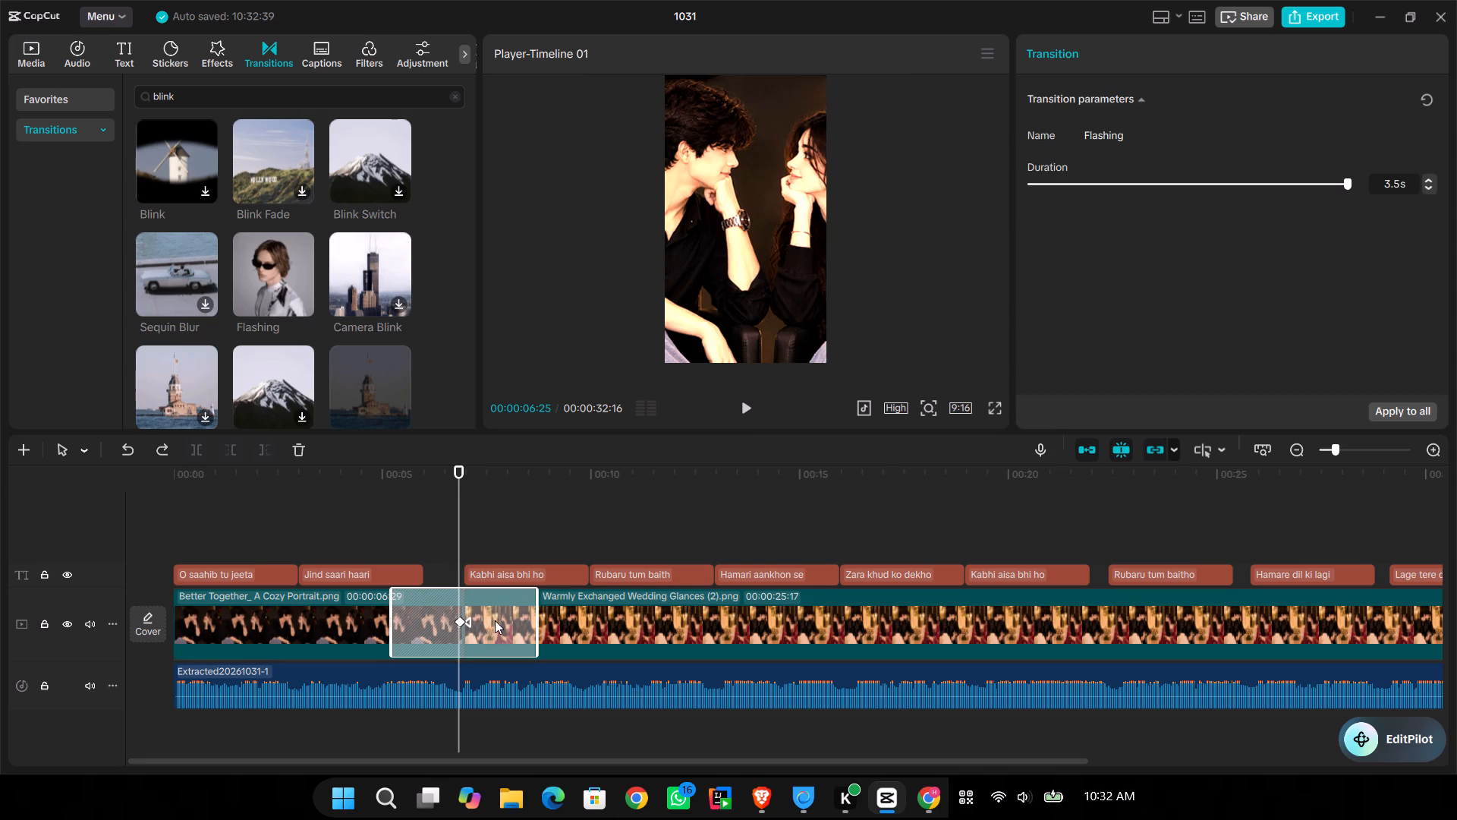
{"action": "left_click", "coordinate": [642, 627]}
{"action": "left_click", "coordinate": [499, 625]}
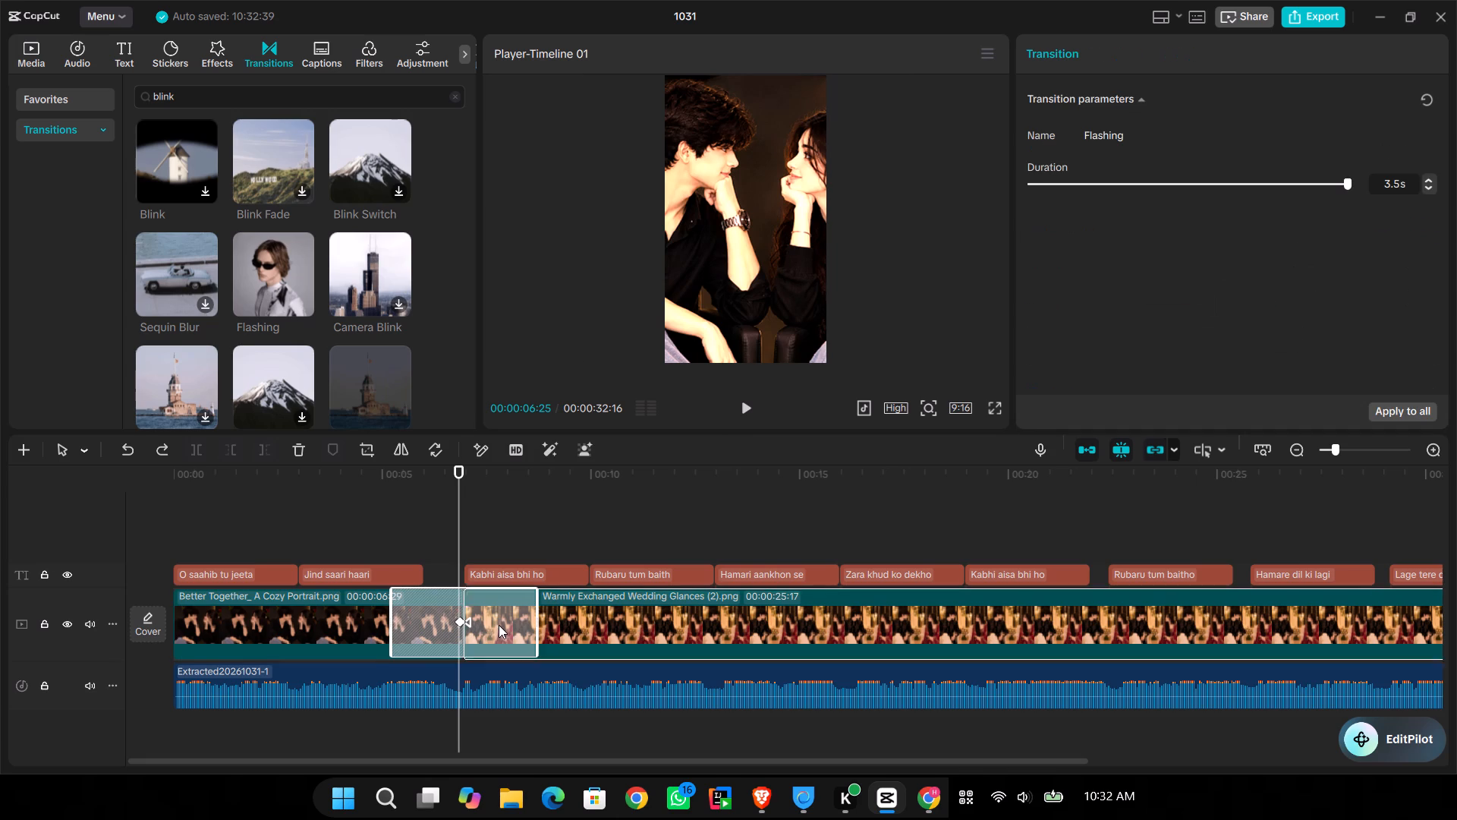
{"action": "left_click", "coordinate": [571, 625]}
{"action": "left_click", "coordinate": [480, 634]}
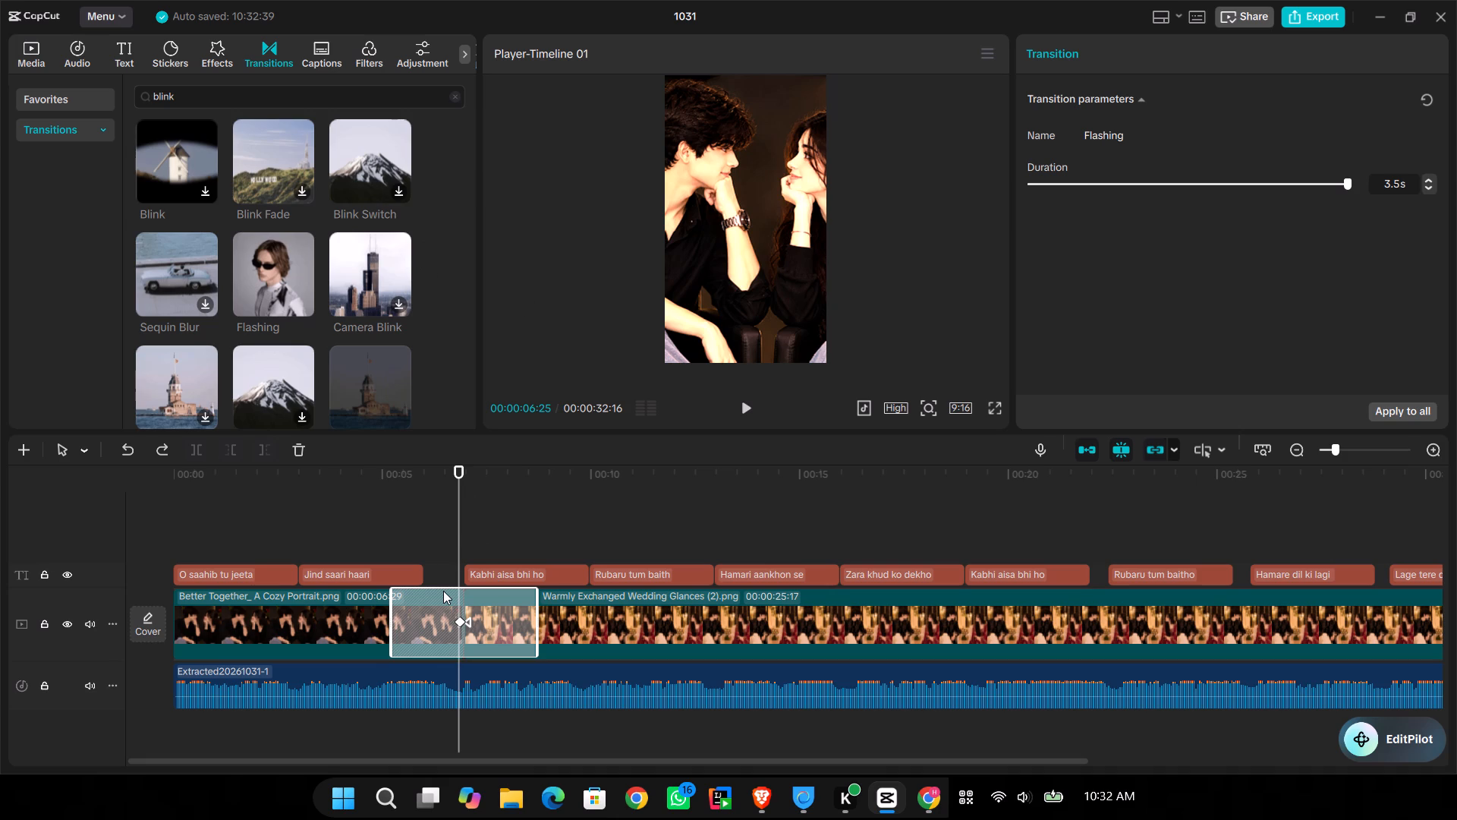
{"action": "key", "text": "BackSpace"}
Delete the wedding photo's keyframes at 00:00:06:29 and 00:00:07:24.
{"action": "left_click", "coordinate": [492, 626]}
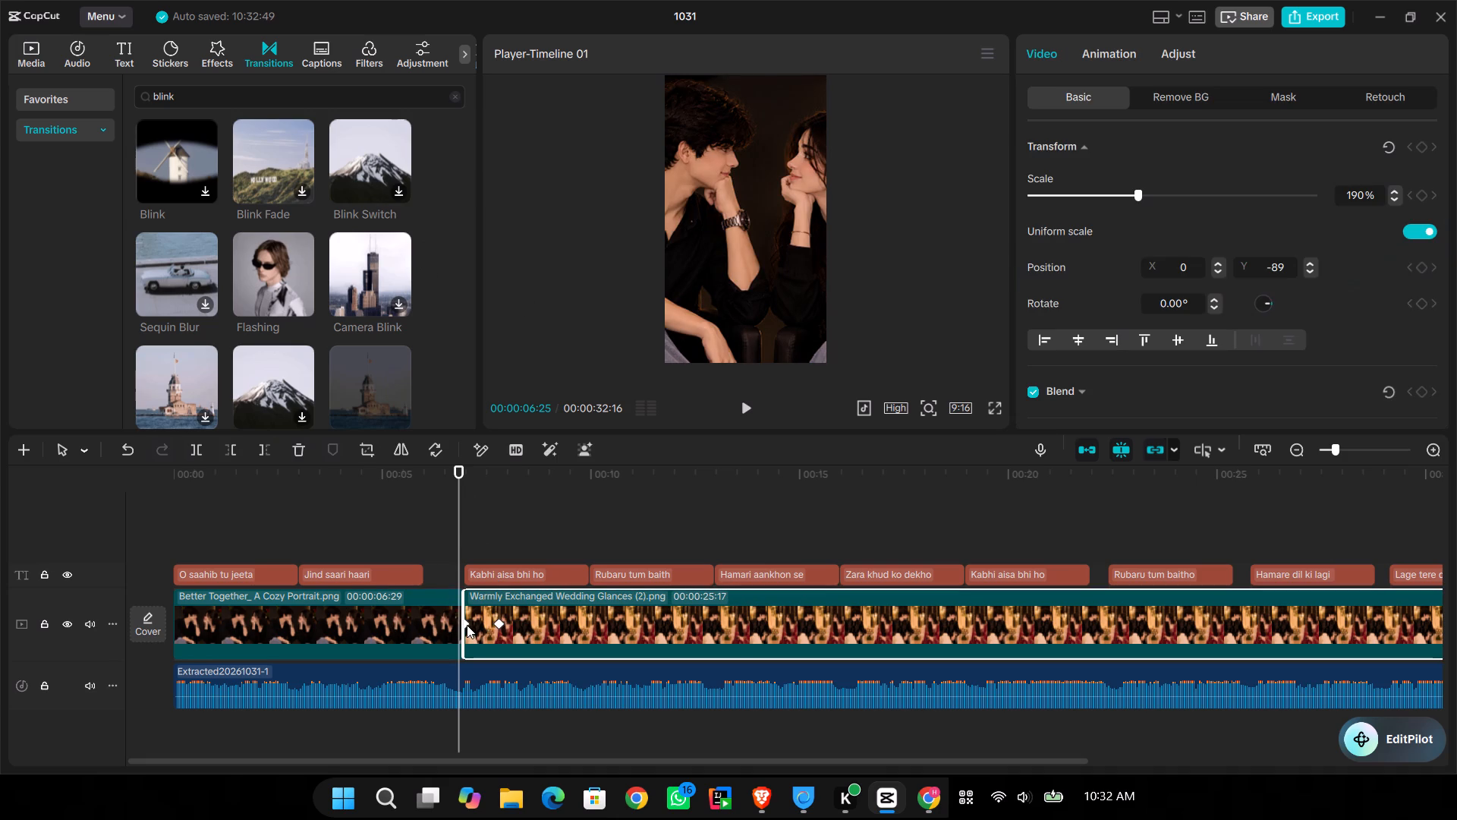
{"action": "left_click", "coordinate": [467, 625]}
{"action": "key", "text": "BackSpace"}
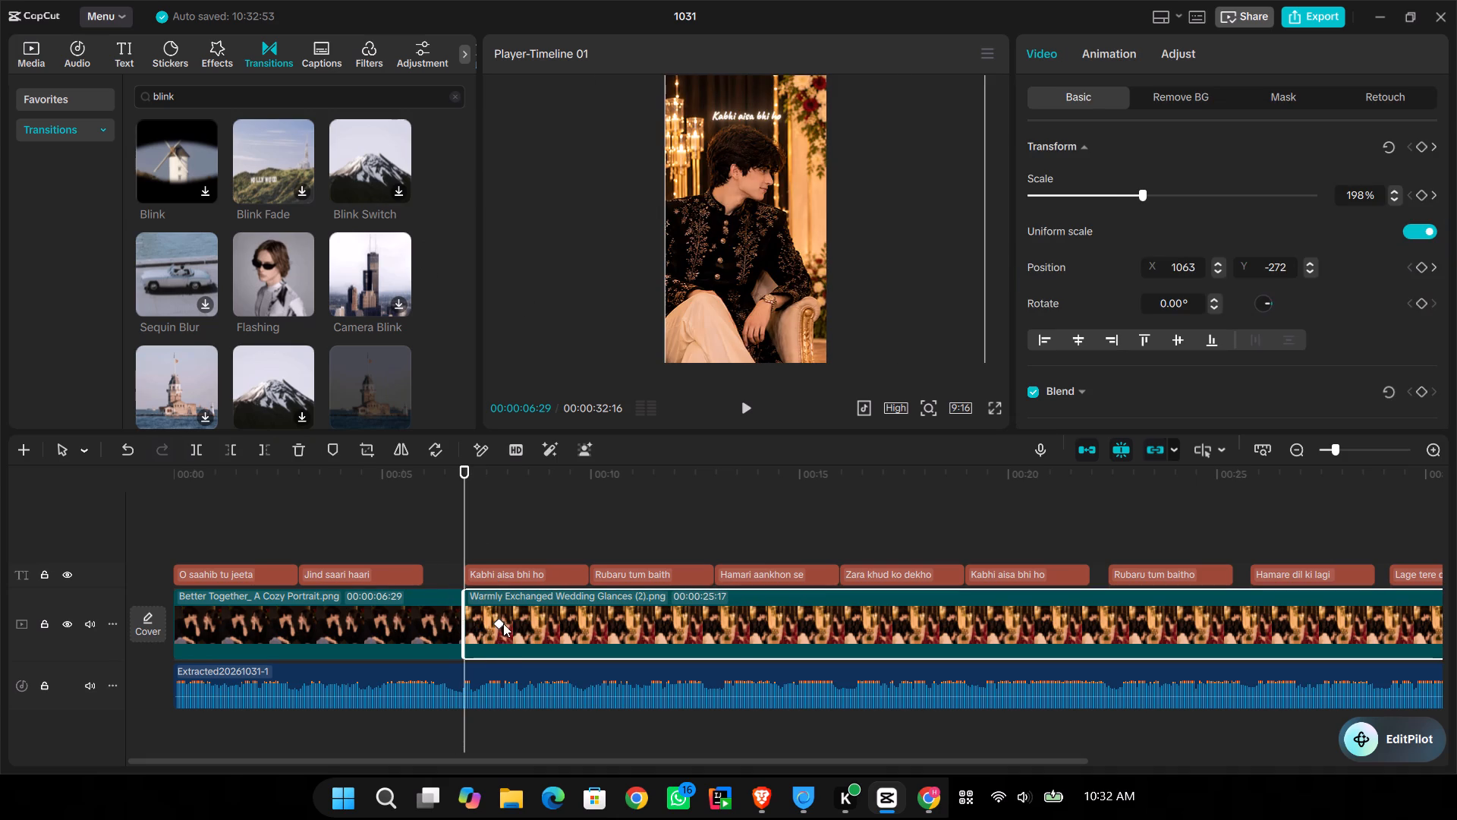
{"action": "left_click", "coordinate": [497, 627]}
{"action": "key", "text": "BackSpace"}
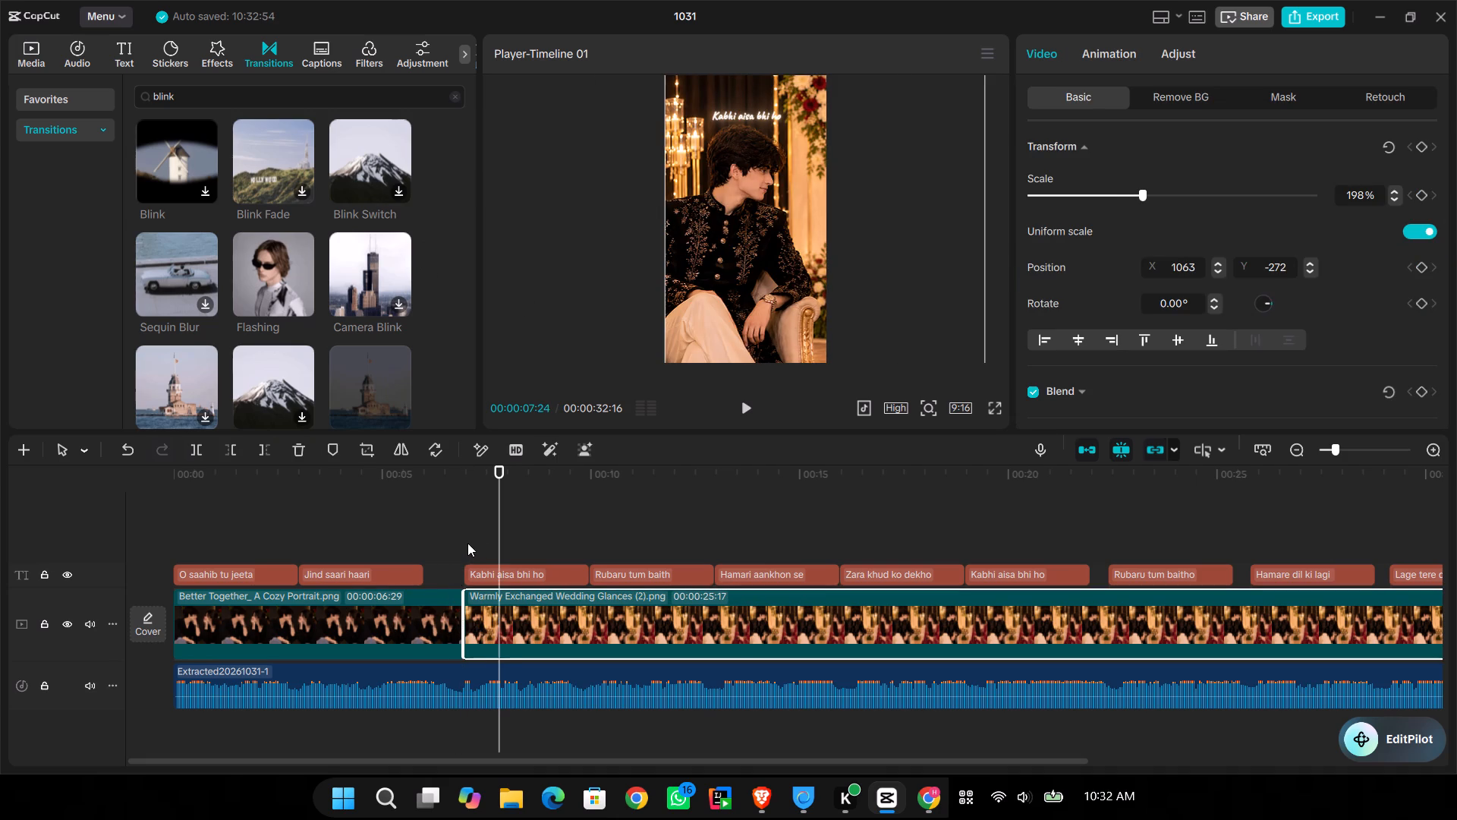
Add a Transform keyframe at the start of the wedding photo, at 00:00:06:29.
{"action": "left_click", "coordinate": [465, 543]}
{"action": "left_click", "coordinate": [487, 612]}
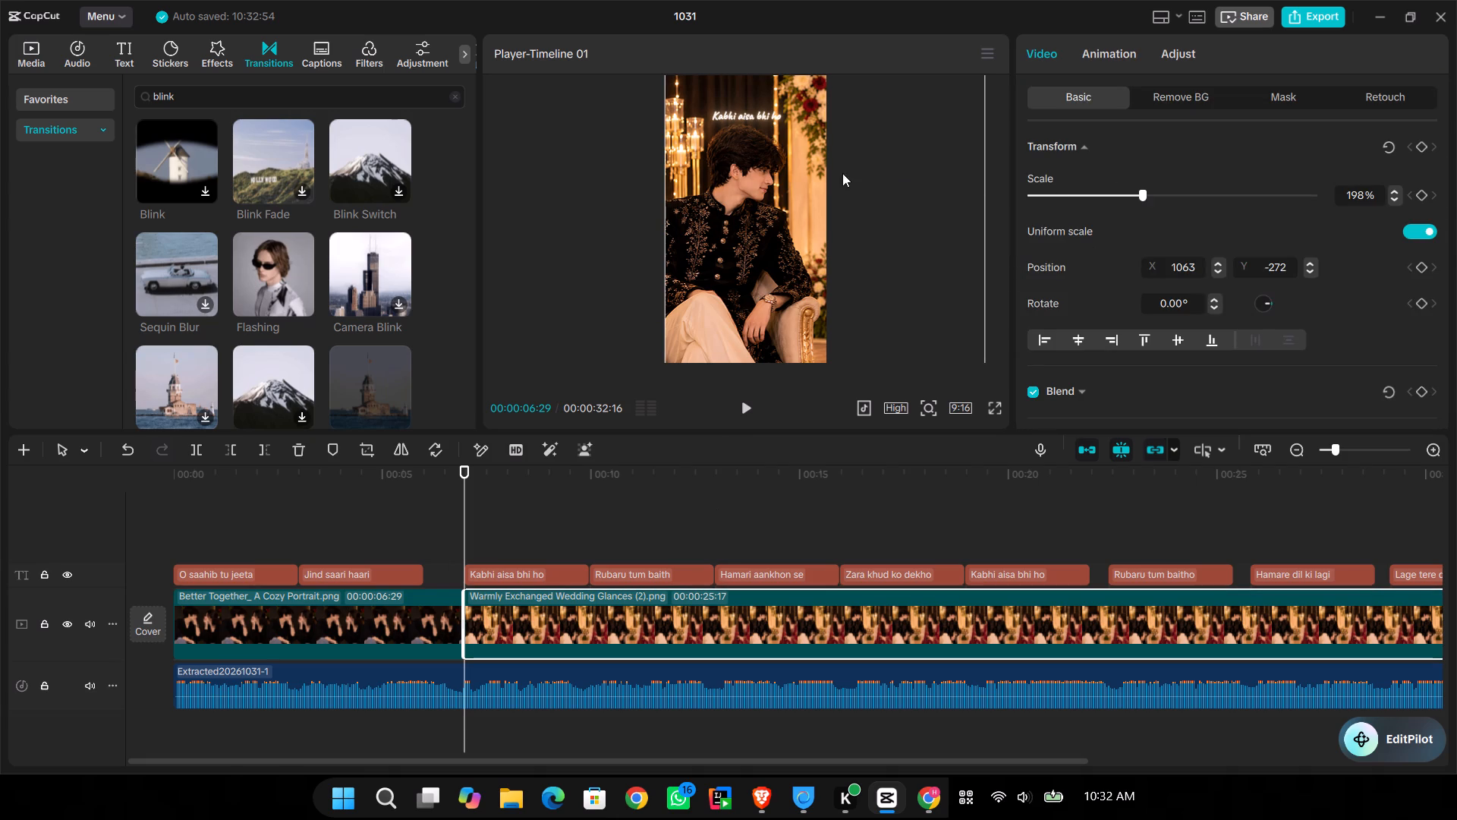
{"action": "left_click", "coordinate": [1423, 147]}
At 00:00:13:01, scale the wedding photo to 114% and reposition it to X 0, Y -203 so both people are framed.
{"action": "key", "text": "space"}
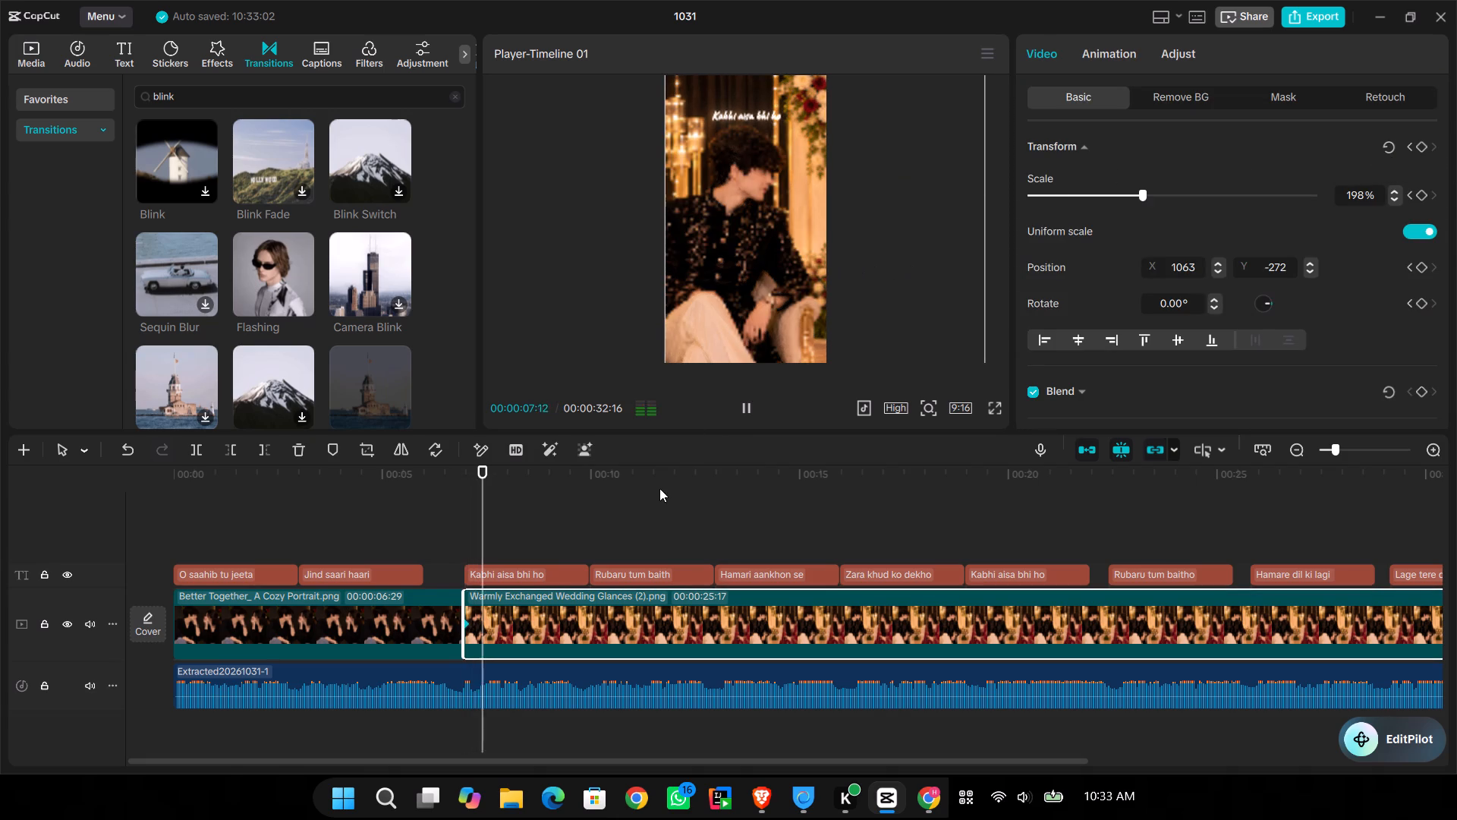
{"action": "key", "text": "space"}
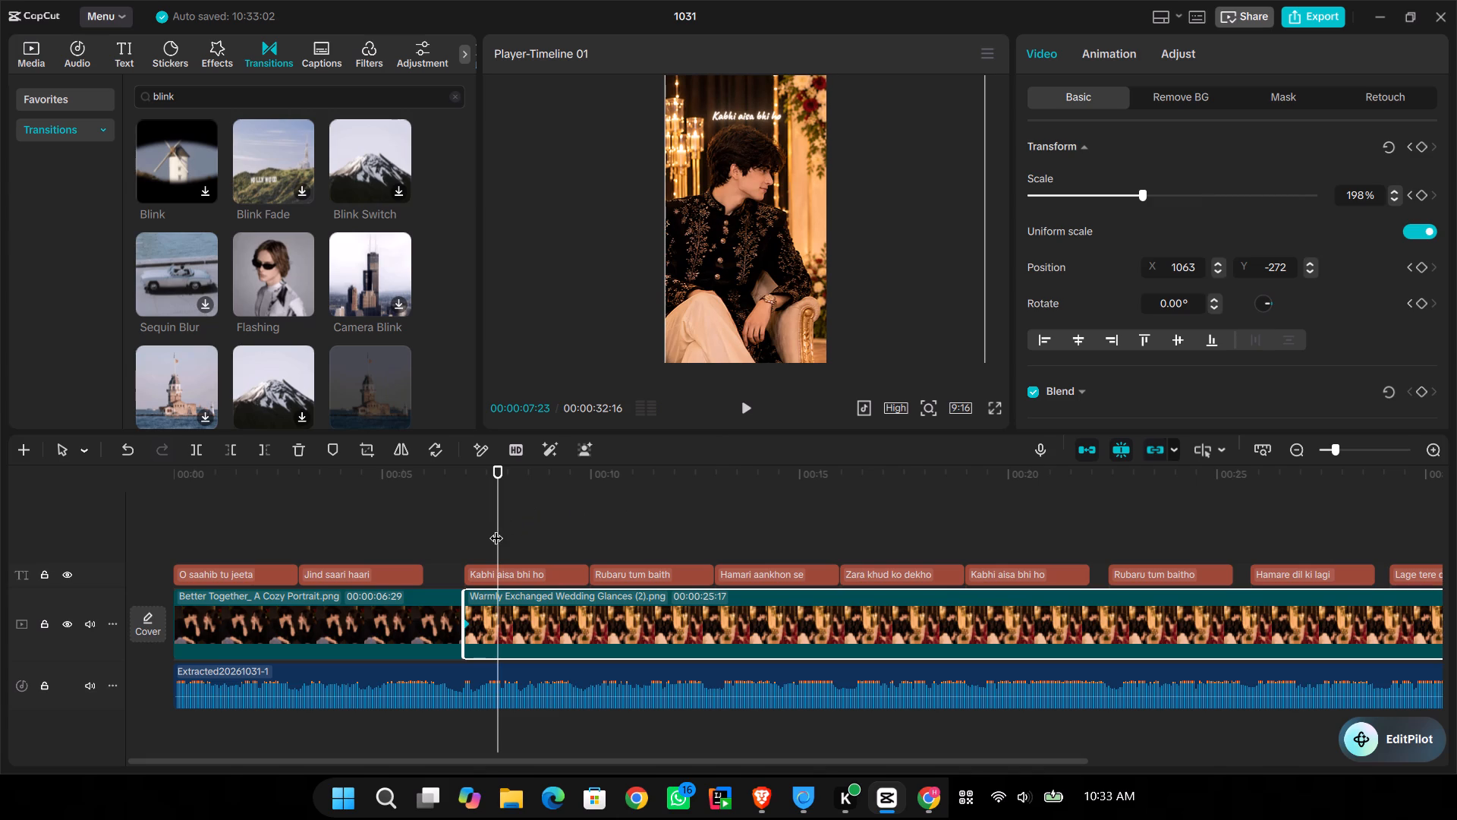
{"action": "key", "text": "space"}
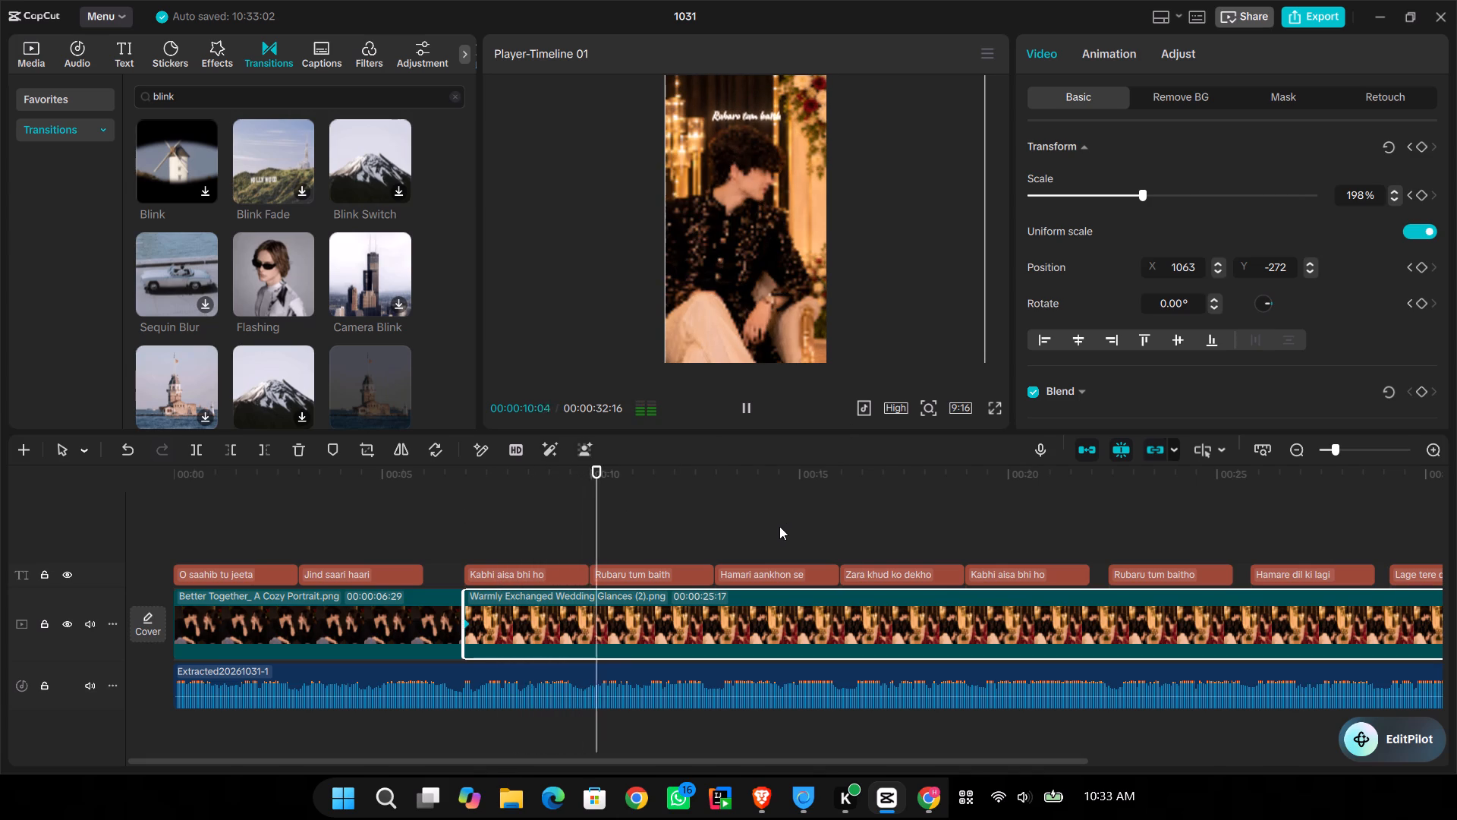
{"action": "key", "text": "space"}
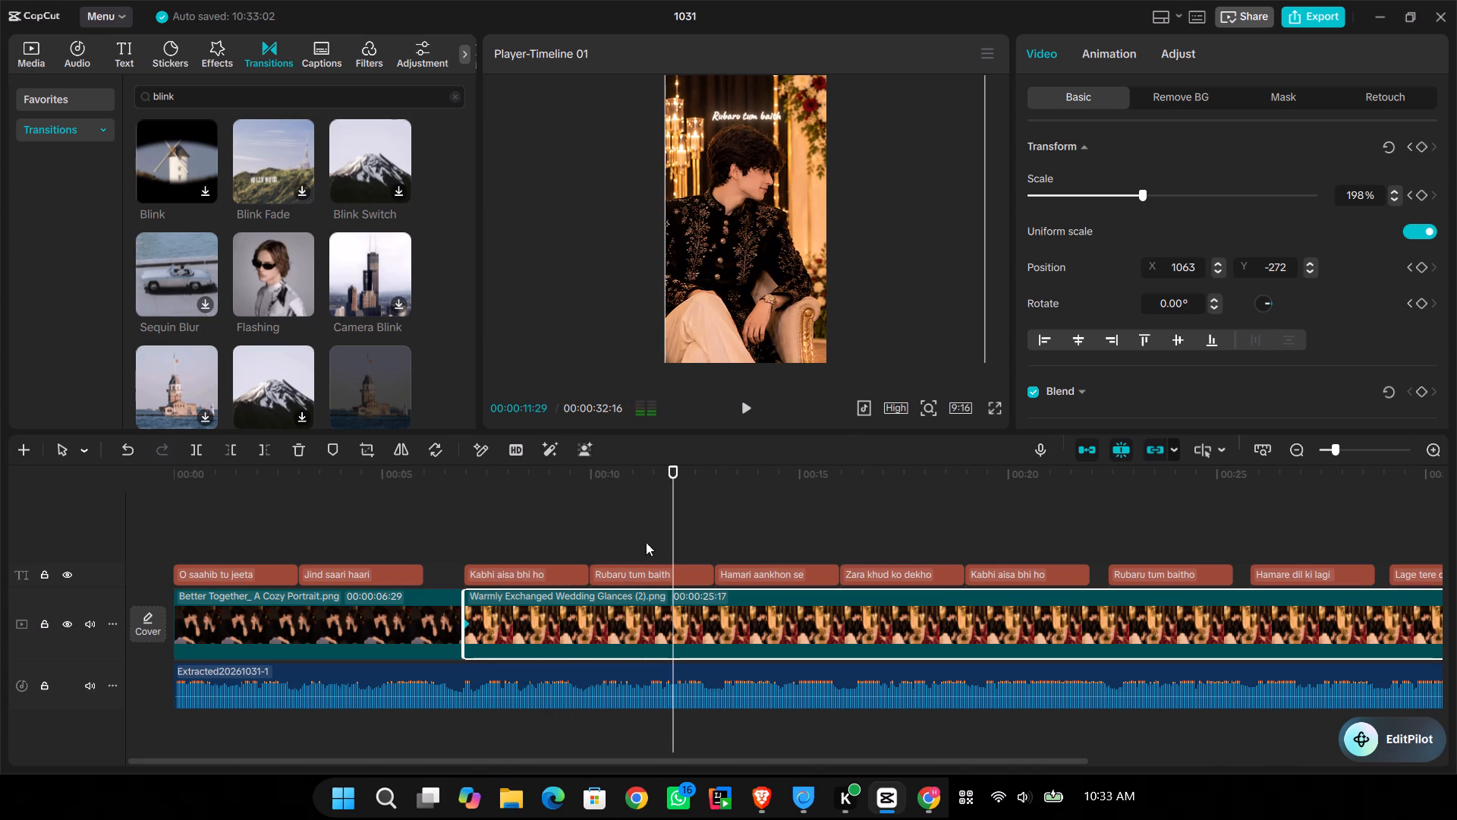
{"action": "left_click", "coordinate": [583, 520]}
{"action": "key", "text": "space"}
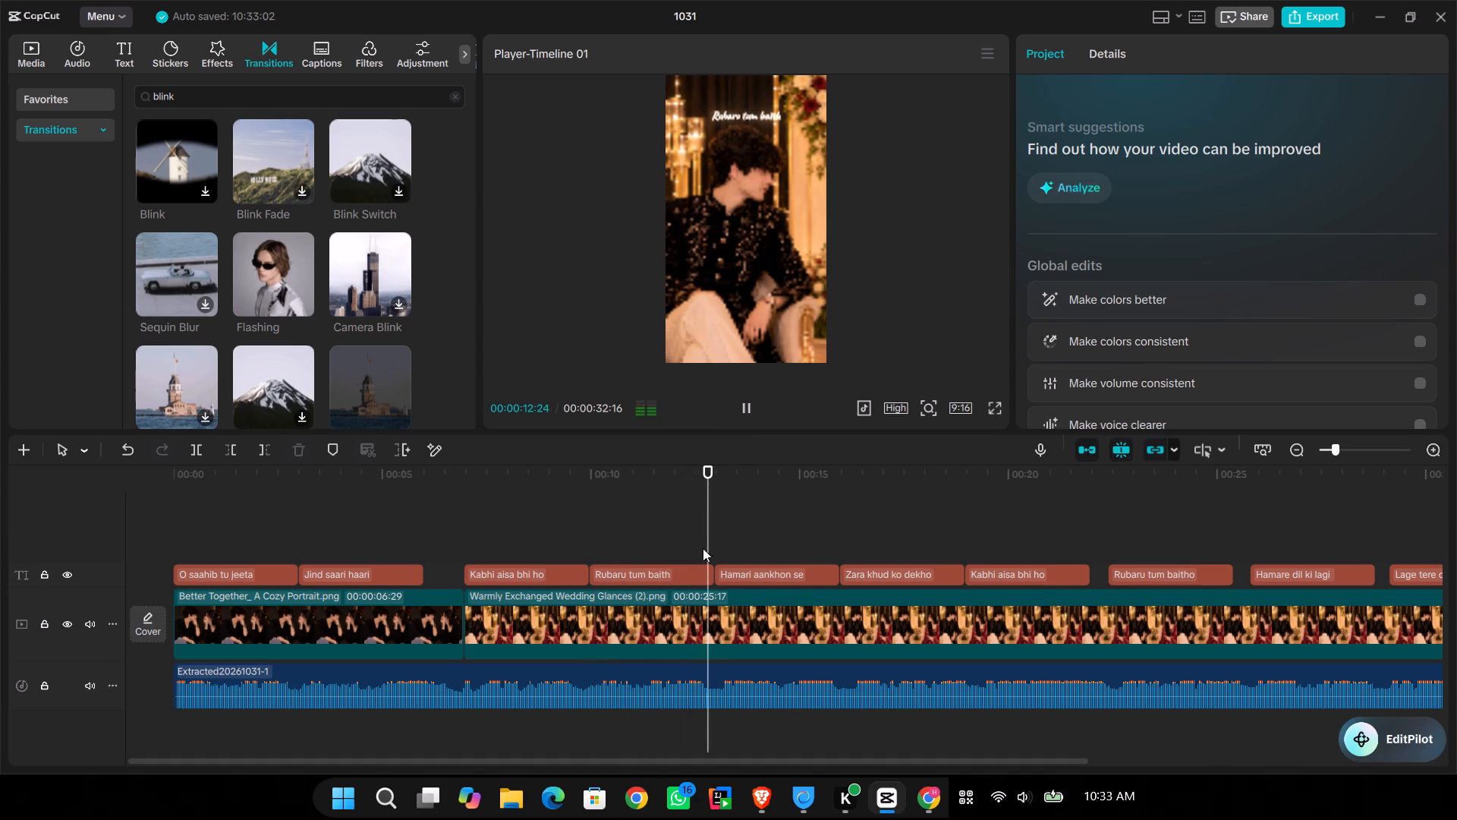
{"action": "key", "text": "space"}
{"action": "left_click", "coordinate": [721, 629]}
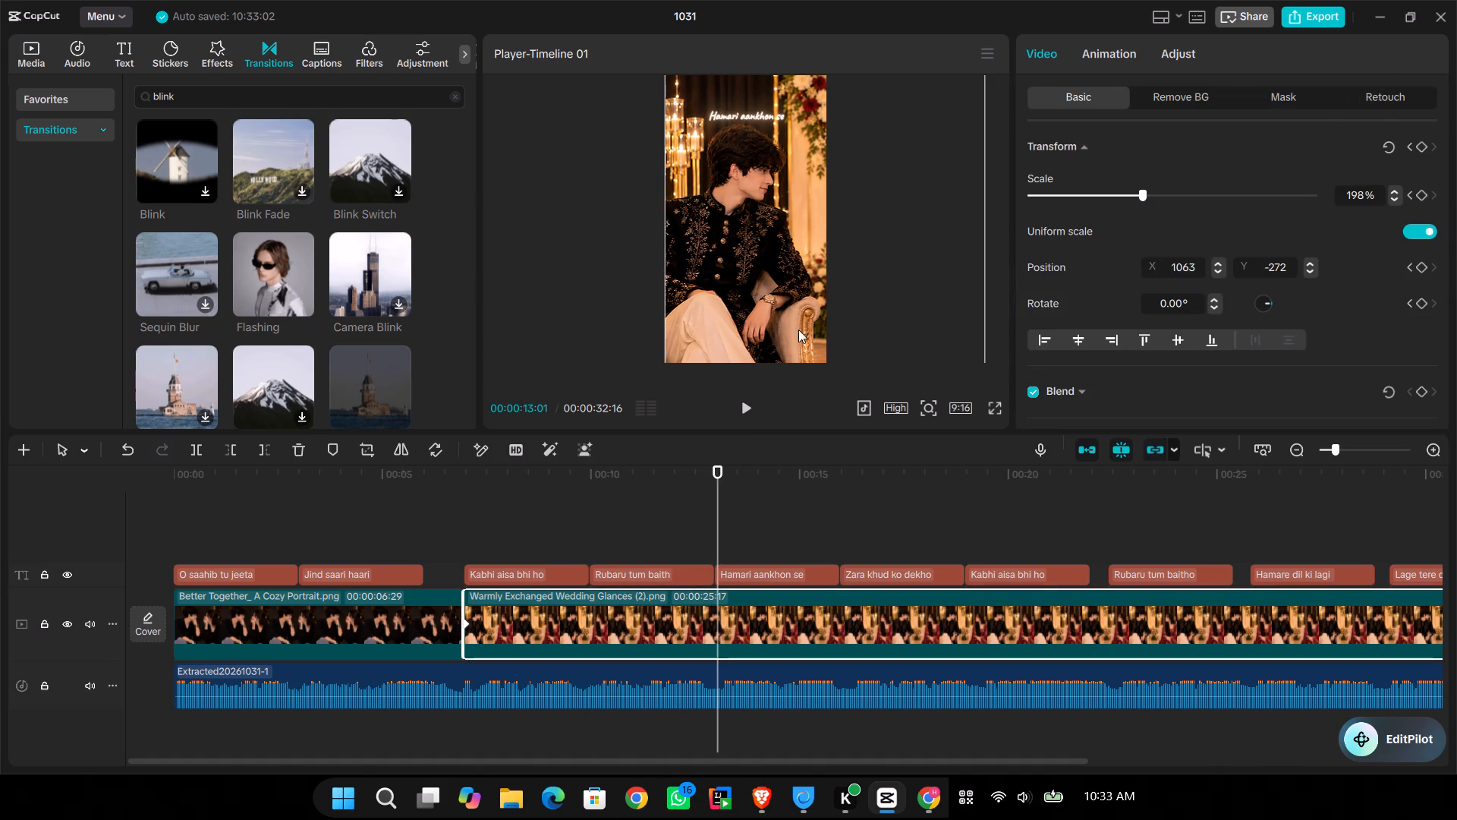
{"action": "left_click_drag", "start_coordinate": [1144, 197], "coordinate": [1132, 198]}
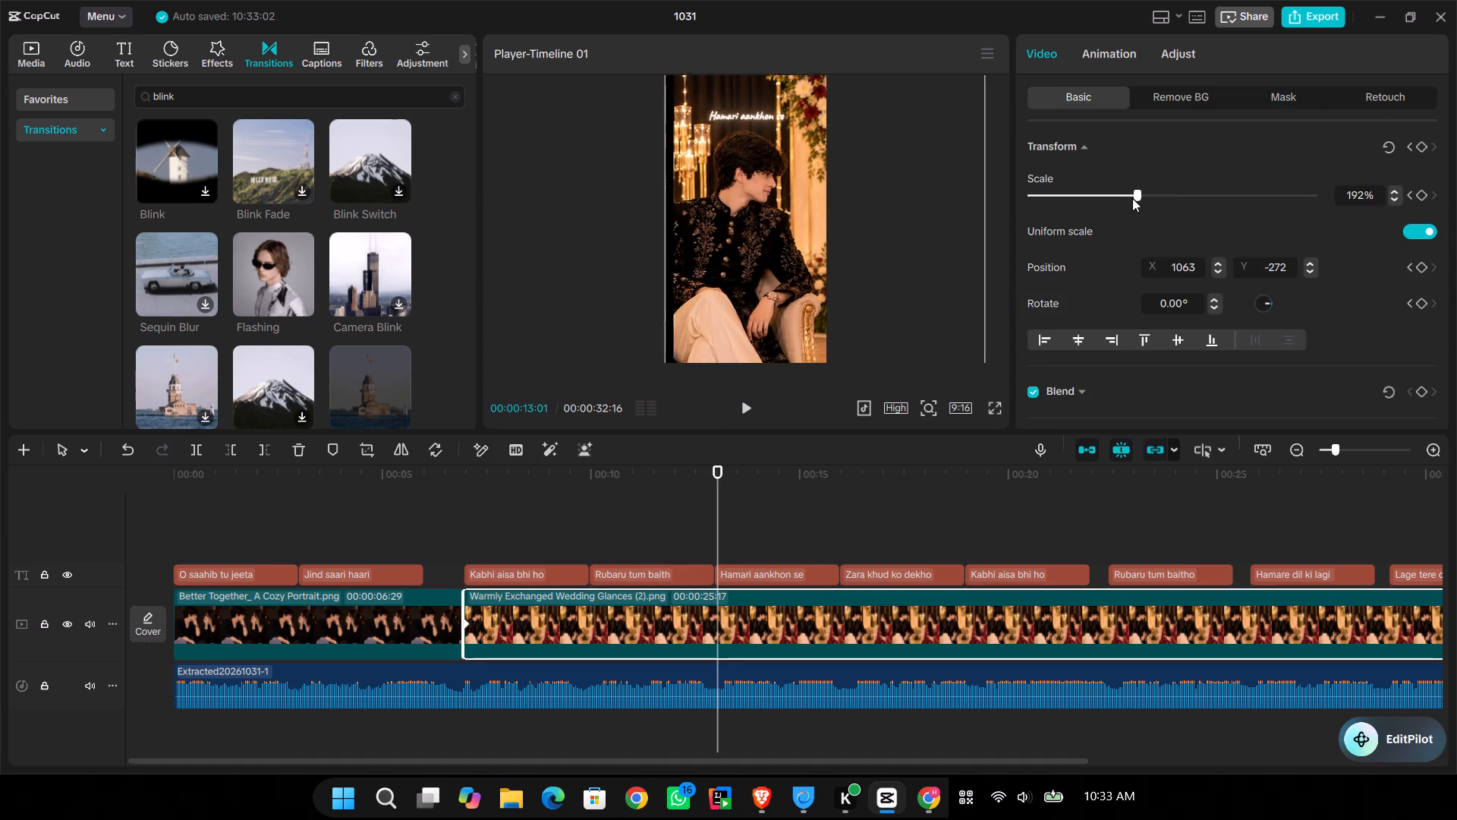
{"action": "left_click_drag", "start_coordinate": [1132, 198], "coordinate": [1106, 198]}
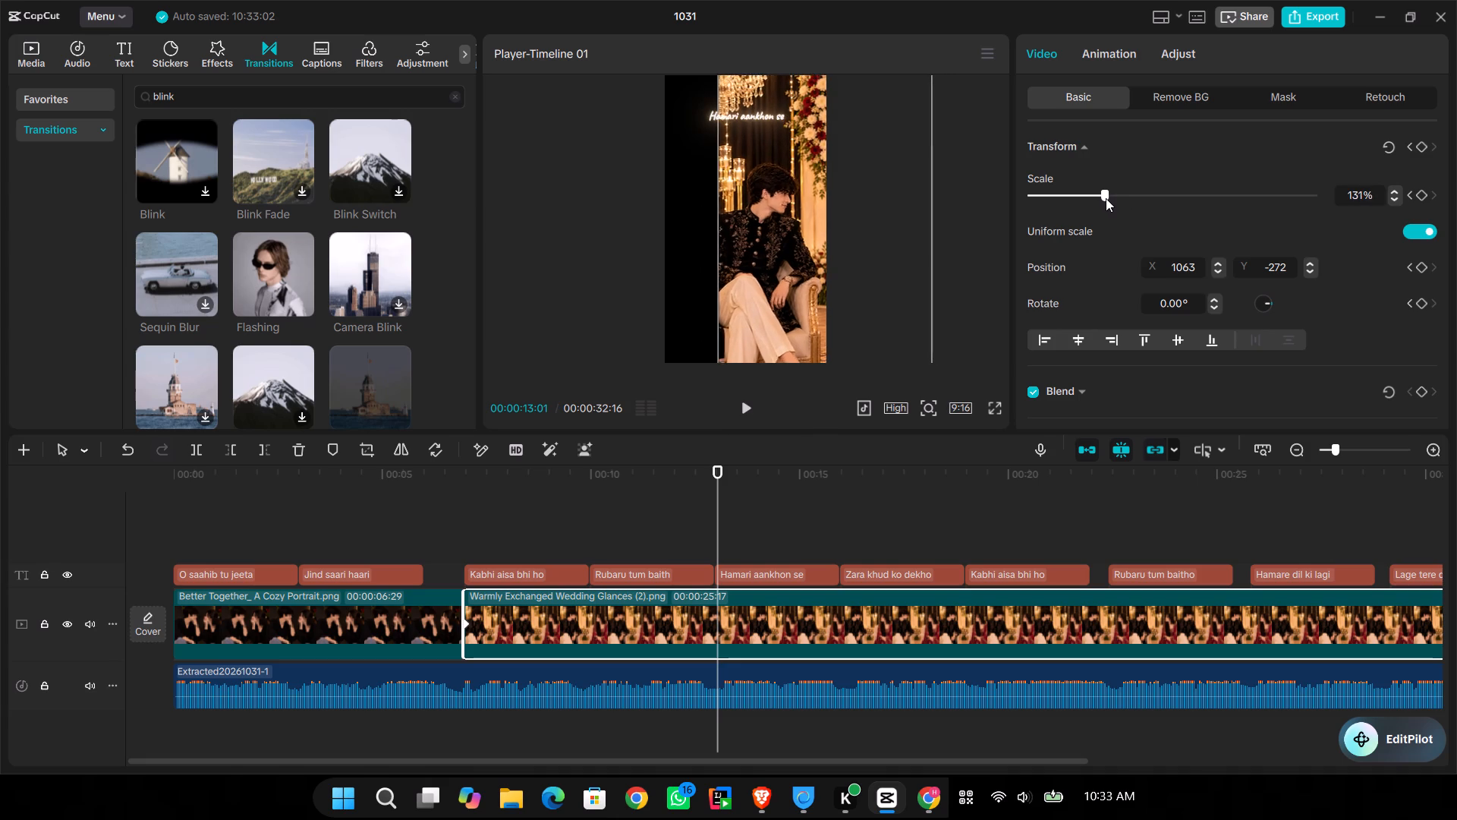
{"action": "left_click_drag", "start_coordinate": [1106, 198], "coordinate": [1096, 196]}
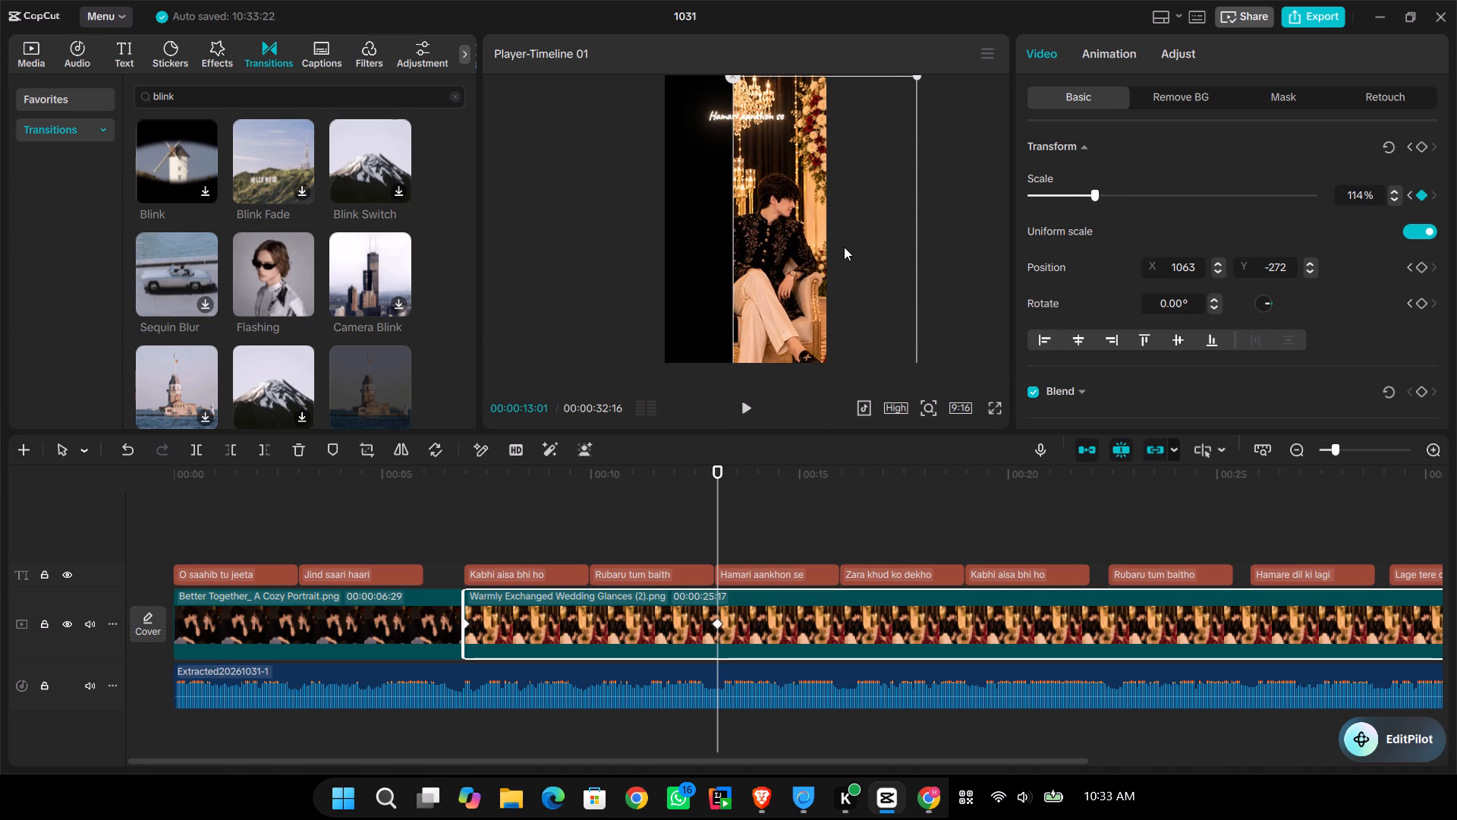
{"action": "left_click_drag", "start_coordinate": [844, 247], "coordinate": [766, 241]}
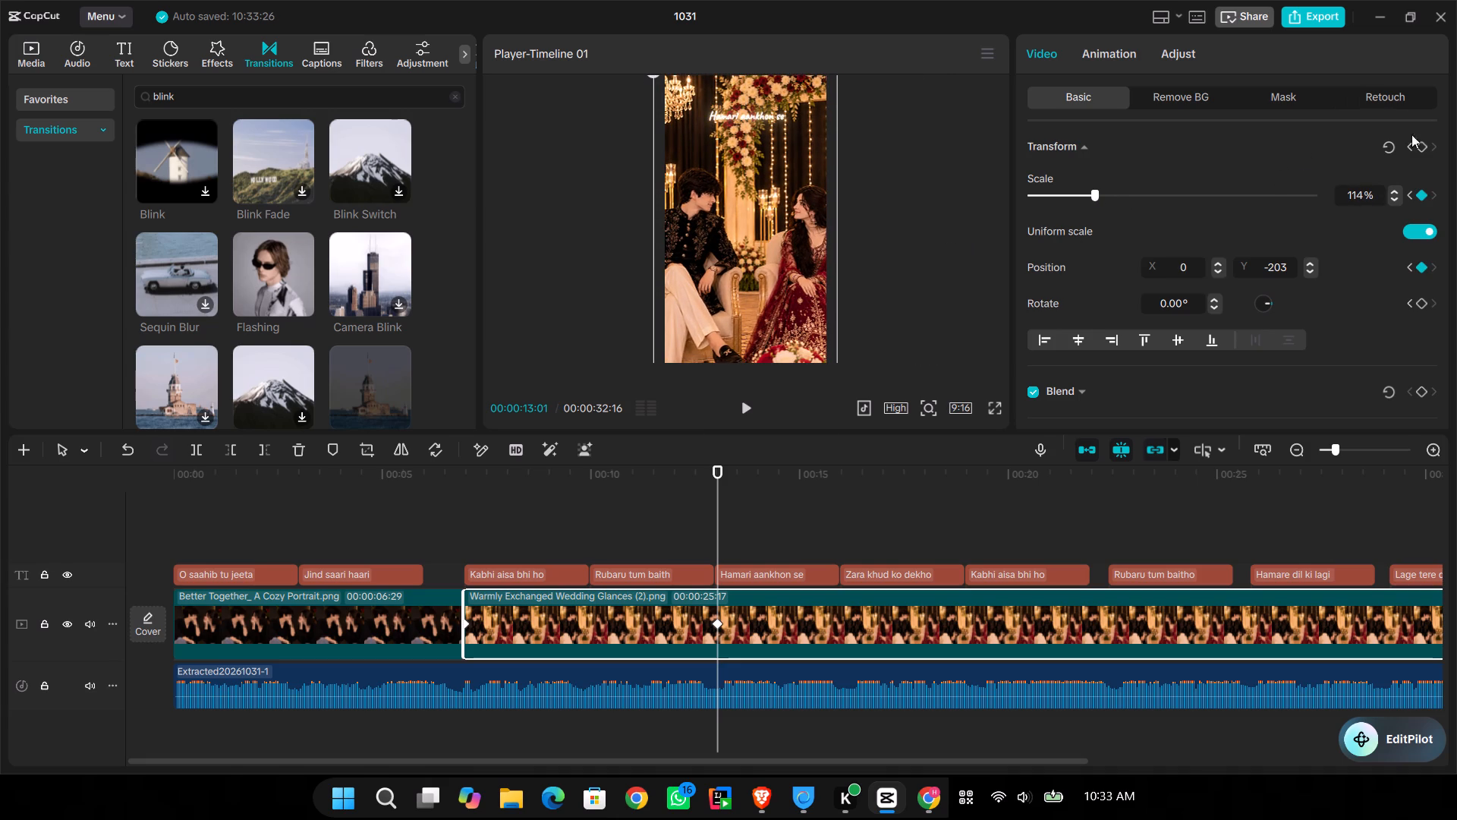
{"action": "left_click", "coordinate": [1416, 146]}
Play from just before the wedding photo to check its animated zoom-out, pausing at 00:00:13:02.
{"action": "left_click", "coordinate": [485, 533]}
{"action": "left_click_drag", "start_coordinate": [481, 528], "coordinate": [451, 528]}
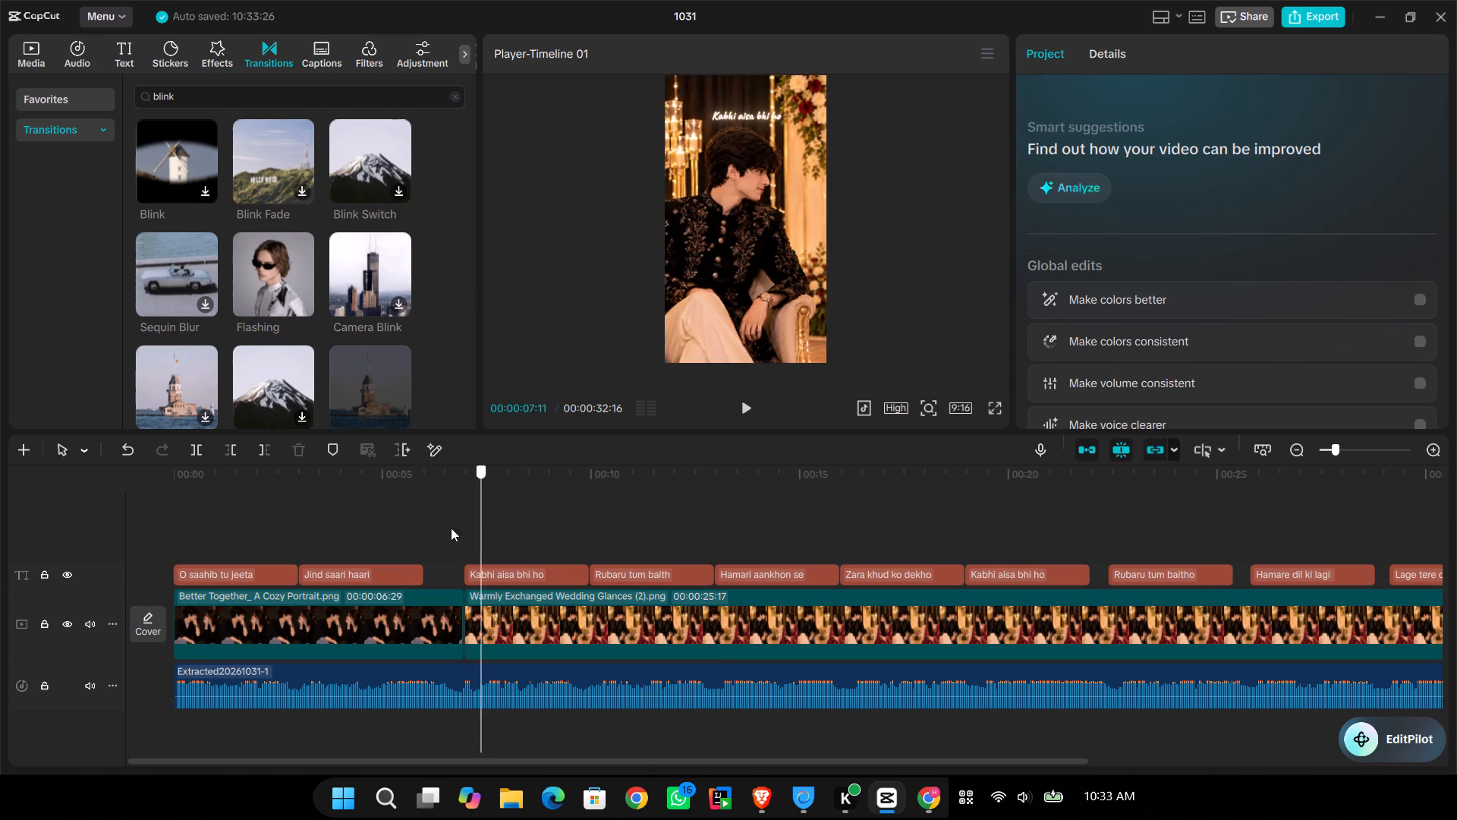
{"action": "left_click_drag", "start_coordinate": [451, 528], "coordinate": [433, 528]}
{"action": "key", "text": "space"}
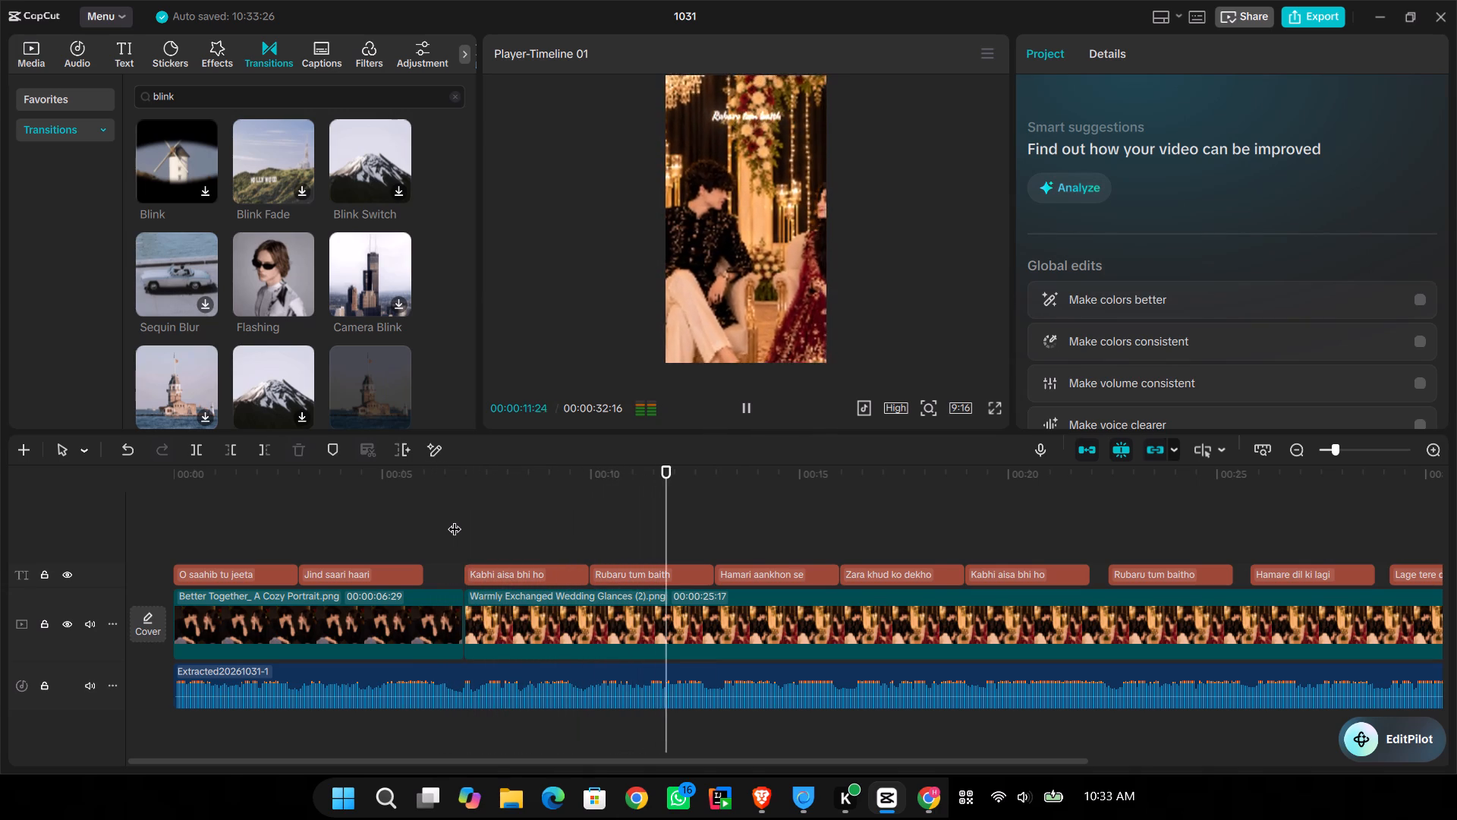
{"action": "key", "text": "space"}
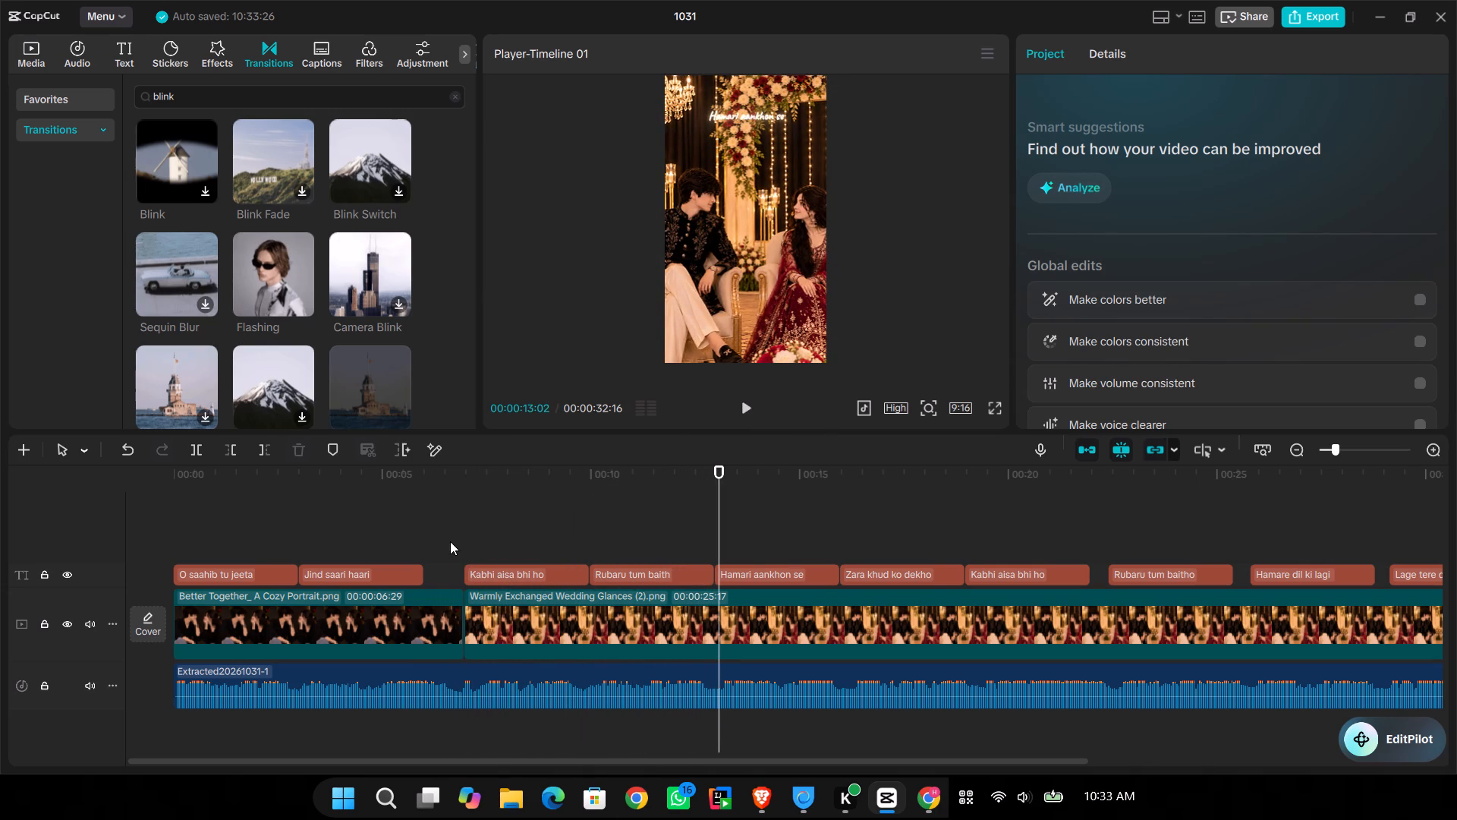
Move the wedding photo's keyframe at 00:00:13:01 earlier, to about the middle of the Rubaru tum baith lyric.
{"action": "left_click", "coordinate": [698, 654]}
{"action": "left_click_drag", "start_coordinate": [717, 625], "coordinate": [689, 629]}
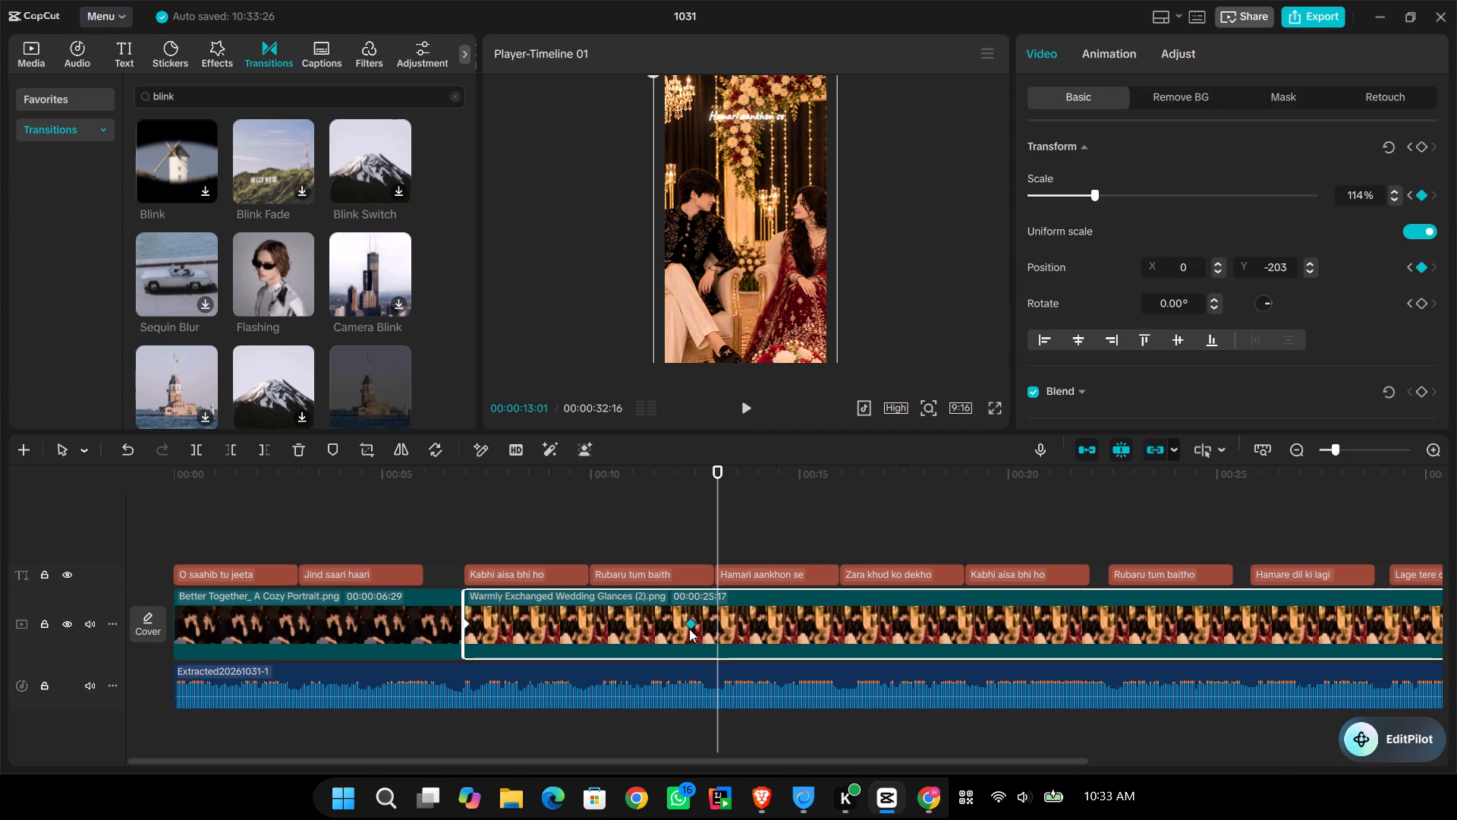
{"action": "left_click_drag", "start_coordinate": [689, 629], "coordinate": [659, 626]}
Play from just before the wedding photo through the Rubaru tum baith lyric to check the faster zoom-out.
{"action": "left_click", "coordinate": [512, 512]}
{"action": "left_click_drag", "start_coordinate": [512, 512], "coordinate": [460, 515]}
{"action": "key", "text": "space"}
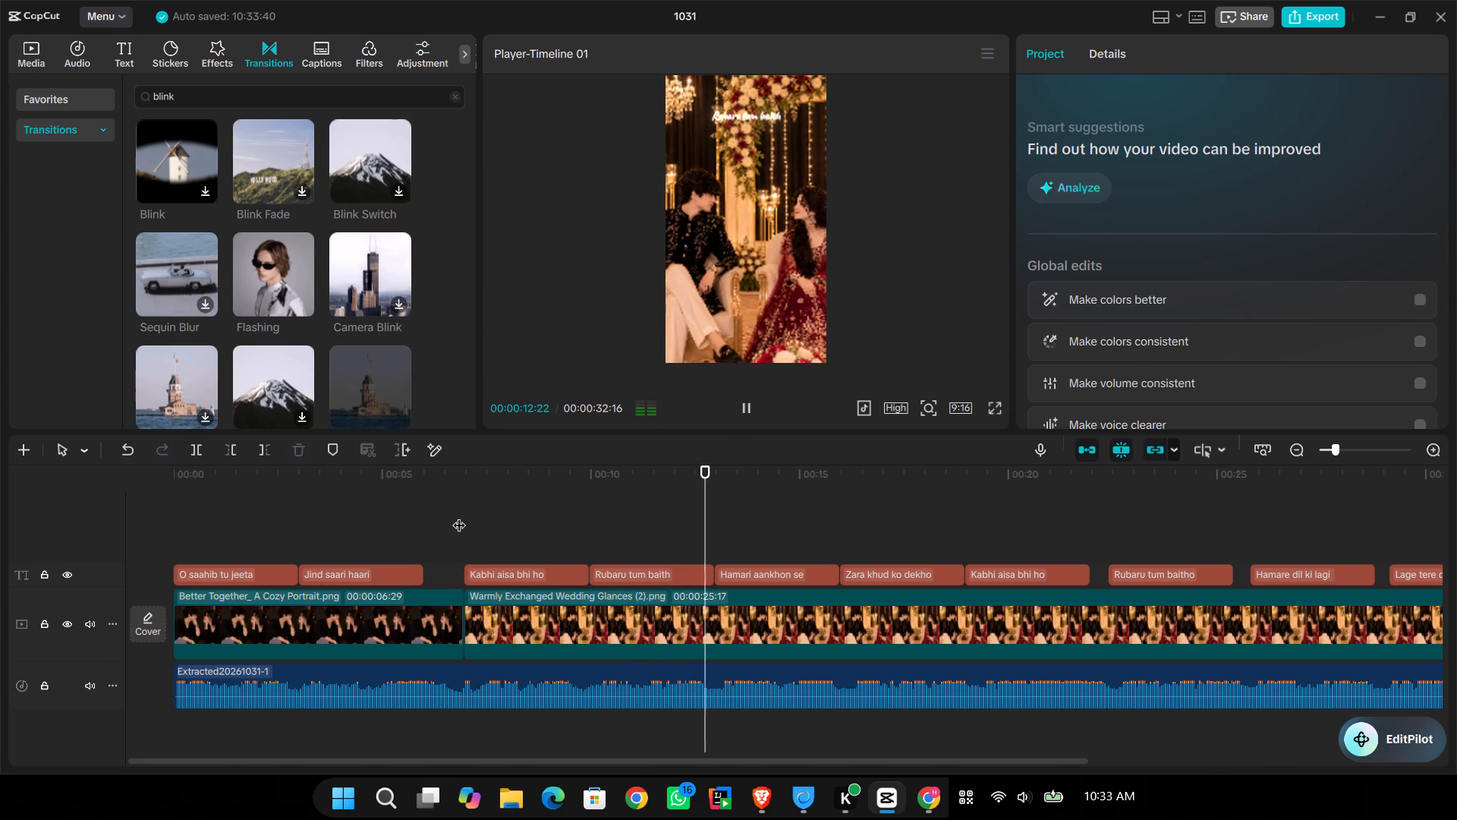
{"action": "key", "text": "space"}
{"action": "left_click", "coordinate": [446, 519]}
{"action": "left_click", "coordinate": [455, 544]}
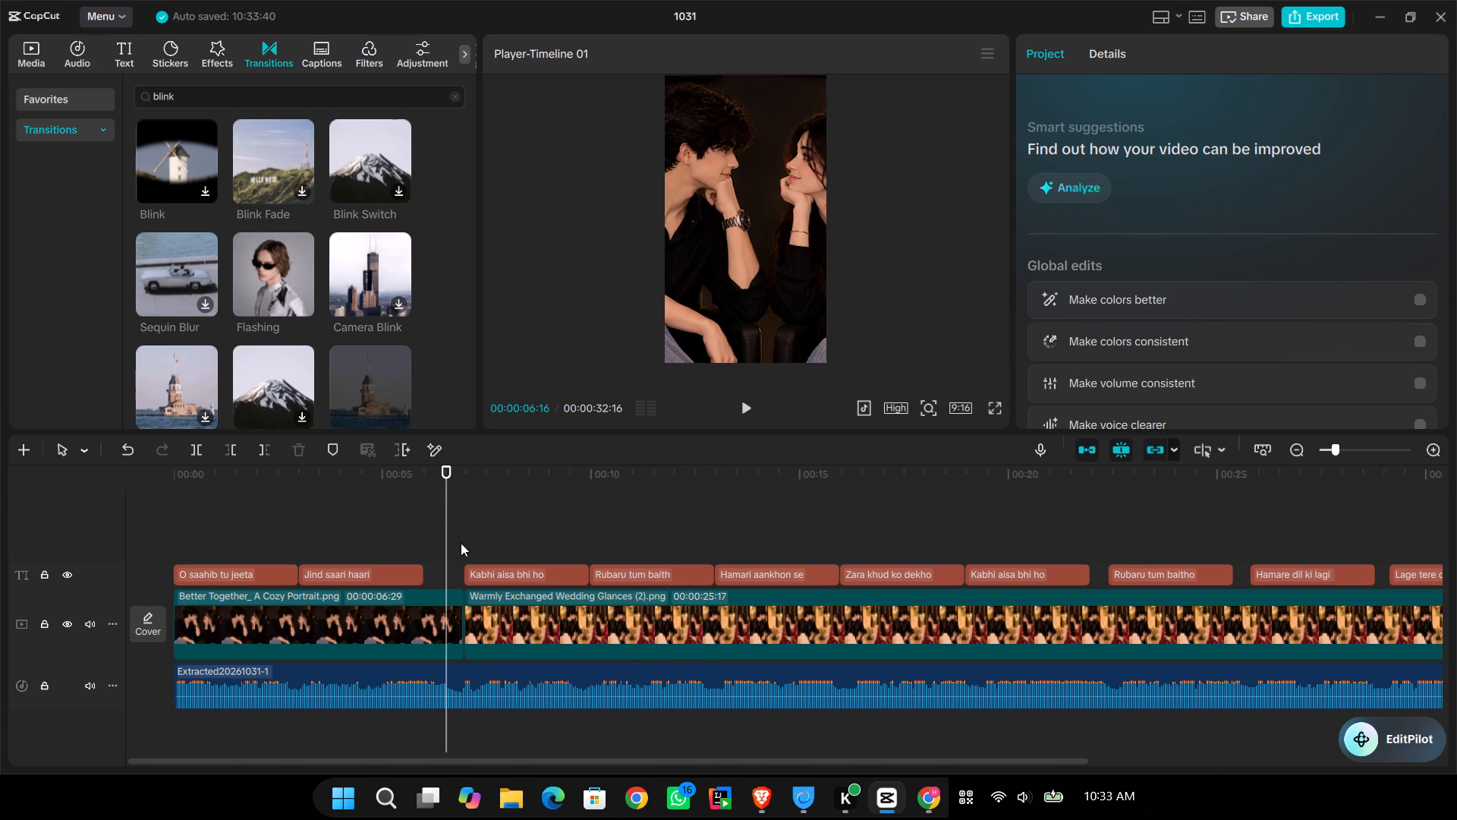
Add a transform keyframe to the wedding photo at 00:00:12:29, where the Hamari aankhon se lyric begins.
{"action": "left_click", "coordinate": [690, 518]}
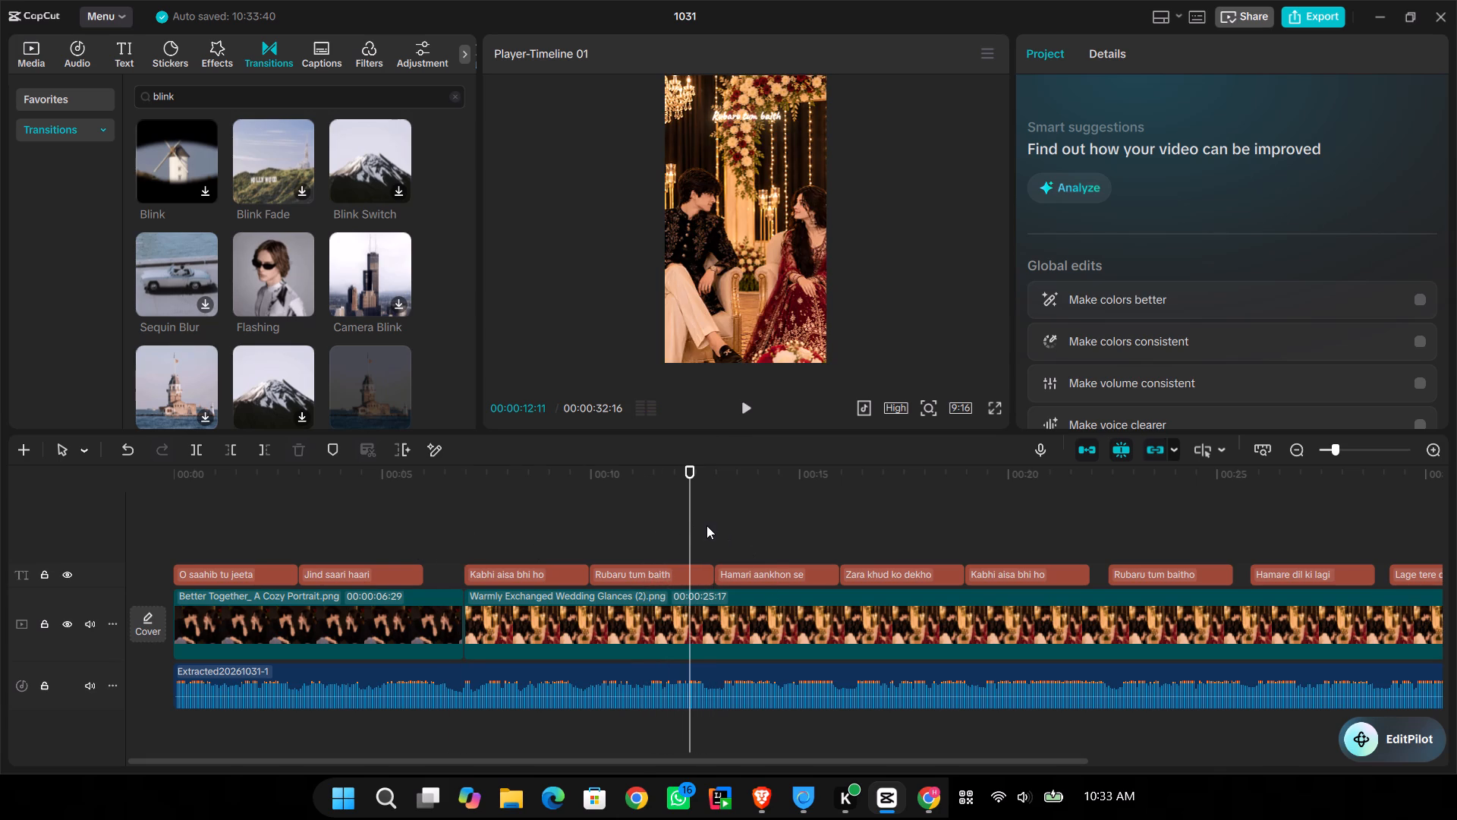
{"action": "key", "text": "space"}
{"action": "key", "text": "space"}
{"action": "left_click", "coordinate": [720, 538]}
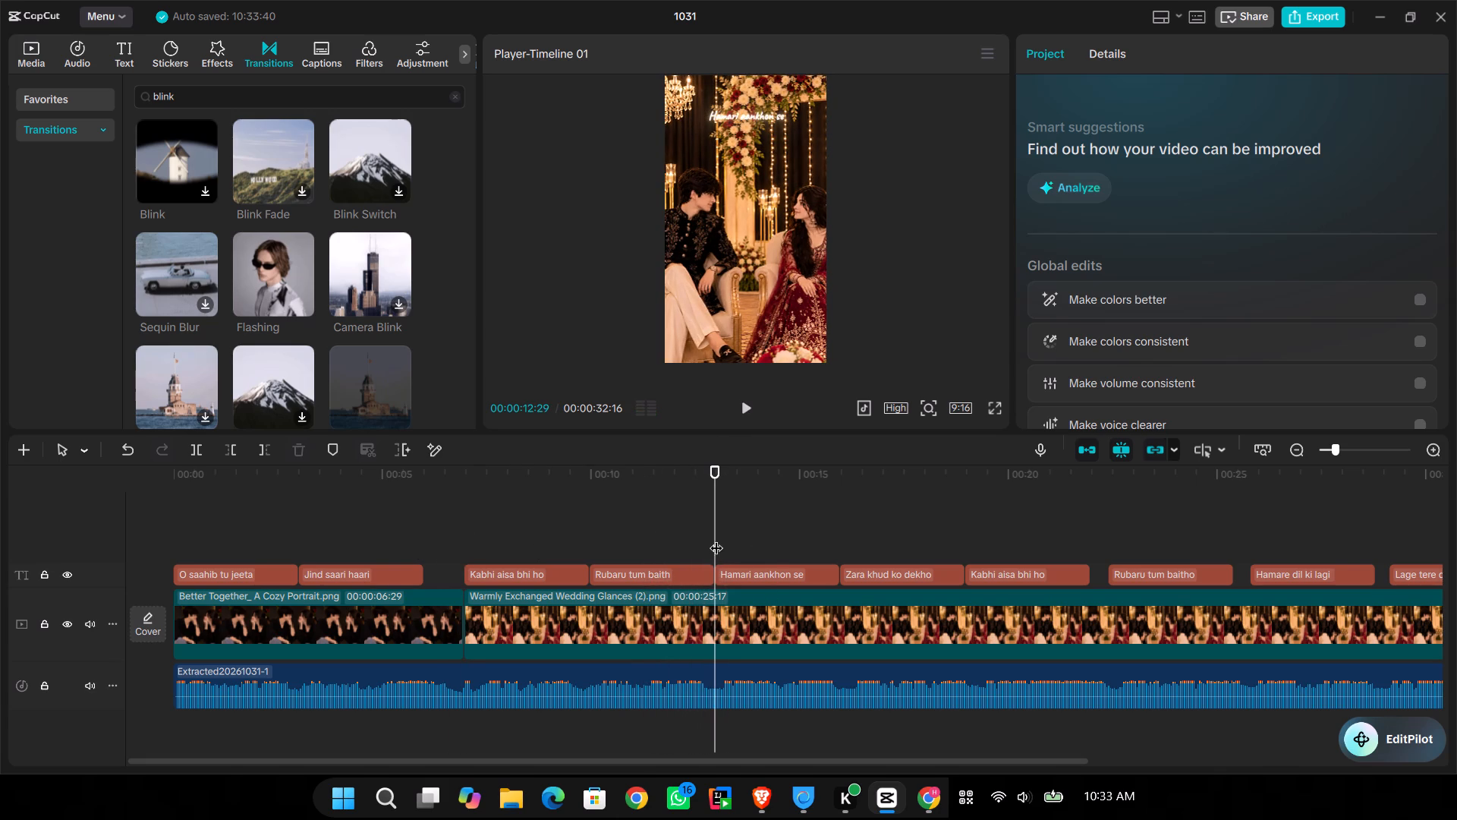
{"action": "left_click", "coordinate": [716, 600]}
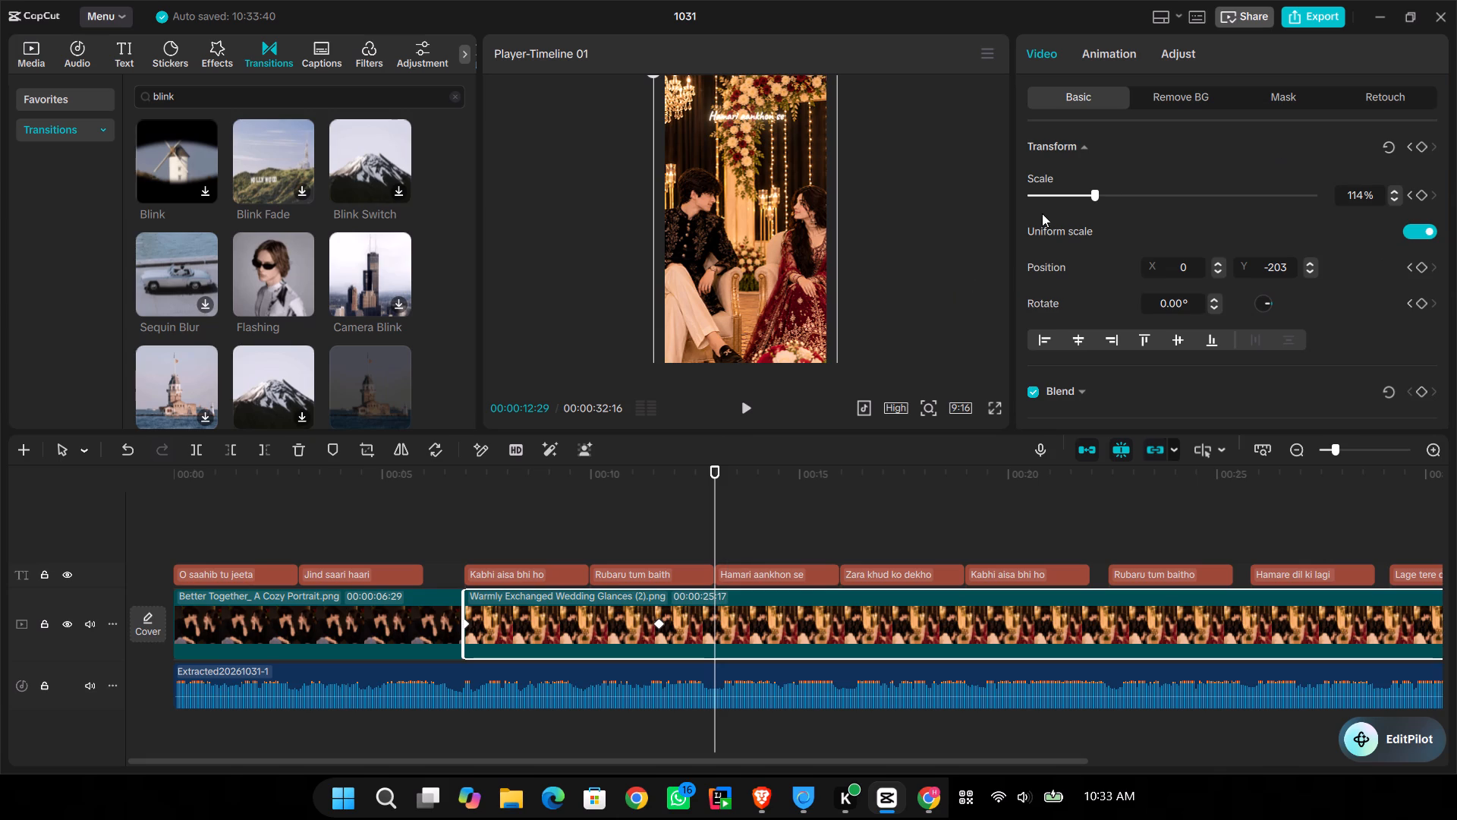
{"action": "left_click", "coordinate": [1424, 147]}
At 00:00:17:18, scale the wedding photo to 154%, reposition it to X -108, Y -222, and keyframe the whole transform.
{"action": "left_click", "coordinate": [908, 538]}
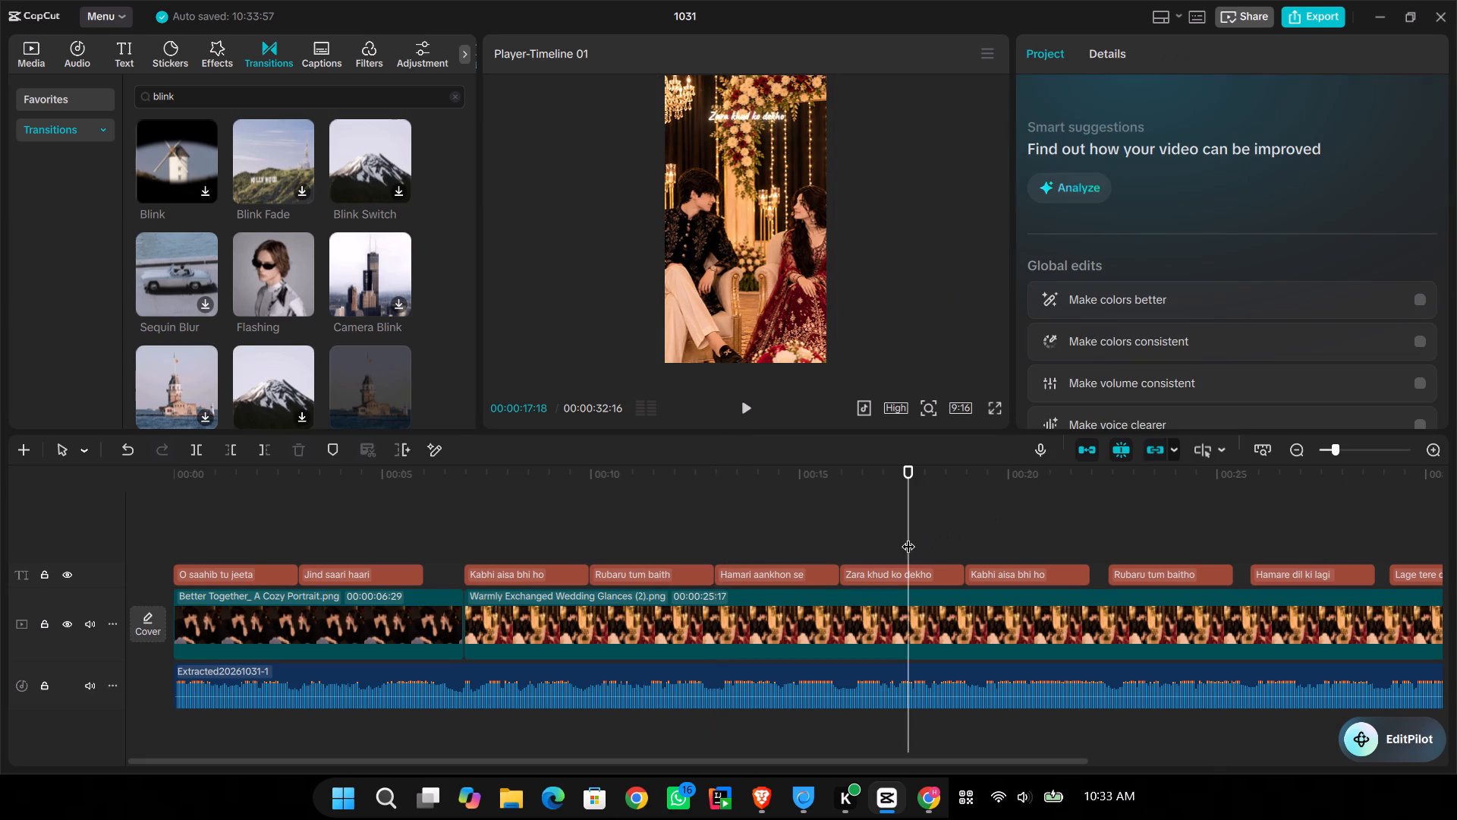
{"action": "left_click", "coordinate": [720, 210]}
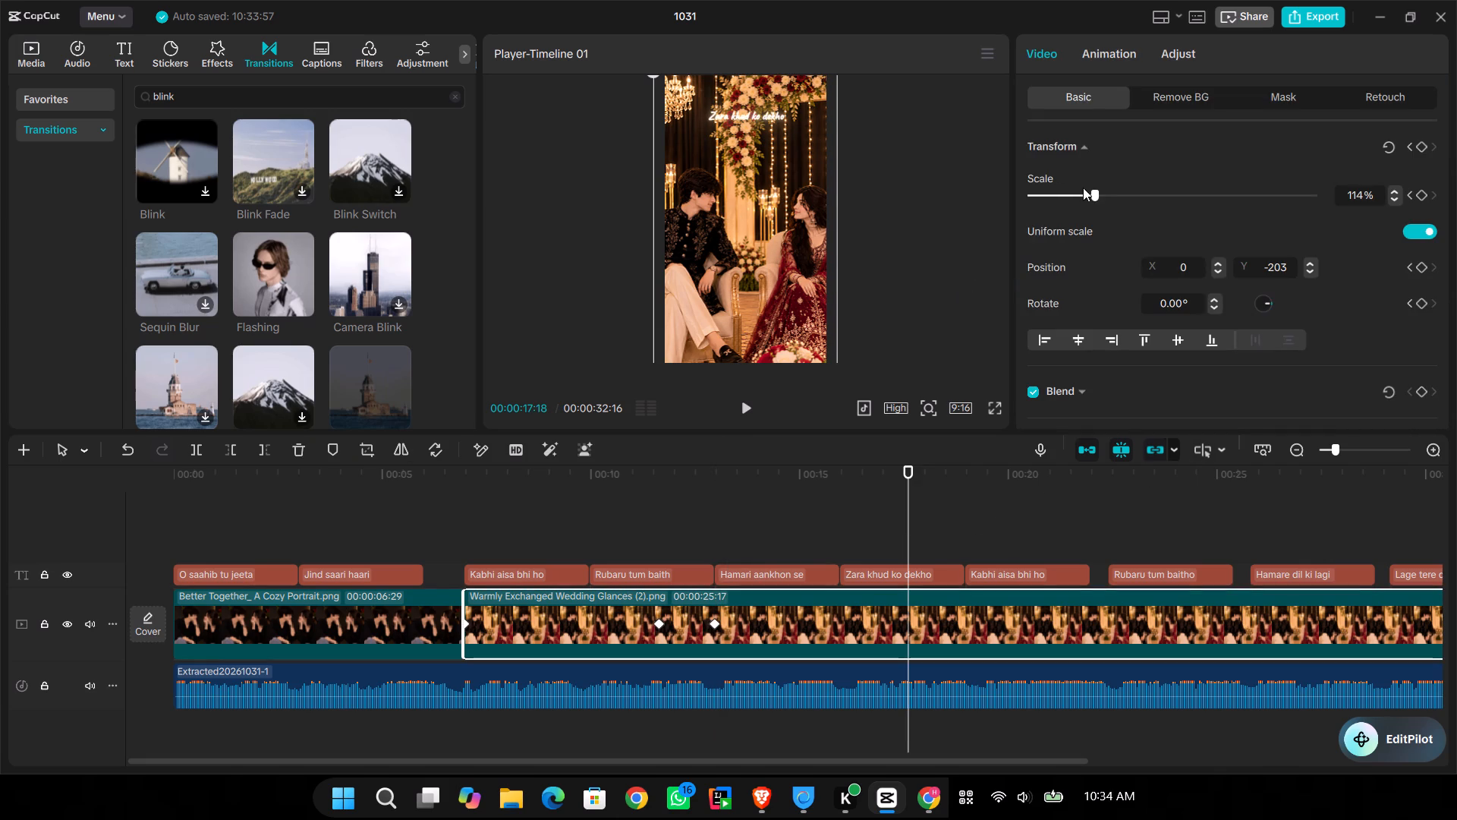
{"action": "left_click_drag", "start_coordinate": [1094, 191], "coordinate": [1119, 211]}
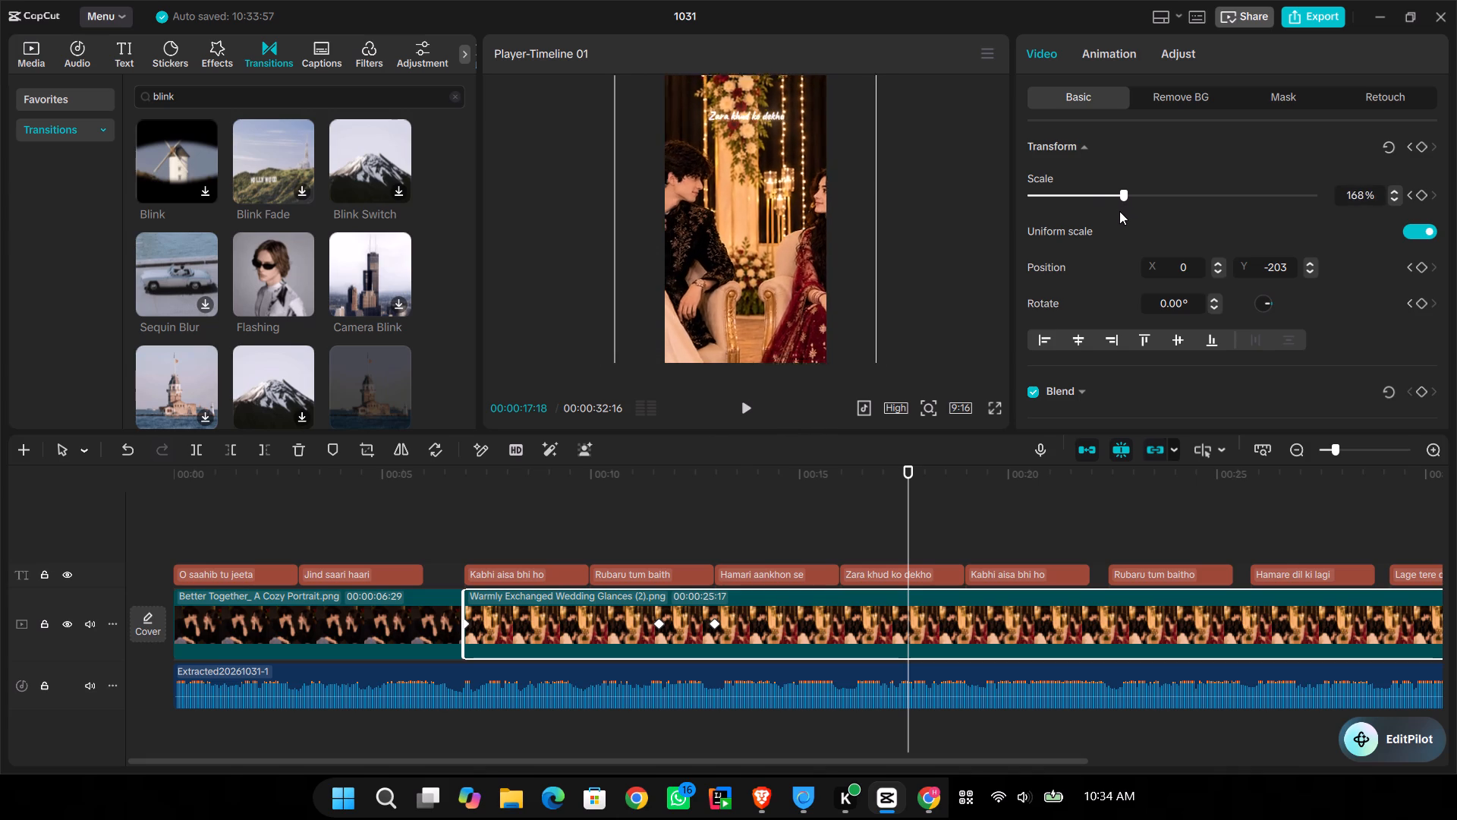
{"action": "left_click_drag", "start_coordinate": [1119, 211], "coordinate": [1117, 210]}
{"action": "left_click_drag", "start_coordinate": [776, 254], "coordinate": [769, 255]}
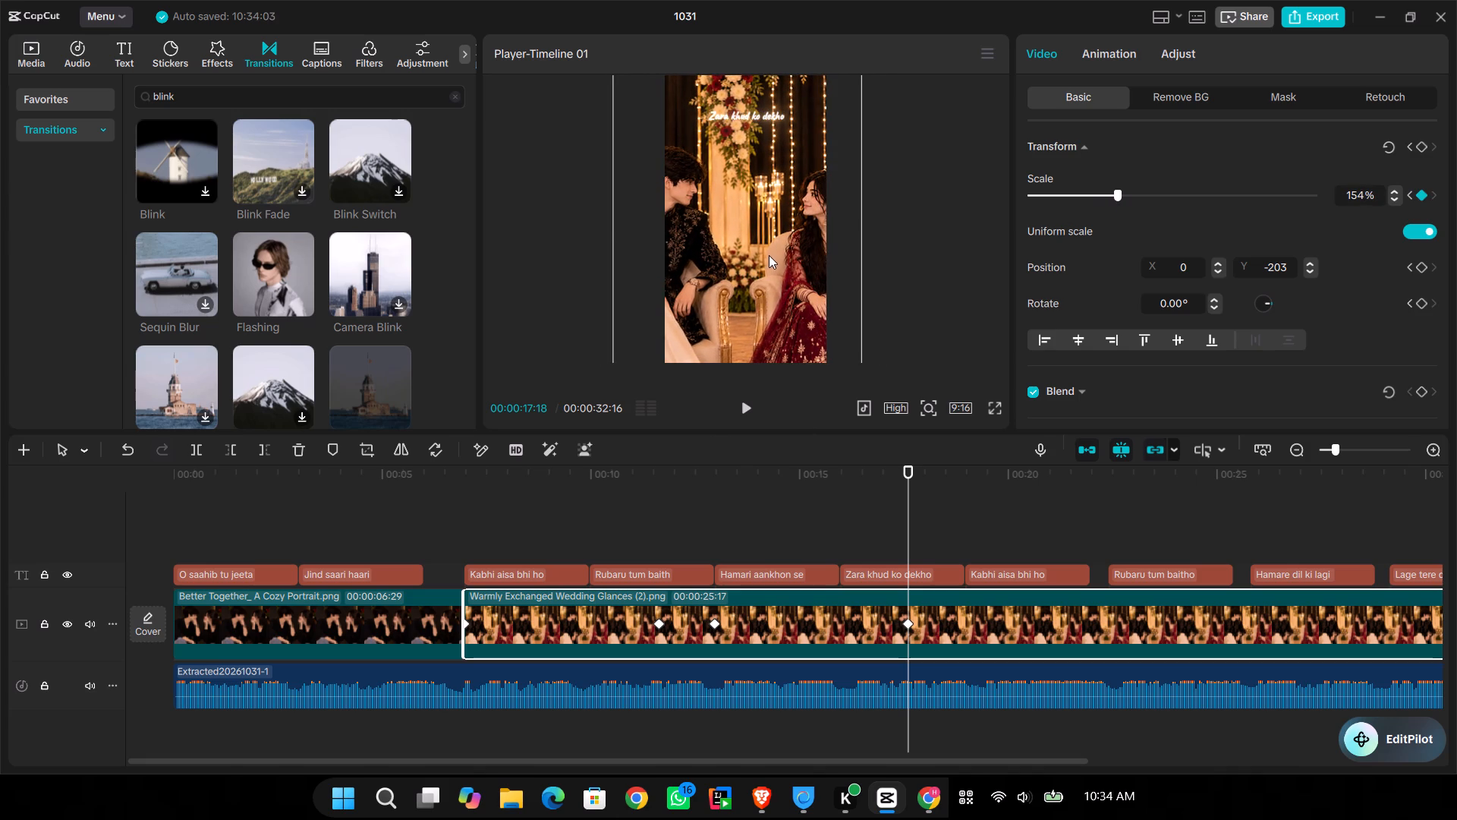
{"action": "left_click_drag", "start_coordinate": [769, 255], "coordinate": [767, 255]}
{"action": "left_click", "coordinate": [1421, 147]}
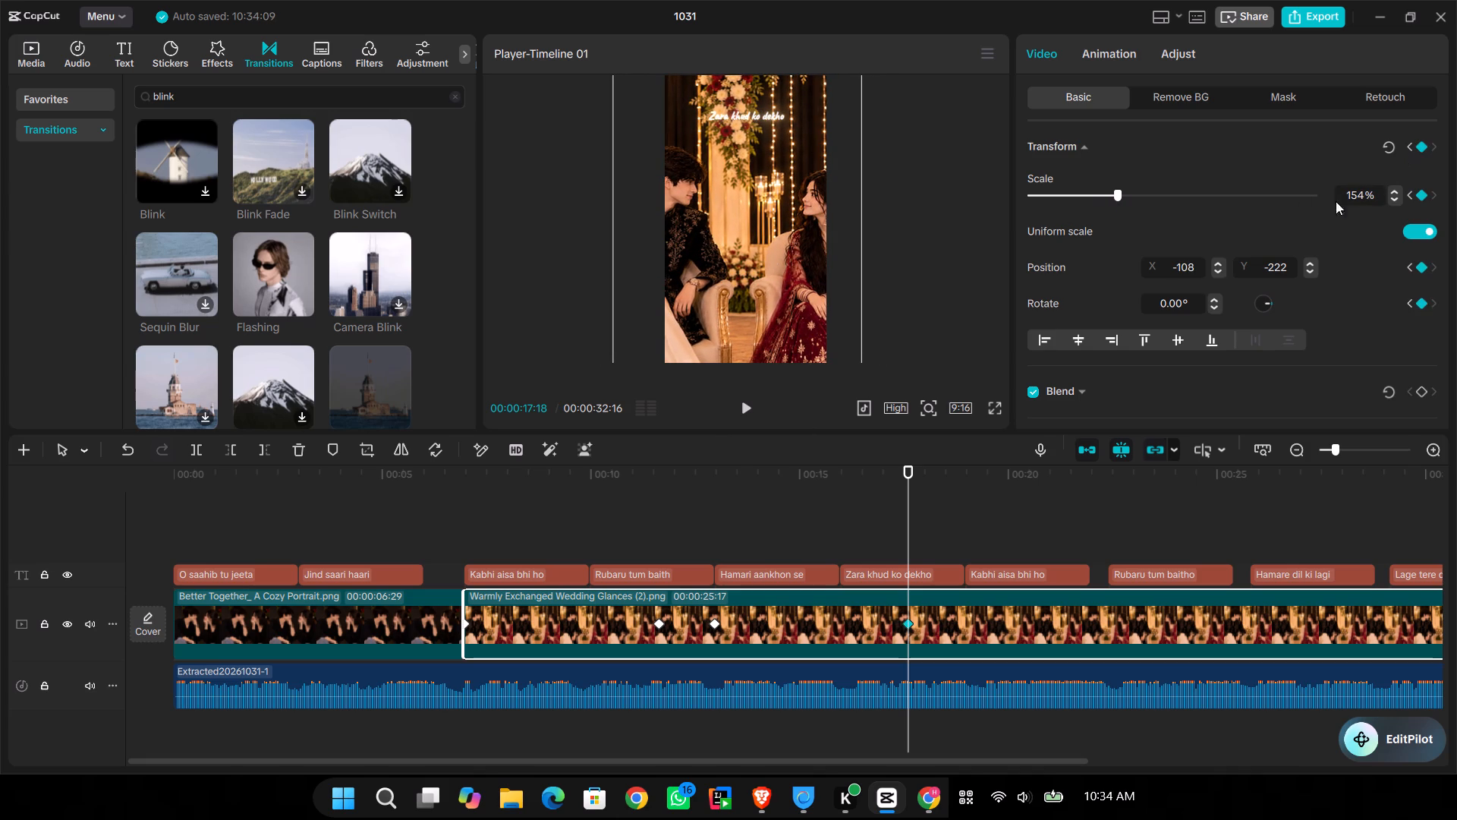
Play the wedding photo from the Rubaru tum baith lyric into Kabhi aisa bhi ho to check the zoom-in.
{"action": "key", "text": "space"}
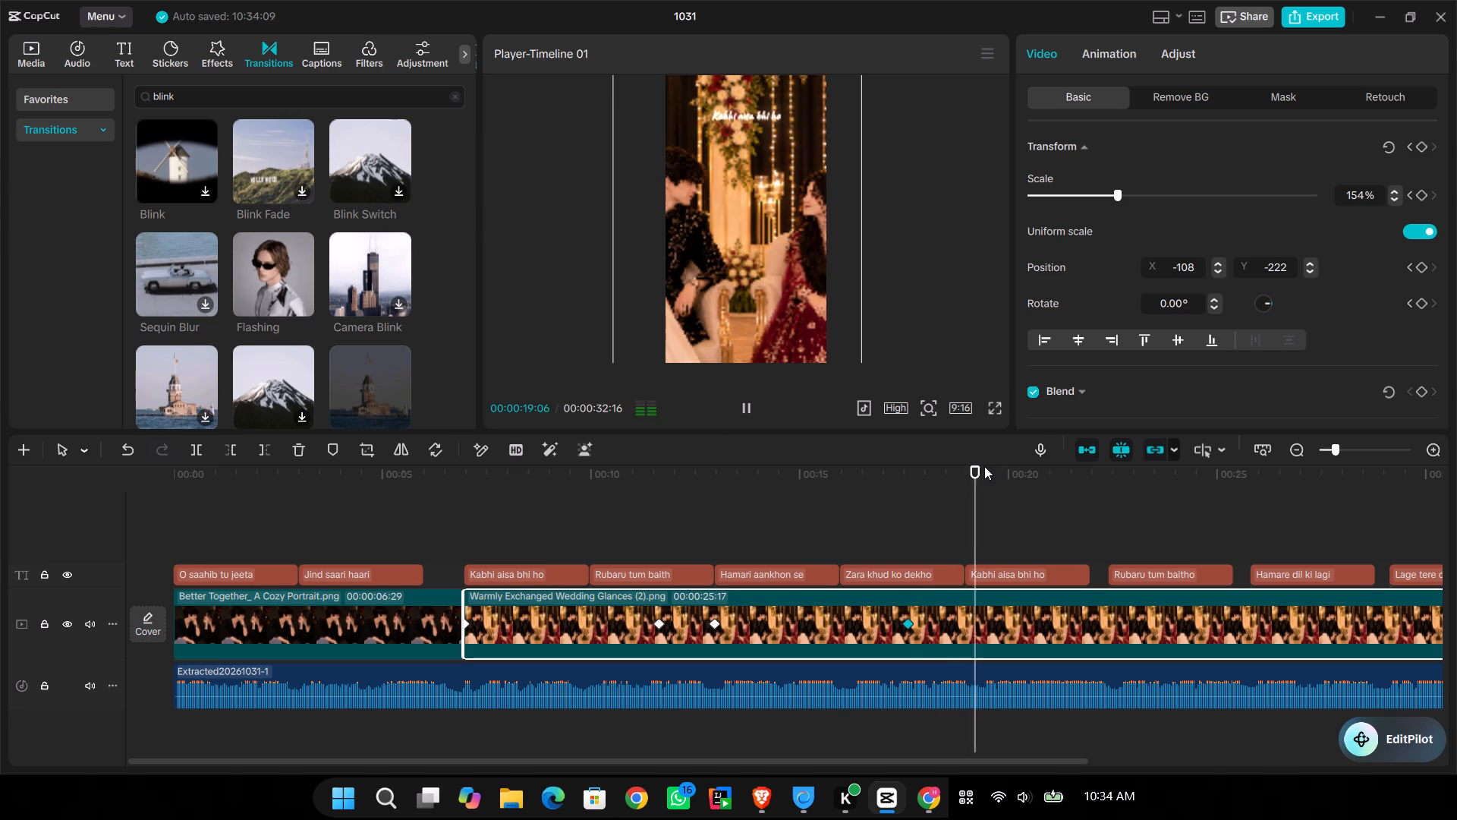
{"action": "key", "text": "space"}
{"action": "left_click", "coordinate": [675, 531]}
{"action": "key", "text": "space"}
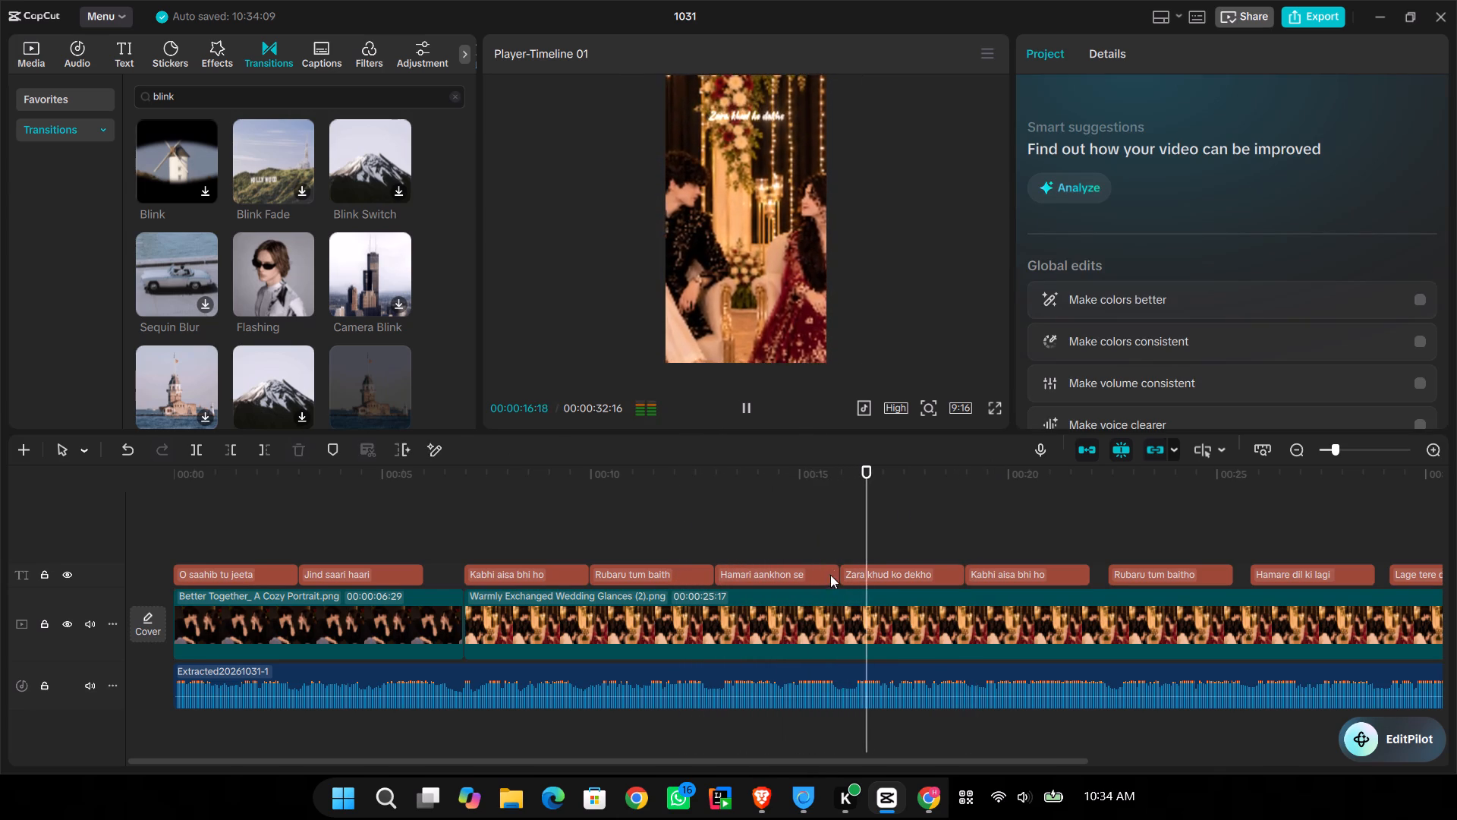
{"action": "key", "text": "space"}
{"action": "left_click", "coordinate": [898, 517]}
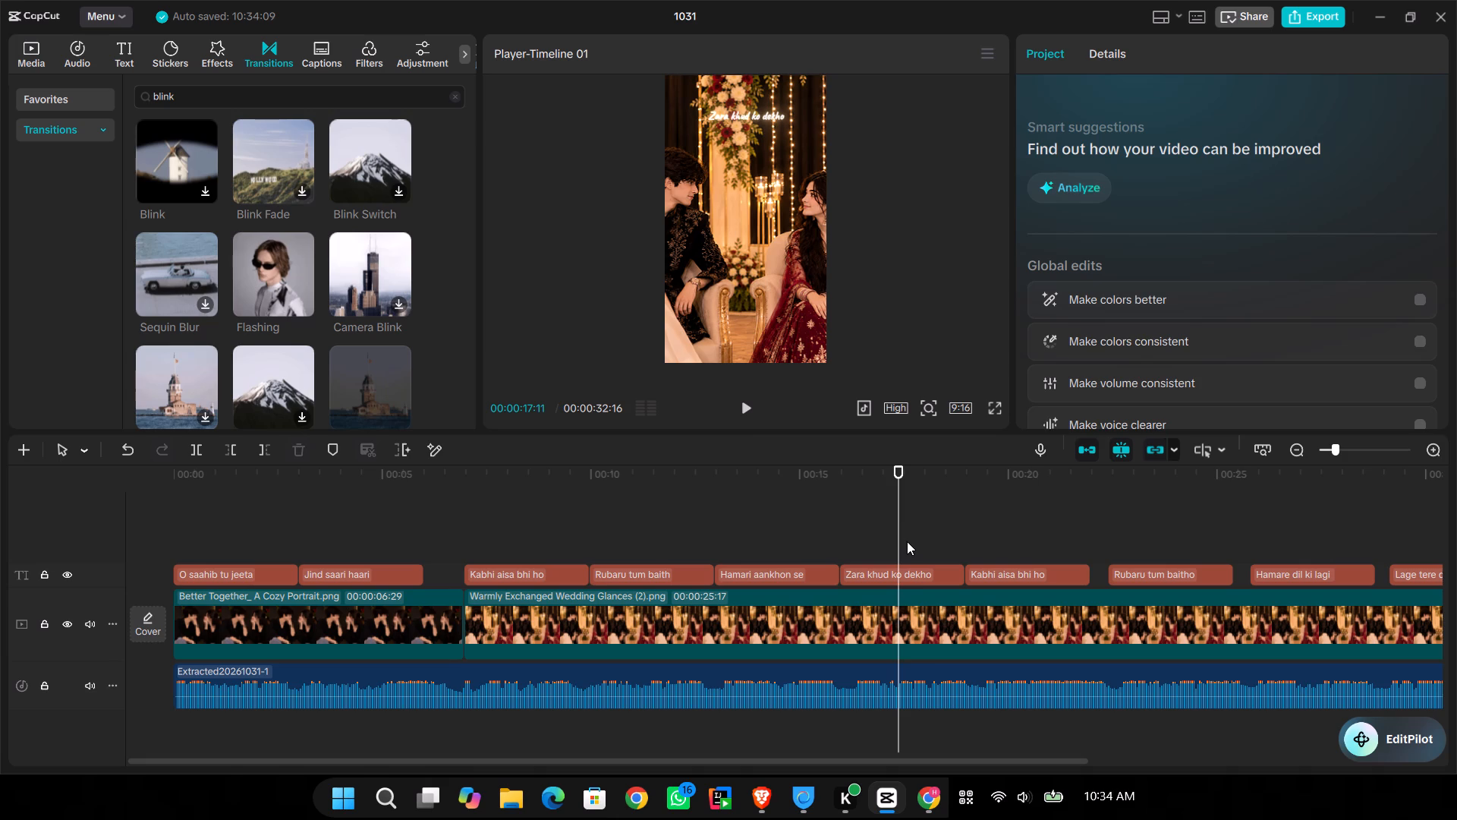
{"action": "left_click", "coordinate": [912, 625]}
{"action": "key", "text": "space"}
{"action": "key", "text": "space"}
{"action": "key", "text": "space"}
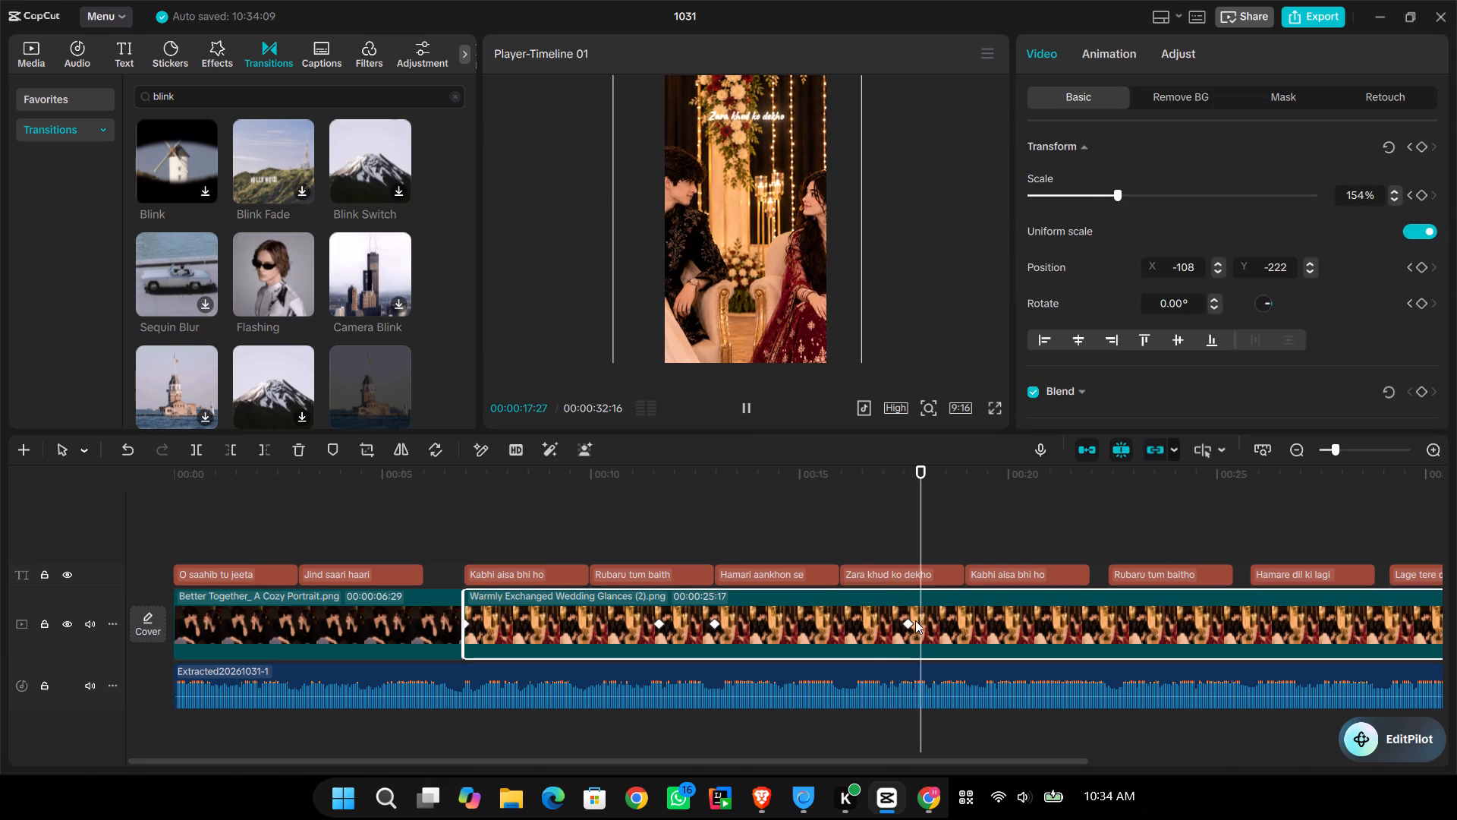
{"action": "key", "text": "space"}
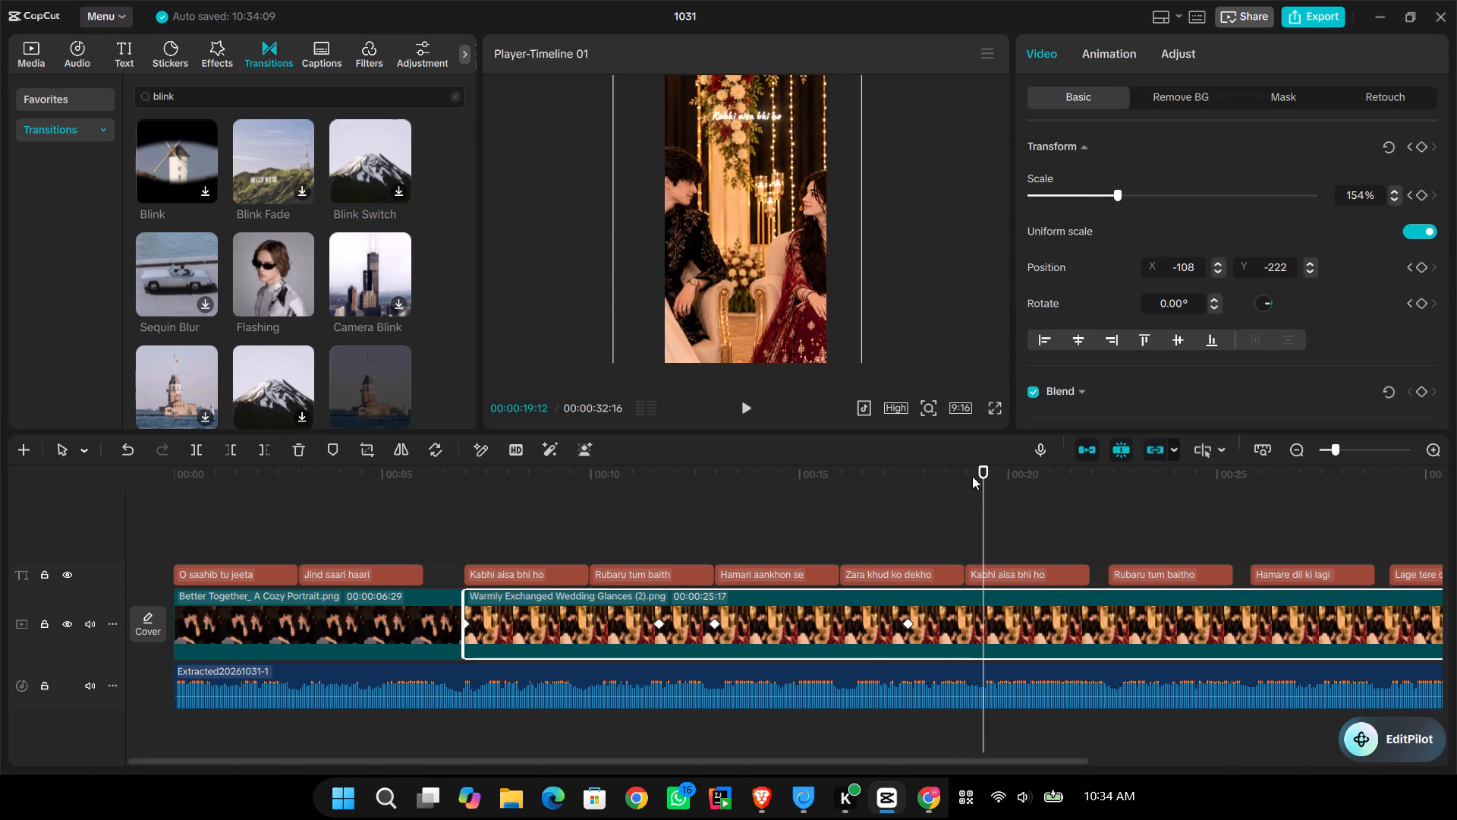
Add a transform keyframe to the wedding photo at 00:00:18:29, where the second Kabhi aisa bhi ho lyric begins.
{"action": "left_click", "coordinate": [968, 523]}
{"action": "left_click", "coordinate": [968, 523]}
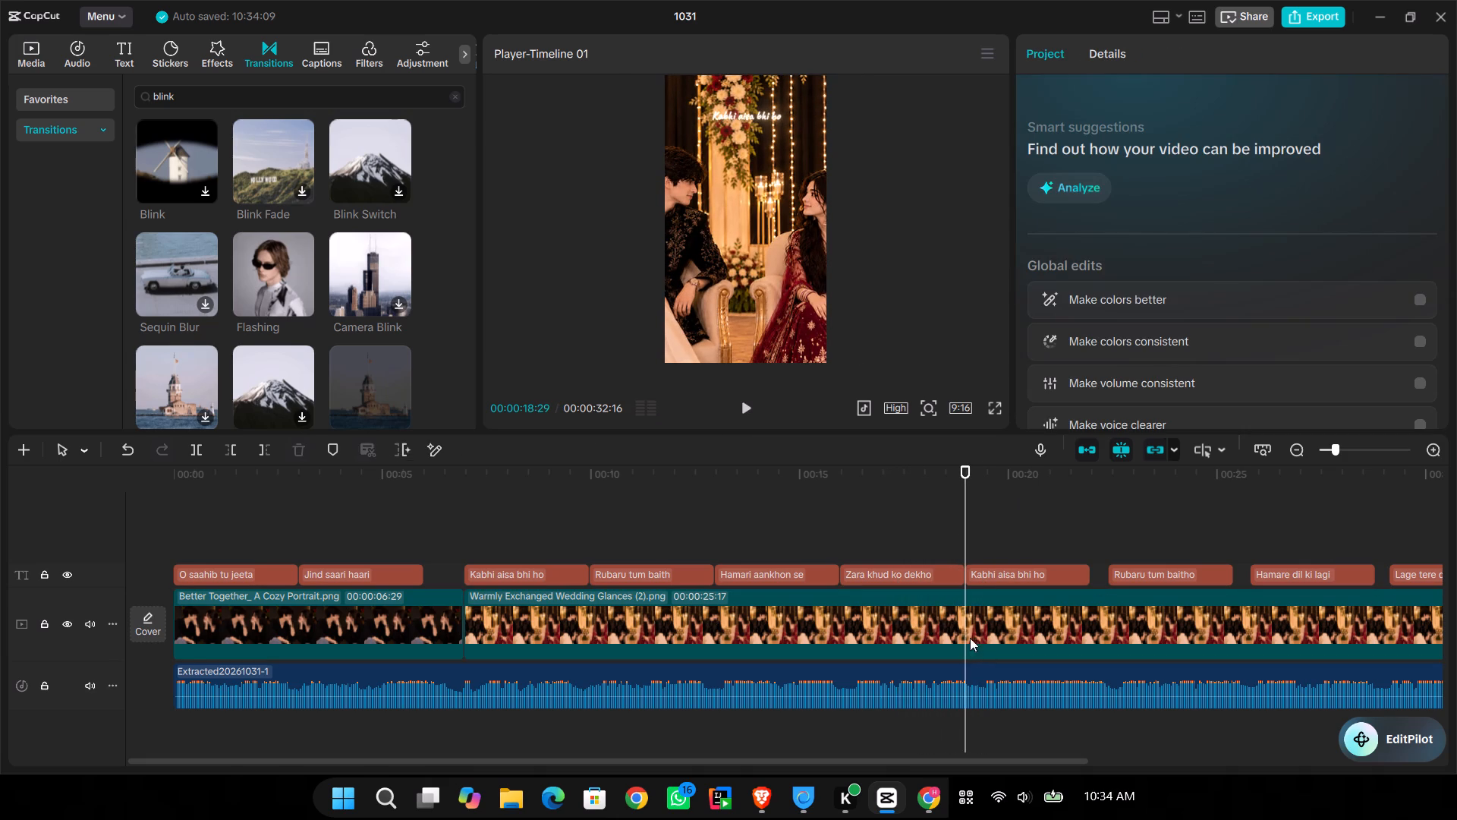
{"action": "left_click", "coordinate": [976, 627]}
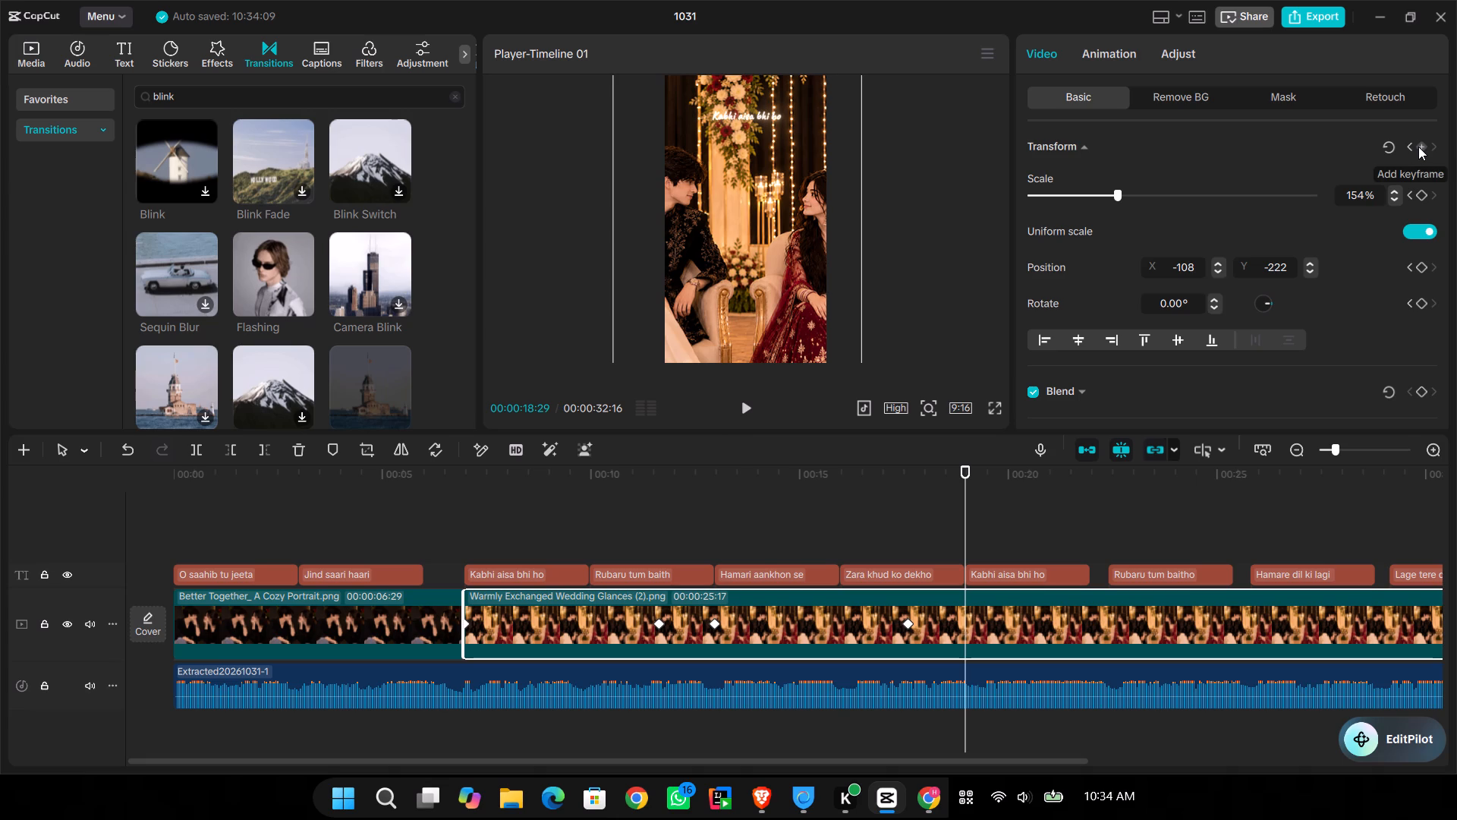
{"action": "left_click", "coordinate": [1418, 147]}
Play from 00:00:18:29 through the Rubaru tum baitho lyric to find the timing for the next movement, pausing at 00:00:25:11.
{"action": "key", "text": "space"}
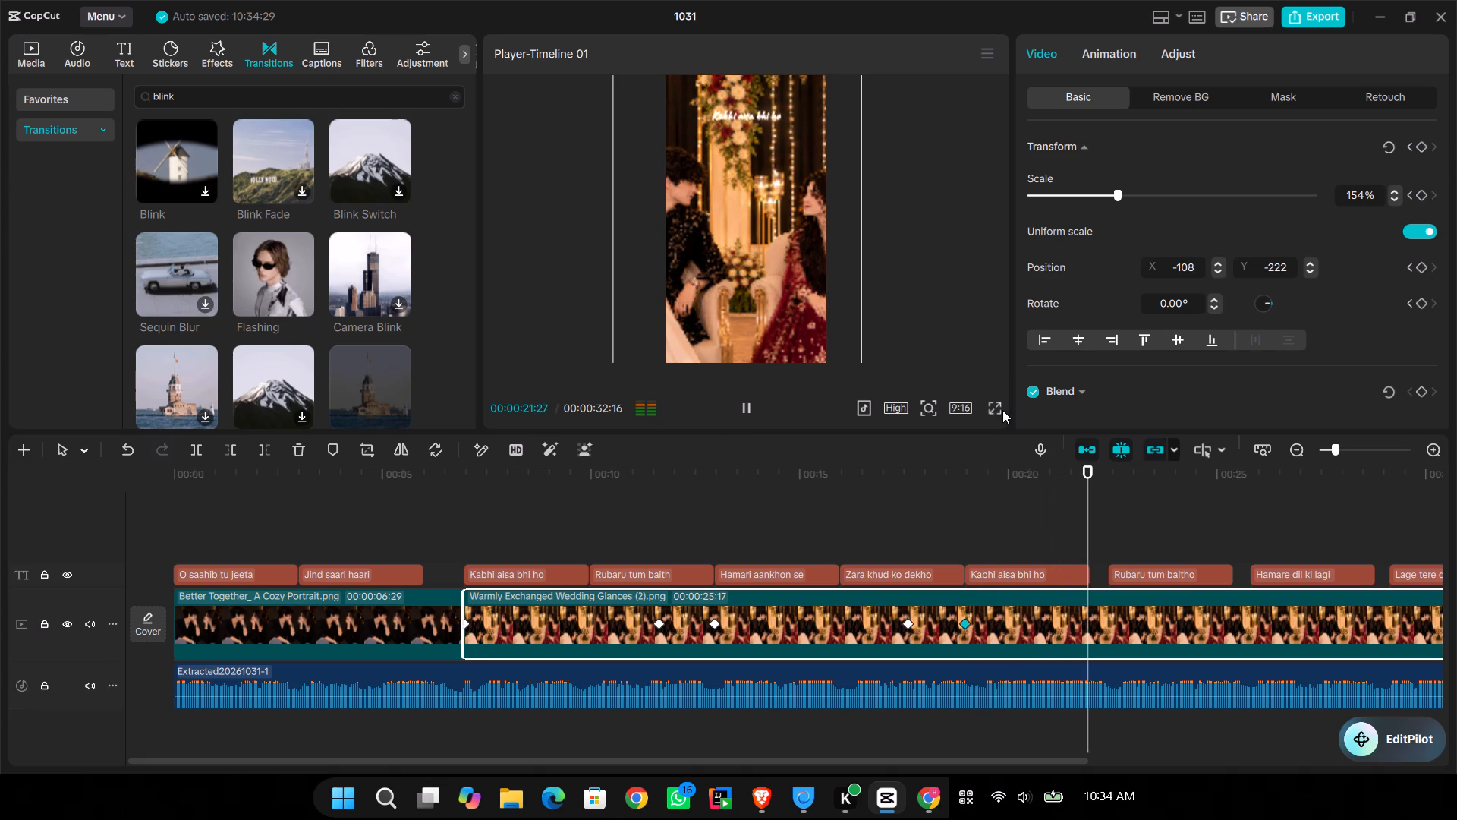
{"action": "key", "text": "space"}
{"action": "key", "text": "space"}
{"action": "key", "text": "space"}
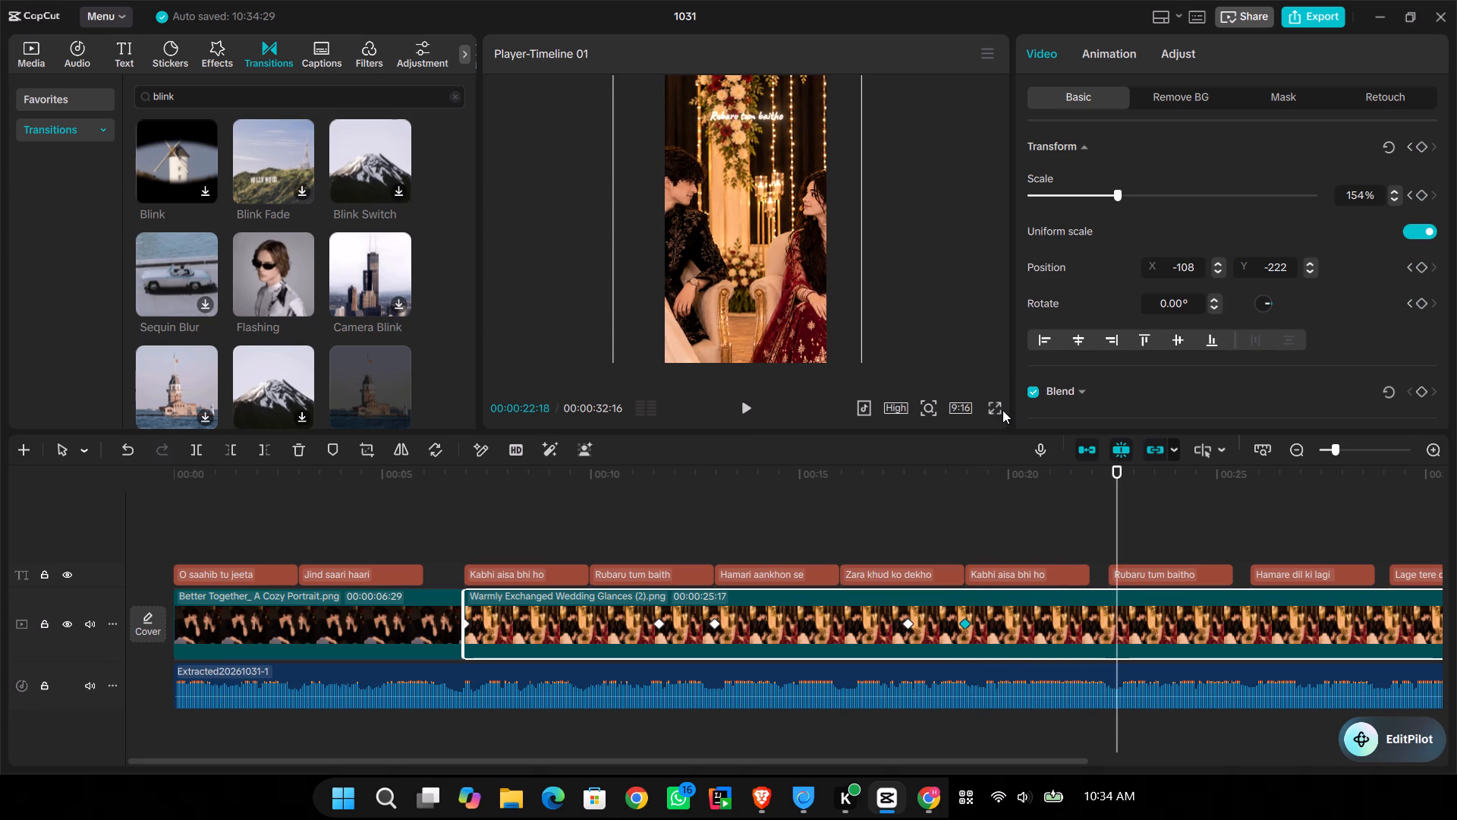
{"action": "key", "text": "space"}
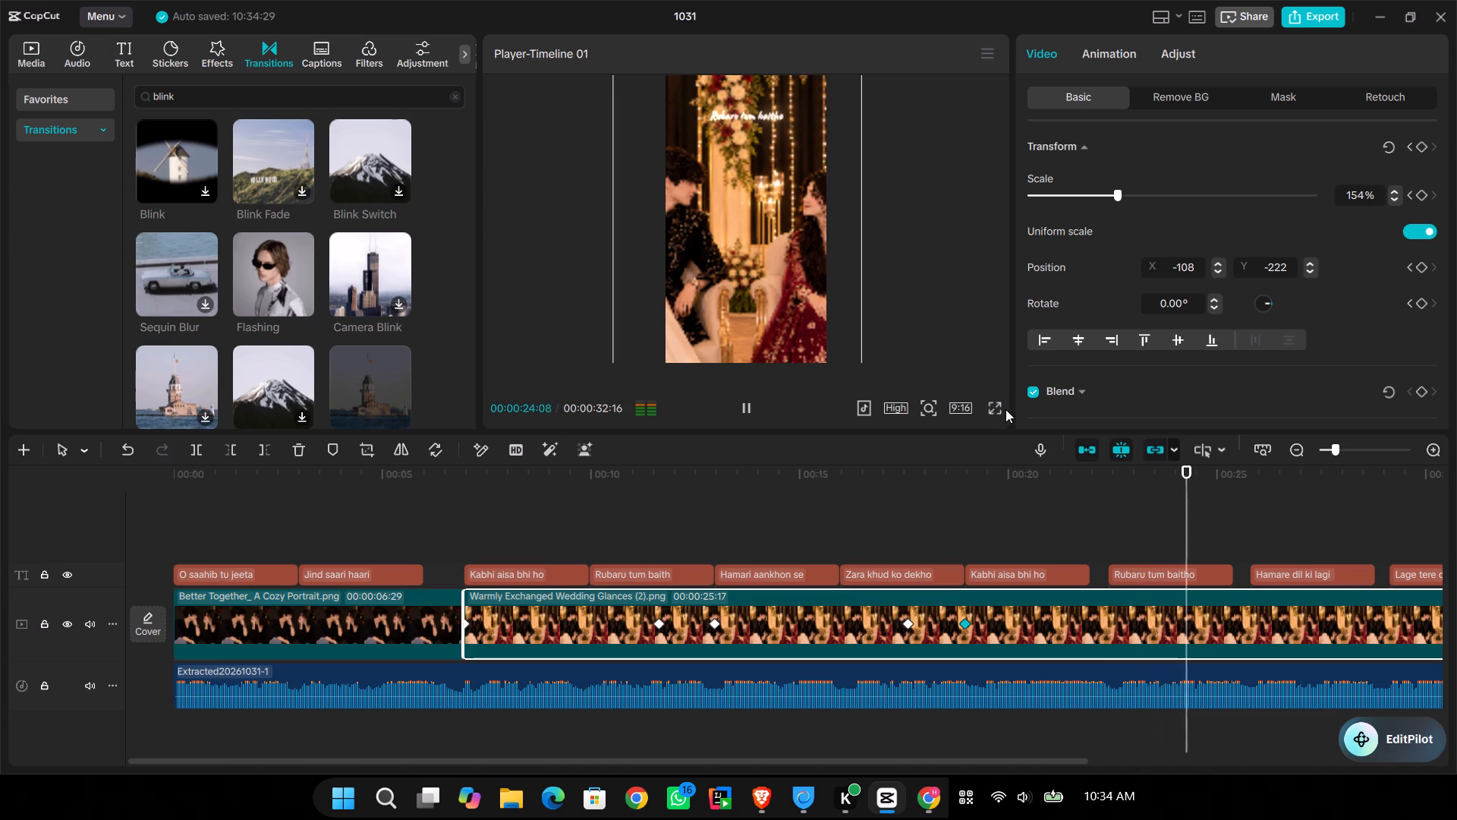
{"action": "key", "text": "space"}
{"action": "key", "text": "space"}
{"action": "key", "text": "space"}
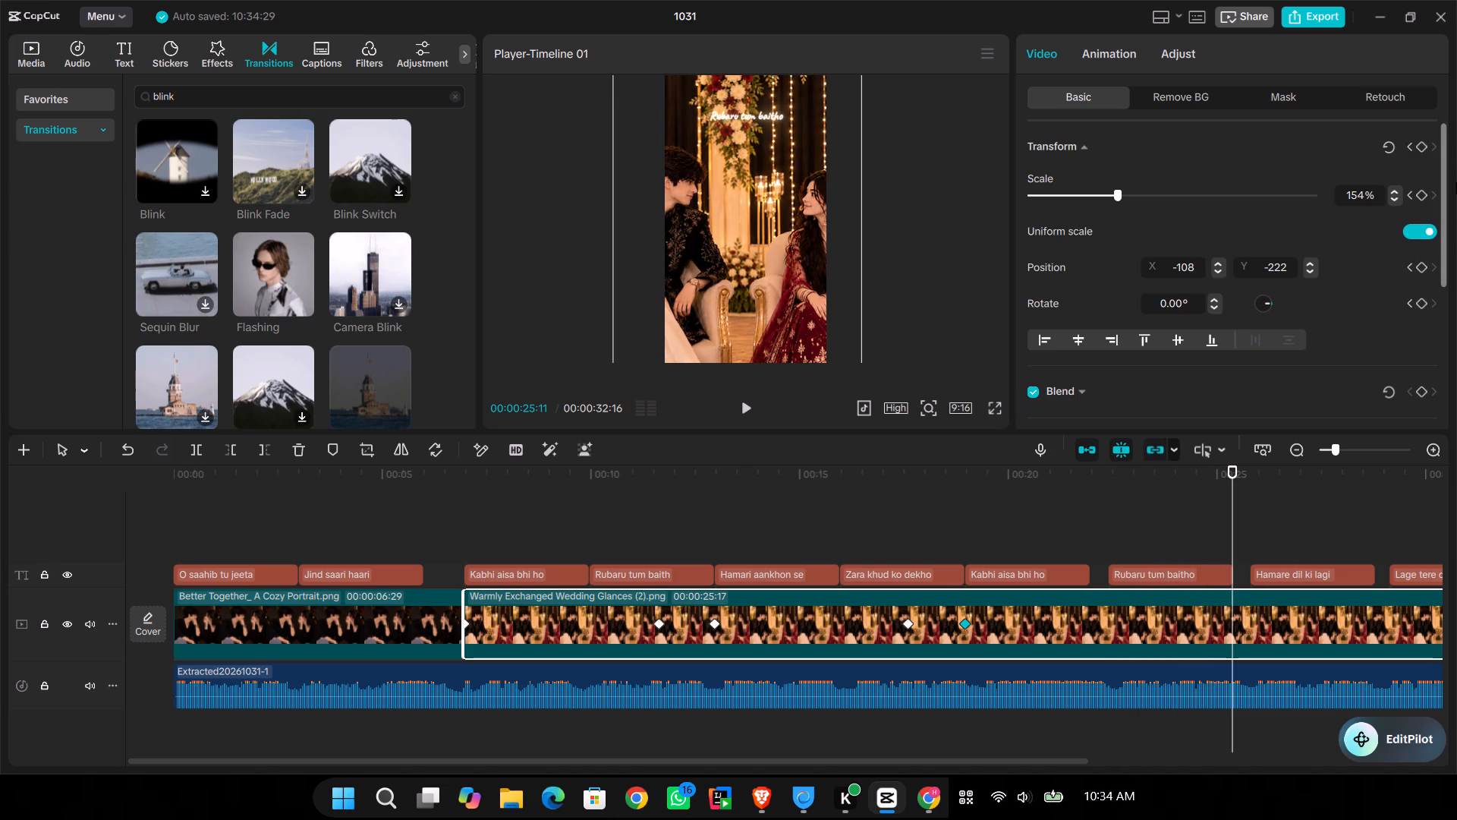
At 00:00:23:29, pan the wedding photo to the woman at X -585, Y -203 and keyframe the whole transform.
{"action": "left_click", "coordinate": [1182, 531]}
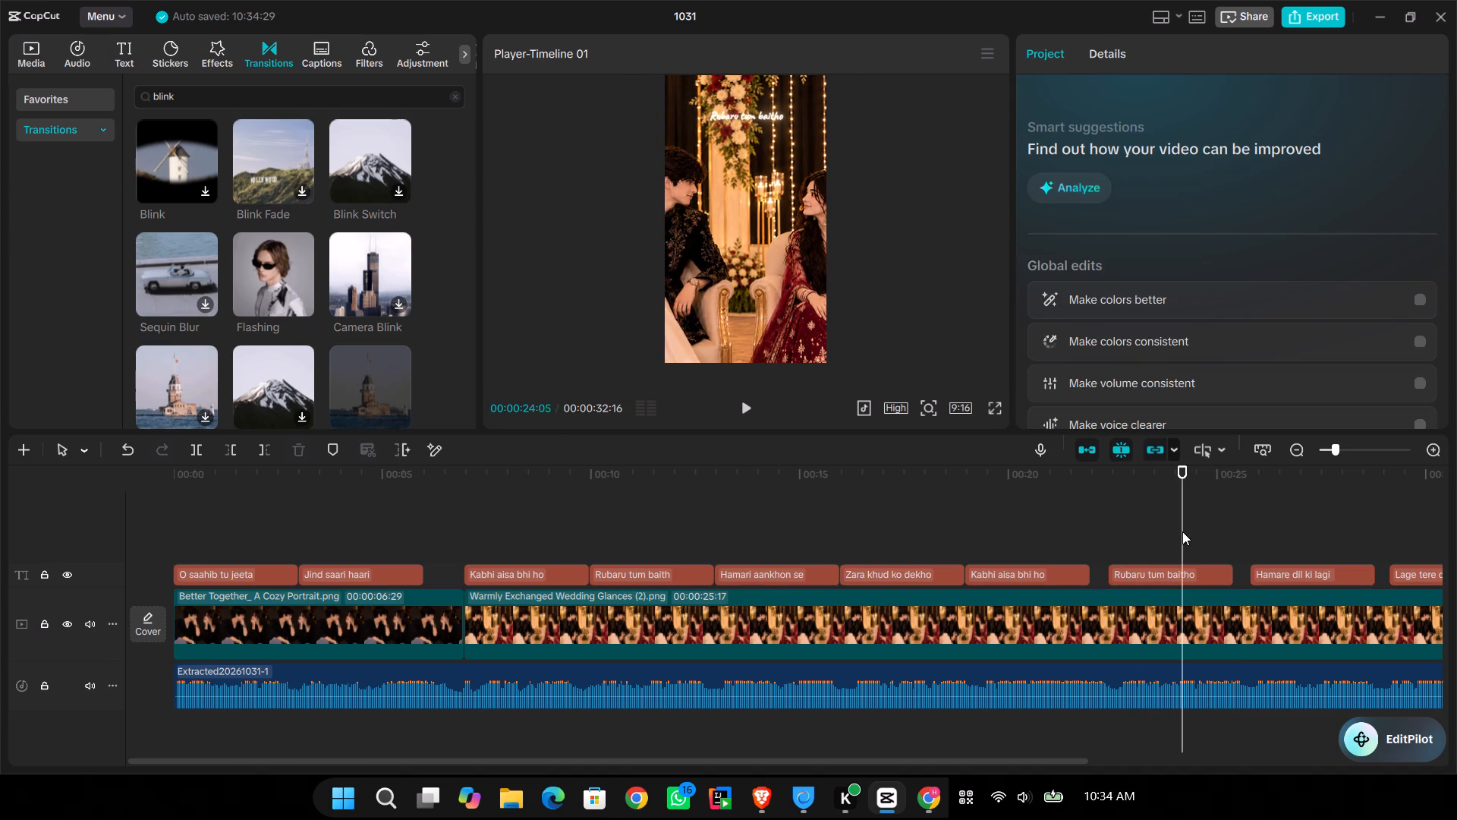
{"action": "left_click_drag", "start_coordinate": [1182, 531], "coordinate": [1174, 531]}
{"action": "left_click", "coordinate": [1156, 633]}
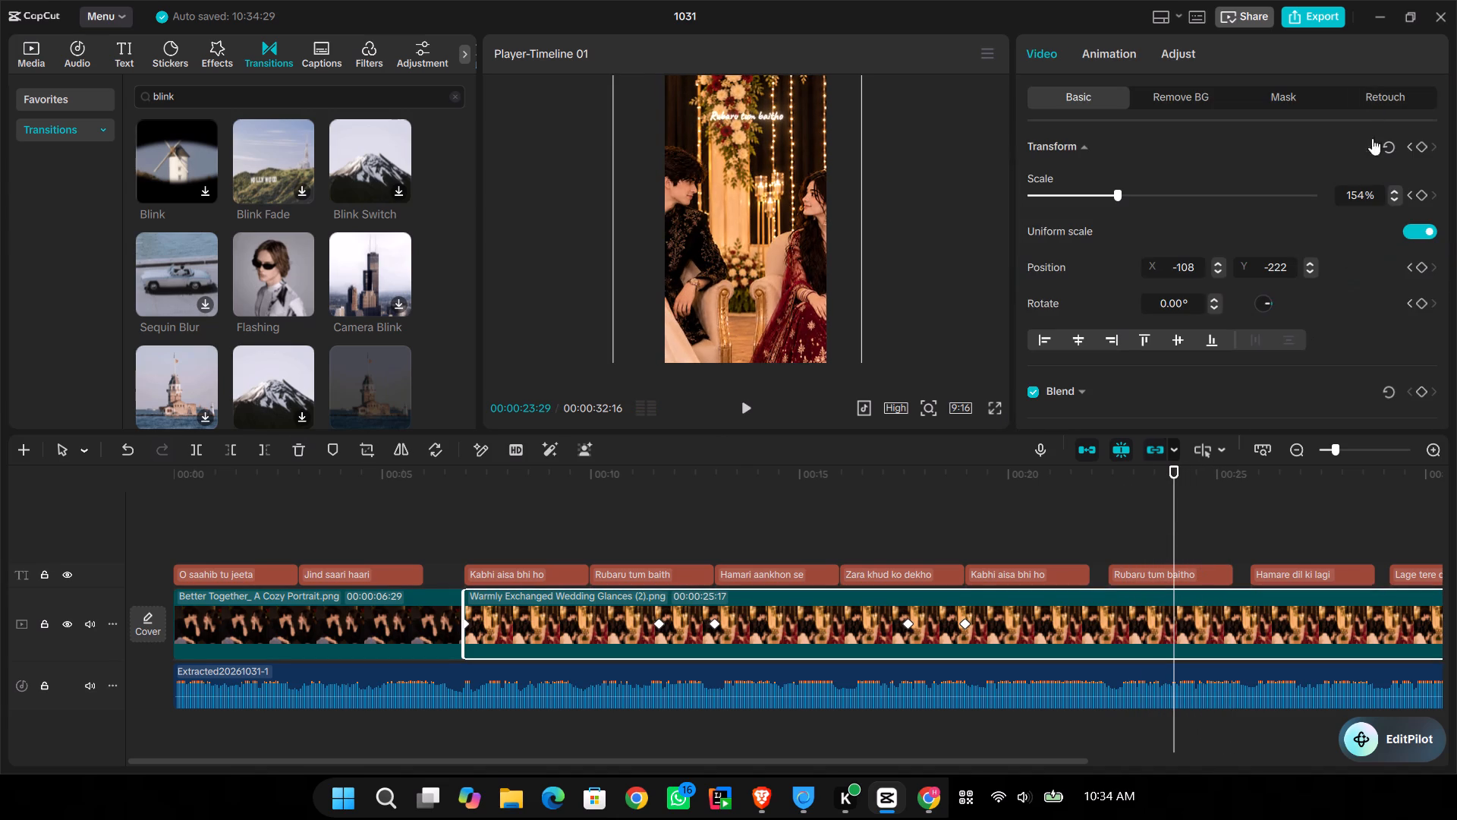
{"action": "left_click_drag", "start_coordinate": [763, 243], "coordinate": [728, 241]}
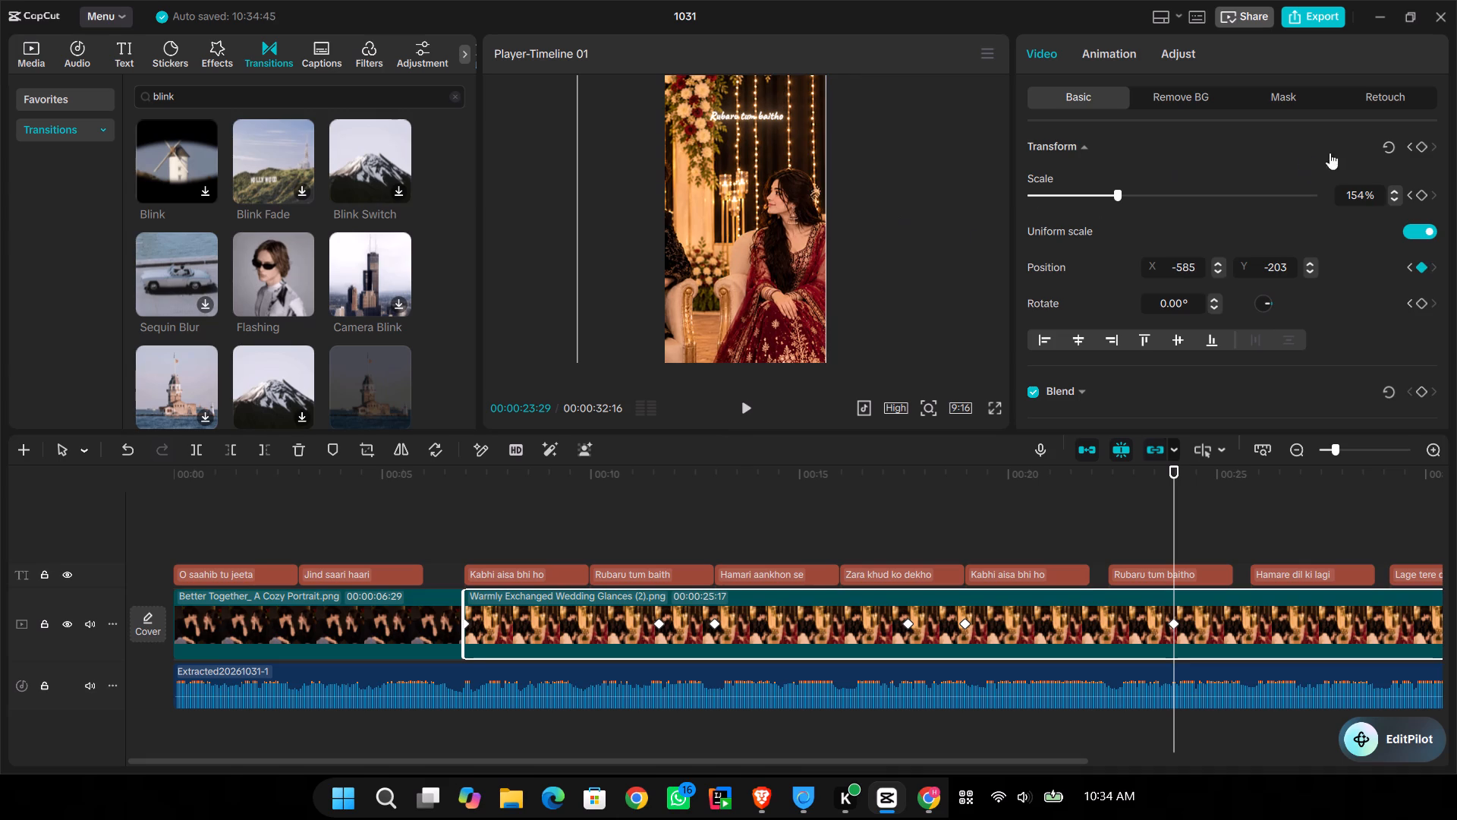
{"action": "left_click", "coordinate": [1416, 146]}
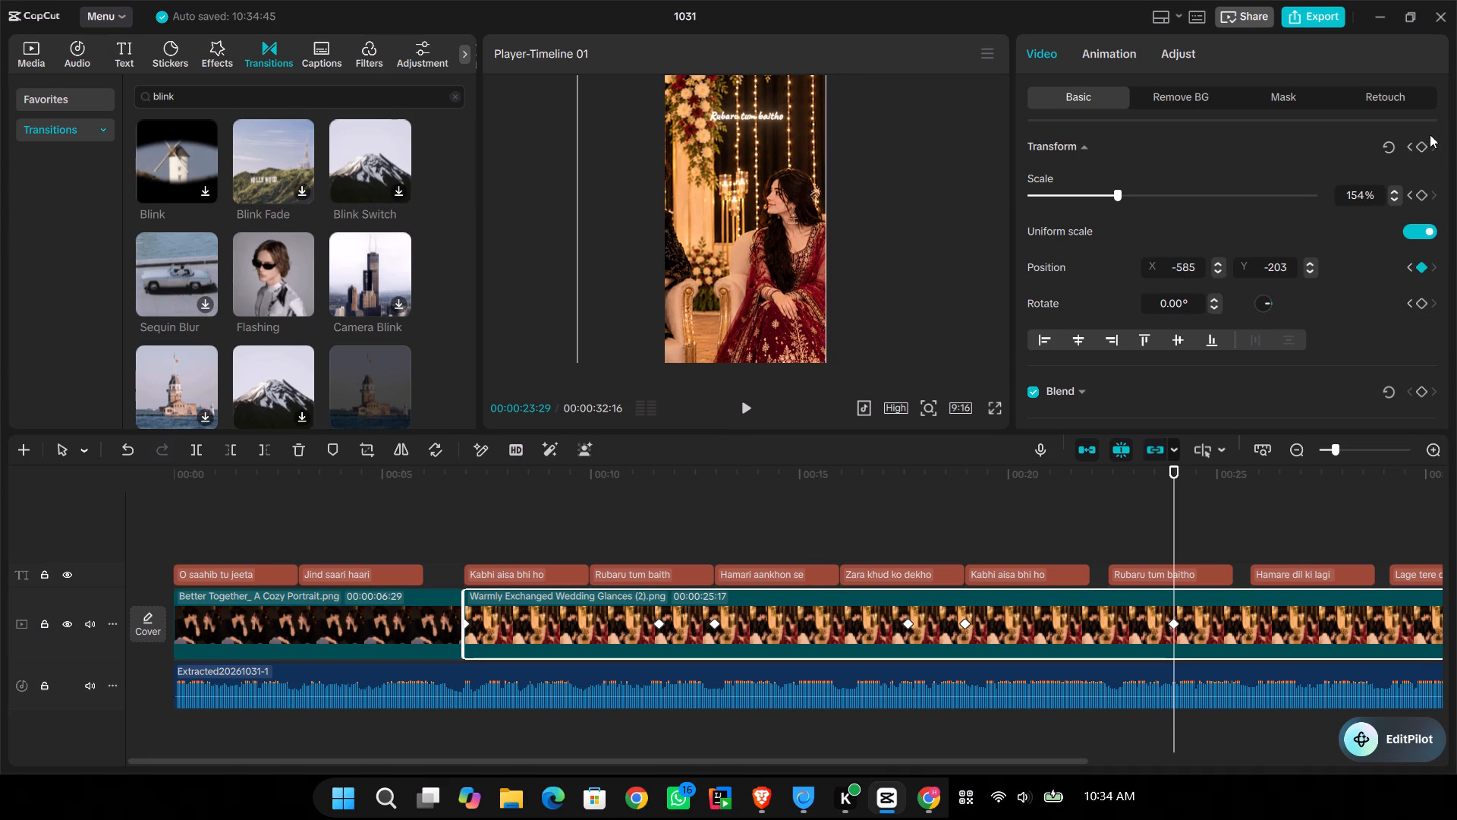
{"action": "left_click", "coordinate": [1422, 143]}
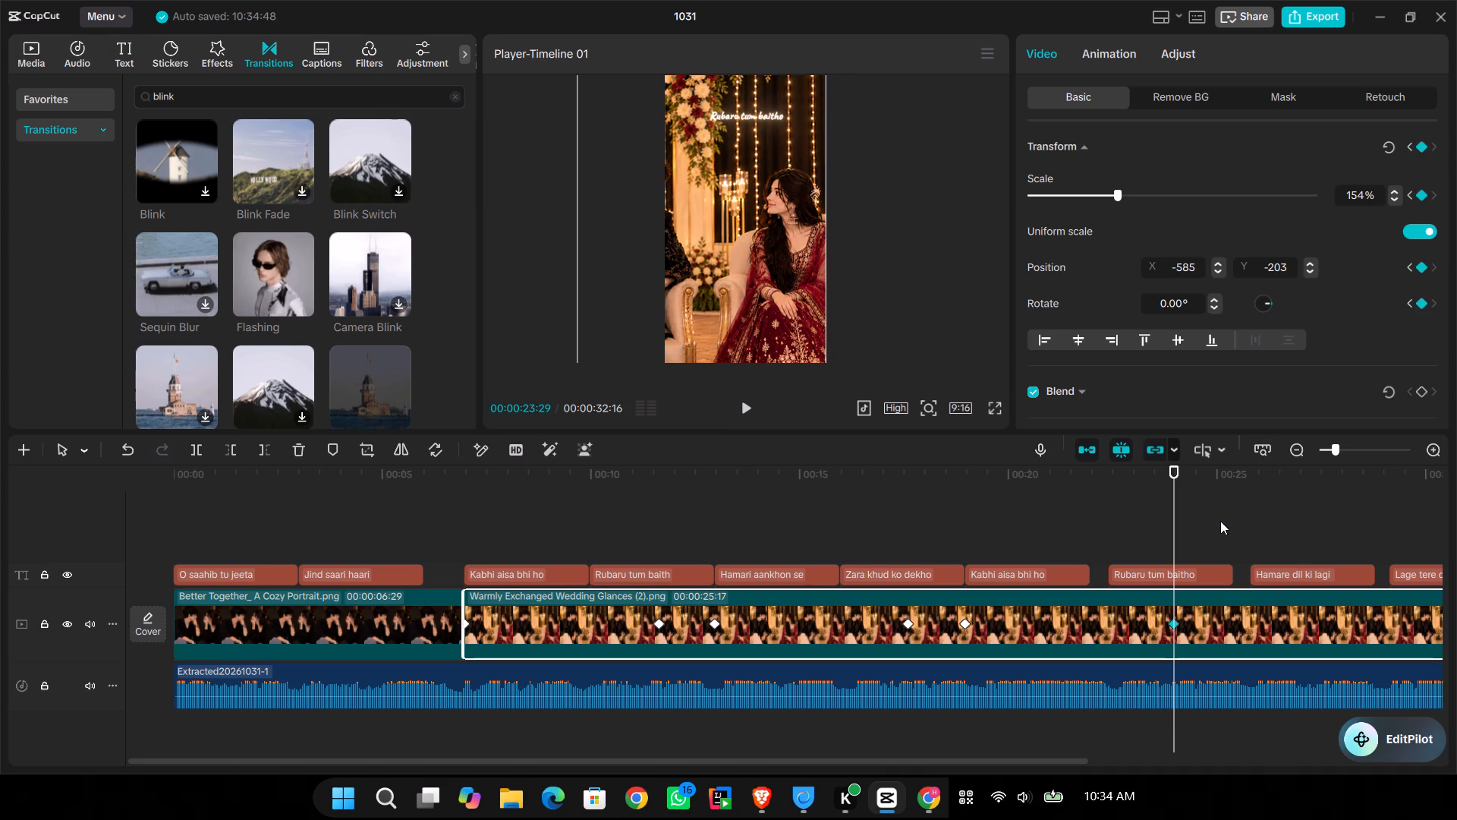
Add a transform keyframe to the wedding photo at 00:00:25:12, the end of the Rubaru tum baitho lyric, to hold the woman's framing.
{"action": "left_click", "coordinate": [1225, 520]}
{"action": "left_click_drag", "start_coordinate": [1225, 520], "coordinate": [1237, 519]}
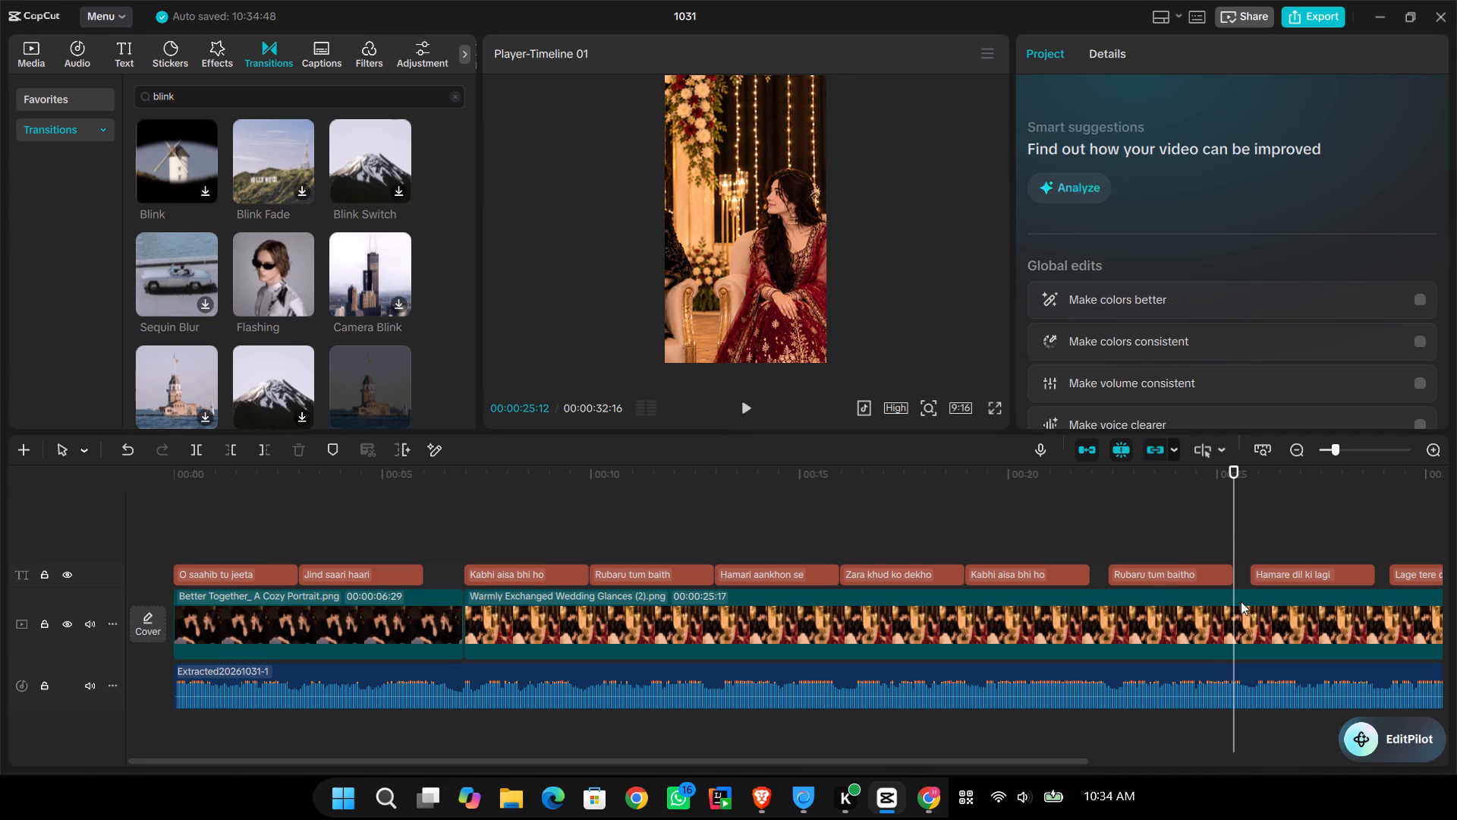
{"action": "left_click", "coordinate": [1241, 601]}
{"action": "left_click", "coordinate": [1421, 152]}
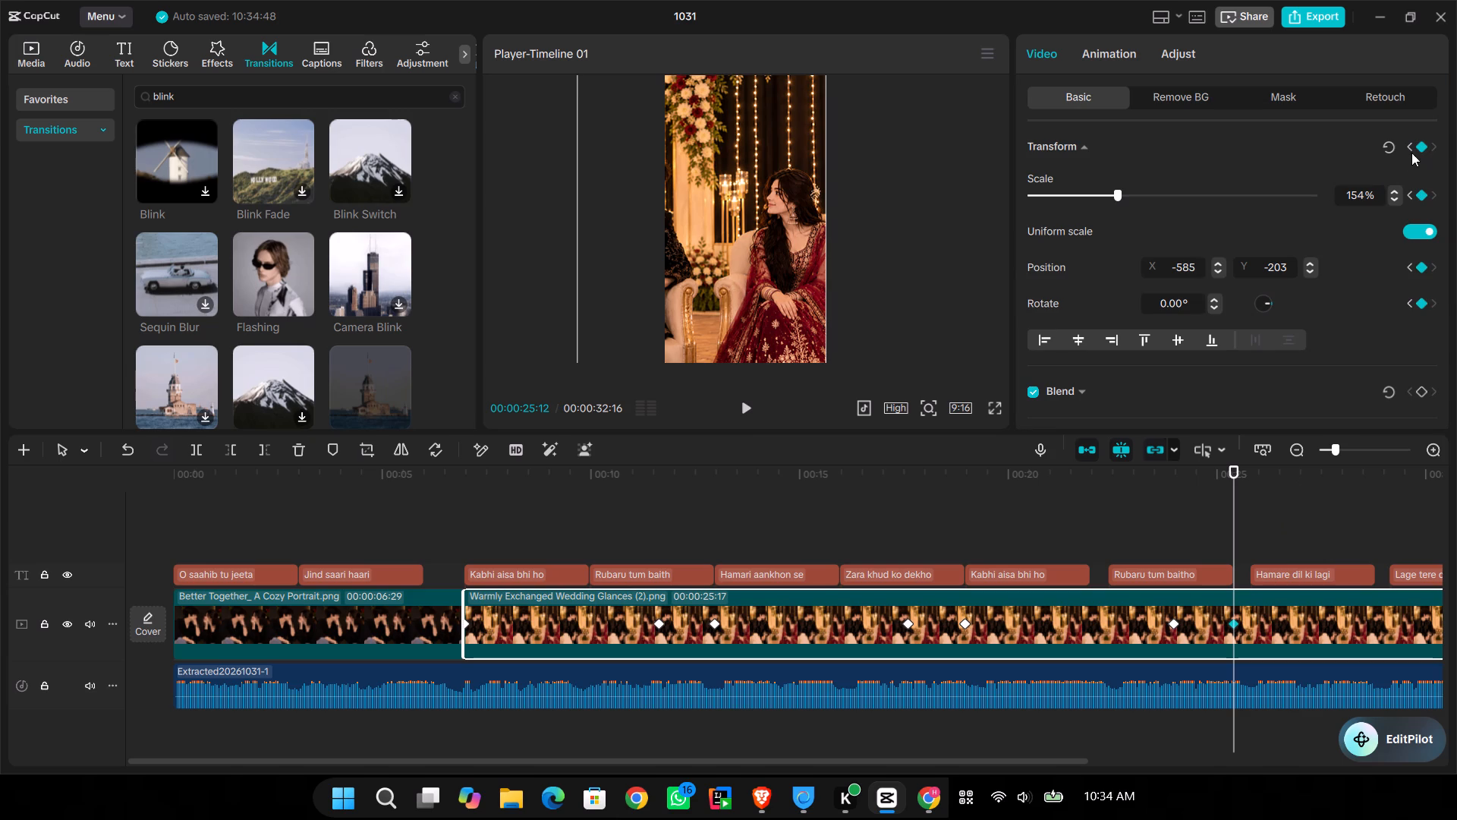
At 00:00:29:12, pan the wedding photo to the man at X 321, Y -82 and keyframe the whole transform.
{"action": "left_click_drag", "start_coordinate": [1283, 647], "coordinate": [1291, 648]}
{"action": "double_click", "coordinate": [1294, 650]}
{"action": "left_click", "coordinate": [1268, 624]}
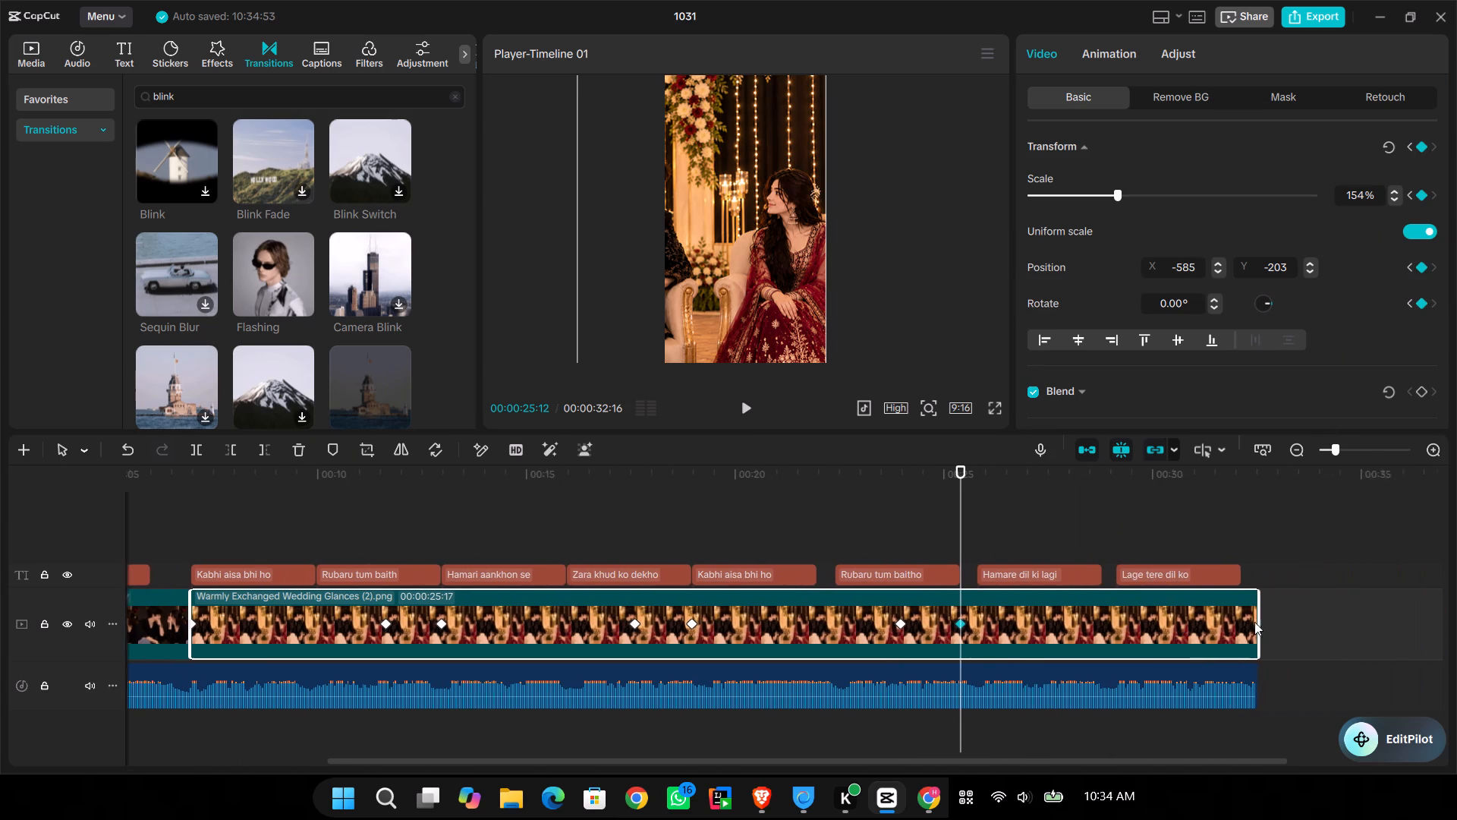
{"action": "left_click", "coordinate": [1105, 522]}
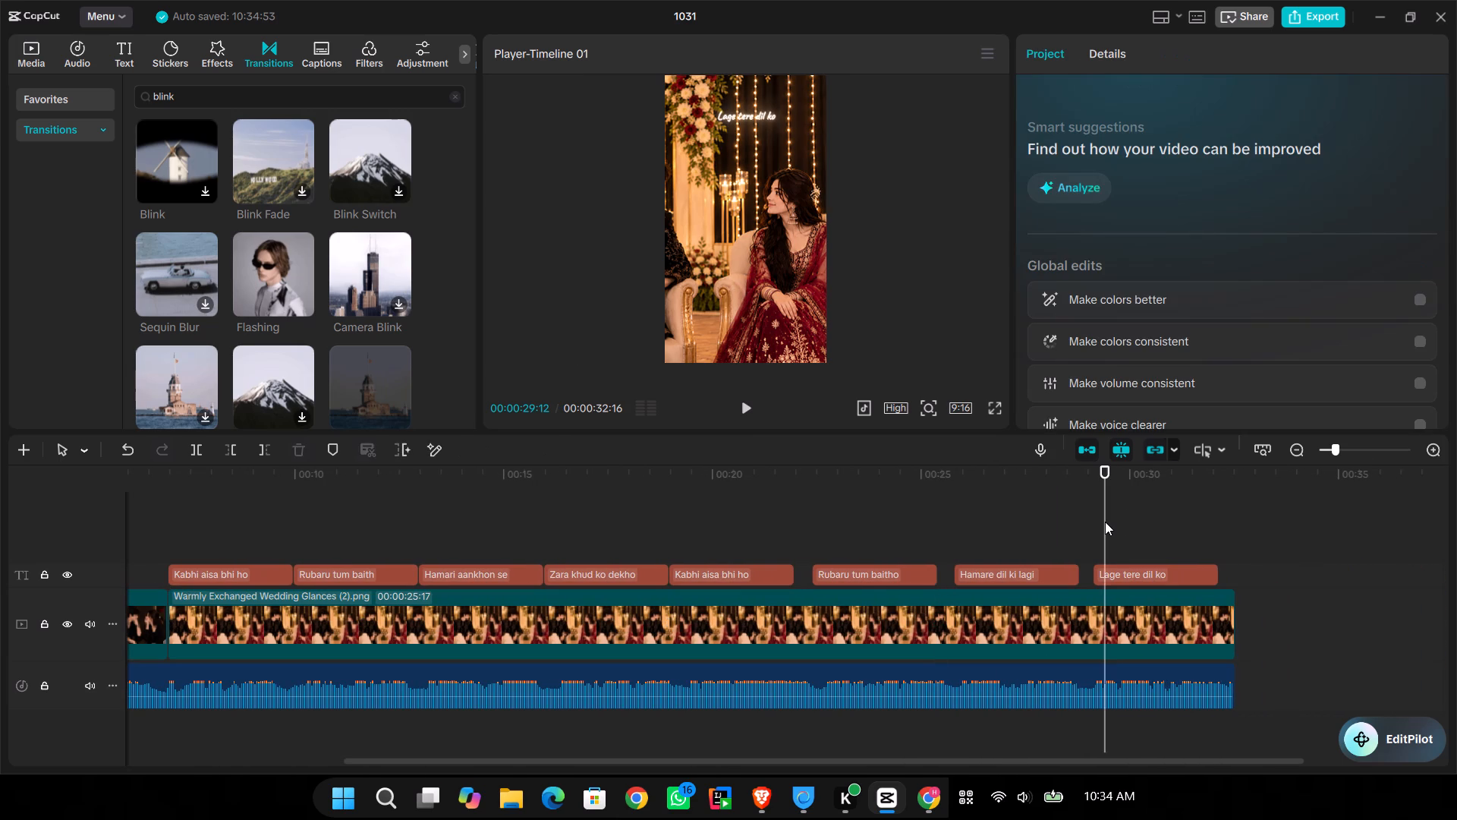
{"action": "left_click", "coordinate": [1105, 522]}
{"action": "left_click", "coordinate": [1072, 633]}
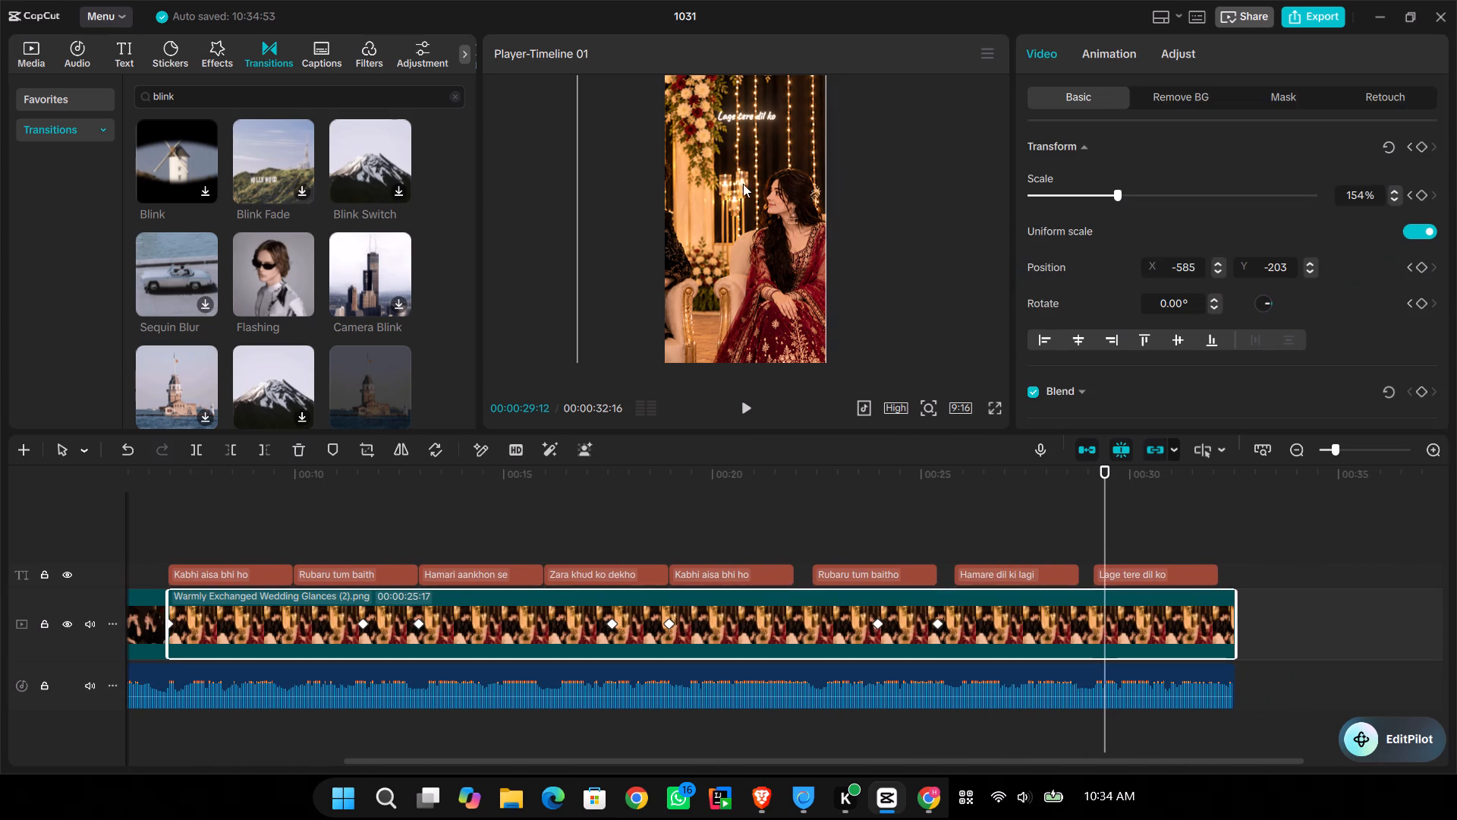
{"action": "left_click_drag", "start_coordinate": [725, 191], "coordinate": [799, 184]}
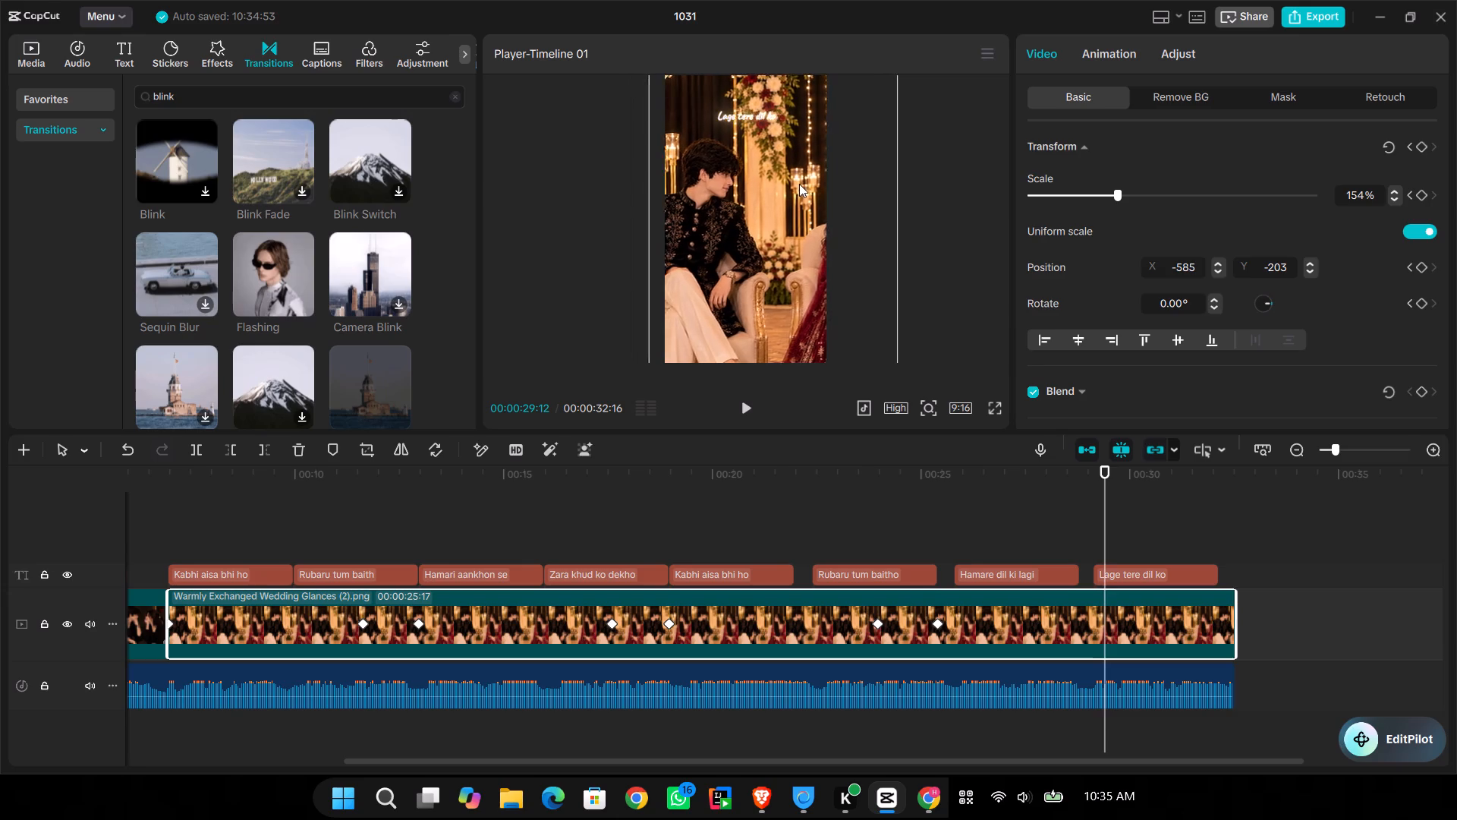
{"action": "left_click_drag", "start_coordinate": [799, 184], "coordinate": [788, 181]}
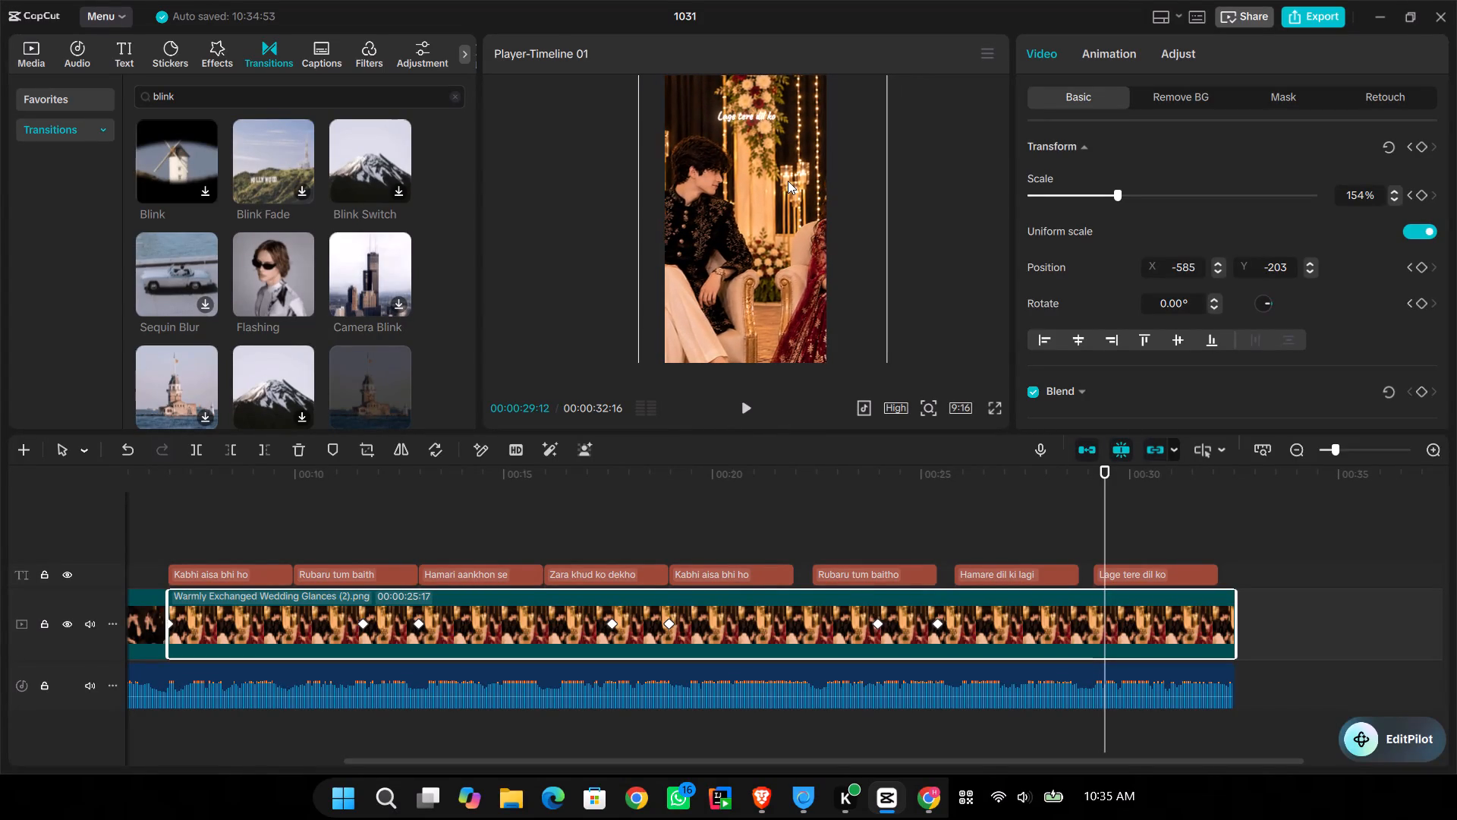
{"action": "left_click_drag", "start_coordinate": [788, 181], "coordinate": [795, 181]}
{"action": "left_click", "coordinate": [1419, 147]}
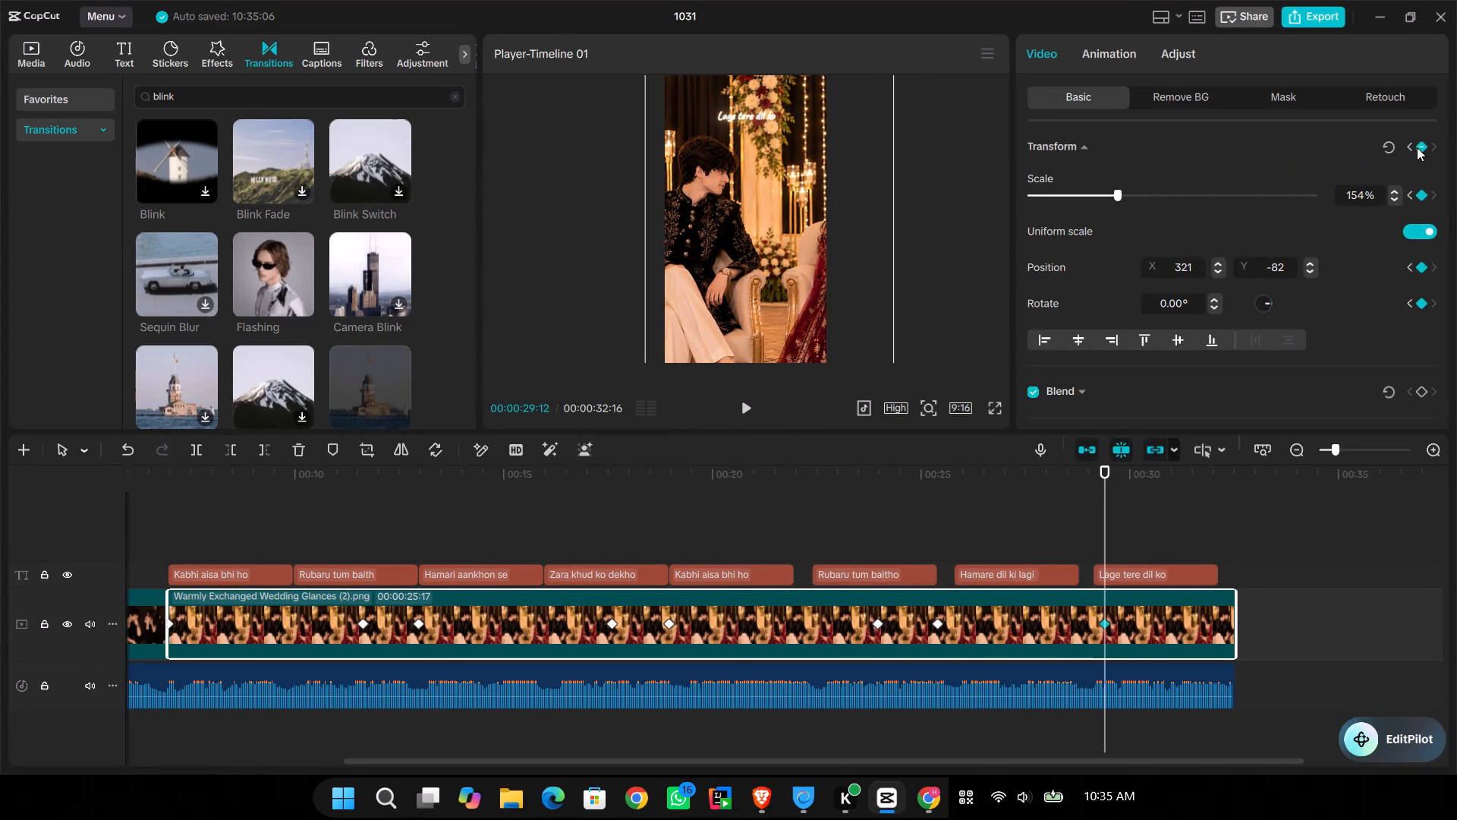
Add a transform keyframe near the end of the wedding photo at 00:00:32:10.
{"action": "left_click", "coordinate": [1223, 525]}
{"action": "left_click", "coordinate": [1223, 525]}
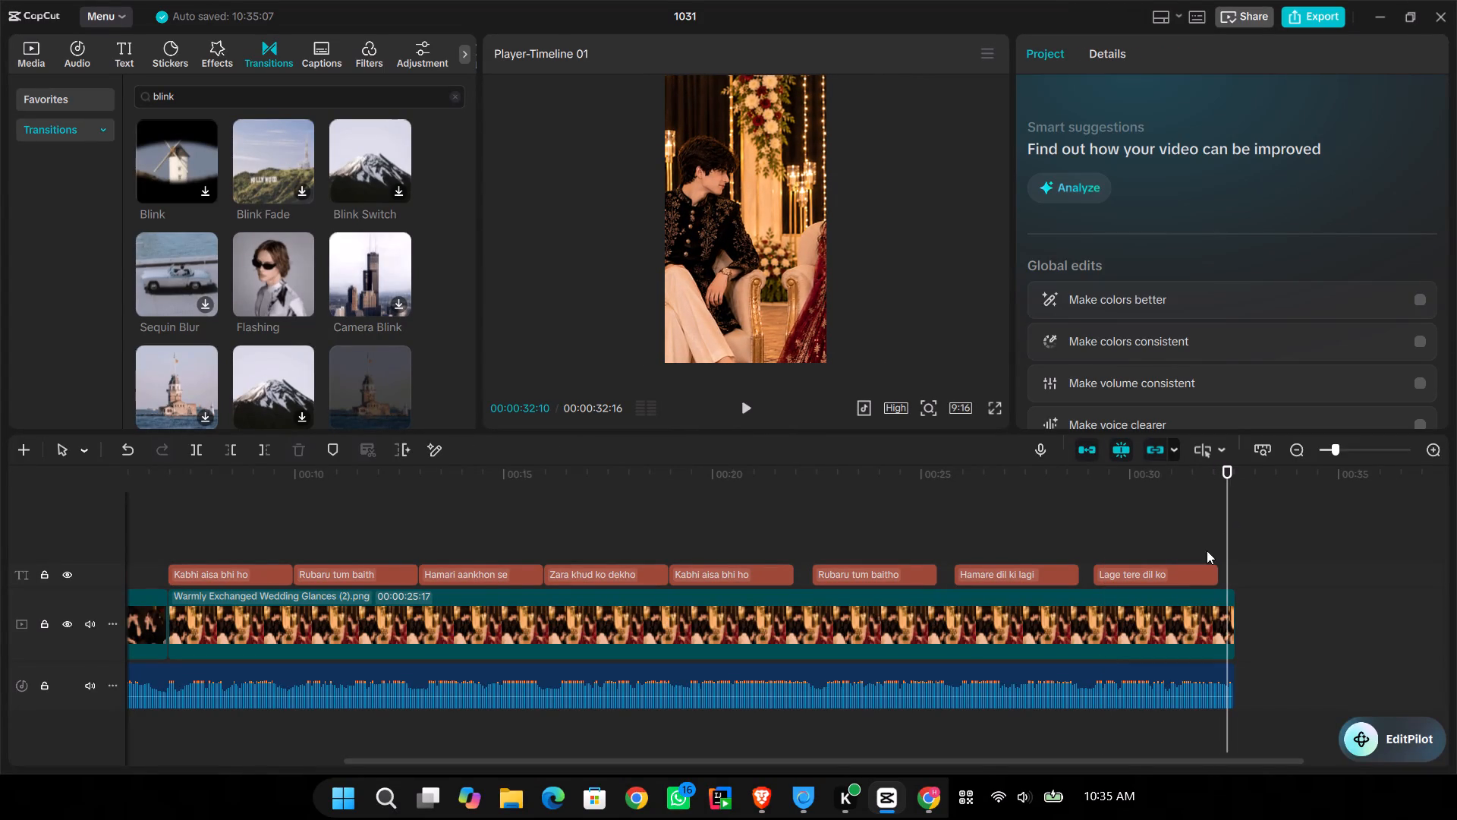
{"action": "left_click", "coordinate": [1186, 601]}
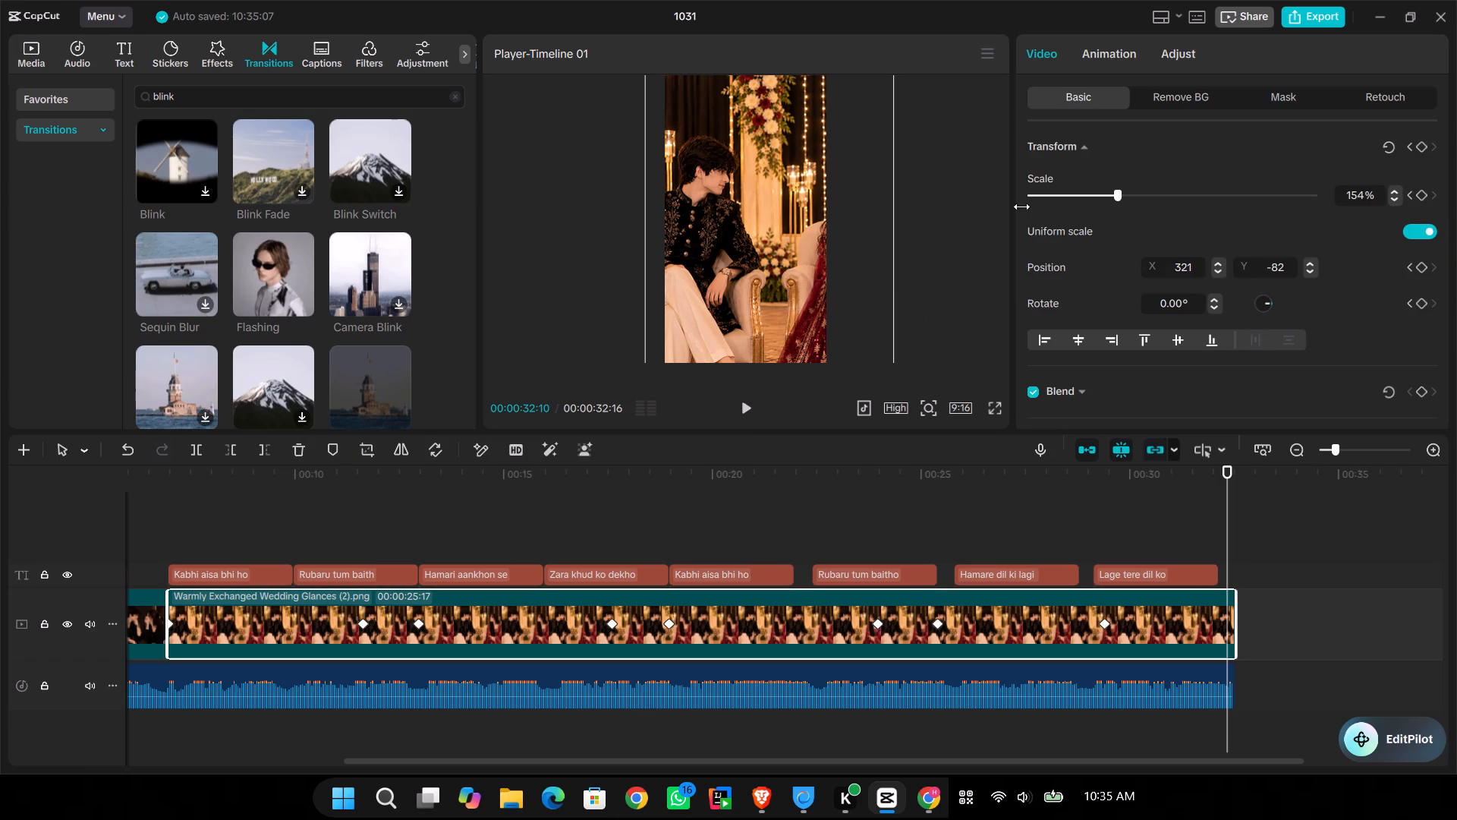
{"action": "left_click", "coordinate": [1420, 151]}
At the wedding photo's final keyframe at 00:00:32:10, set scale to 123% and reposition it to X -78, Y -76 to frame both people.
{"action": "left_click_drag", "start_coordinate": [1119, 195], "coordinate": [1102, 197]}
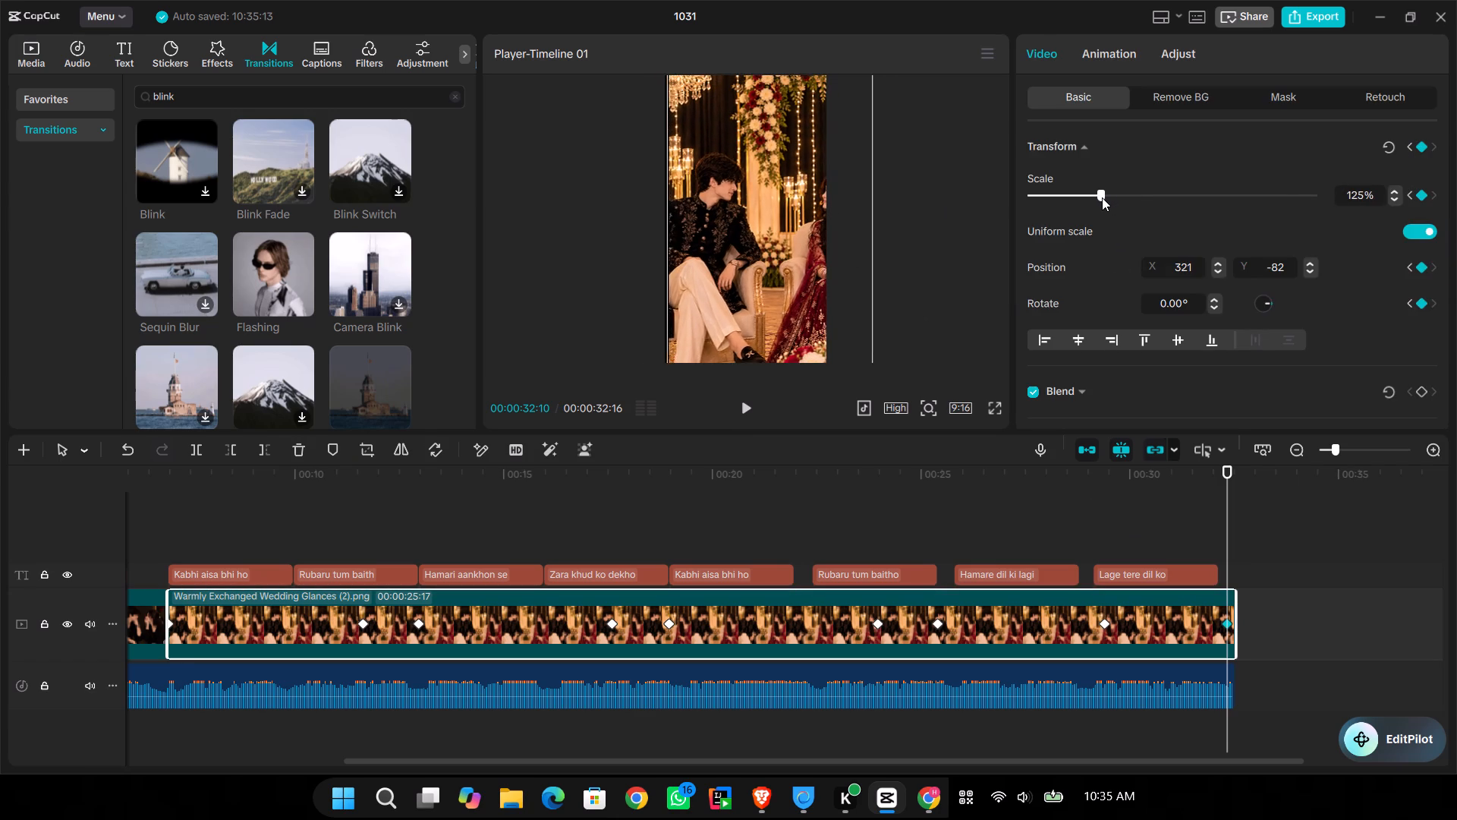
{"action": "left_click_drag", "start_coordinate": [1102, 197], "coordinate": [1101, 197]}
{"action": "left_click_drag", "start_coordinate": [759, 254], "coordinate": [747, 254]}
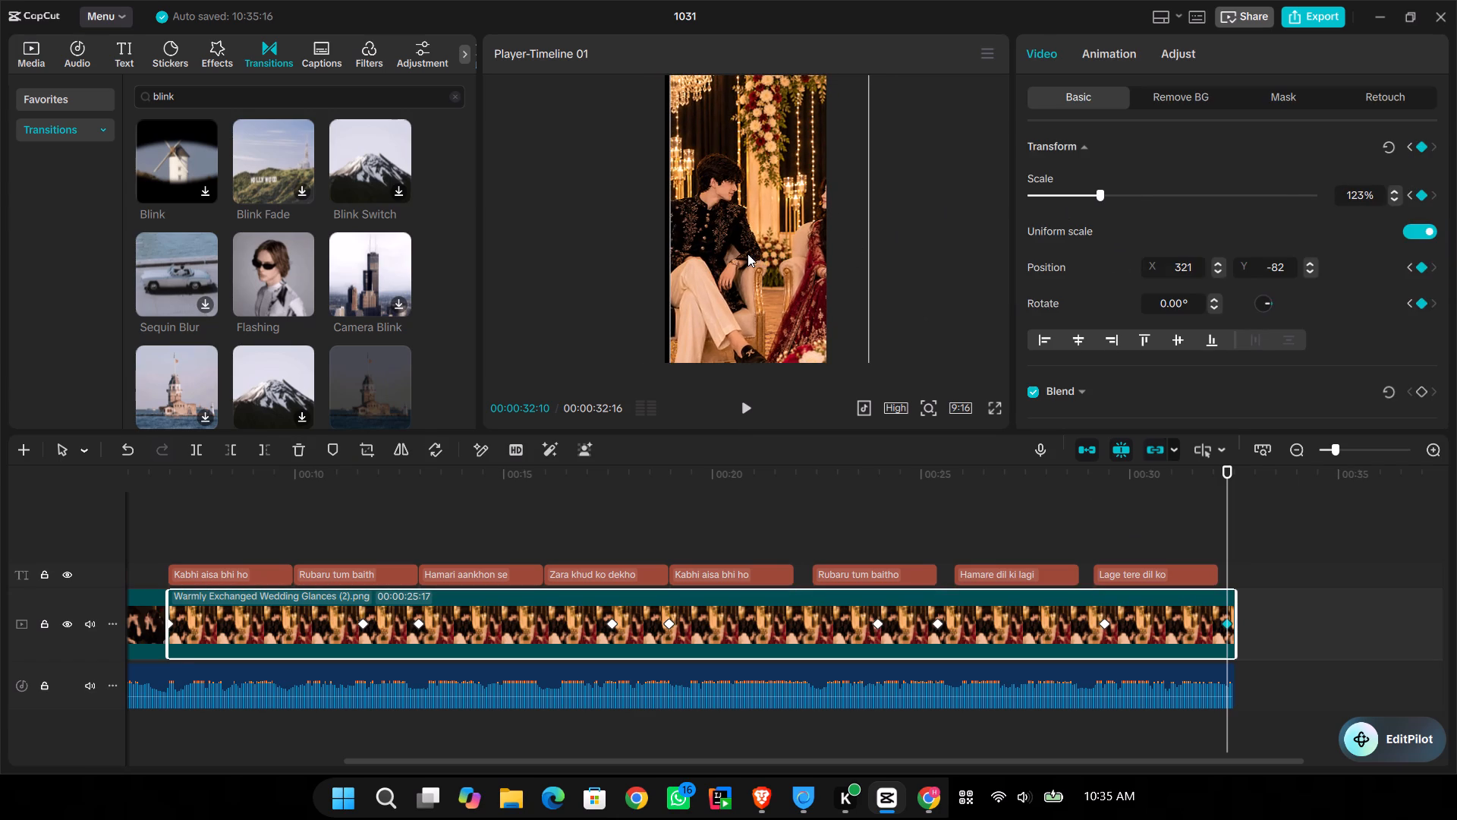
{"action": "left_click_drag", "start_coordinate": [747, 254], "coordinate": [704, 253]}
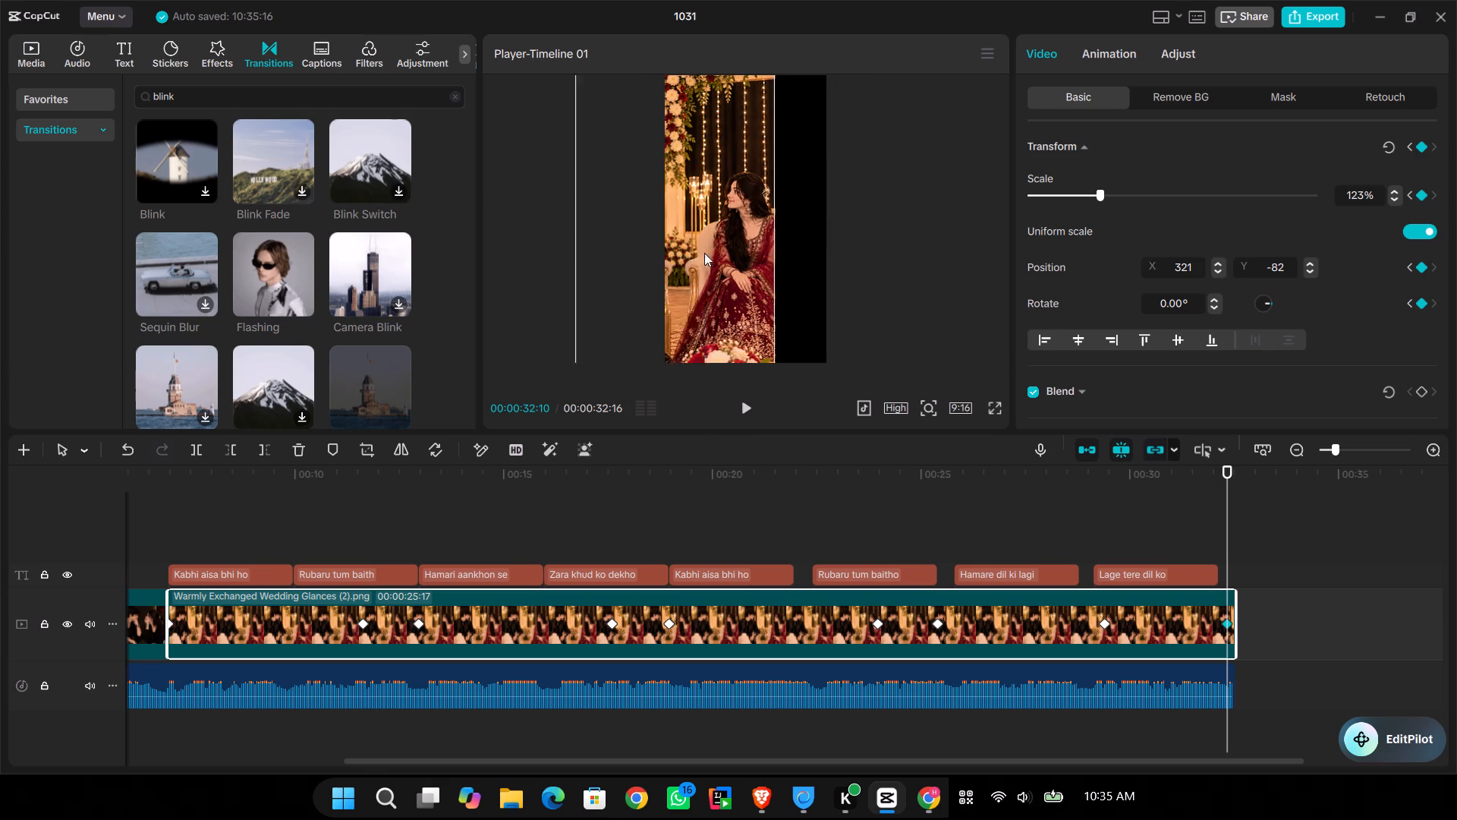
{"action": "left_click_drag", "start_coordinate": [704, 253], "coordinate": [729, 253]}
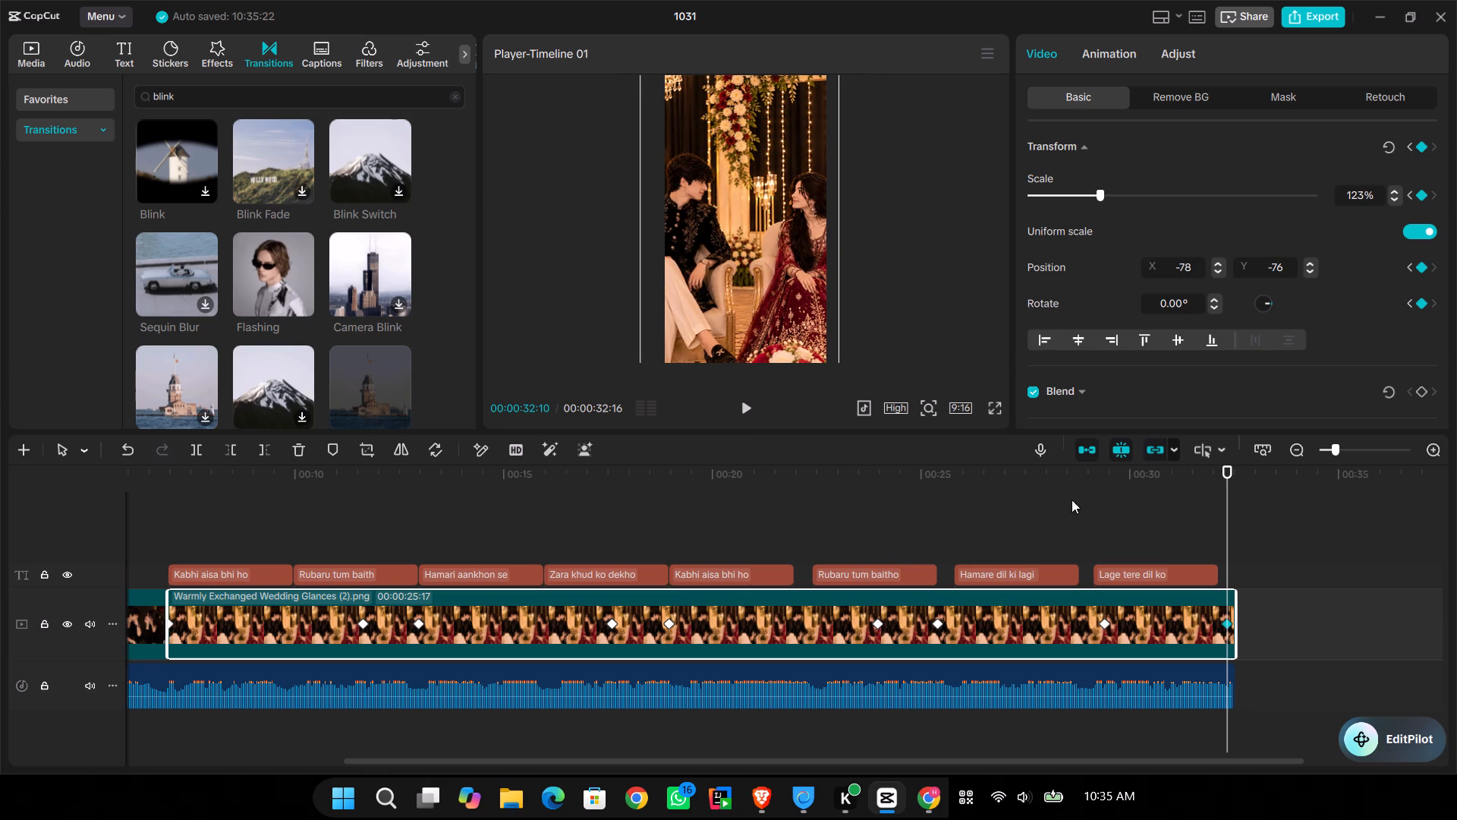
{"action": "left_click", "coordinate": [1078, 494]}
{"action": "key", "text": "space"}
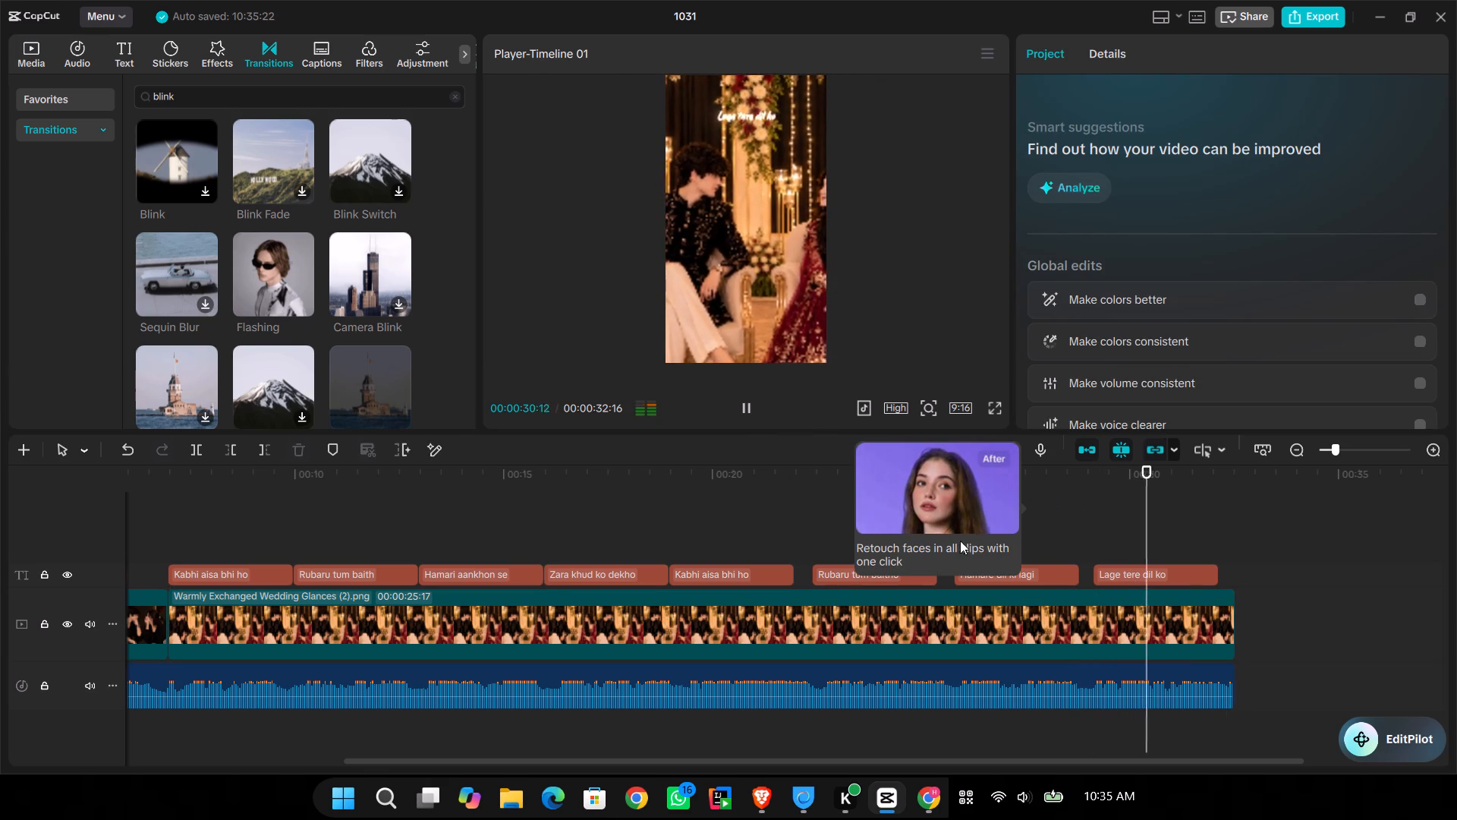
Add the Flashing transition between the cozy portrait and the wedding photo.
{"action": "left_click", "coordinate": [702, 503]}
{"action": "left_click_drag", "start_coordinate": [702, 503], "coordinate": [0, 387]}
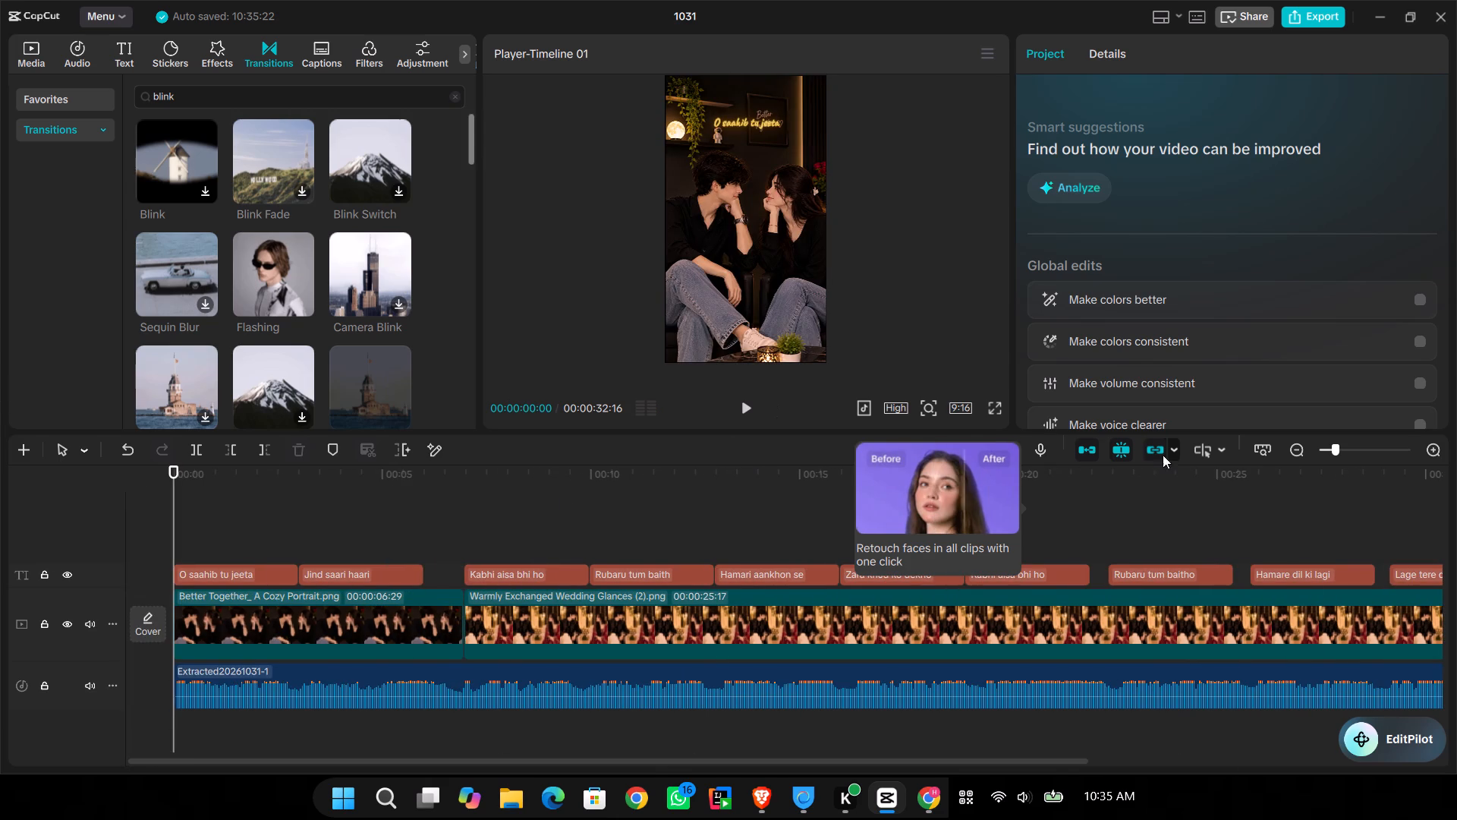
{"action": "left_click", "coordinate": [450, 529]}
{"action": "left_click_drag", "start_coordinate": [450, 529], "coordinate": [458, 529]}
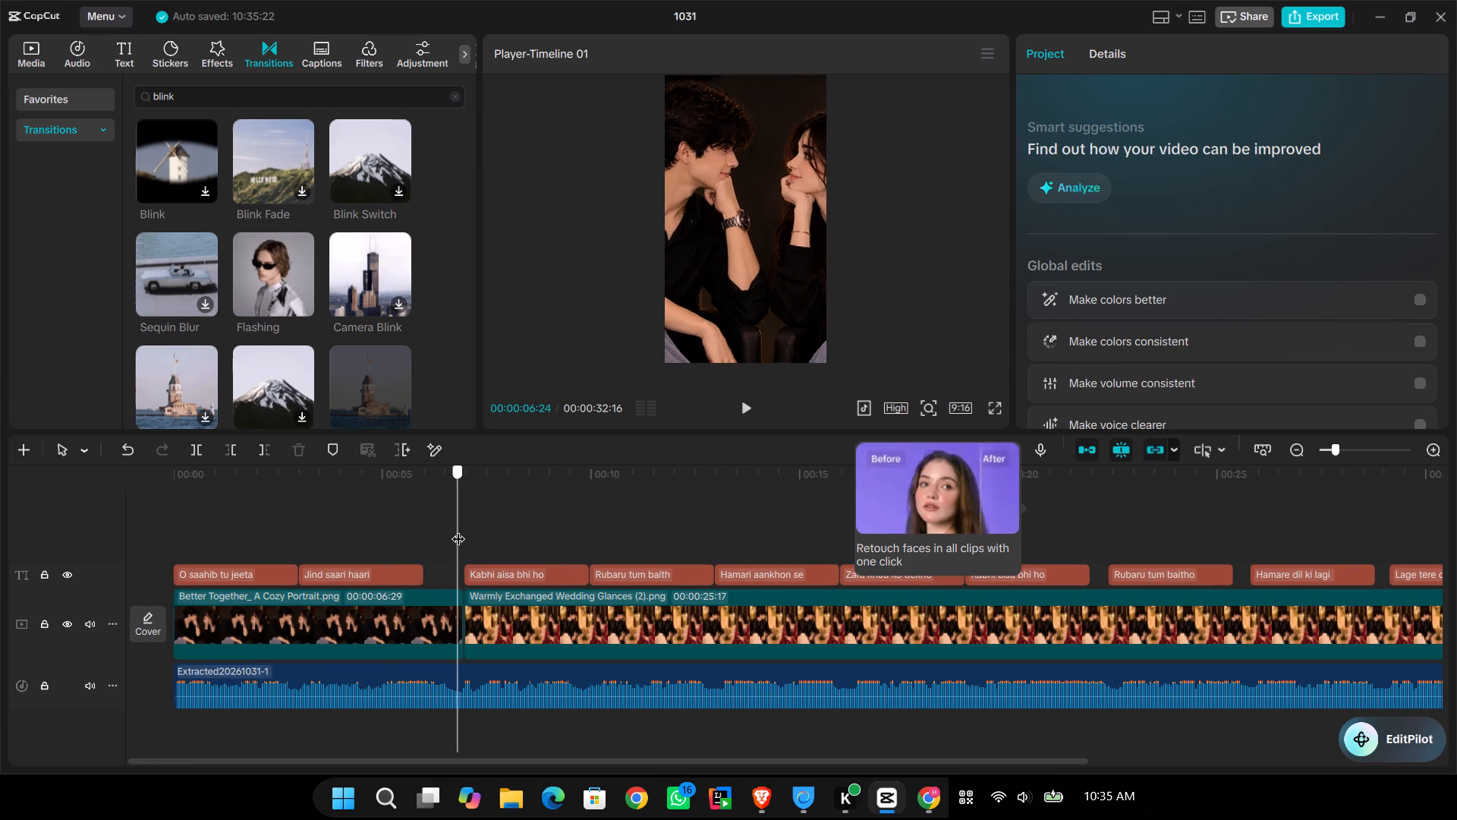
{"action": "left_click_drag", "start_coordinate": [458, 529], "coordinate": [458, 530]}
{"action": "left_click", "coordinate": [294, 272]}
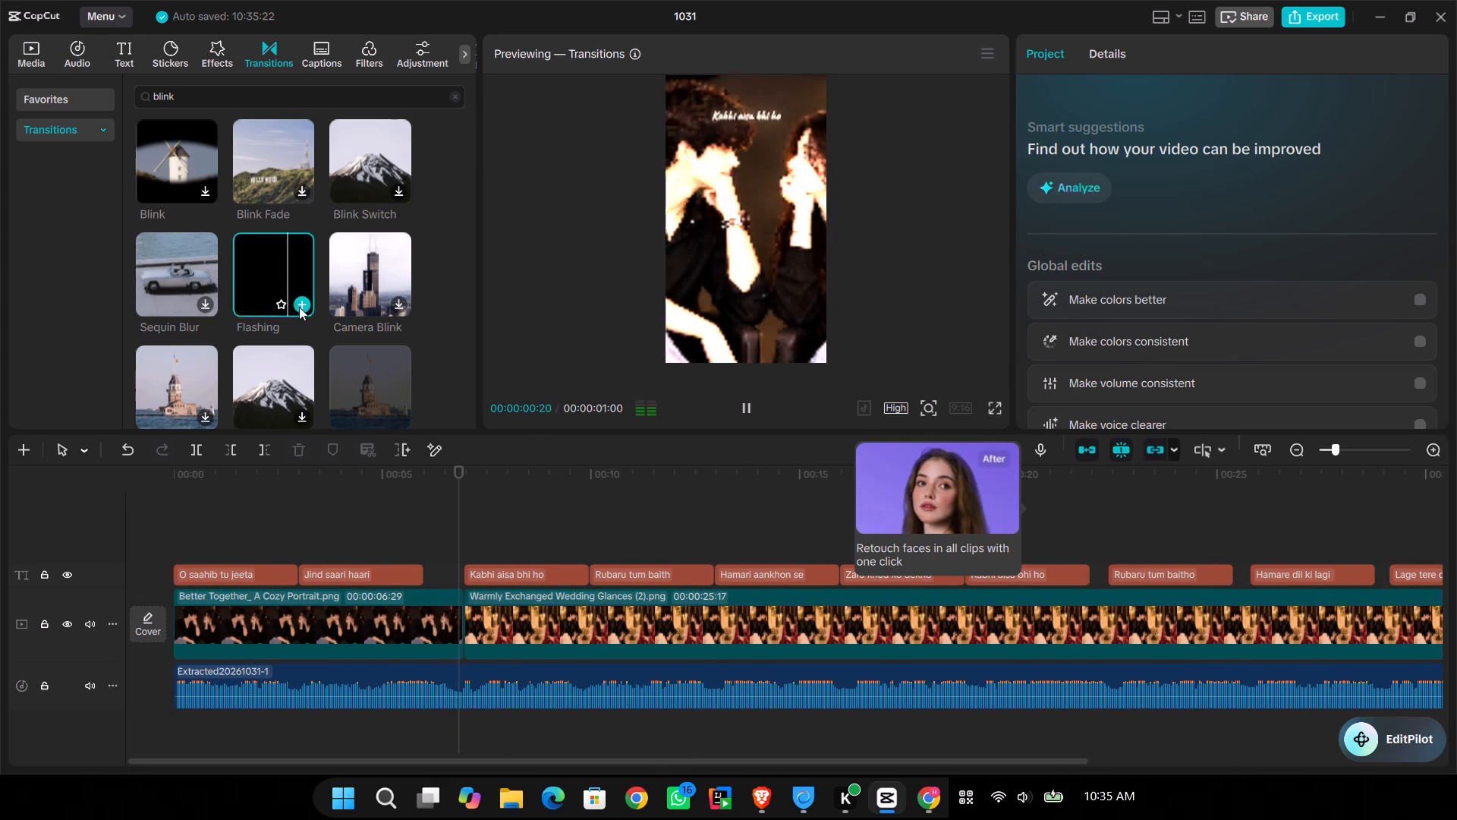
{"action": "left_click", "coordinate": [299, 307]}
Preview the opening, trim the O saahib tu jeeta lyric to about 2.7 seconds, and extend the Jind saari haari lyric's start back to meet it.
{"action": "left_click", "coordinate": [368, 494]}
{"action": "left_click_drag", "start_coordinate": [368, 494], "coordinate": [0, 481]}
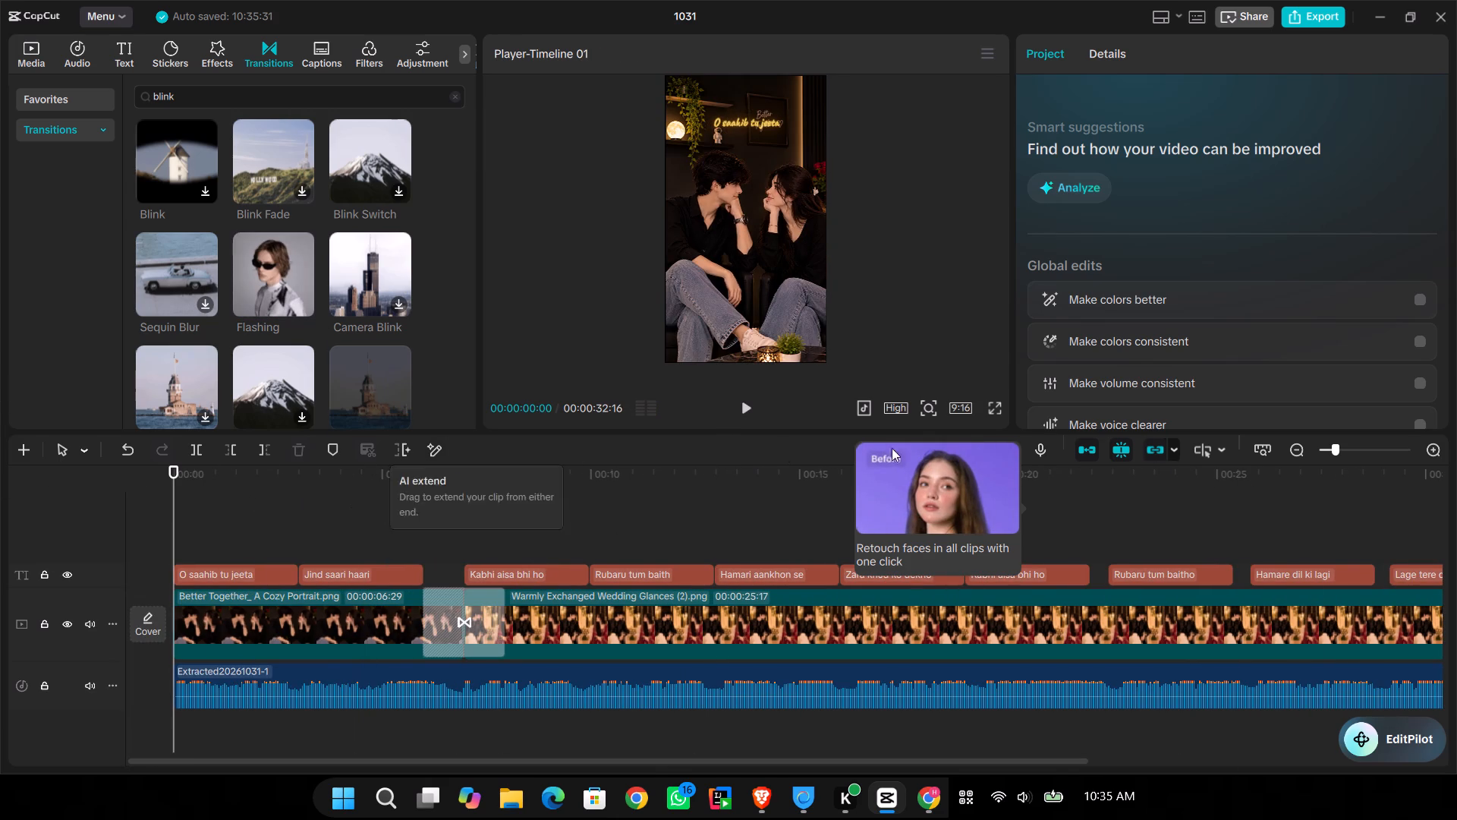
{"action": "left_click", "coordinate": [999, 412]}
{"action": "key", "text": "space"}
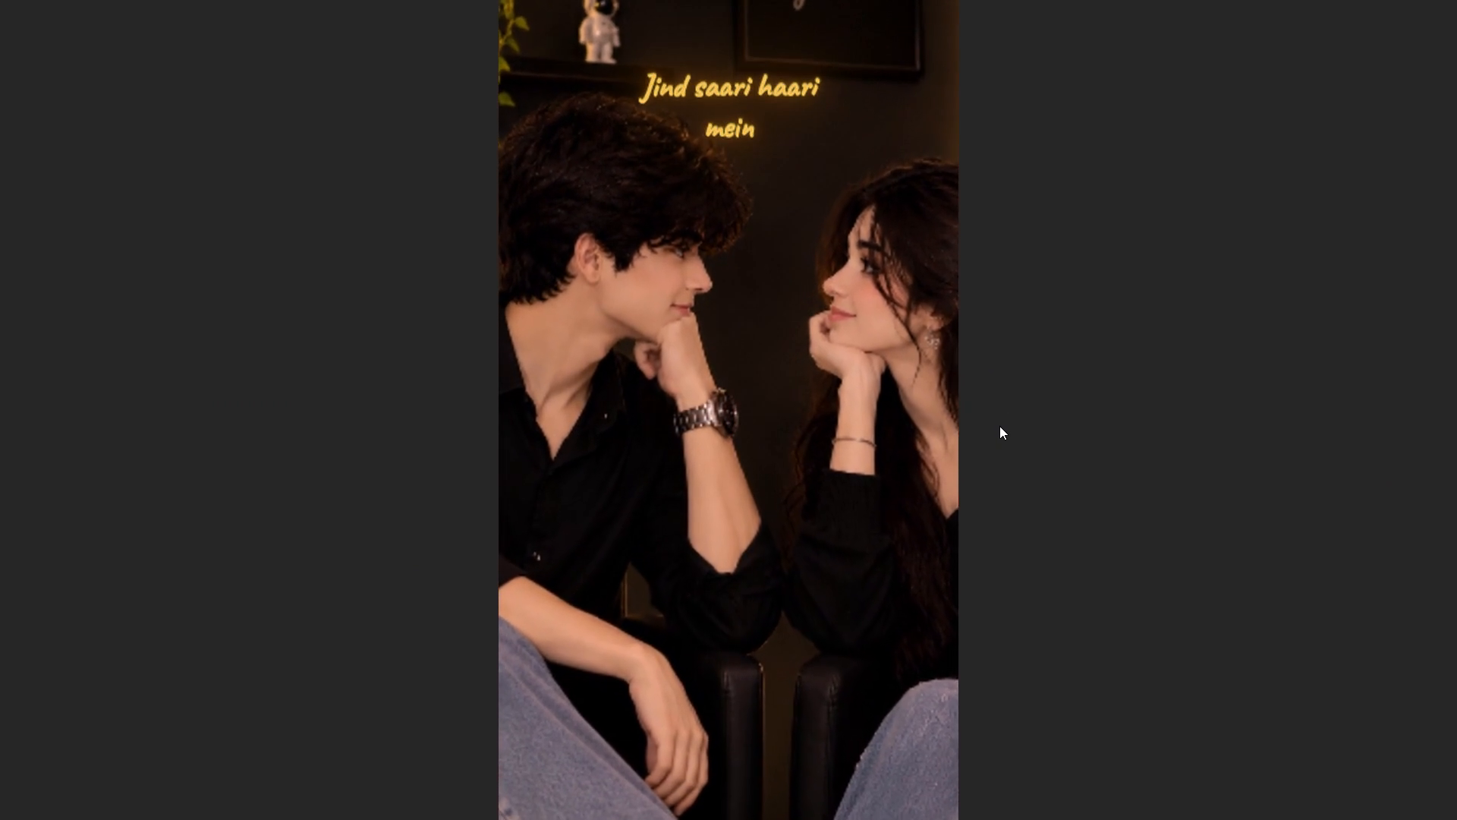
{"action": "key", "text": "space"}
{"action": "left_click", "coordinate": [624, 414]}
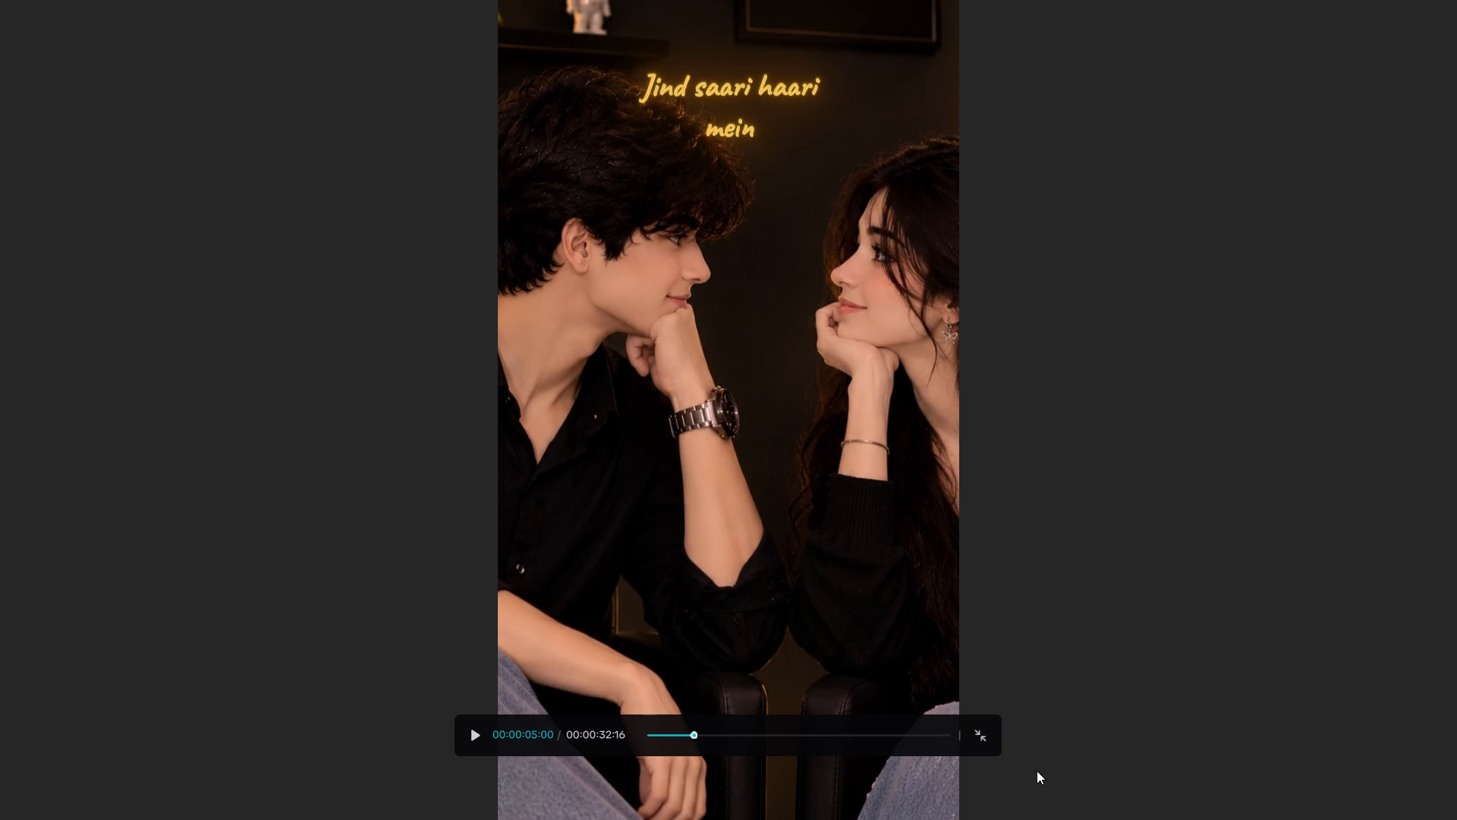
{"action": "left_click", "coordinate": [983, 730]}
{"action": "left_click", "coordinate": [246, 575]}
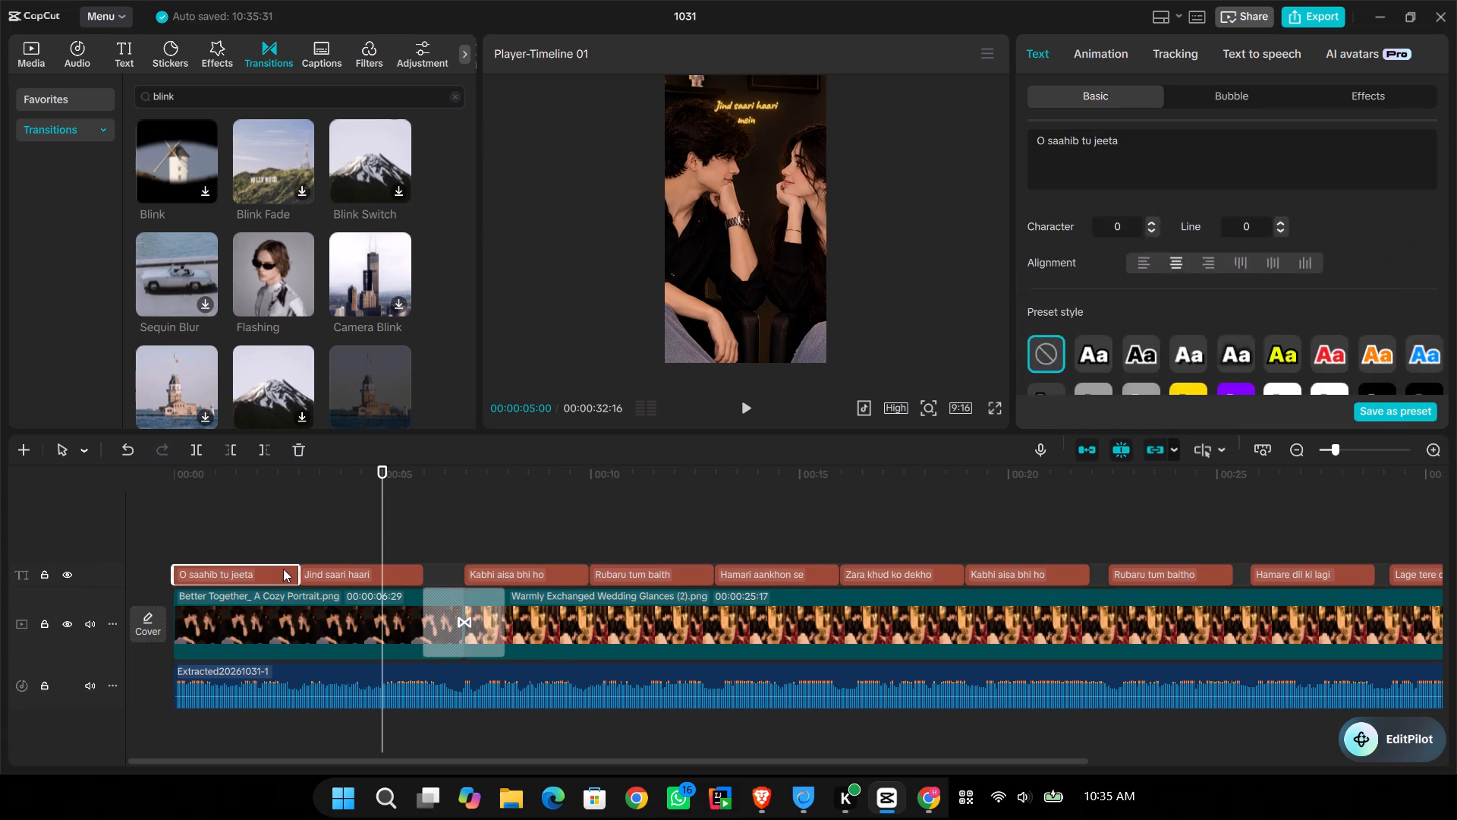
{"action": "left_click_drag", "start_coordinate": [299, 577], "coordinate": [282, 572]}
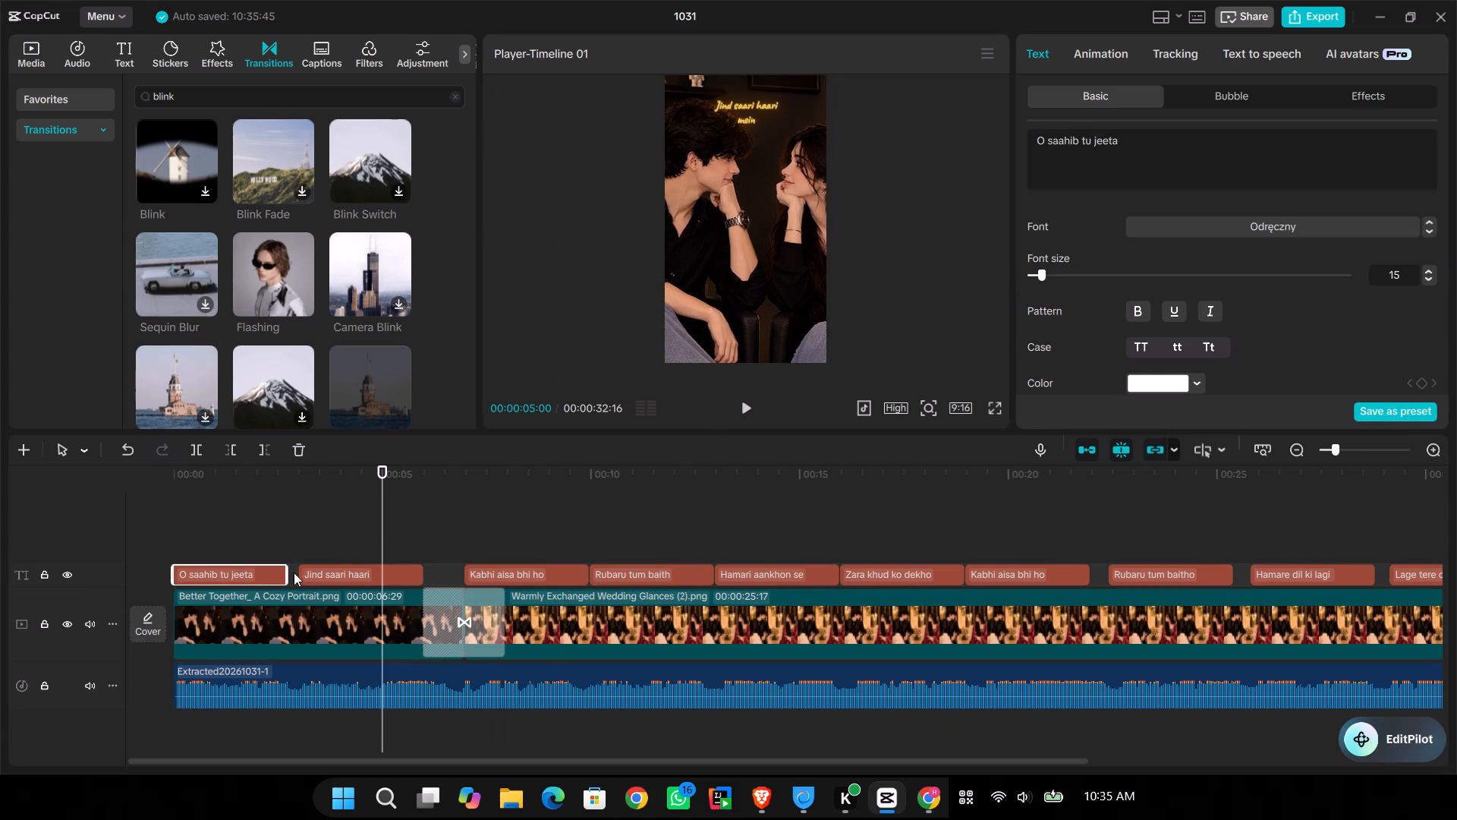
{"action": "left_click", "coordinate": [317, 576]}
{"action": "left_click_drag", "start_coordinate": [298, 573], "coordinate": [281, 570]}
{"action": "left_click", "coordinate": [280, 547]}
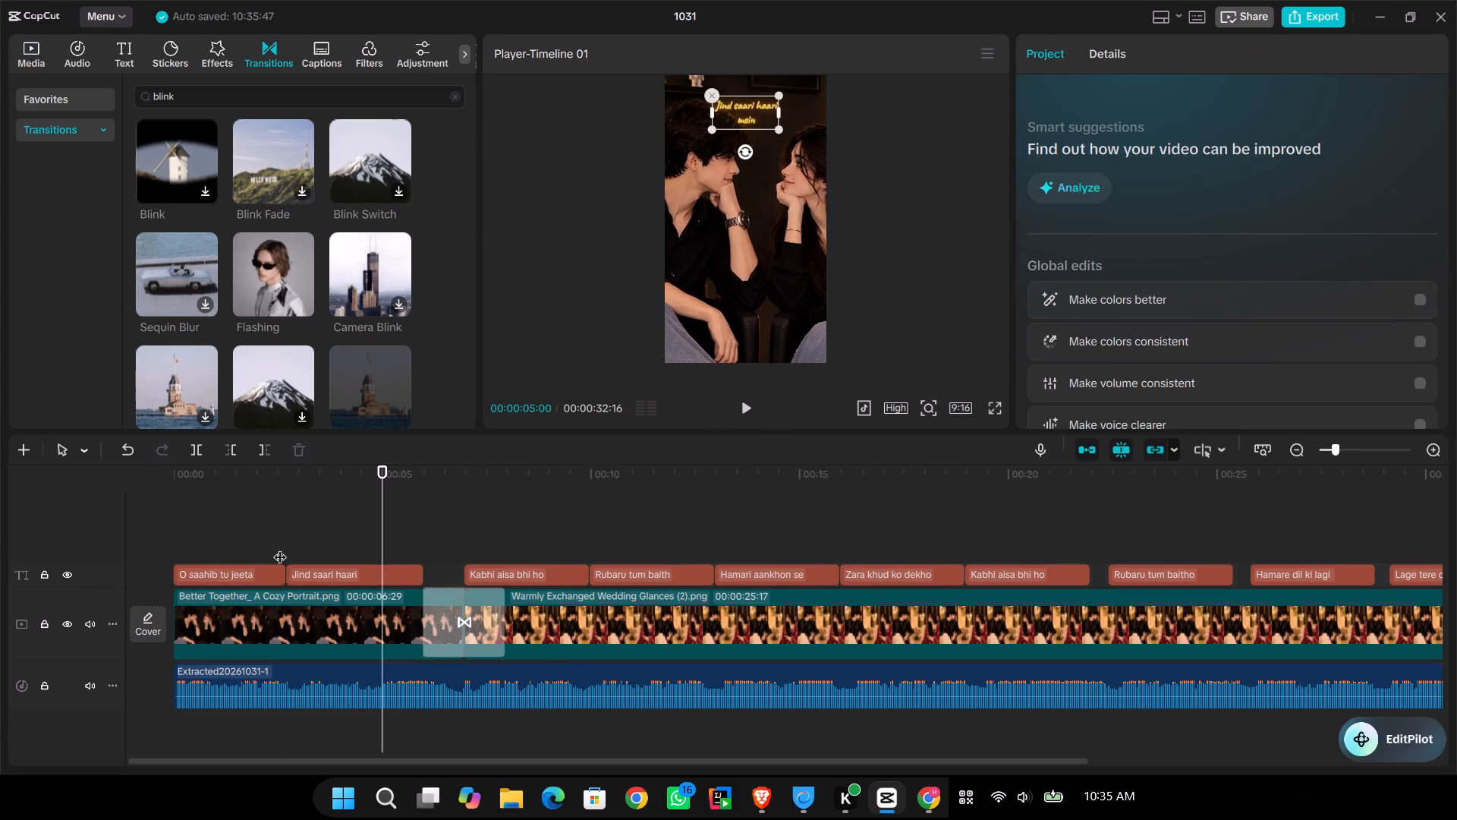
Play the video full screen from the start to check the lyric timing, transition and photo movements.
{"action": "left_click_drag", "start_coordinate": [280, 547], "coordinate": [0, 493]}
{"action": "left_click", "coordinate": [996, 408]}
{"action": "key", "text": "space"}
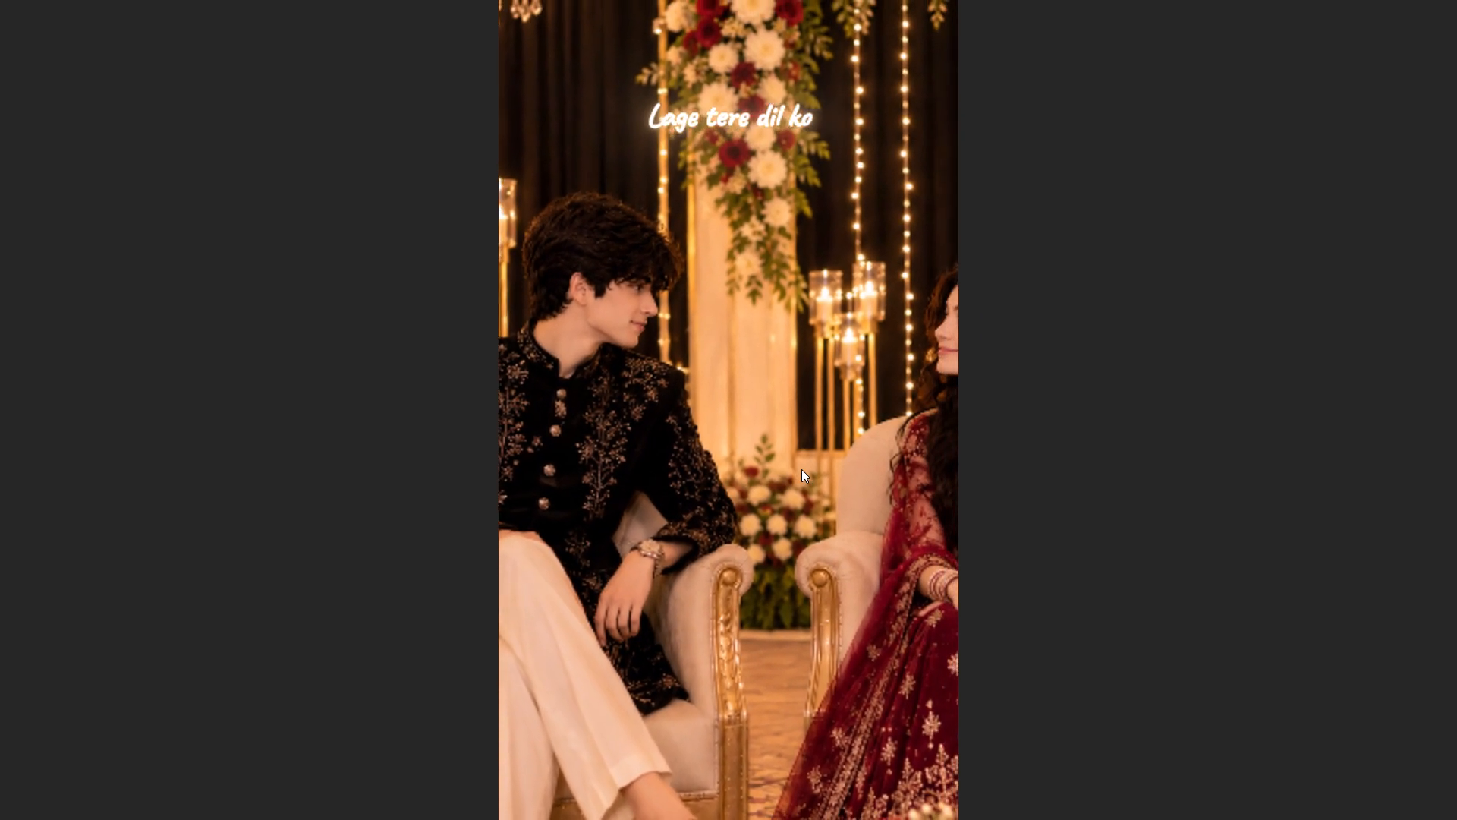
{"action": "left_click", "coordinate": [801, 469]}
{"action": "key", "text": "space"}
{"action": "left_click", "coordinate": [980, 733]}
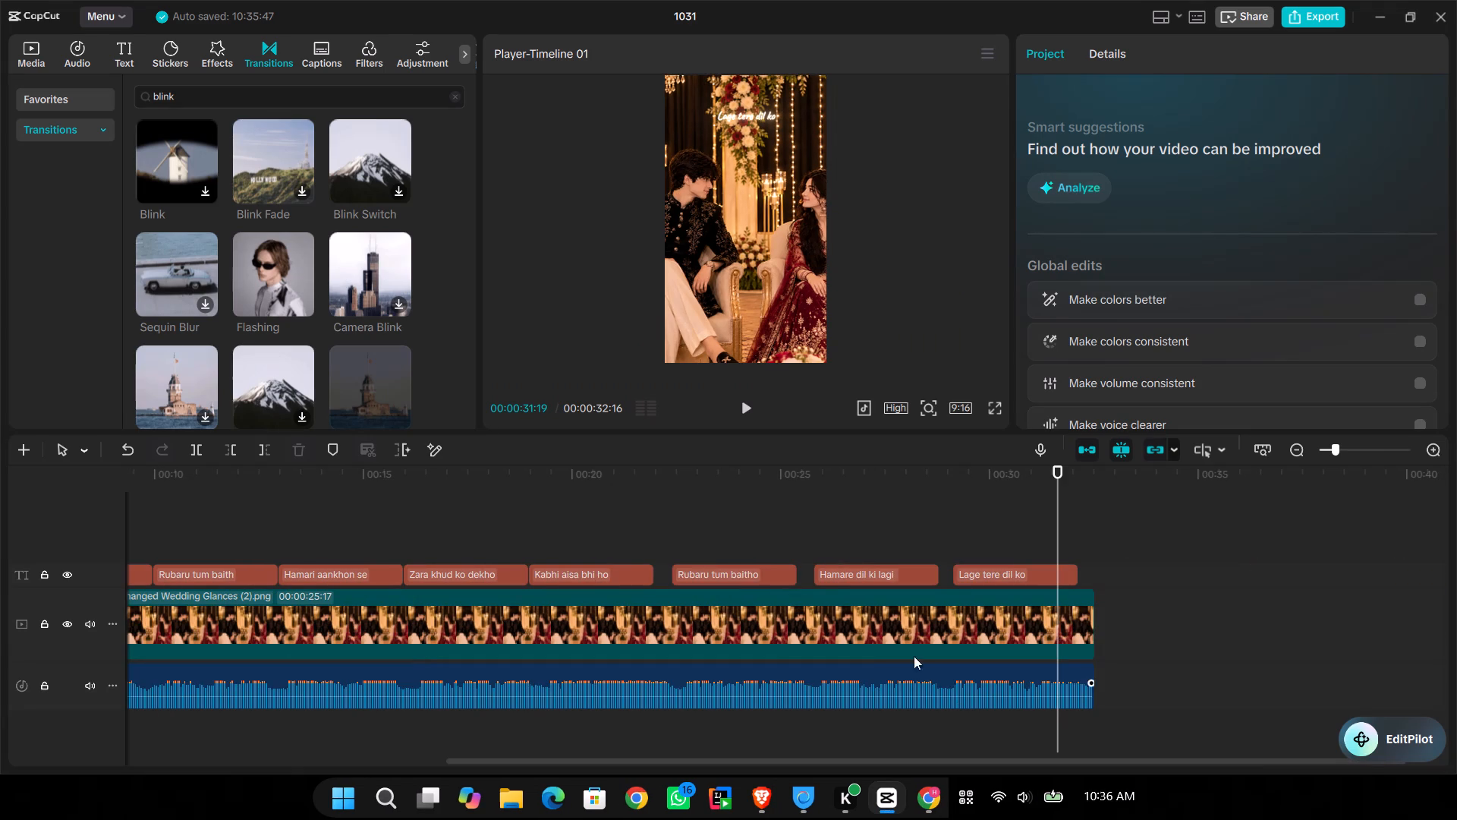
{"action": "left_click", "coordinate": [613, 539]}
{"action": "left_click_drag", "start_coordinate": [613, 538], "coordinate": [296, 519]}
{"action": "left_click", "coordinate": [389, 617]}
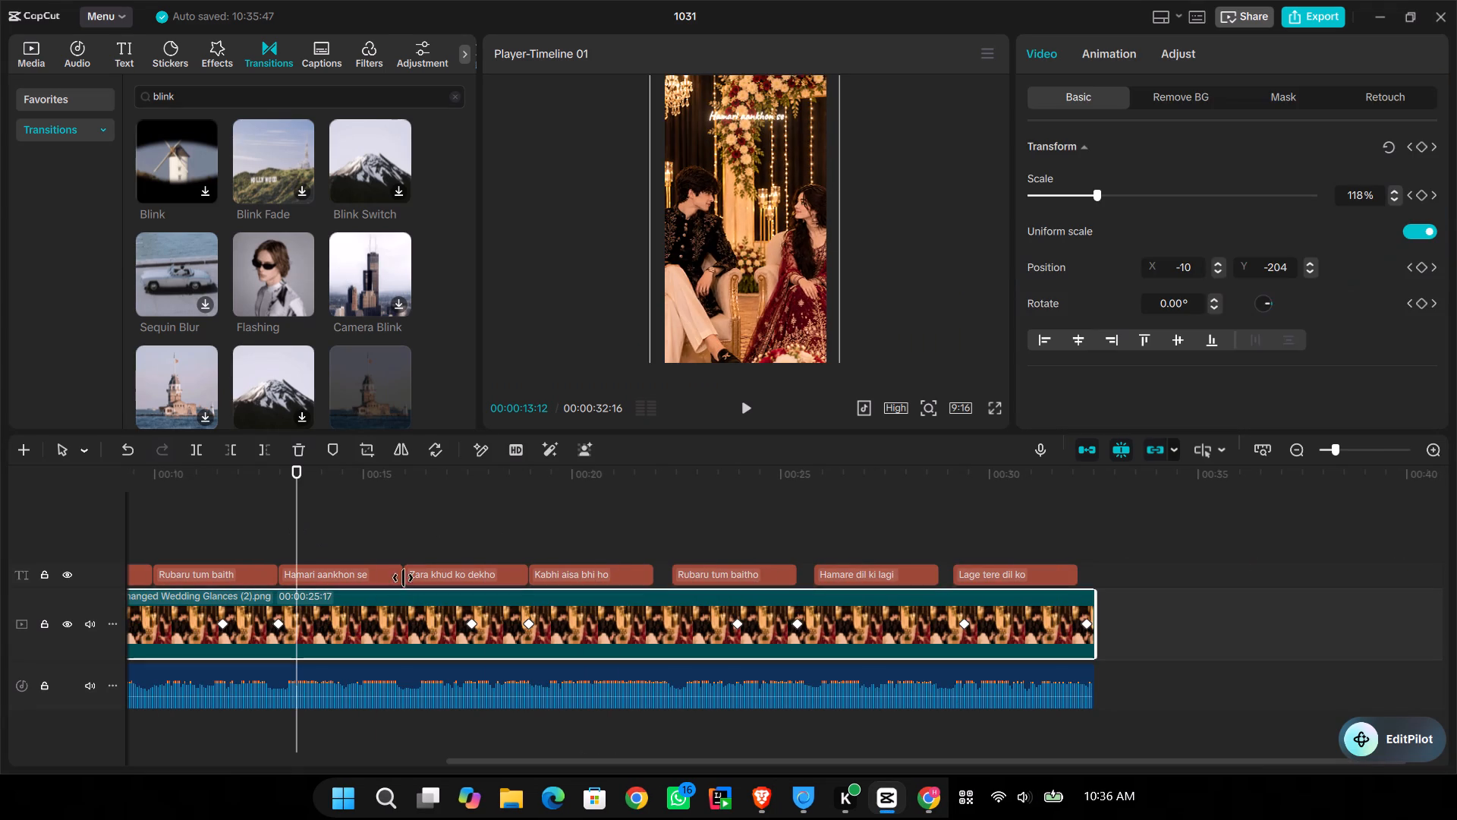
{"action": "left_click", "coordinate": [327, 514]}
{"action": "left_click_drag", "start_coordinate": [327, 514], "coordinate": [0, 491]}
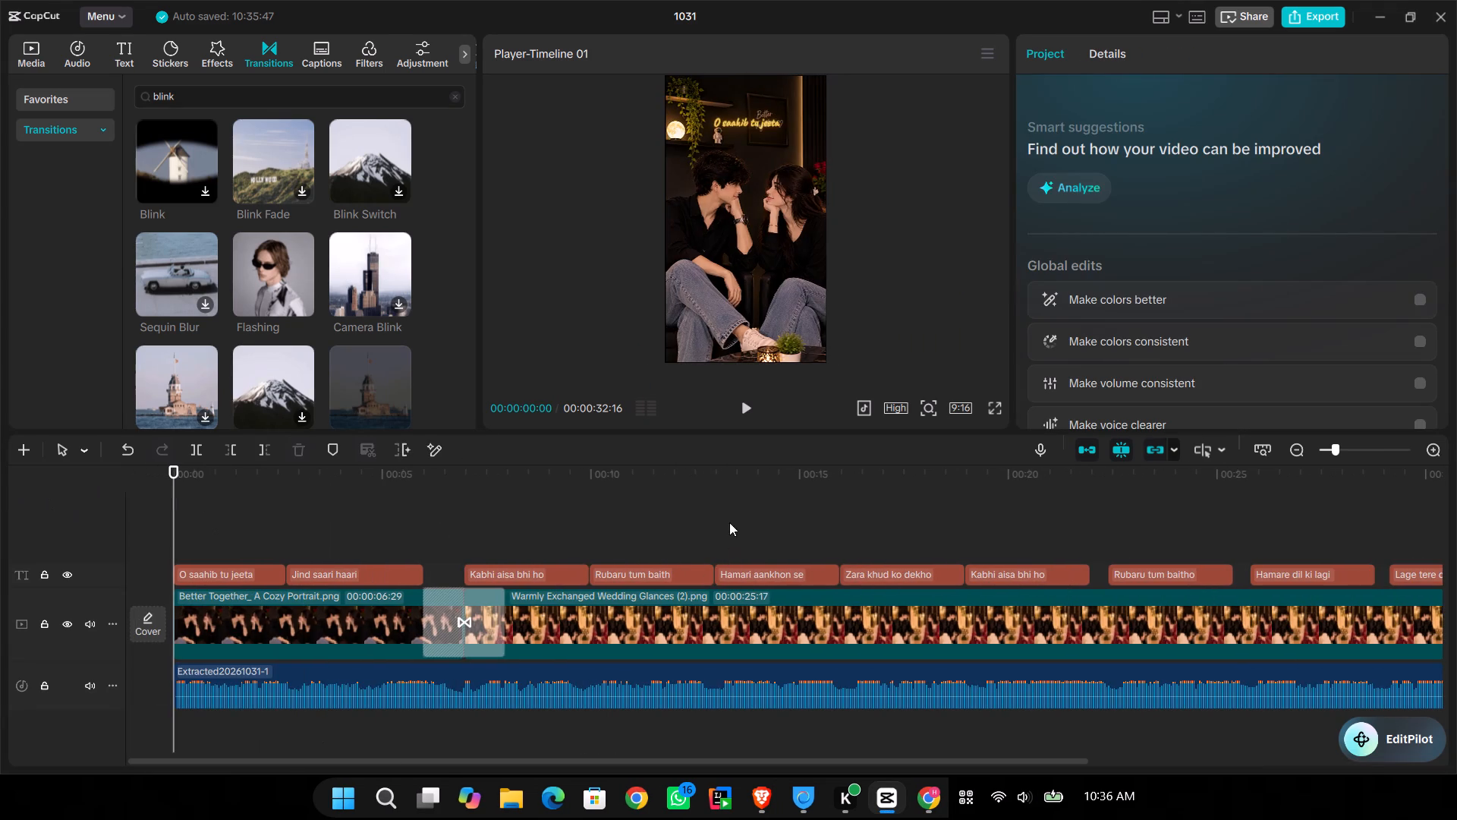
Move the wedding photo's keyframes at 00:00:12:29, 00:00:18:29 and 00:00:25:12 earlier, each just after its preceding keyframe, for quicker camera moves.
{"action": "left_click", "coordinate": [728, 519]}
{"action": "left_click", "coordinate": [913, 632]}
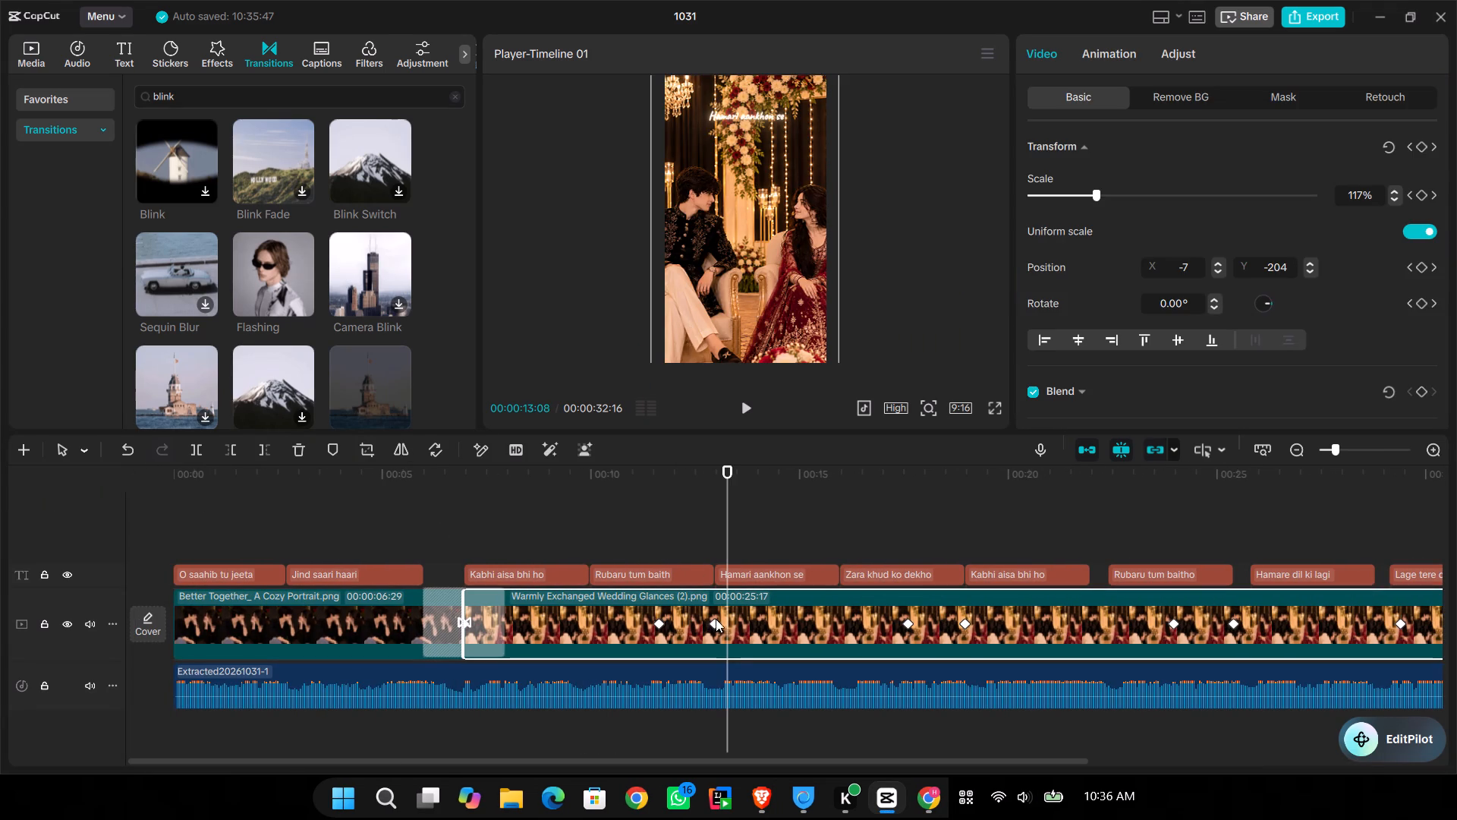
{"action": "left_click_drag", "start_coordinate": [714, 623], "coordinate": [675, 623]}
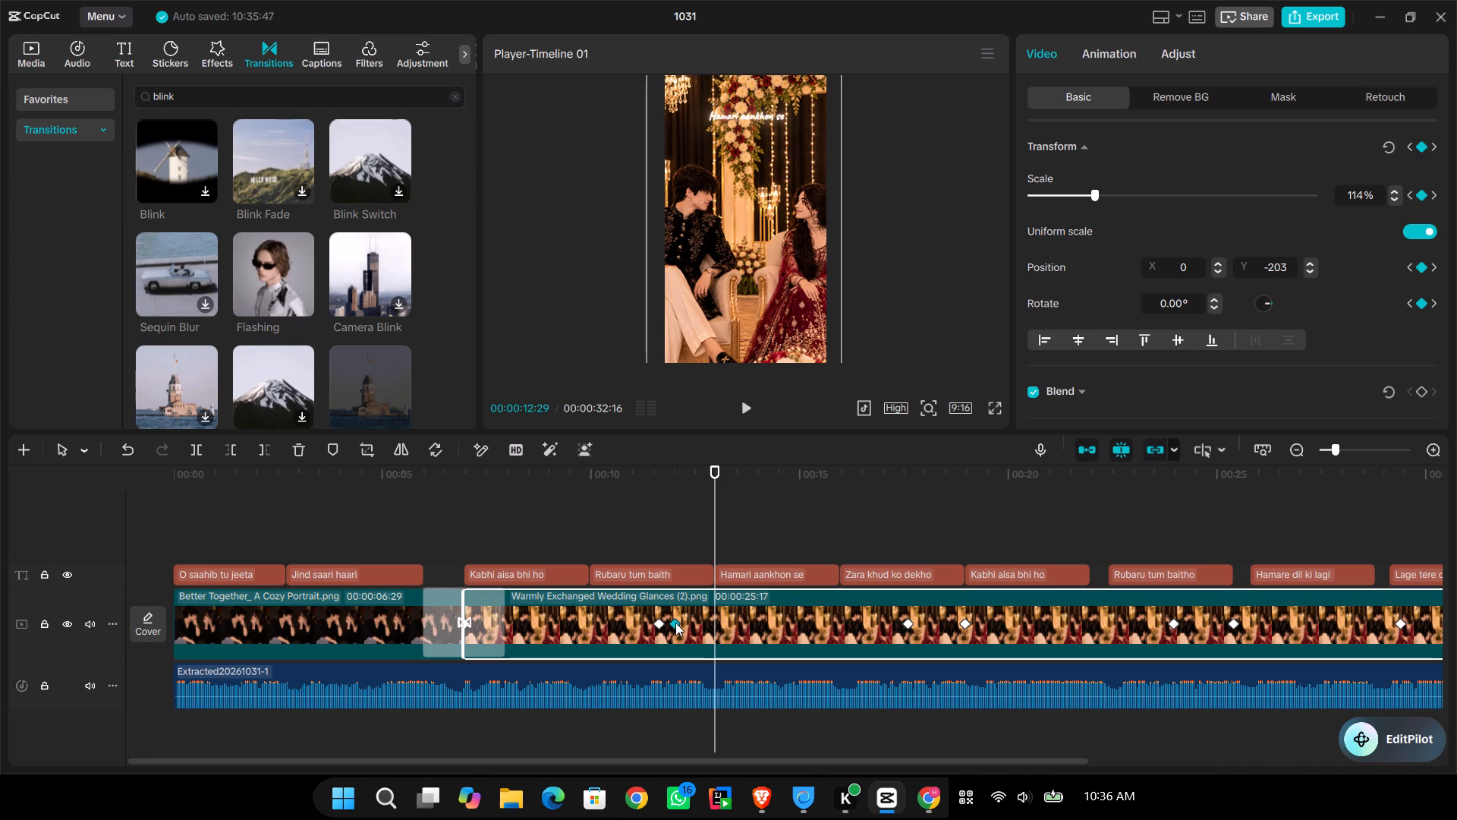
{"action": "left_click_drag", "start_coordinate": [675, 623], "coordinate": [672, 623]}
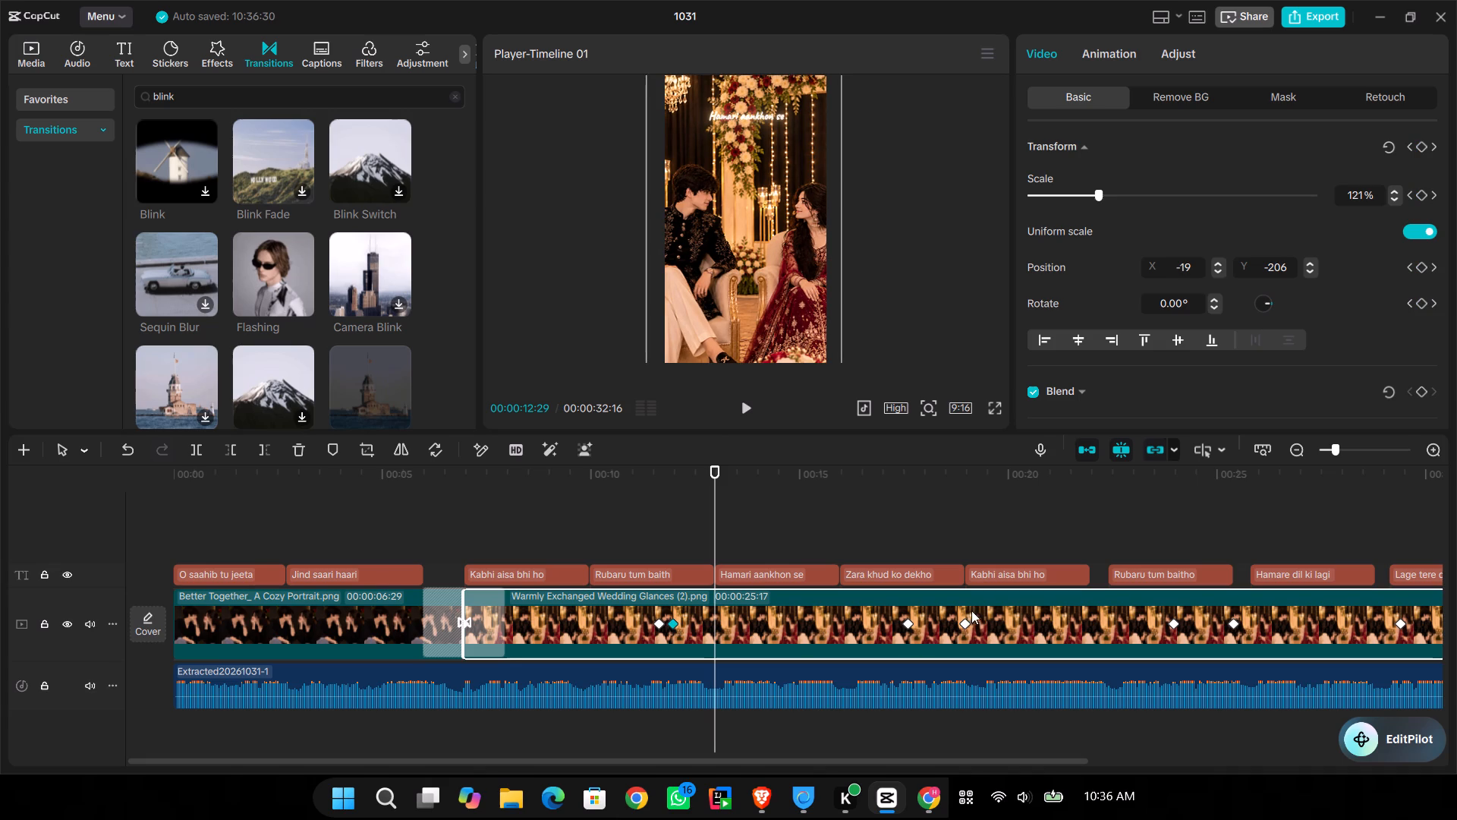
{"action": "left_click_drag", "start_coordinate": [966, 624], "coordinate": [925, 626]}
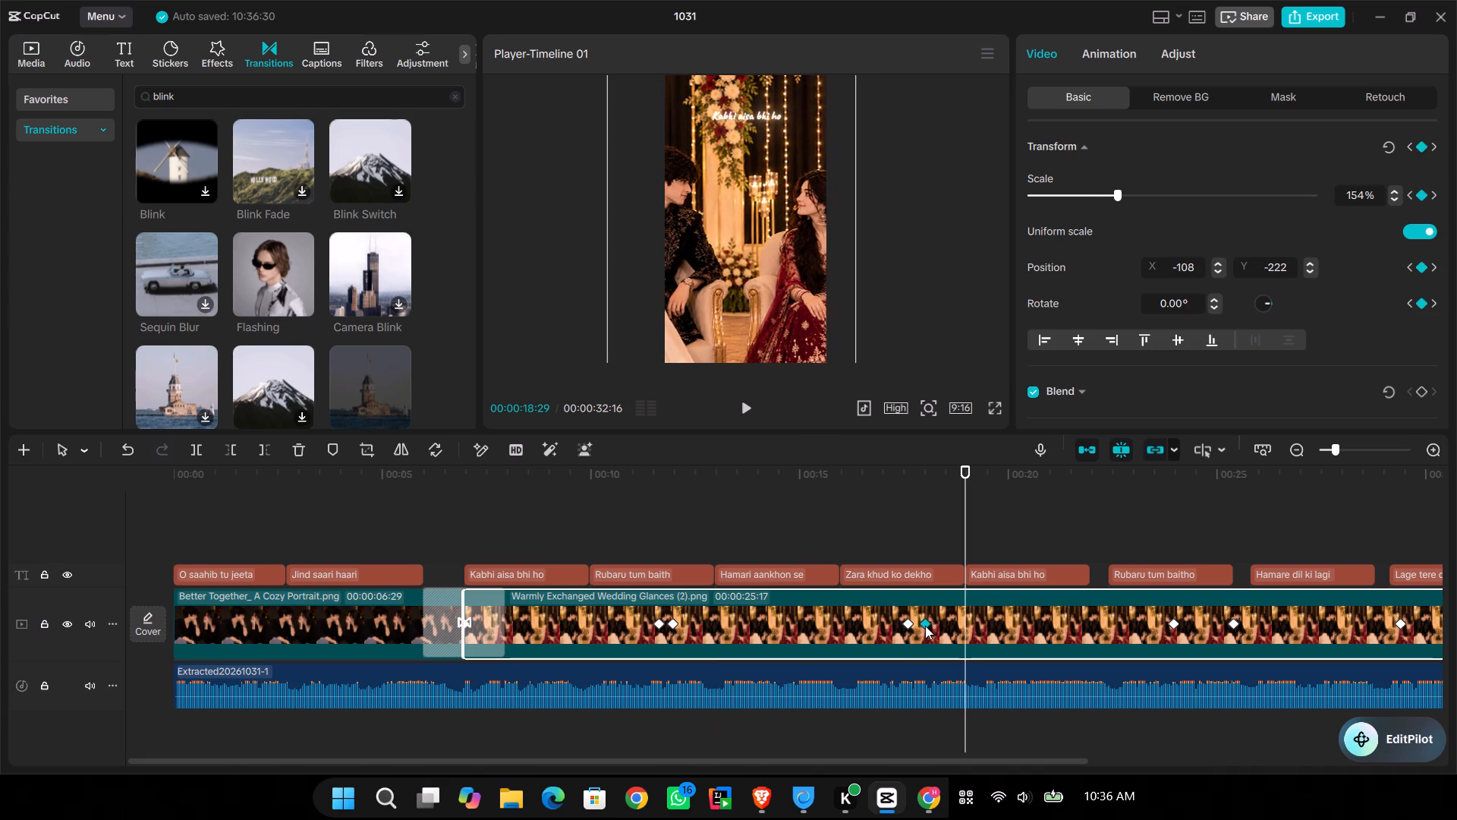
{"action": "left_click_drag", "start_coordinate": [925, 626], "coordinate": [920, 626]}
{"action": "left_click_drag", "start_coordinate": [1236, 625], "coordinate": [1187, 625]}
Play the video from the Flashing transition to the end to check the faster wedding photo moves.
{"action": "left_click", "coordinate": [1304, 507]}
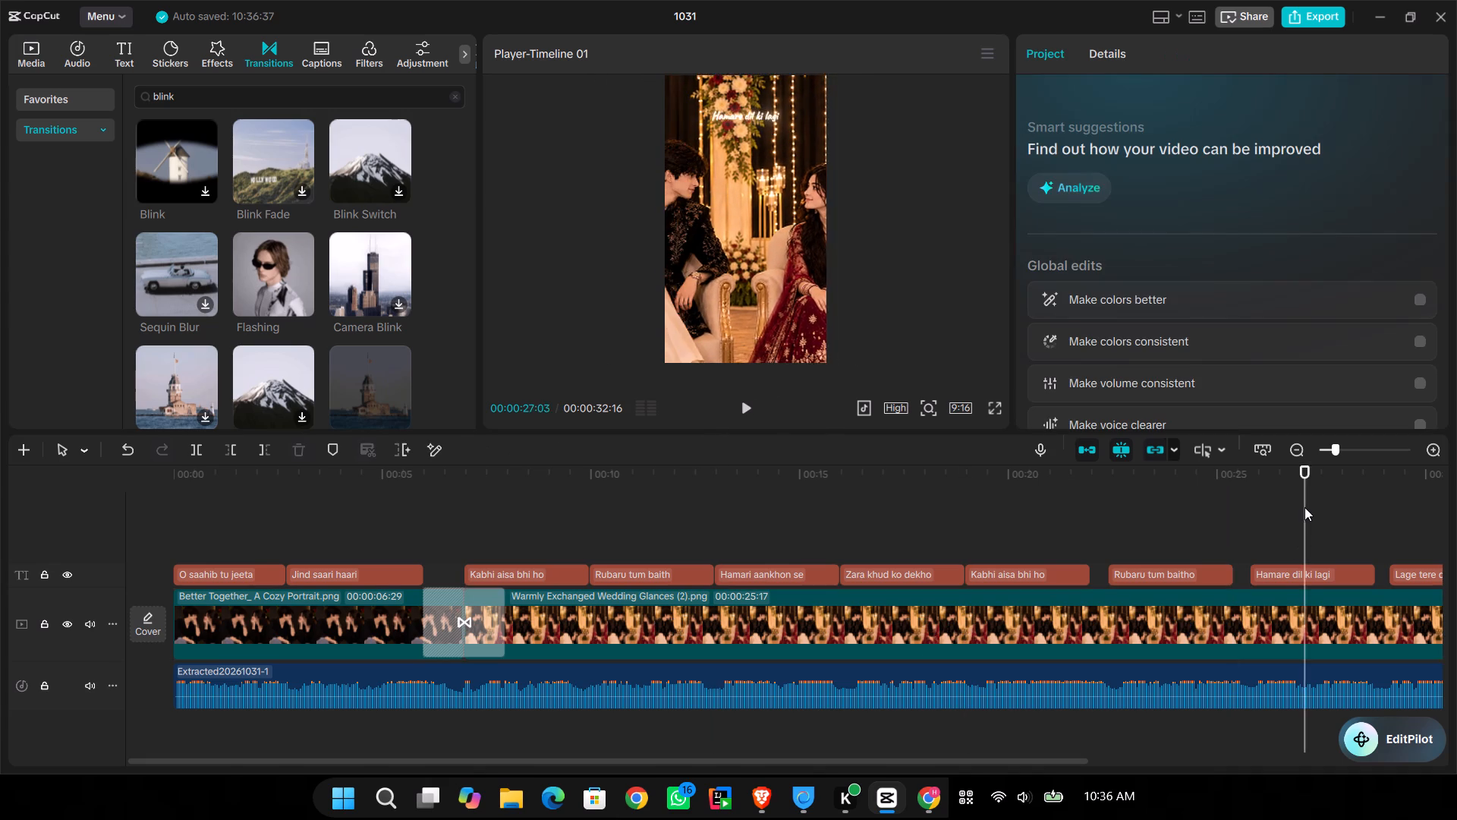
{"action": "left_click_drag", "start_coordinate": [1304, 507], "coordinate": [1442, 533]}
{"action": "left_click", "coordinate": [1183, 623]}
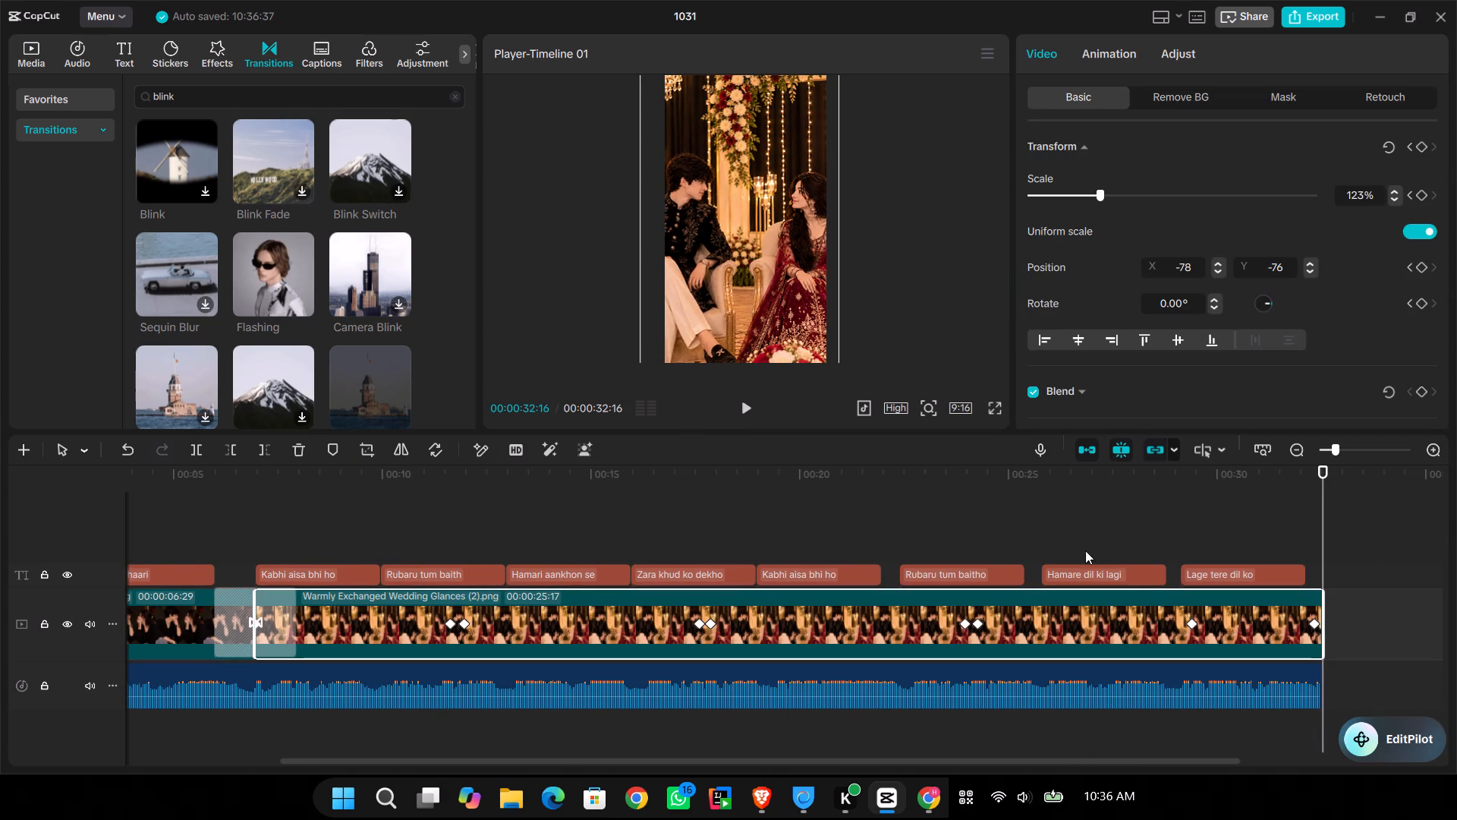
{"action": "left_click", "coordinate": [1062, 538]}
{"action": "left_click_drag", "start_coordinate": [1061, 538], "coordinate": [256, 528]}
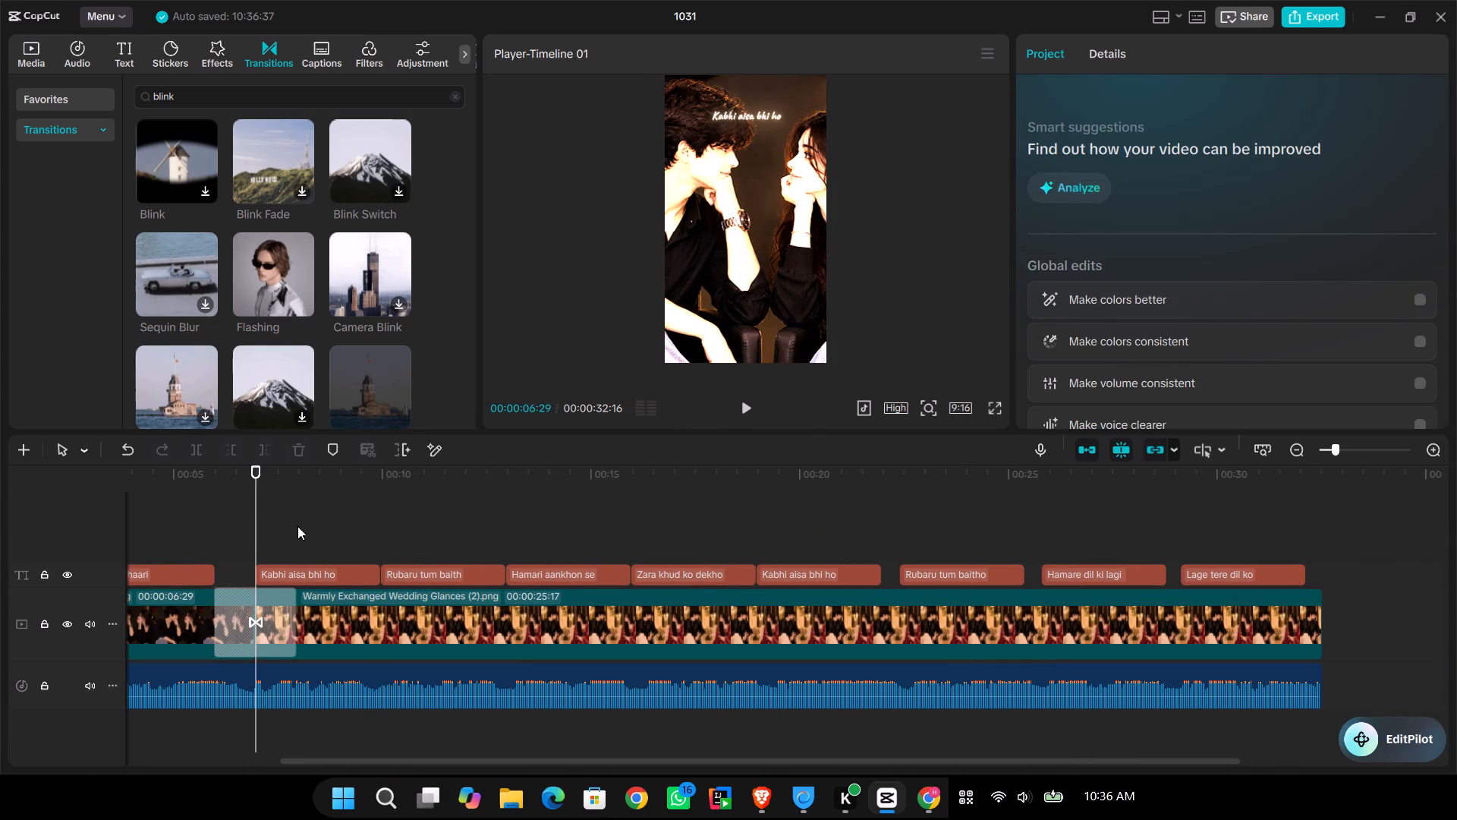
{"action": "key", "text": "space"}
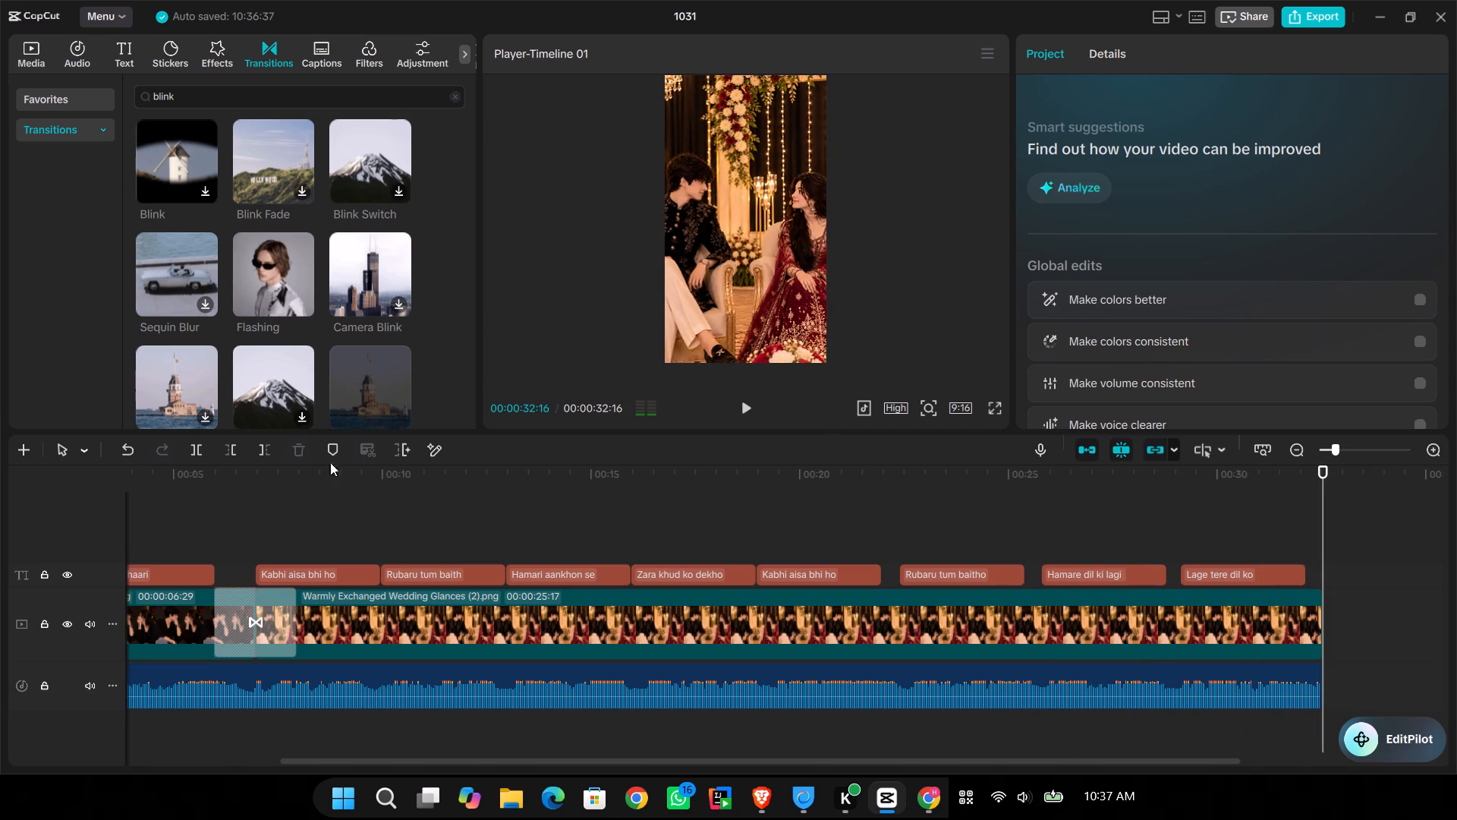
Open the animation options for the O saahib tu jeeta lyric.
{"action": "left_click", "coordinate": [286, 518]}
{"action": "left_click_drag", "start_coordinate": [286, 518], "coordinate": [0, 525]}
{"action": "left_click", "coordinate": [254, 575]}
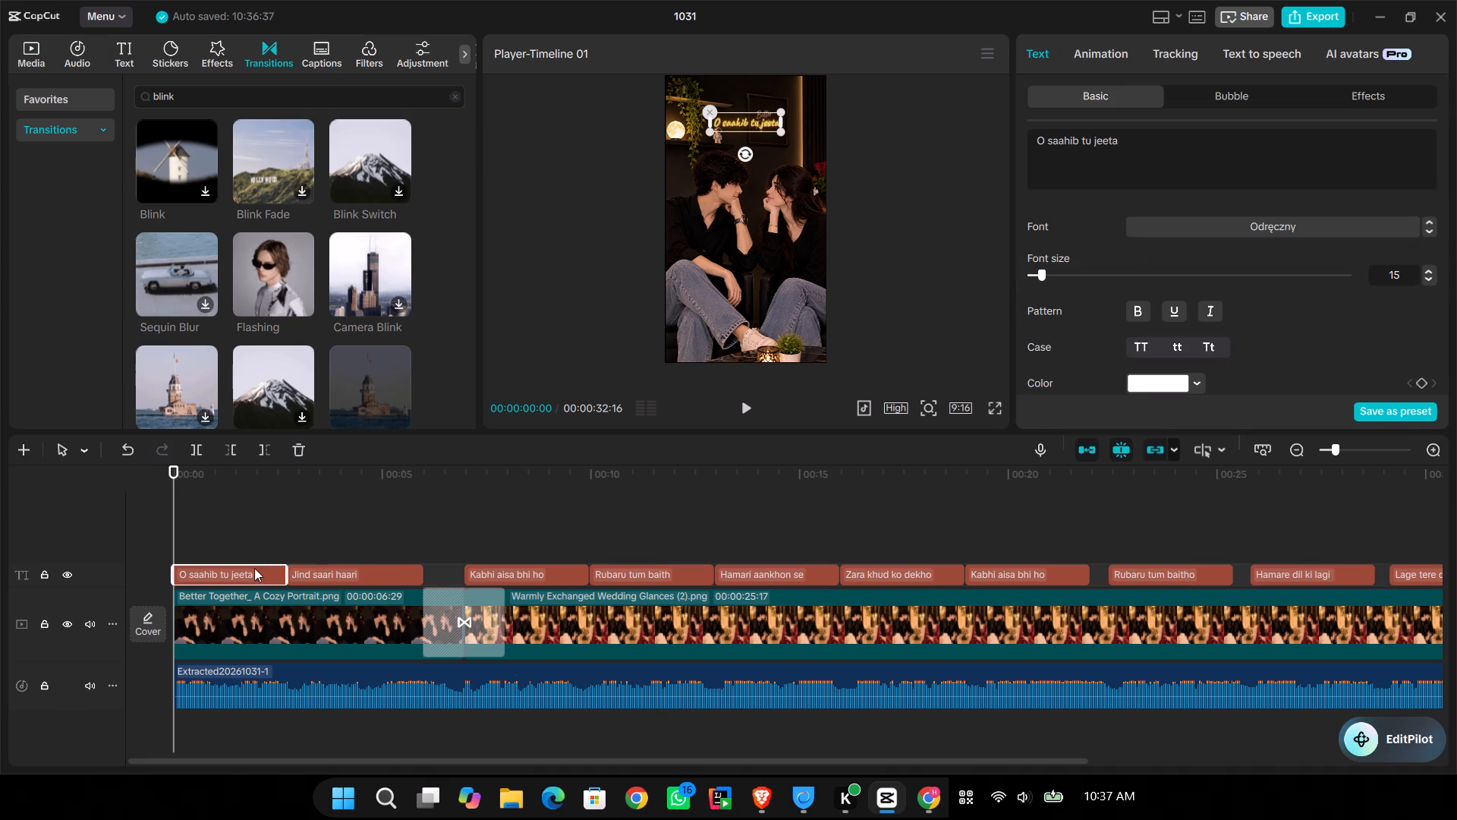
{"action": "left_click", "coordinate": [1109, 55]}
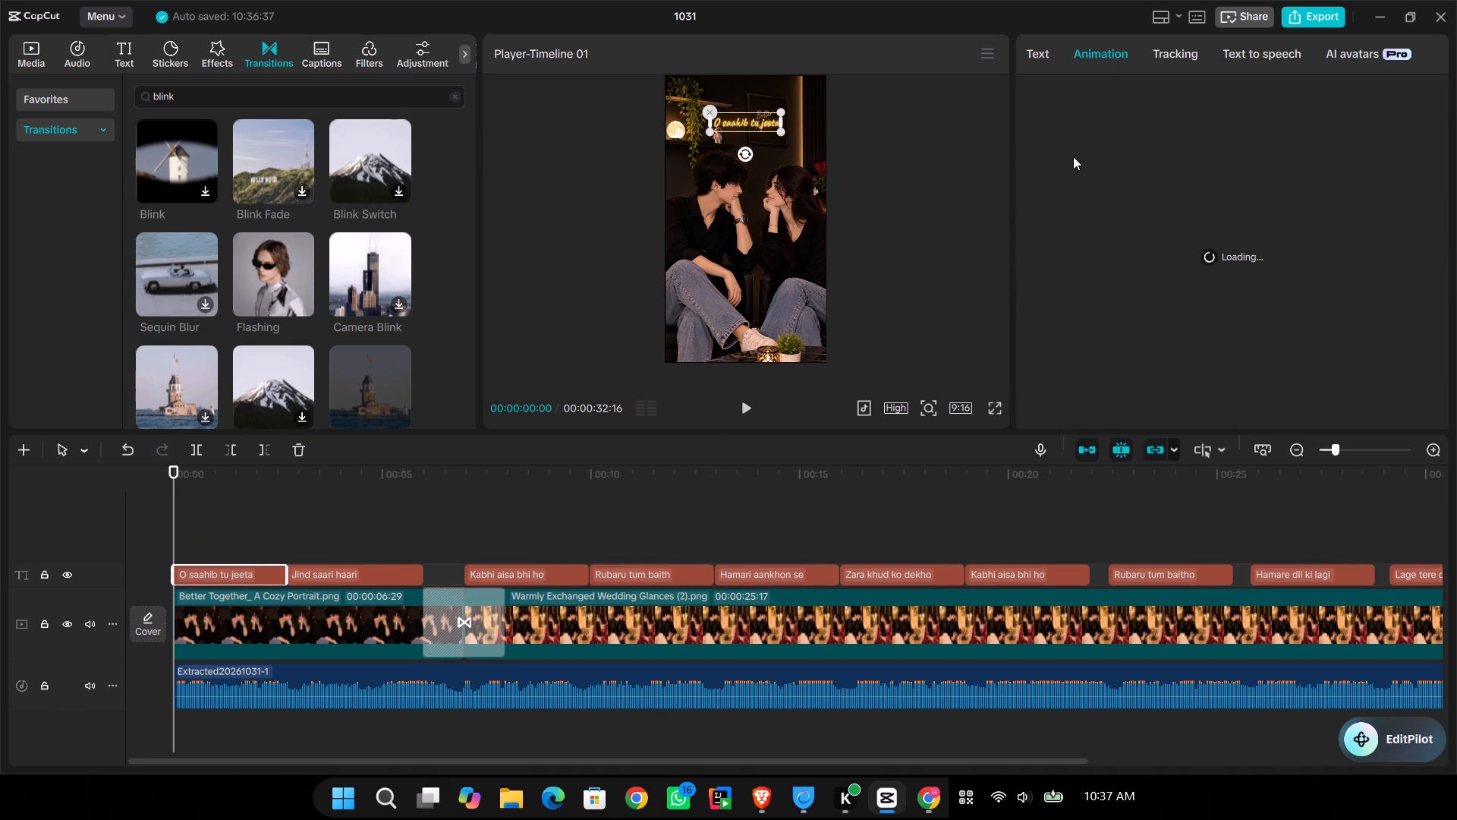
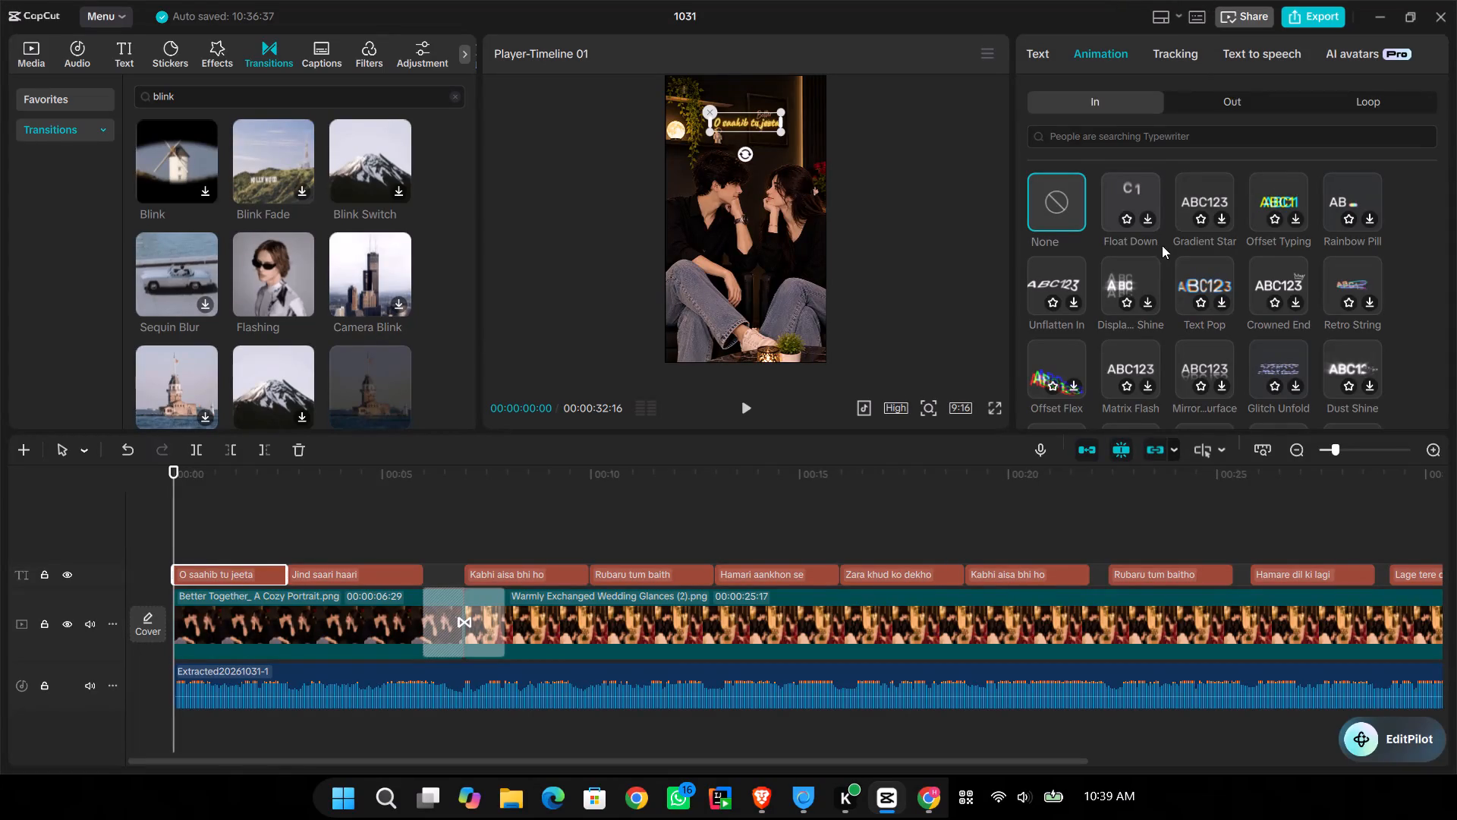
Search the entrance animations for fade, reusing the recent search, for the O saahib tu jeeta lyric.
{"action": "left_click", "coordinate": [1211, 140]}
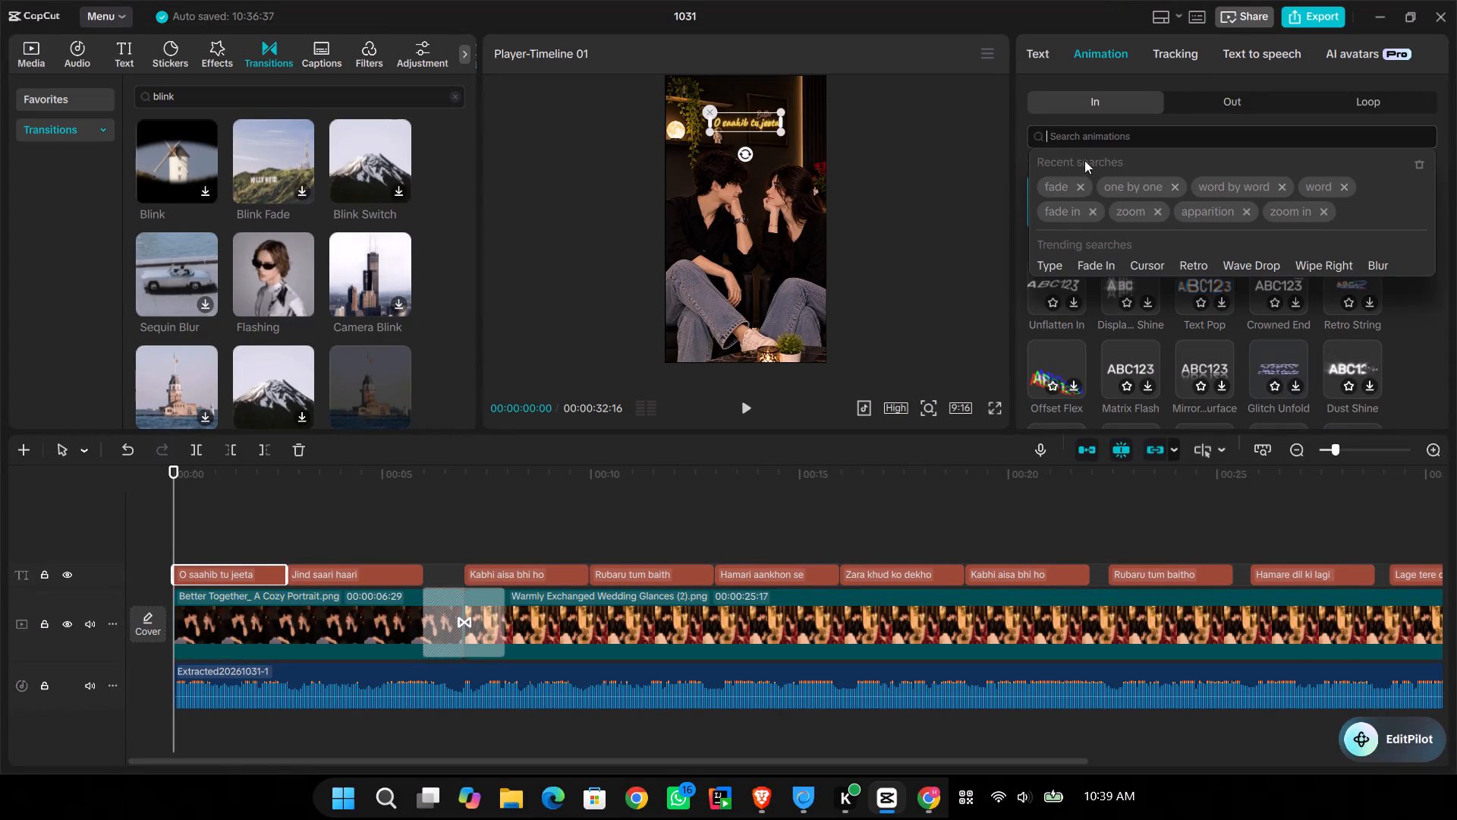
{"action": "left_click", "coordinate": [1065, 175]}
{"action": "left_click", "coordinate": [1065, 188]}
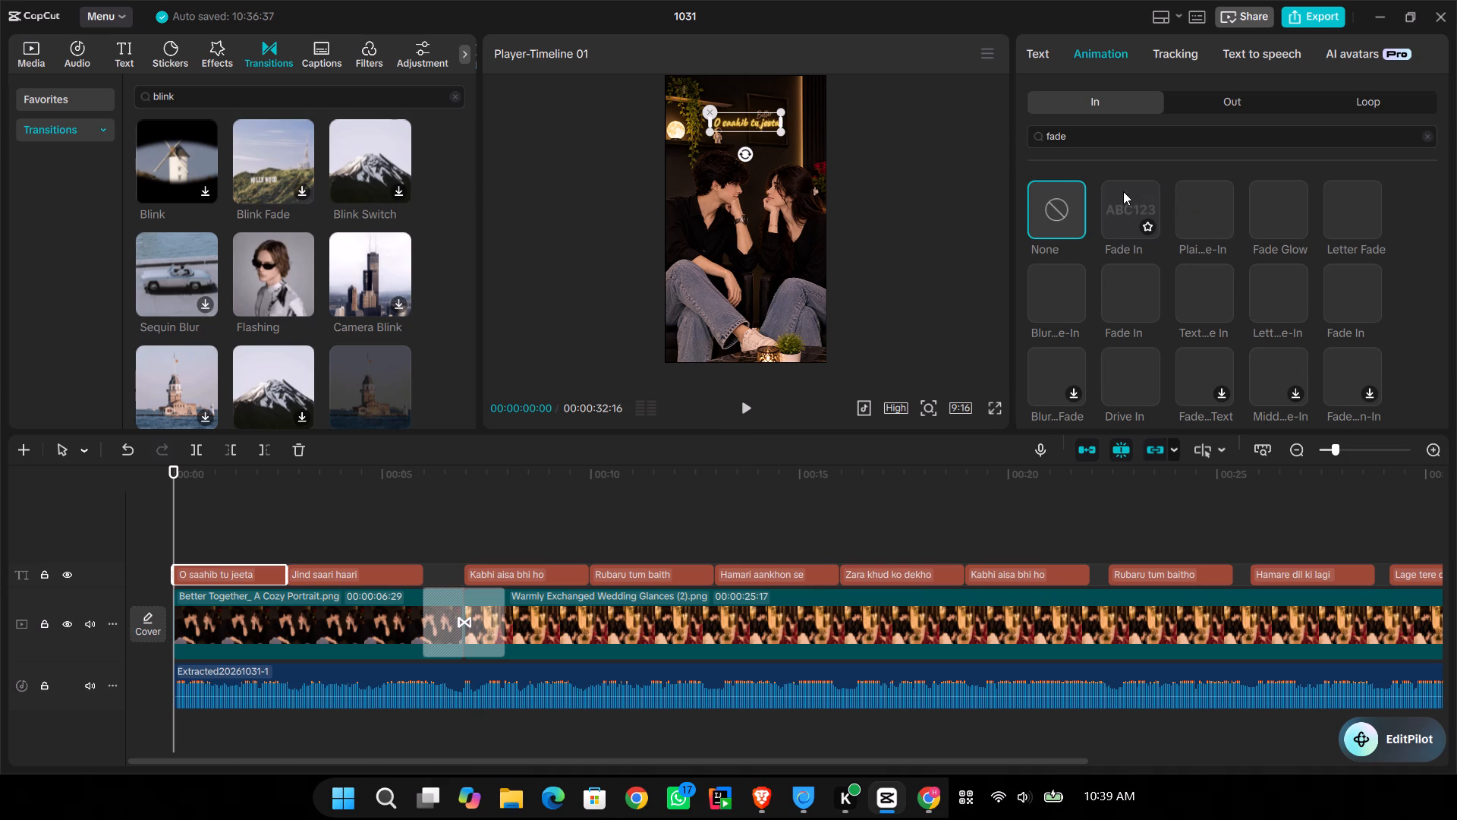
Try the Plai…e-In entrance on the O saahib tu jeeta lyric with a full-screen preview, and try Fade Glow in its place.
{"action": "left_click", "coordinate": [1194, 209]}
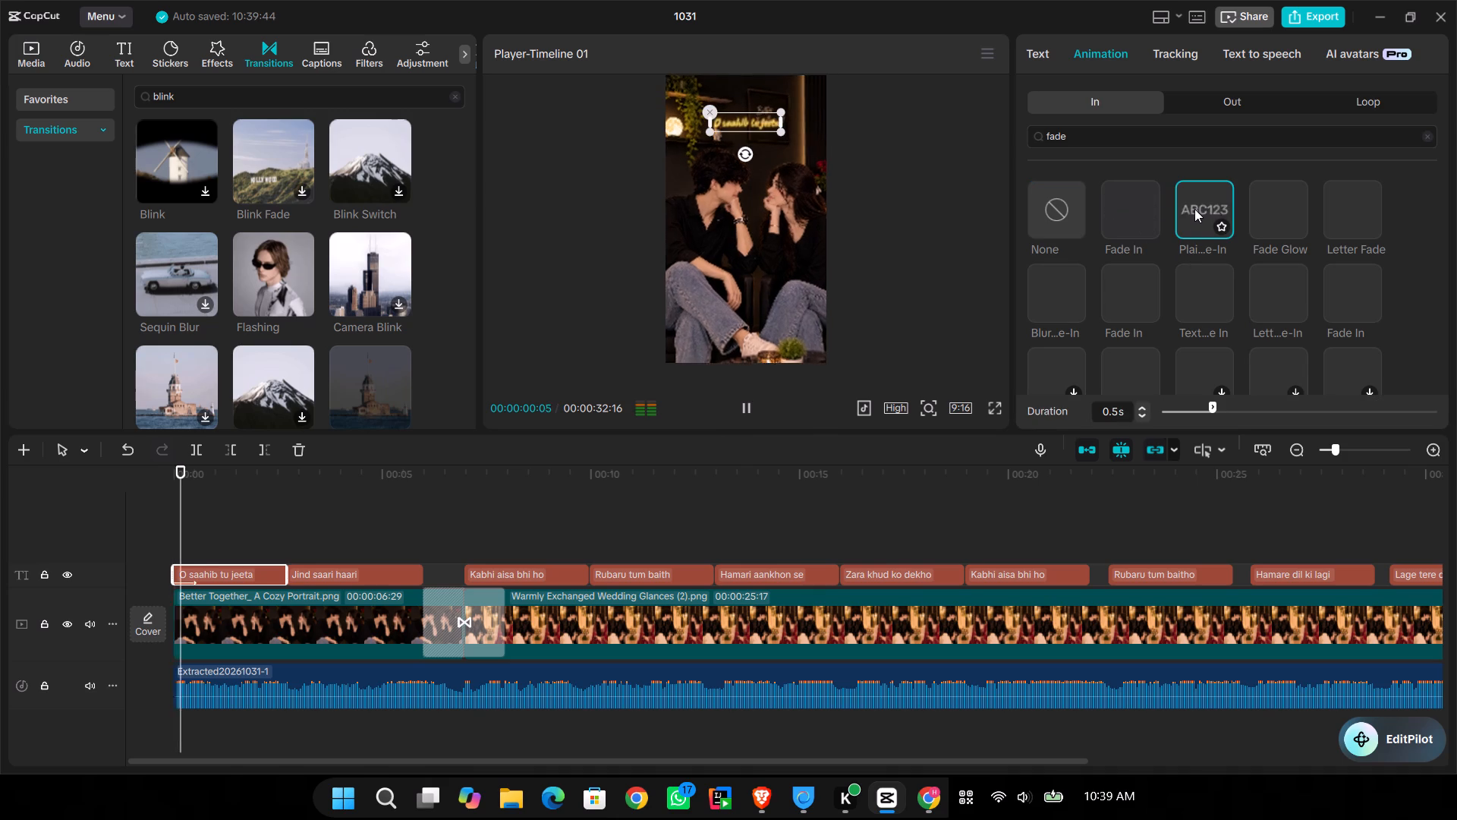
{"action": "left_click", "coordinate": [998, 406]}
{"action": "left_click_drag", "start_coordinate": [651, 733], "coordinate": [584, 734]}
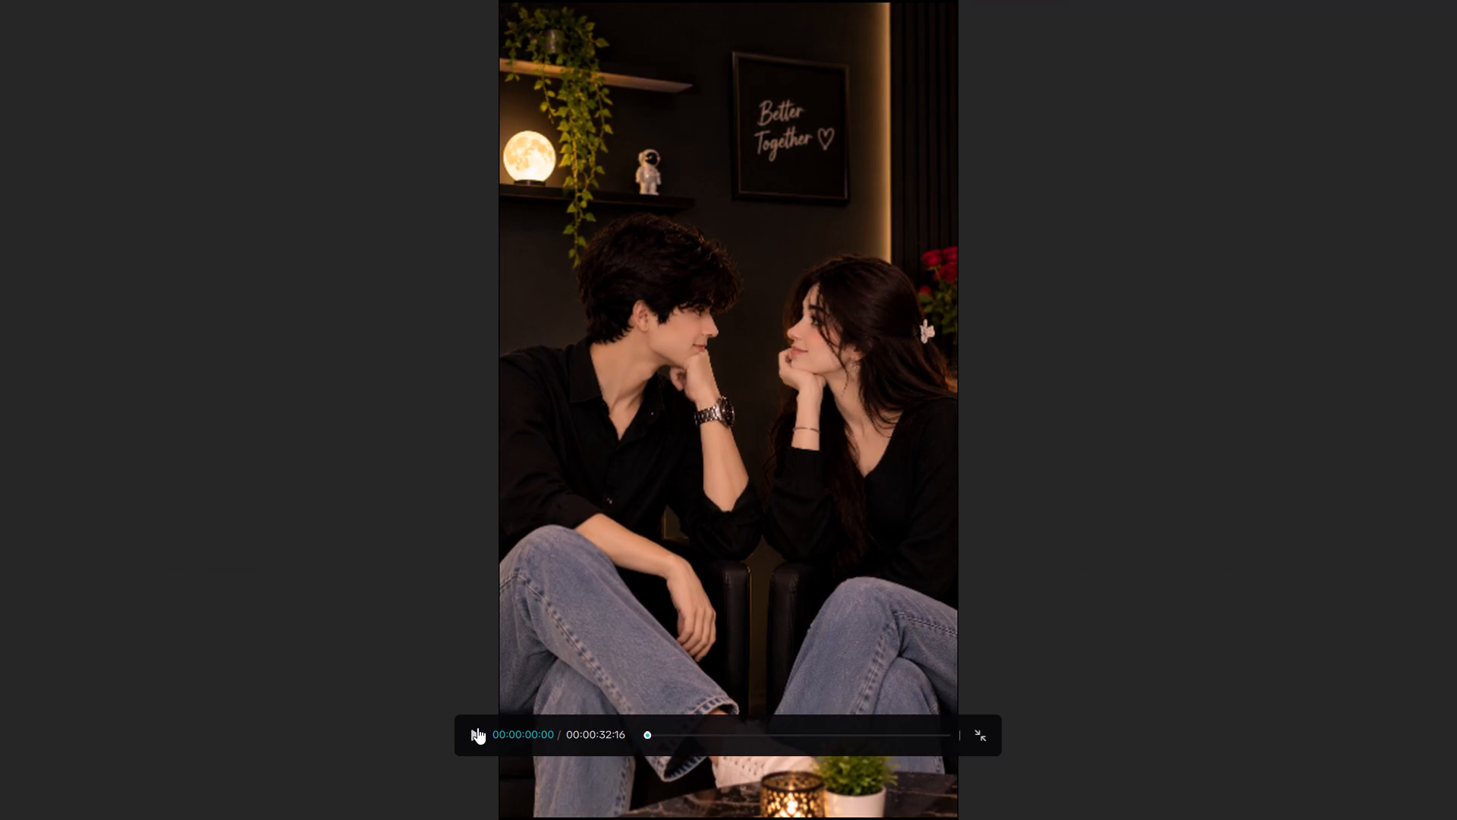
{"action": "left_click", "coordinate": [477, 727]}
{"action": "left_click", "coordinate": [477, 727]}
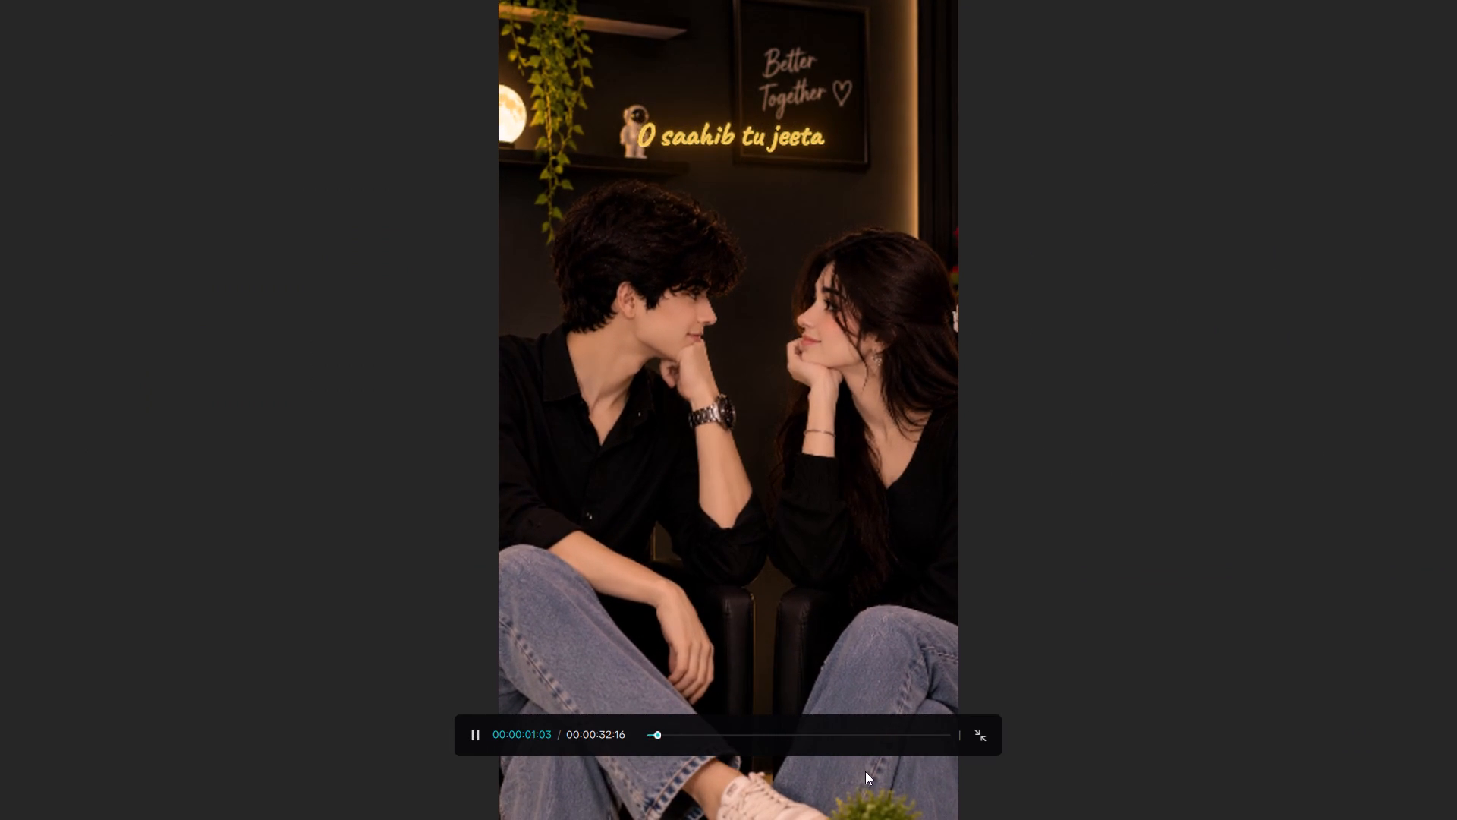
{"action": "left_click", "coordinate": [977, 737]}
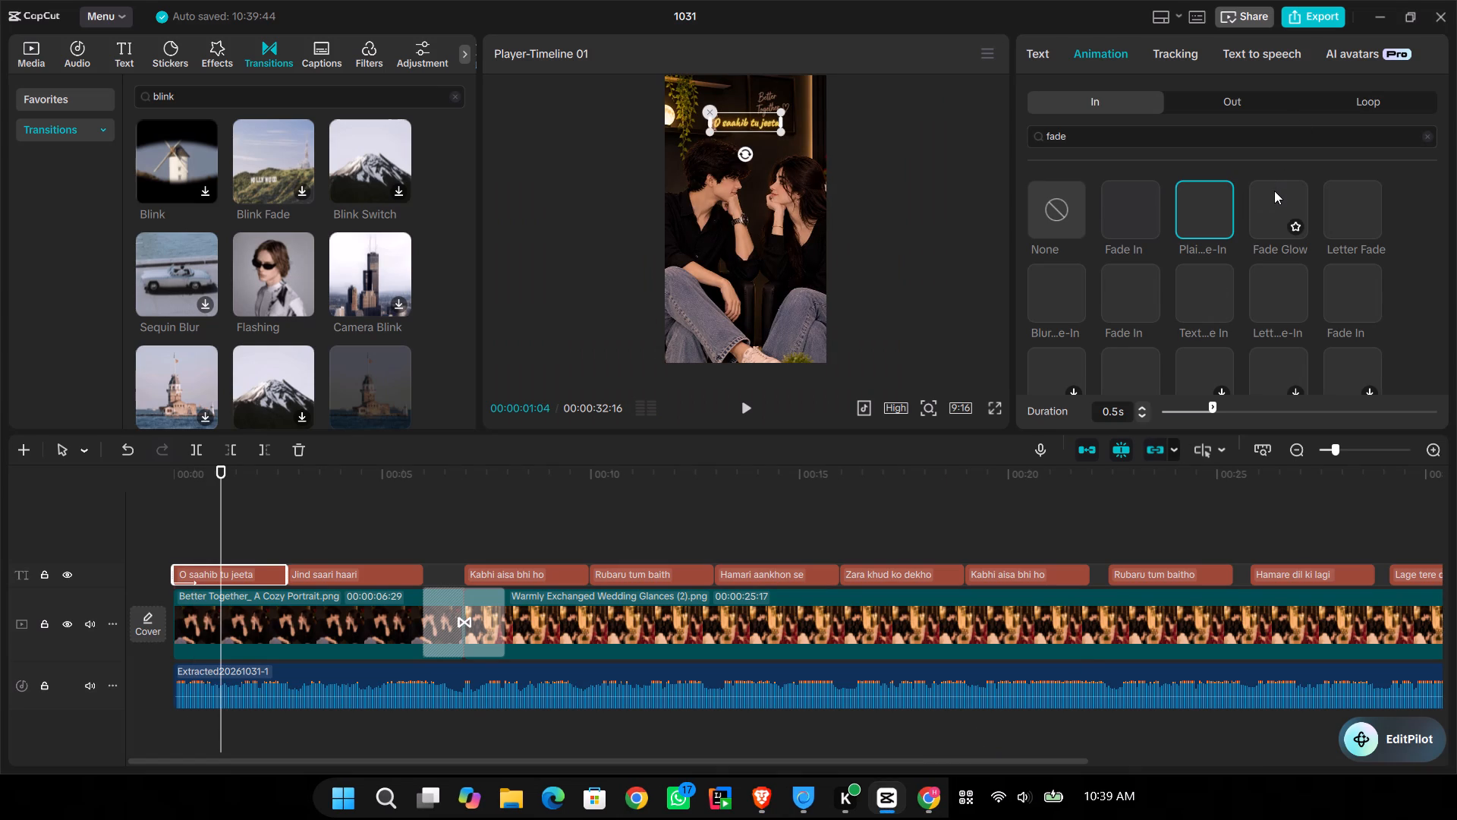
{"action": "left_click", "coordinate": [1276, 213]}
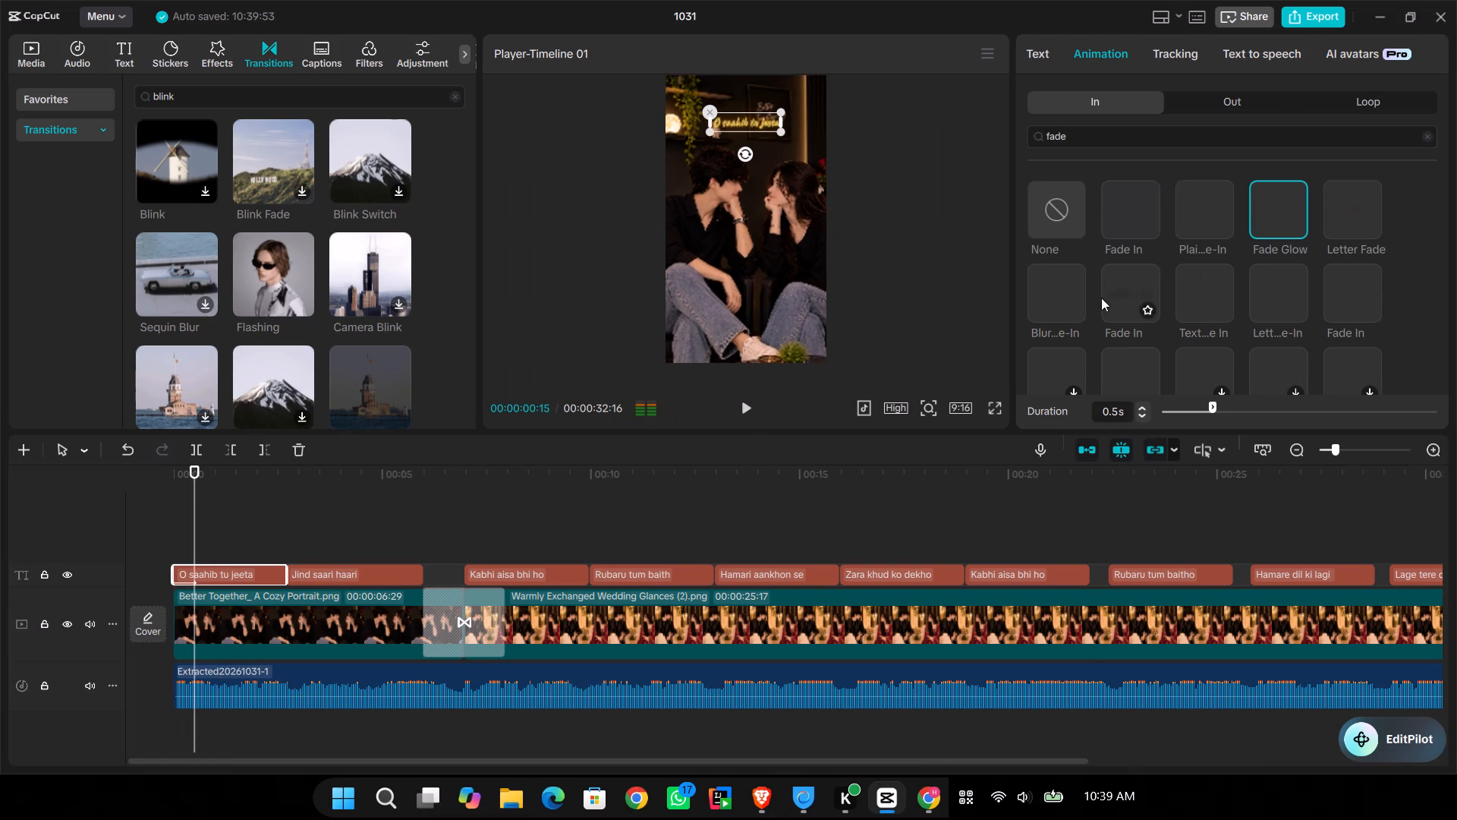
Apply the Letter Fade entrance to the O saahib tu jeeta lyric, set its duration to 2.7 s and replay it.
{"action": "left_click", "coordinate": [1363, 203]}
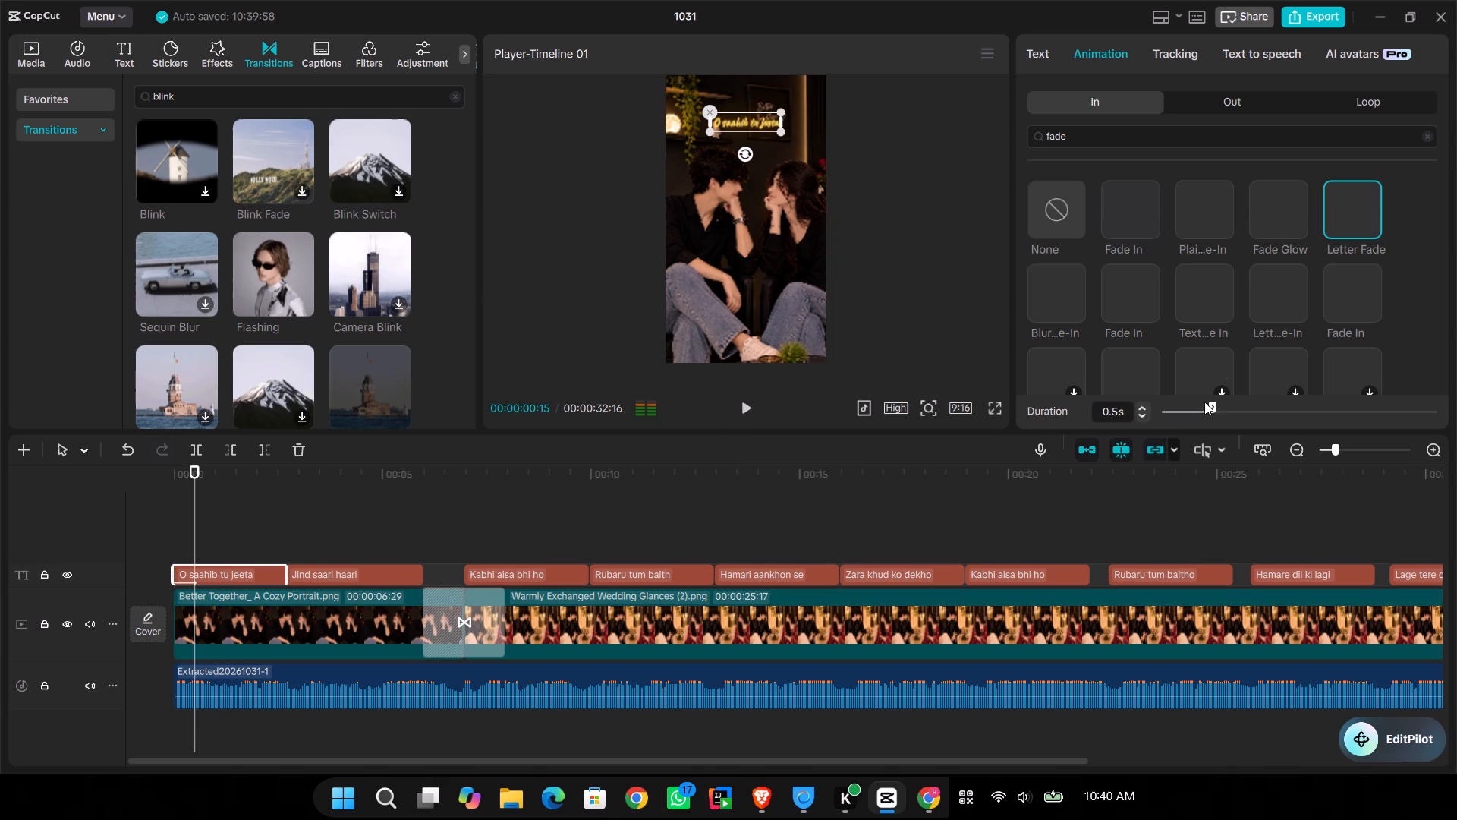
{"action": "left_click_drag", "start_coordinate": [1212, 405], "coordinate": [1456, 421]}
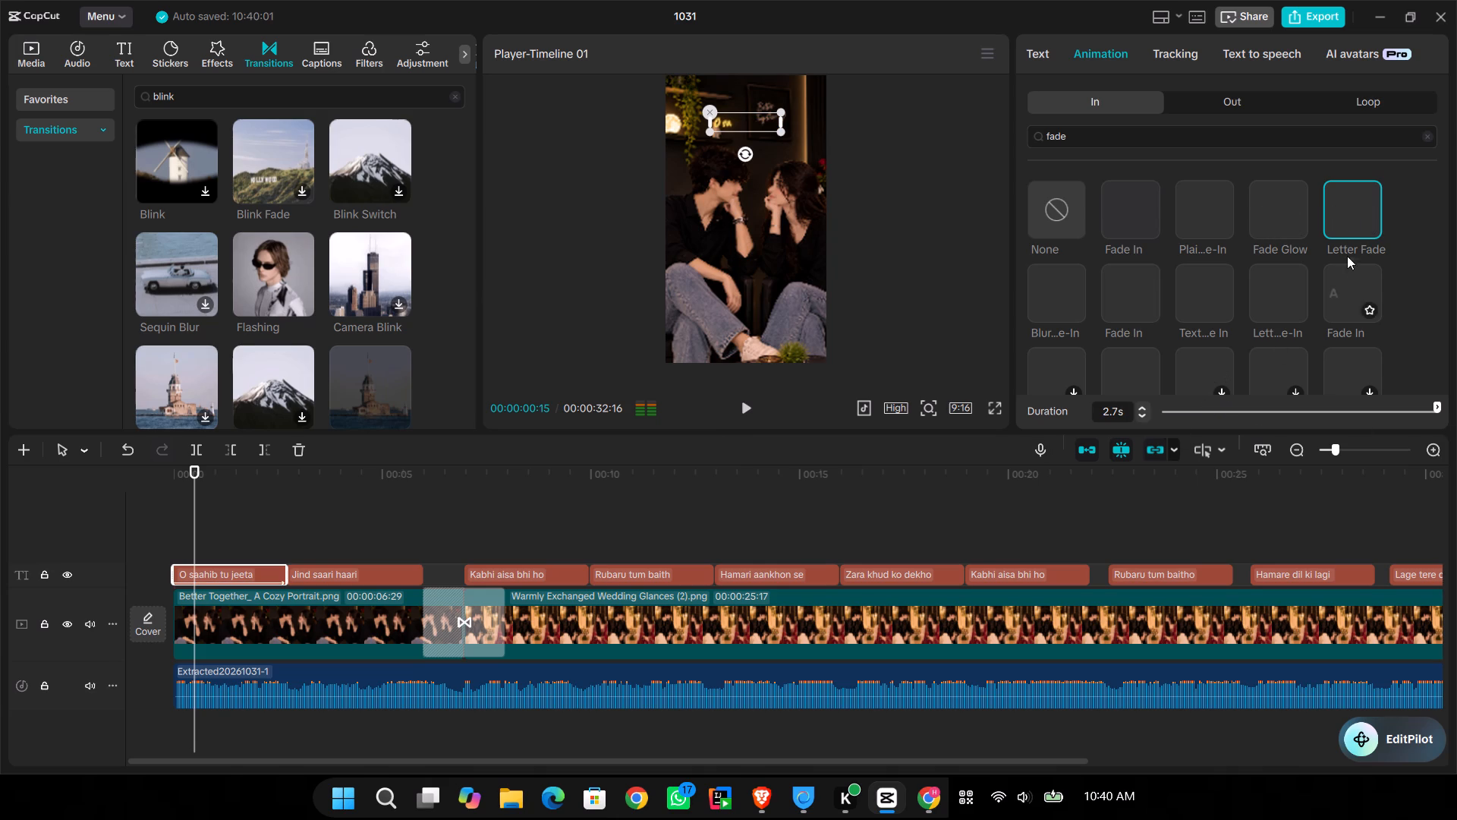
{"action": "left_click", "coordinate": [1346, 205]}
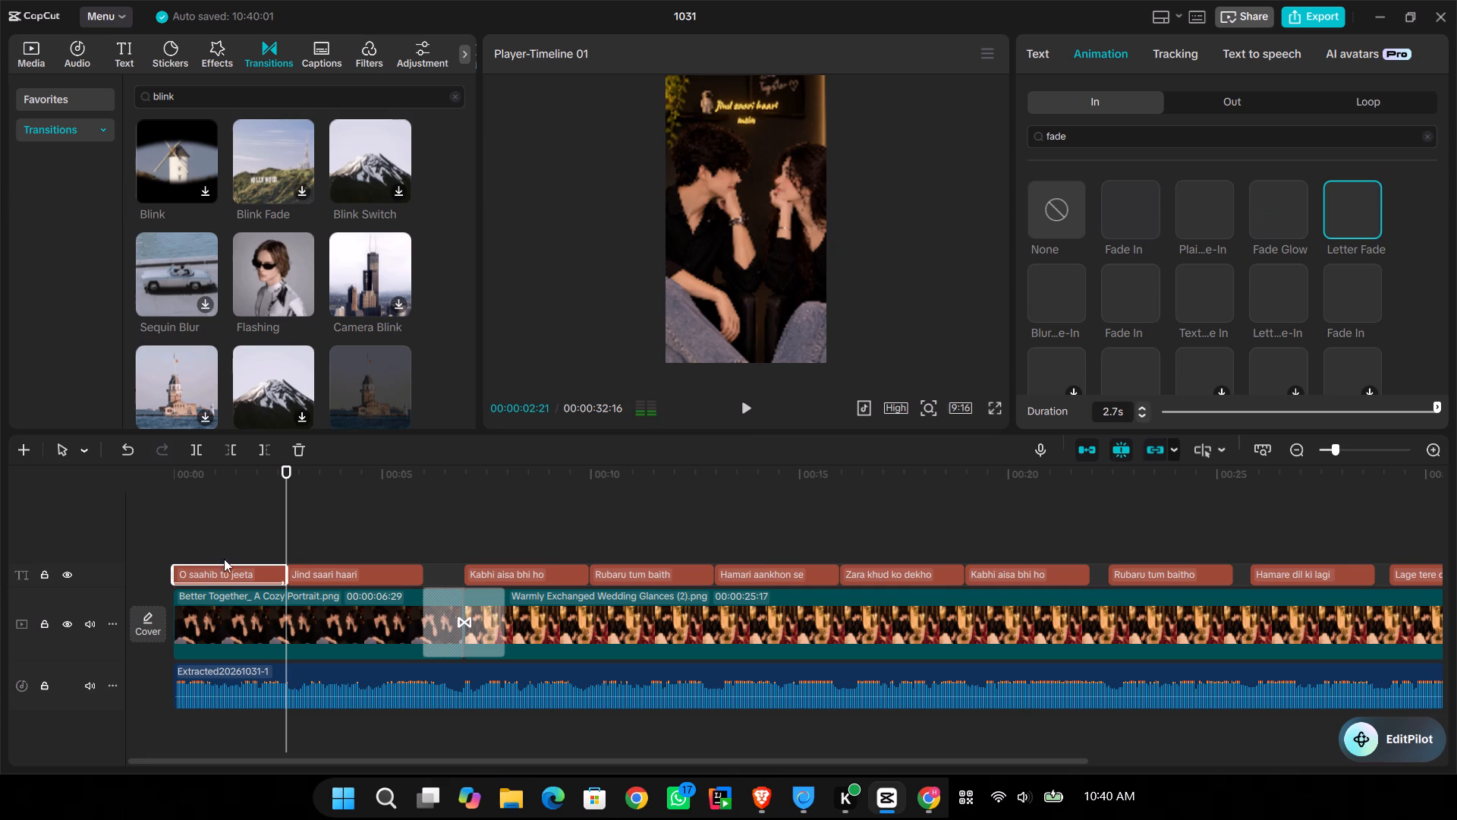
Play the opening full screen from the start, twice, to check the first lyric's letter-by-letter fade.
{"action": "left_click", "coordinate": [268, 506]}
{"action": "left_click_drag", "start_coordinate": [269, 506], "coordinate": [0, 499]}
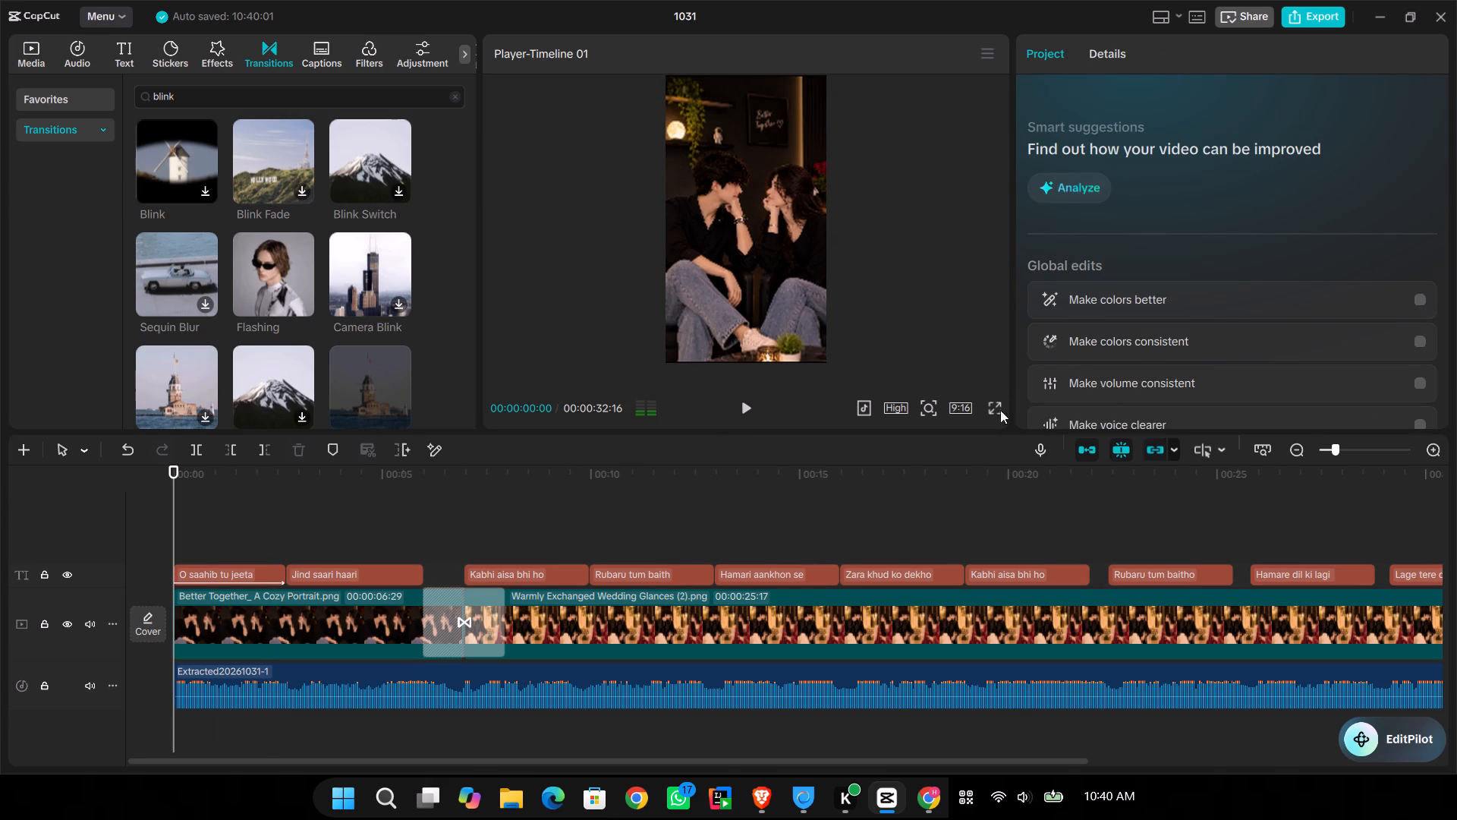
{"action": "left_click", "coordinate": [996, 405]}
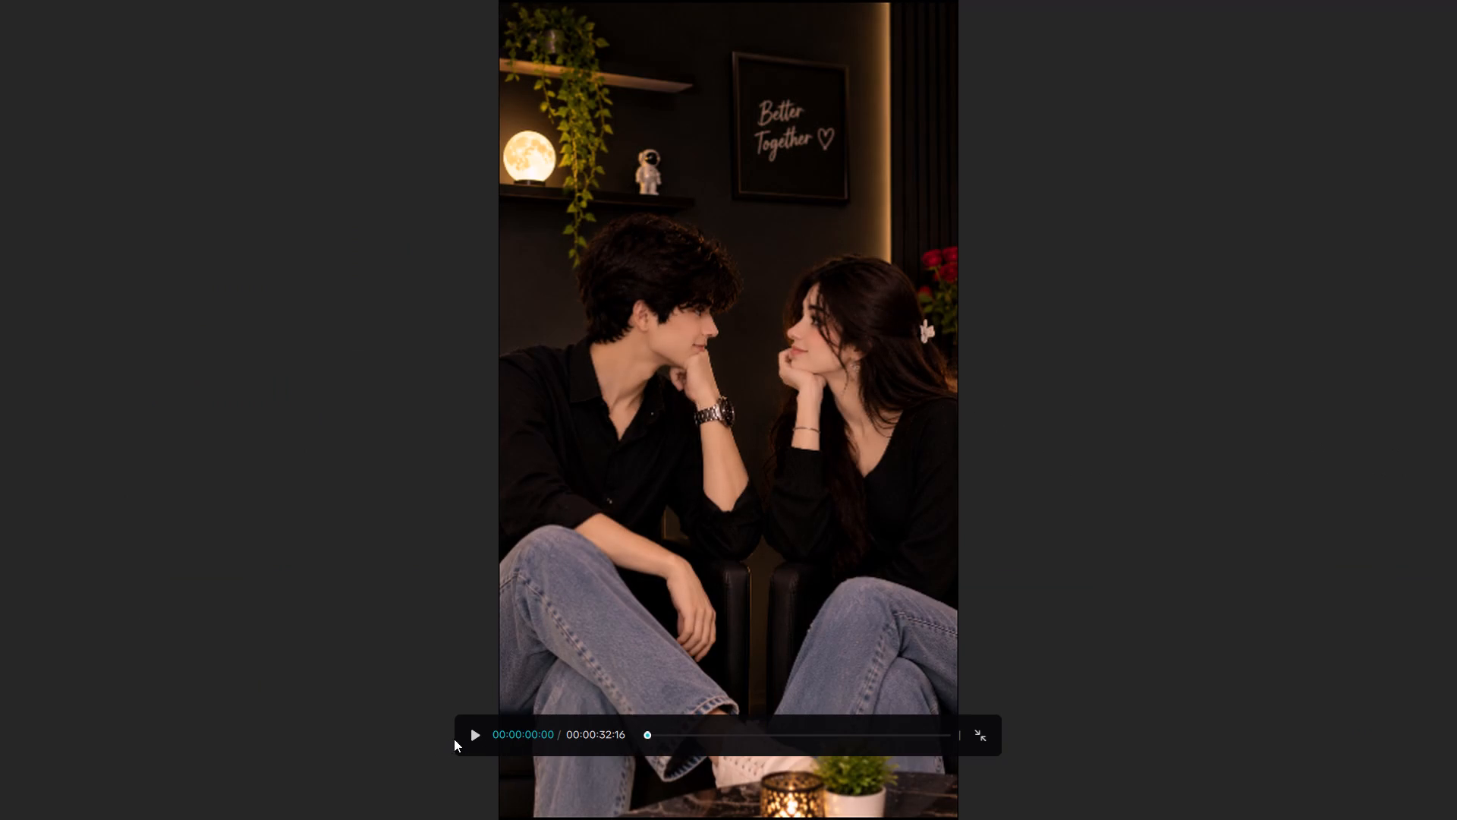
{"action": "left_click", "coordinate": [476, 736]}
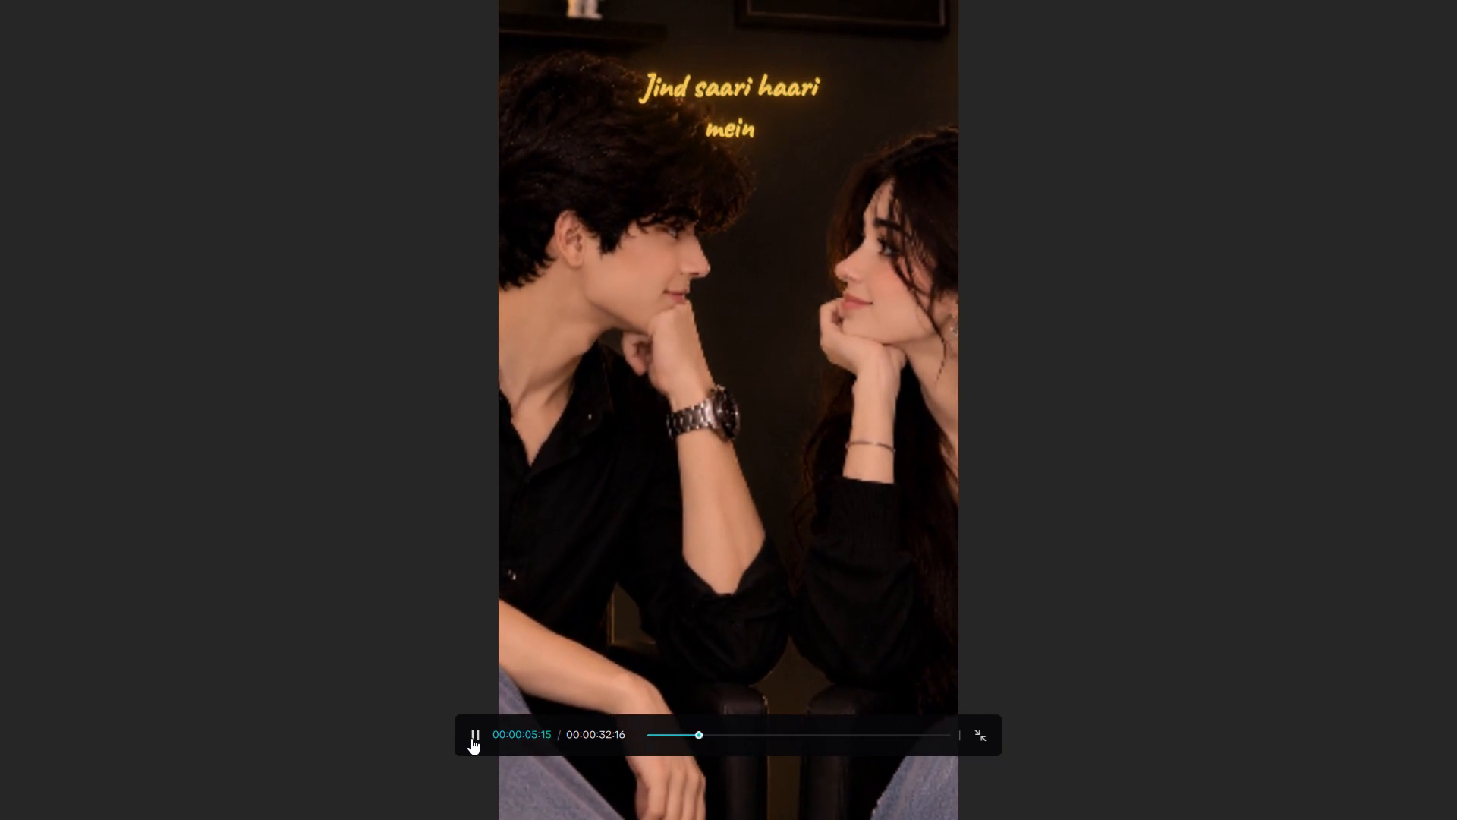
{"action": "left_click", "coordinate": [480, 737]}
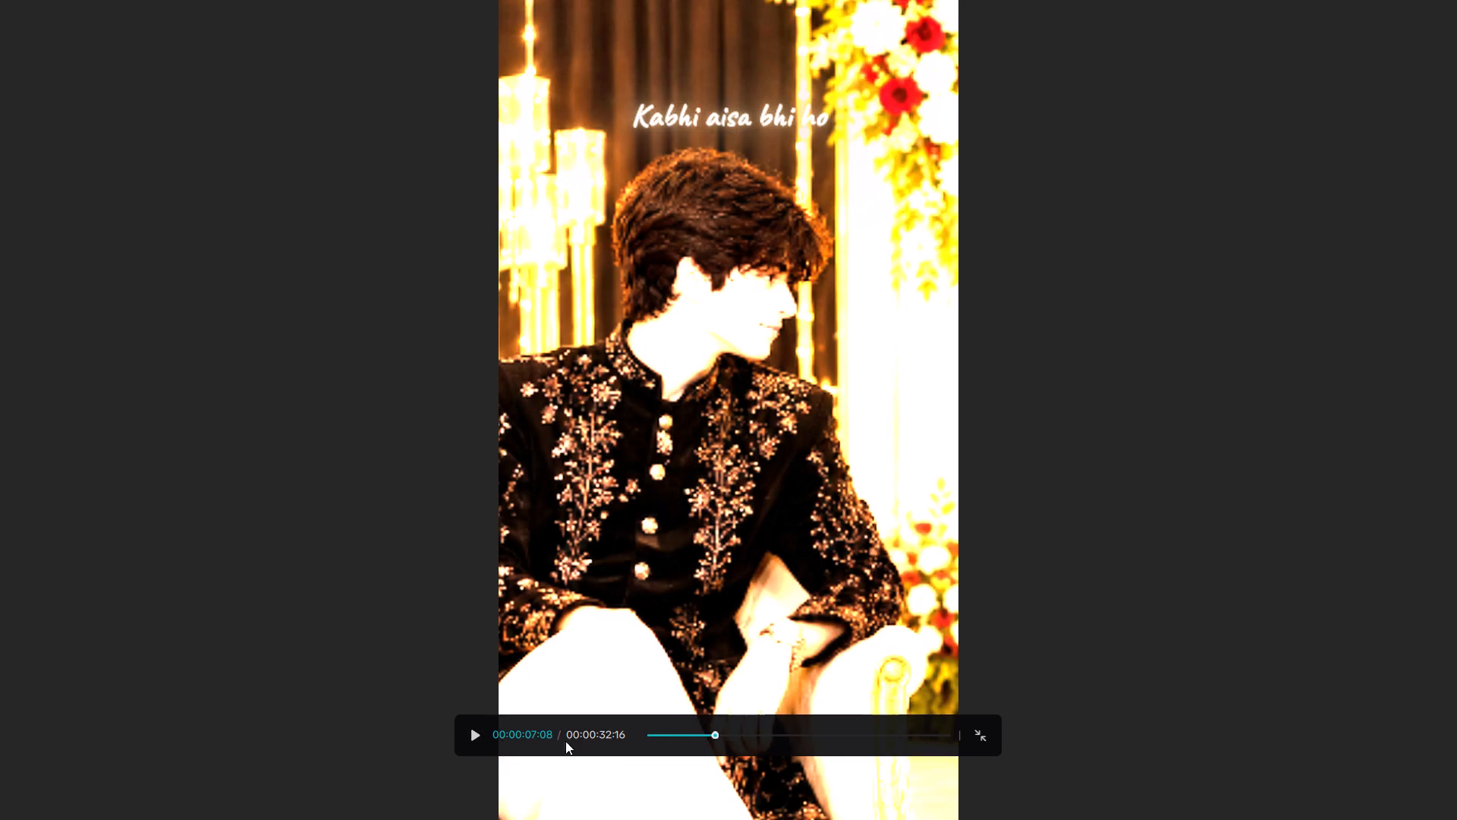
{"action": "left_click_drag", "start_coordinate": [659, 733], "coordinate": [576, 740]}
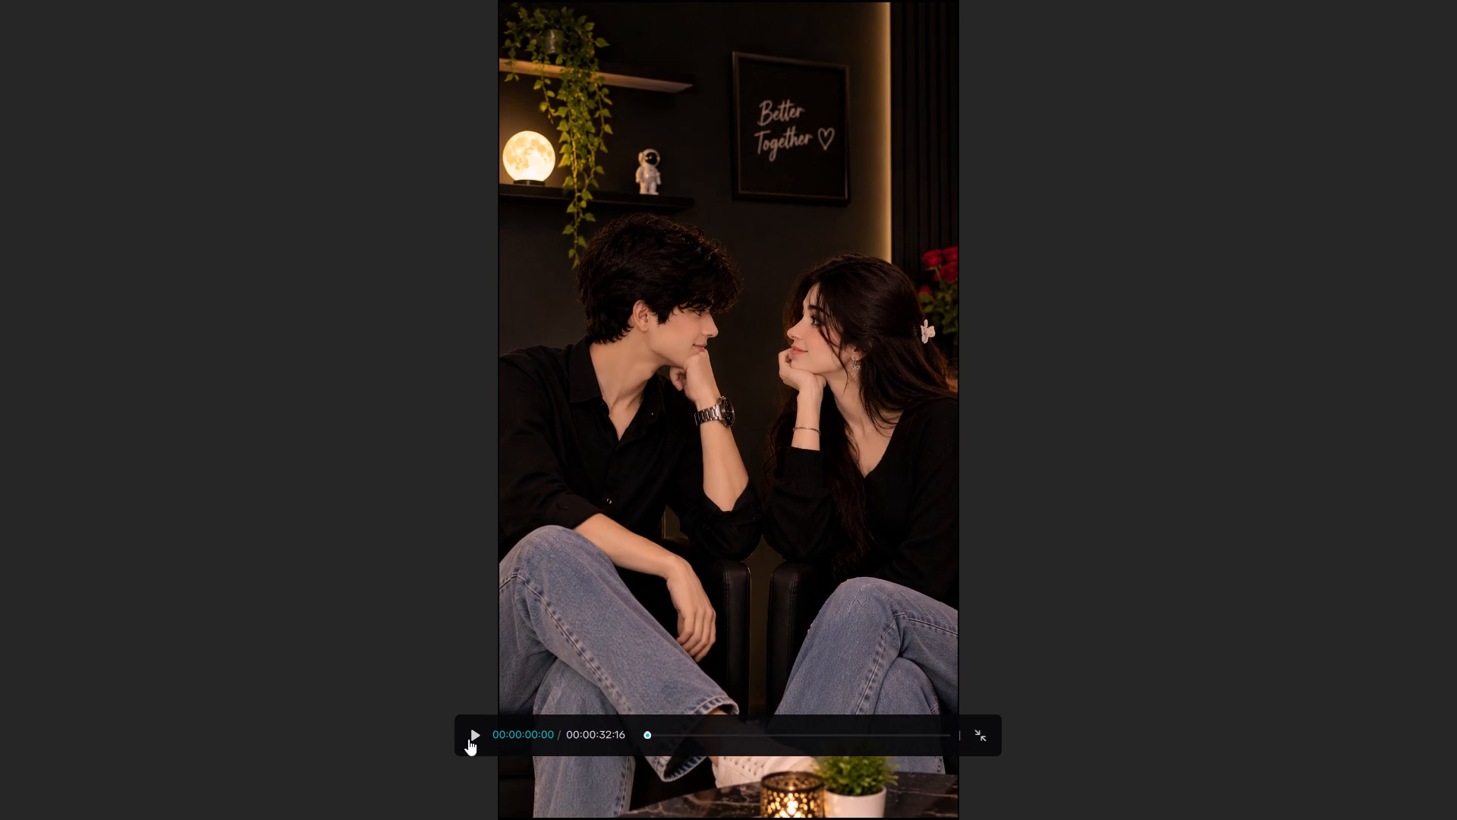
{"action": "left_click", "coordinate": [468, 733]}
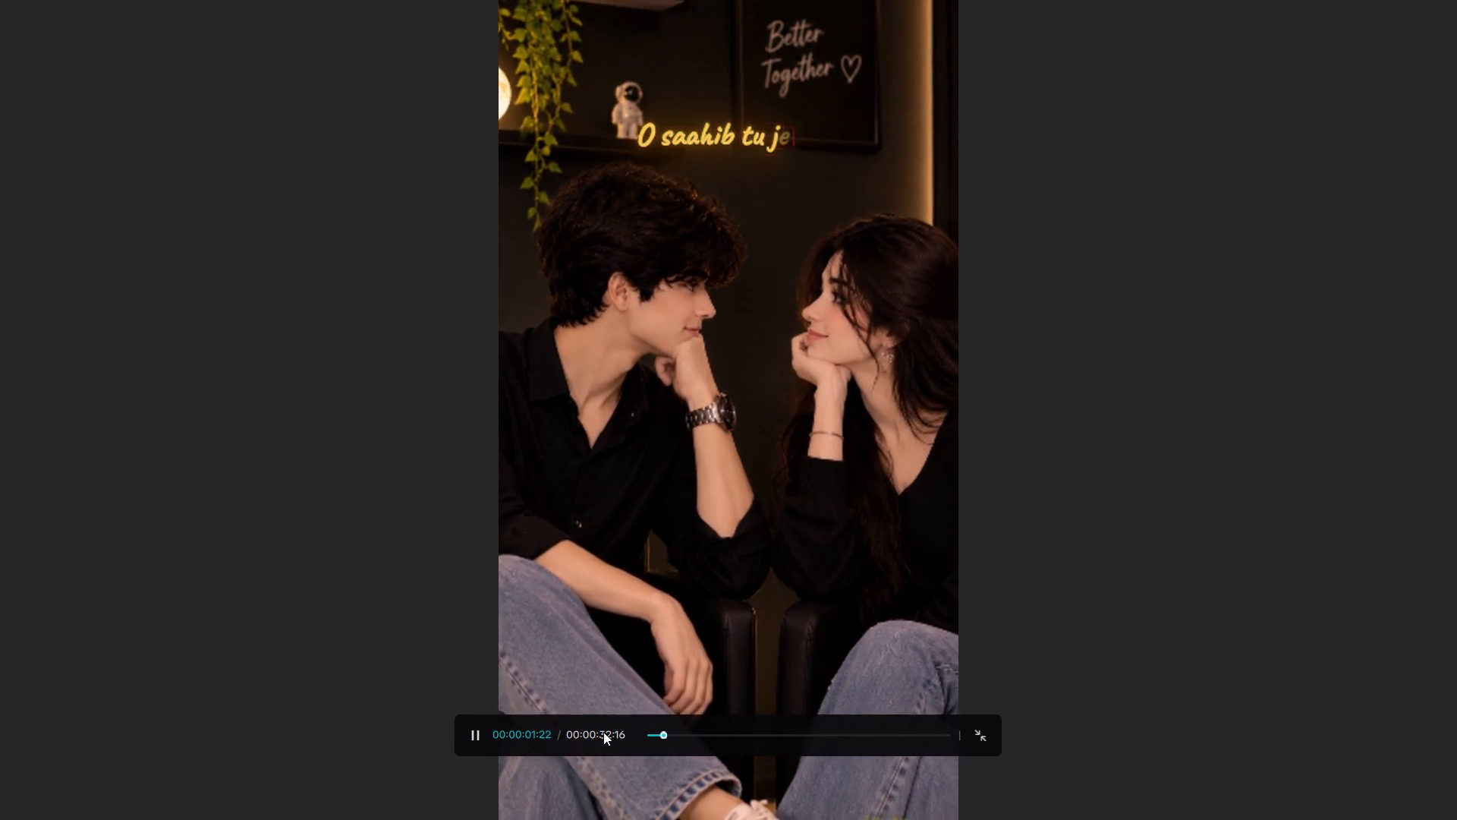
{"action": "key", "text": "space"}
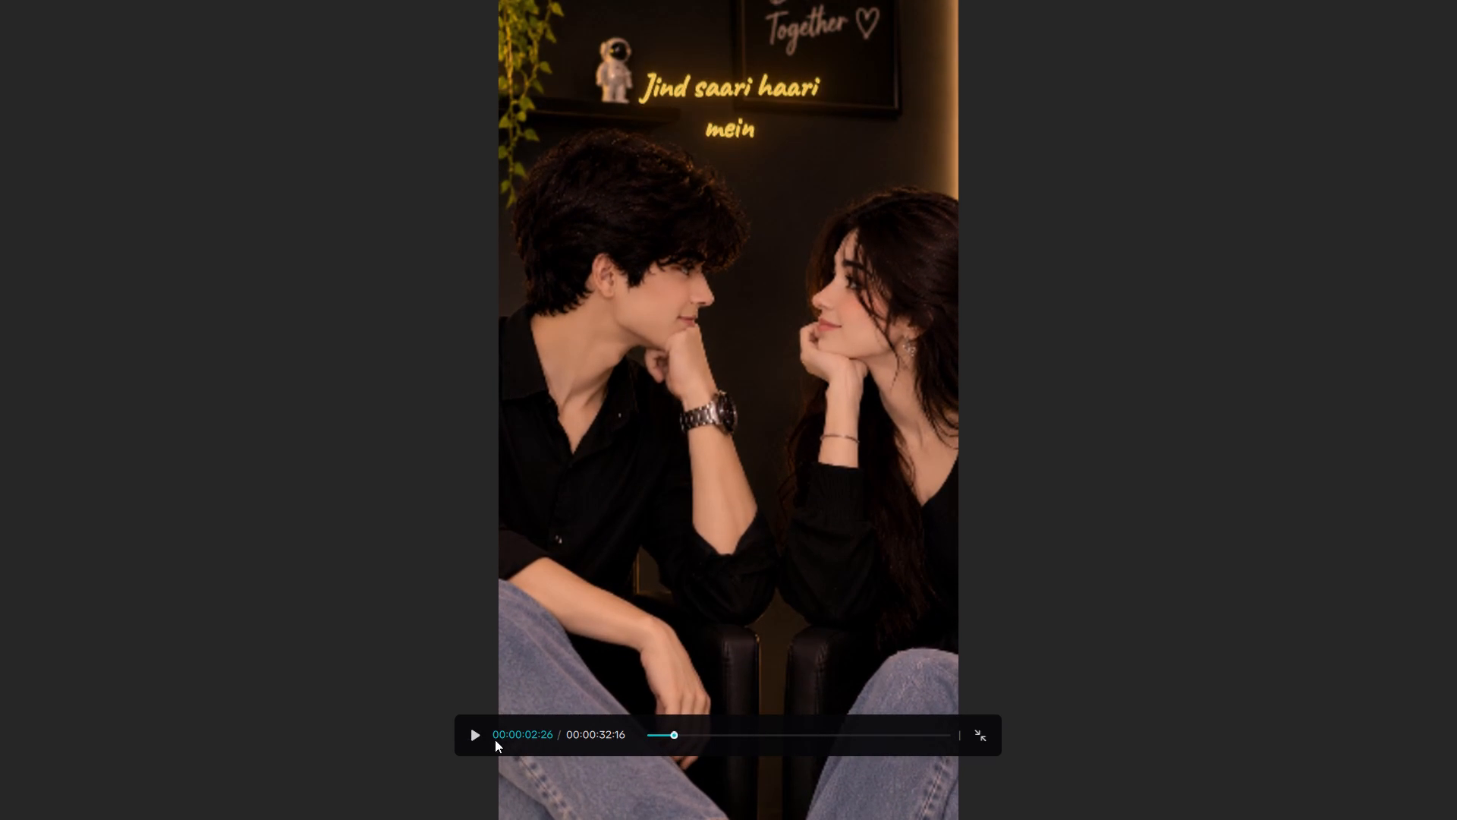
{"action": "left_click", "coordinate": [993, 730]}
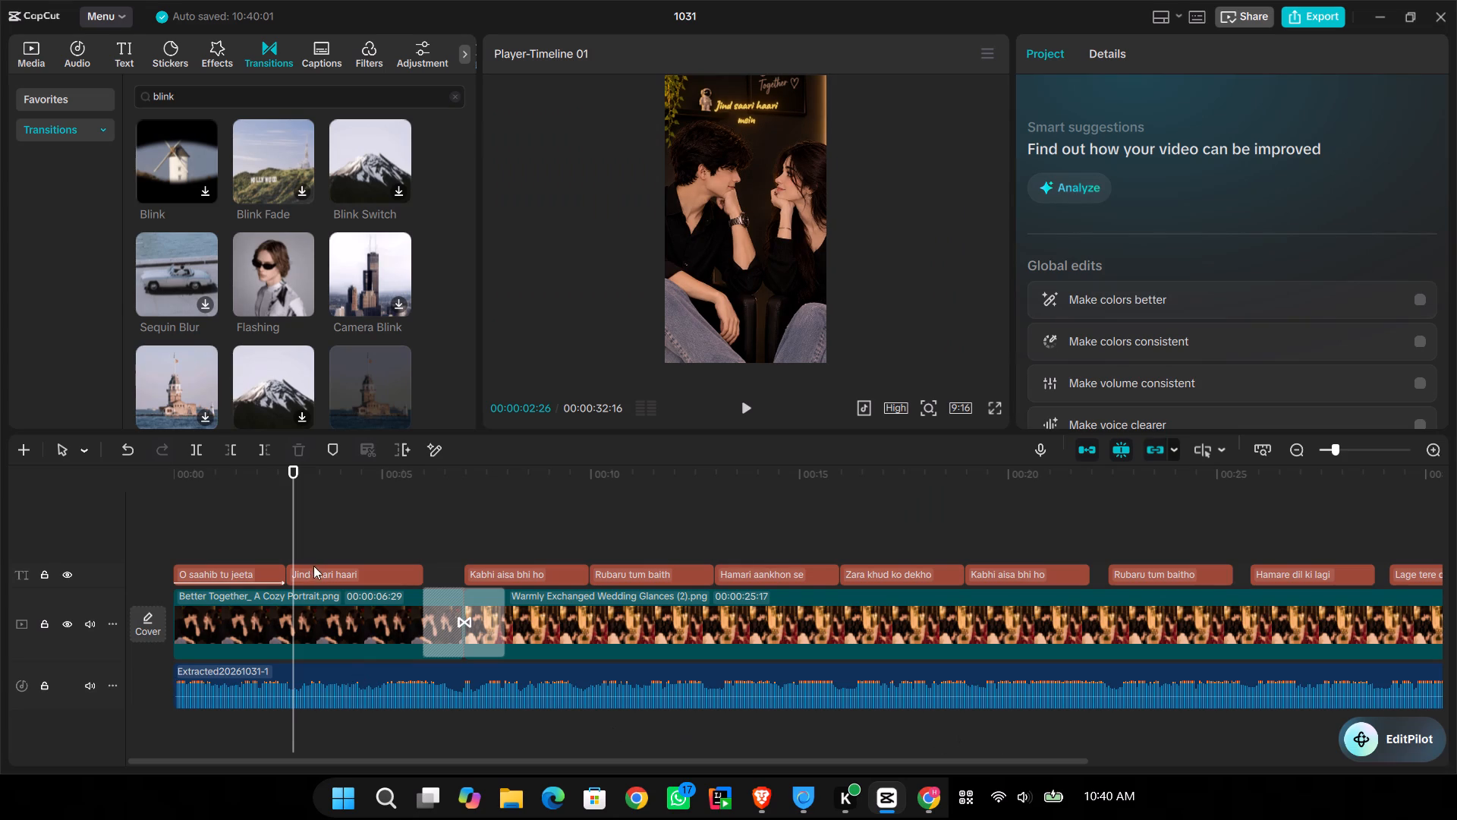
Apply the Letter Fade entrance to the Jind saari haari mein lyric, set its duration to 3.3 s and replay it.
{"action": "left_click", "coordinate": [318, 577]}
{"action": "left_click", "coordinate": [1092, 60]}
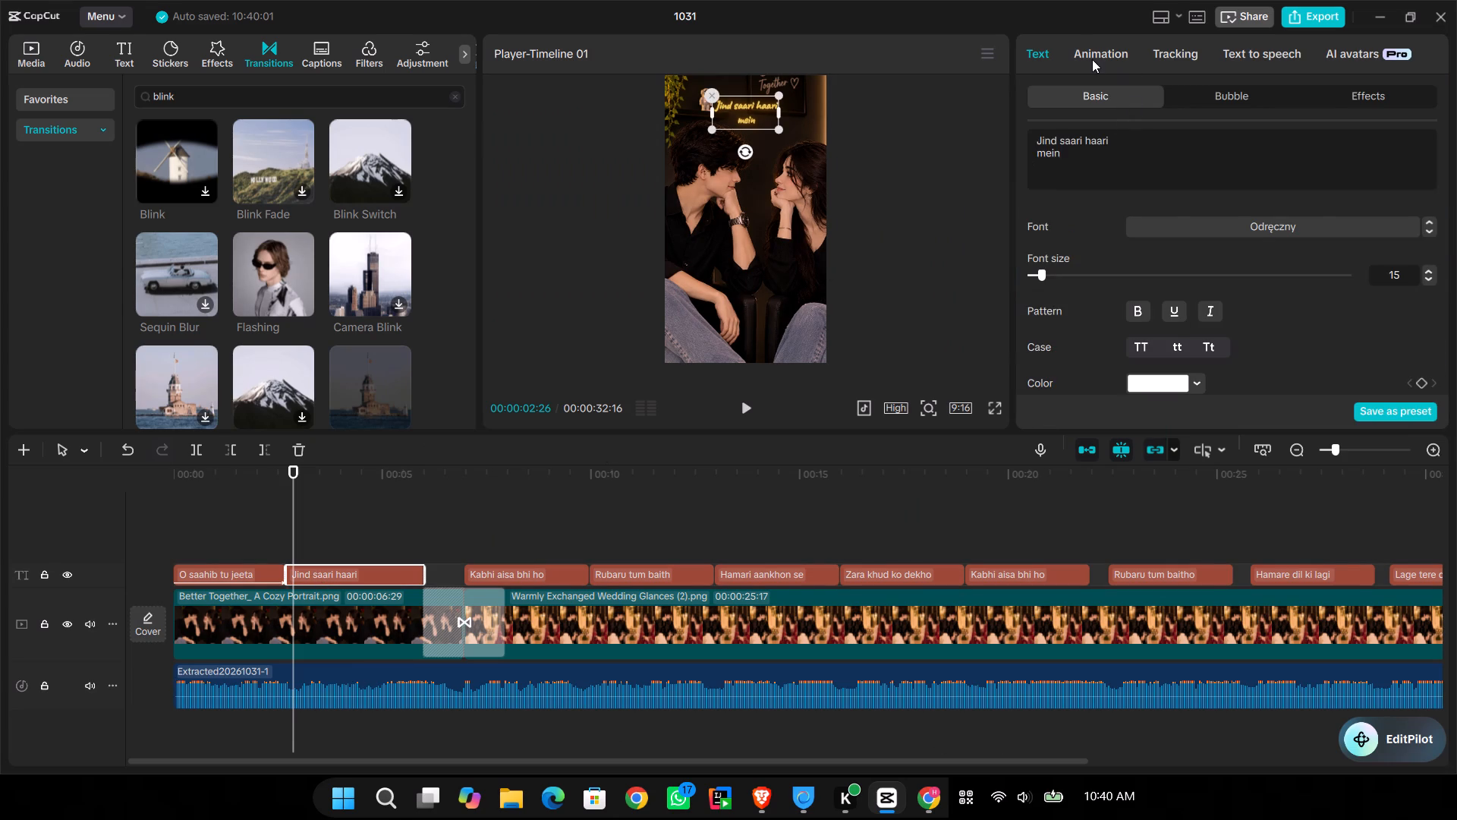
{"action": "left_click", "coordinate": [1352, 203]}
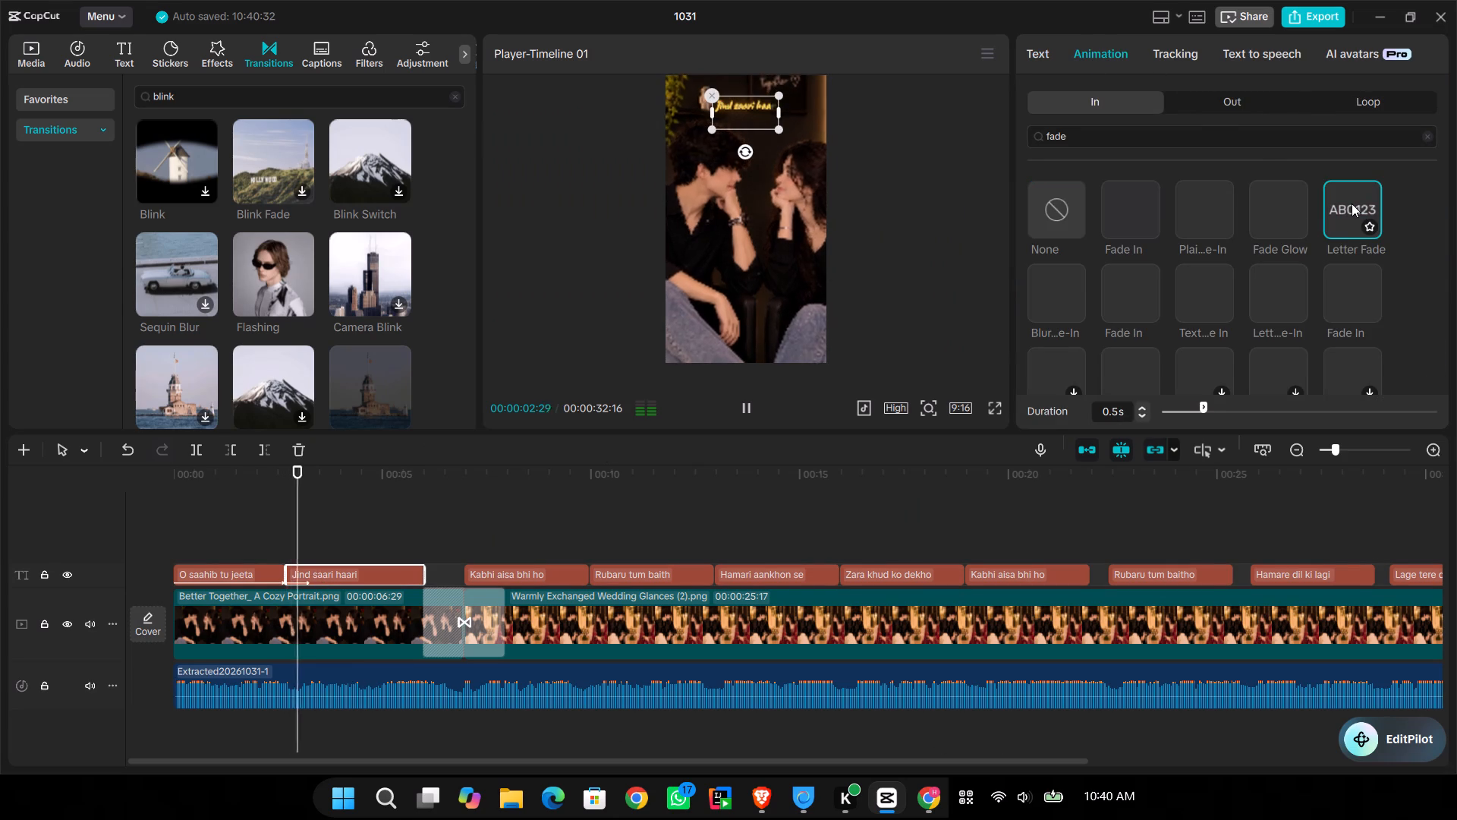
{"action": "left_click_drag", "start_coordinate": [1207, 402], "coordinate": [1456, 396]}
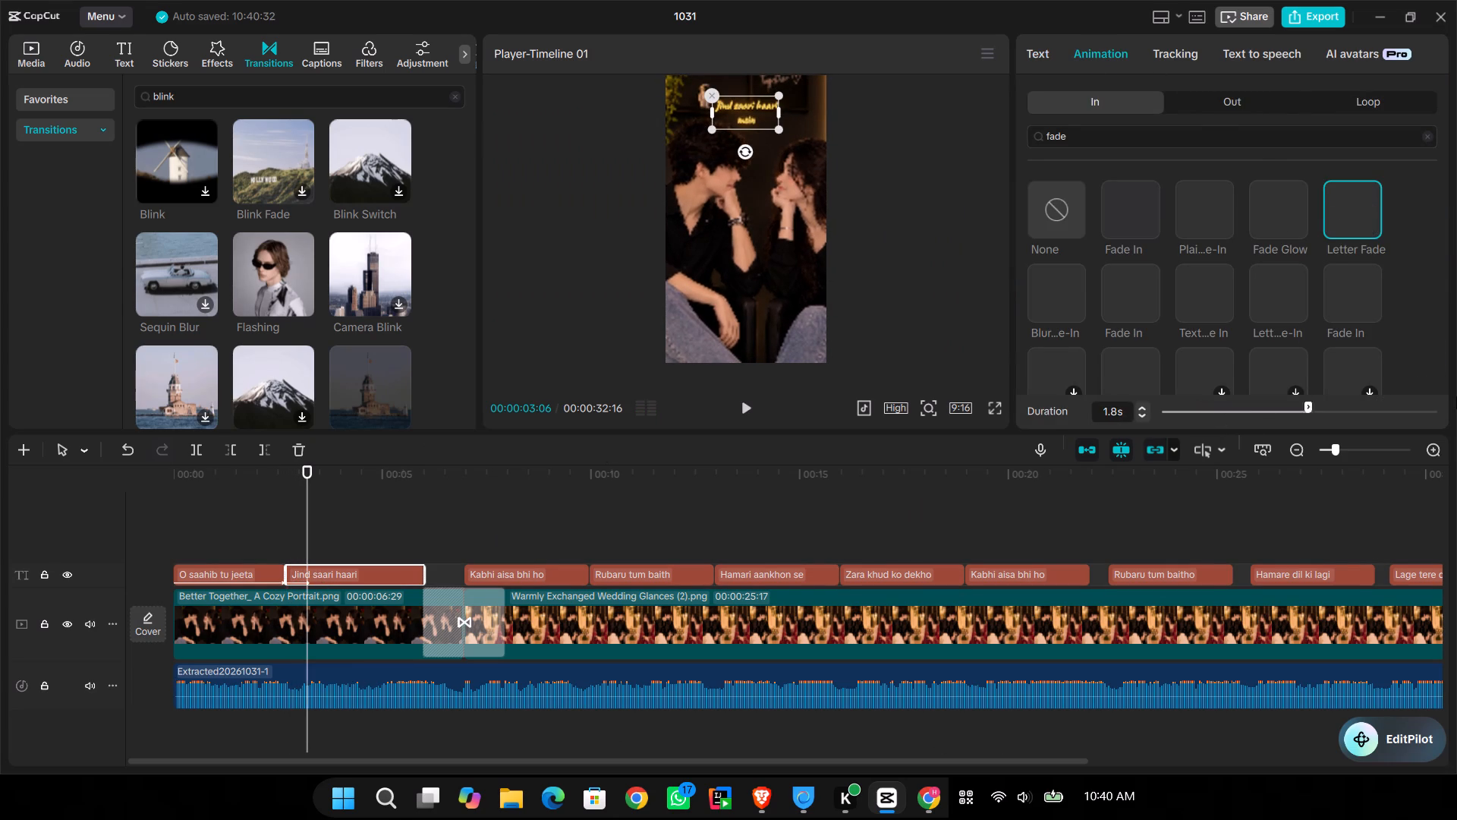
{"action": "left_click_drag", "start_coordinate": [1456, 396], "coordinate": [1456, 392]}
{"action": "left_click", "coordinate": [1354, 207]}
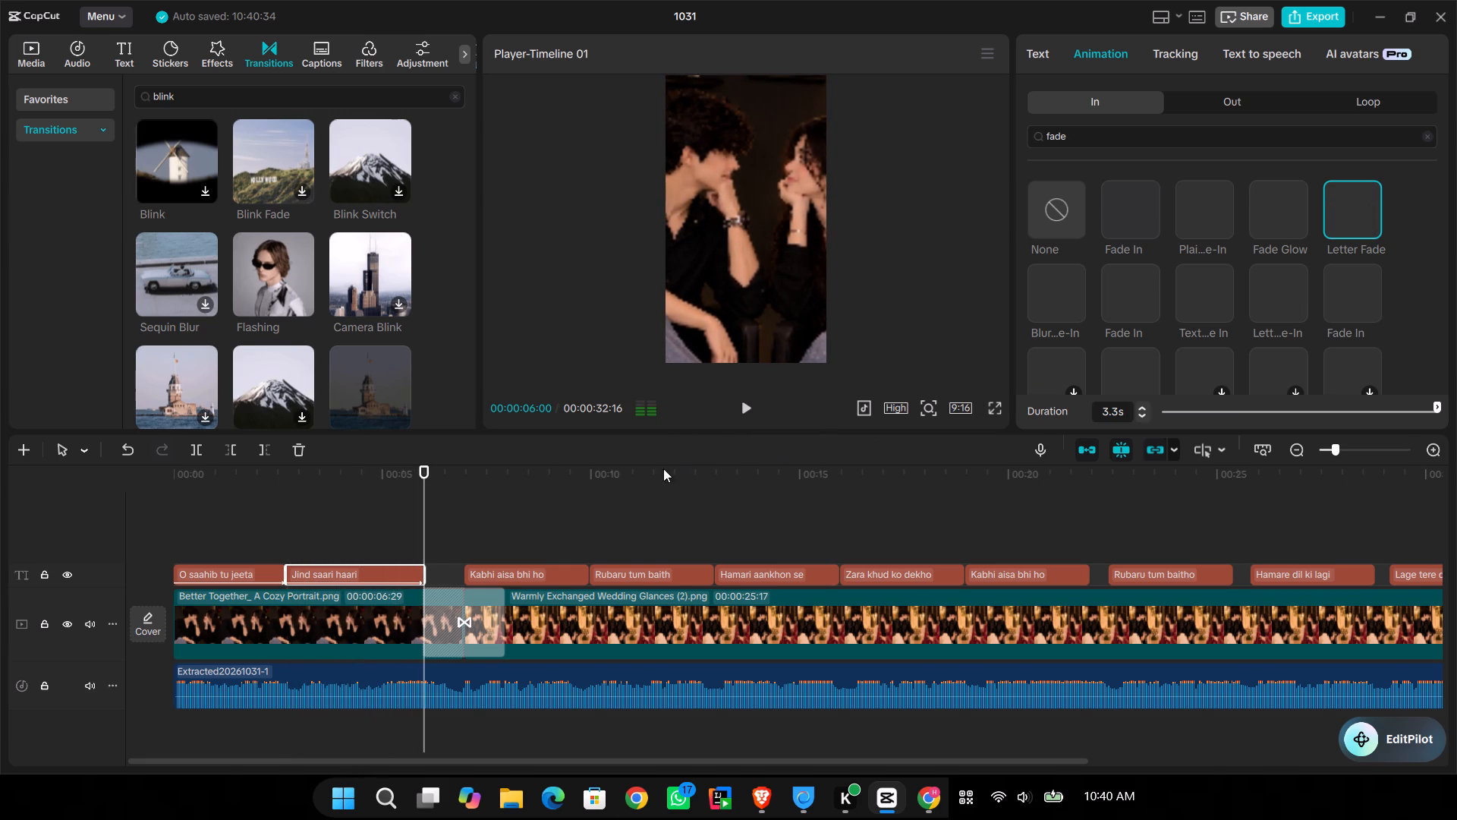
Apply the Text…e In fade entrance to the first Kabhi aisa bhi ho lyric with a duration of 0.8 s.
{"action": "left_click", "coordinate": [465, 510]}
{"action": "left_click", "coordinate": [510, 568]}
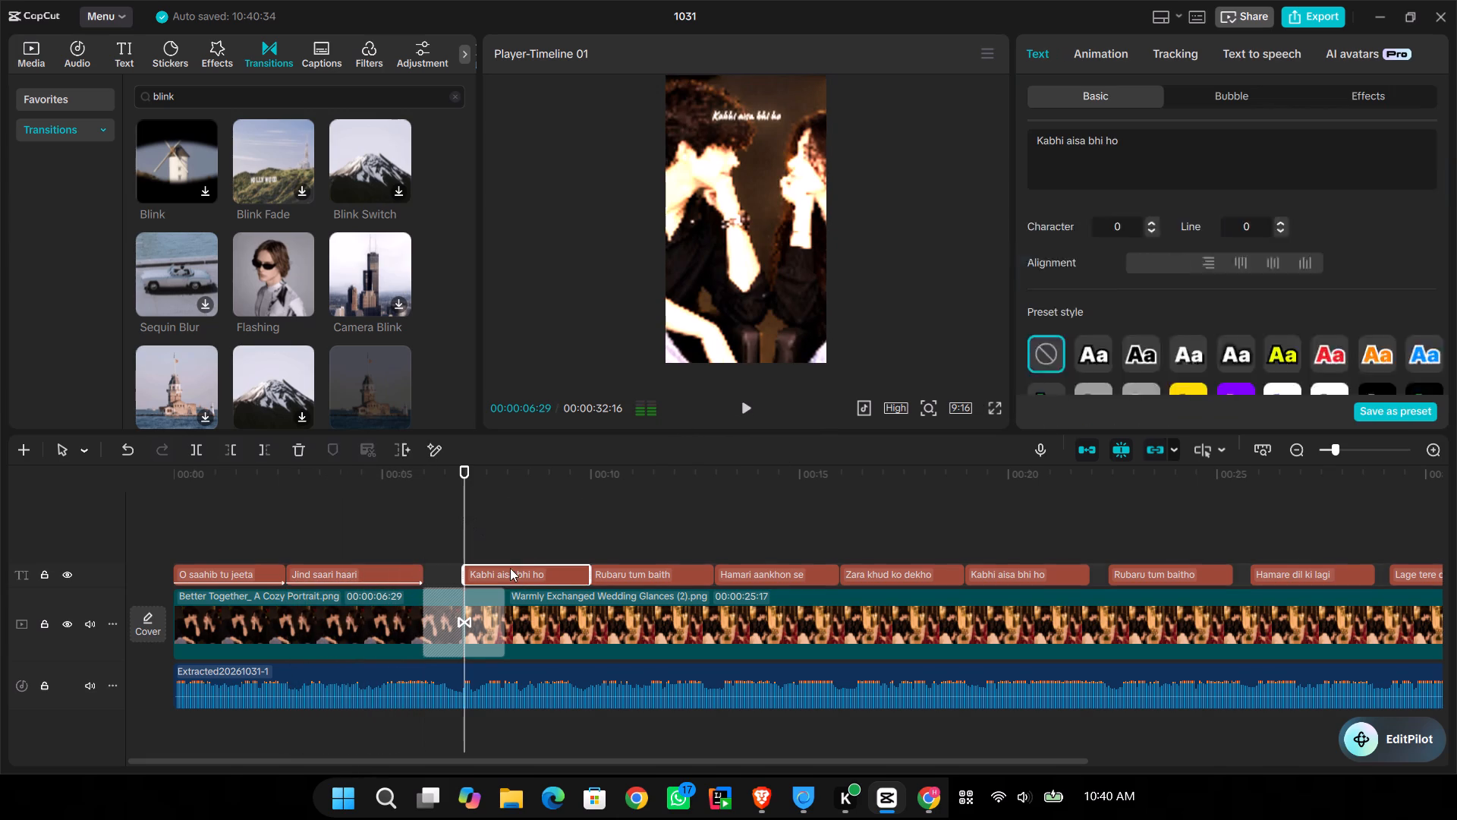
{"action": "left_click", "coordinate": [1096, 57]}
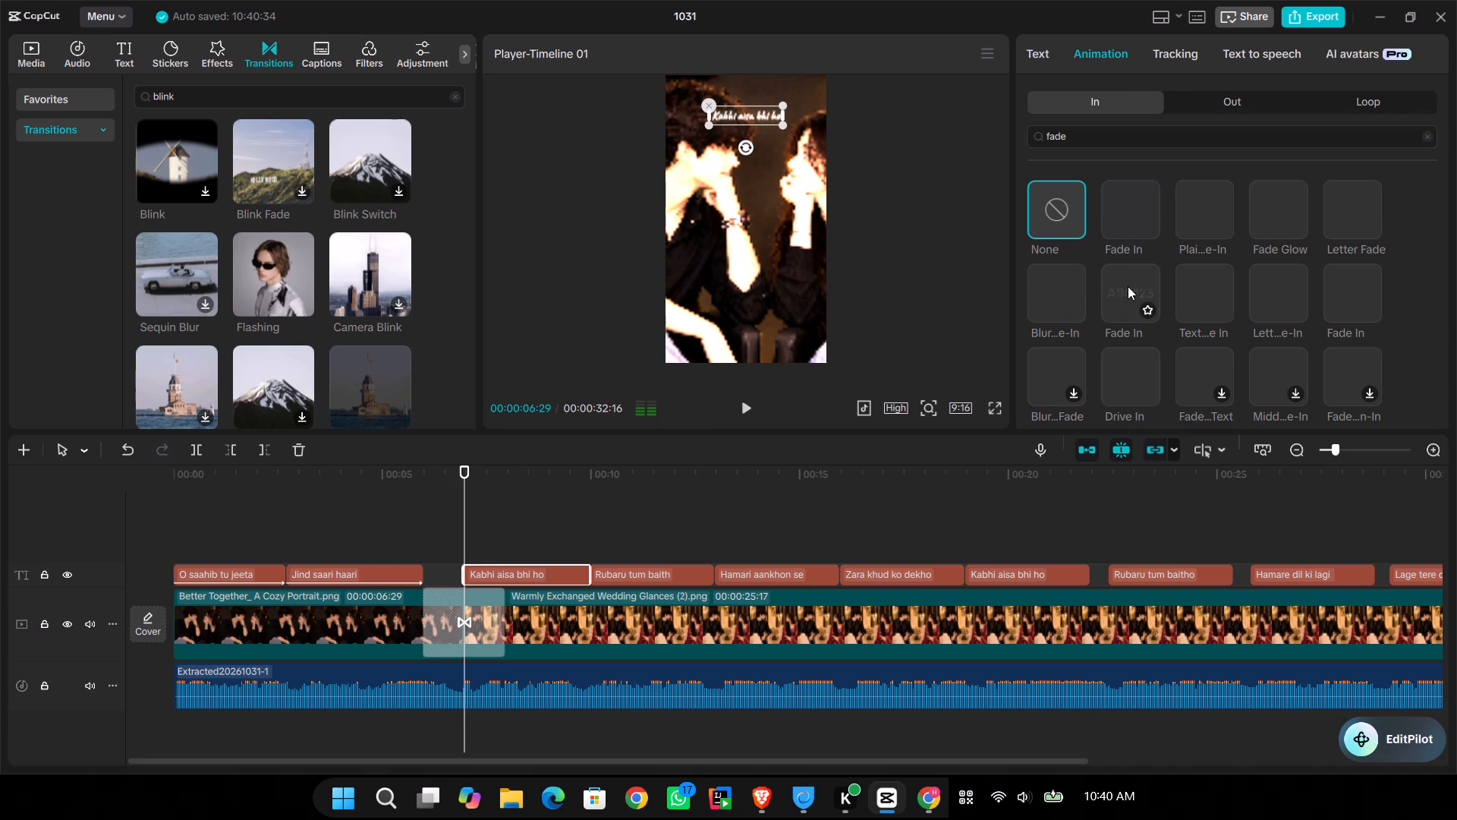
{"action": "left_click", "coordinate": [1191, 281]}
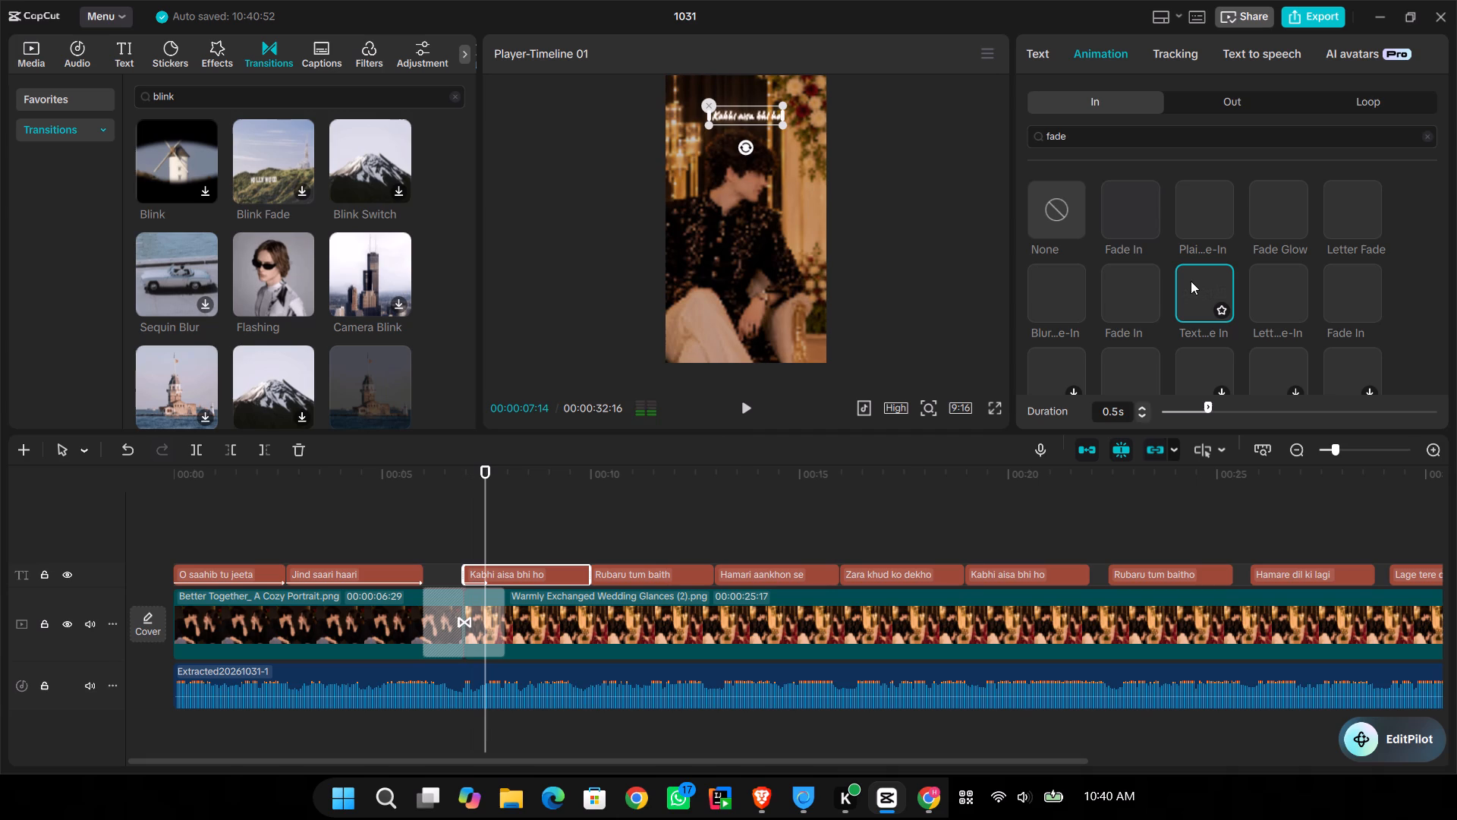
{"action": "left_click", "coordinate": [1225, 399]}
{"action": "left_click_drag", "start_coordinate": [1230, 415], "coordinate": [1237, 415]}
Play the section around the Flashing transition full screen to check the first Kabhi aisa bhi ho lyric's fade.
{"action": "left_click", "coordinate": [994, 408]}
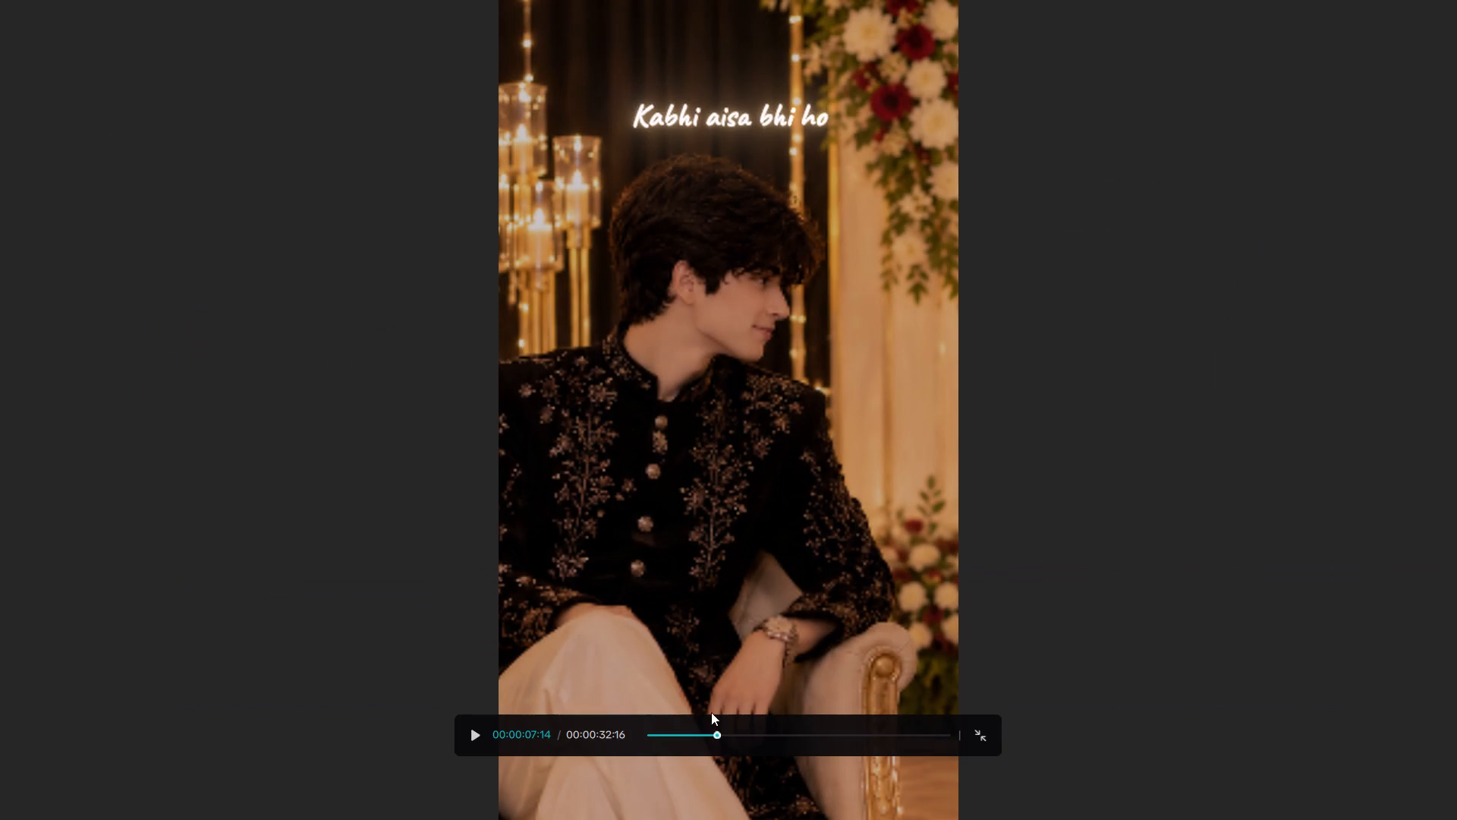
{"action": "left_click_drag", "start_coordinate": [710, 731], "coordinate": [702, 732]}
{"action": "key", "text": "space"}
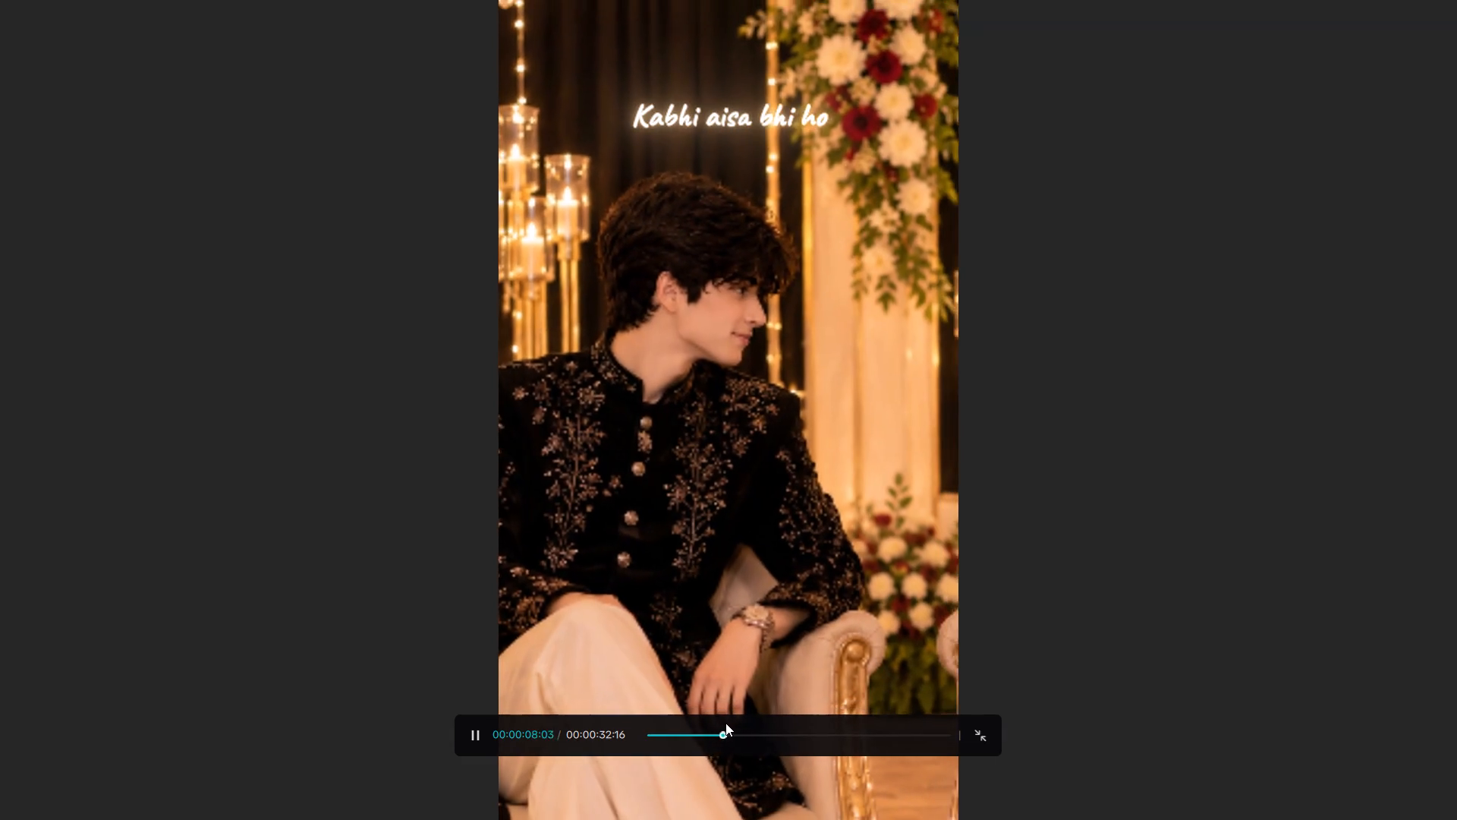
{"action": "key", "text": "space"}
{"action": "left_click", "coordinate": [979, 732]}
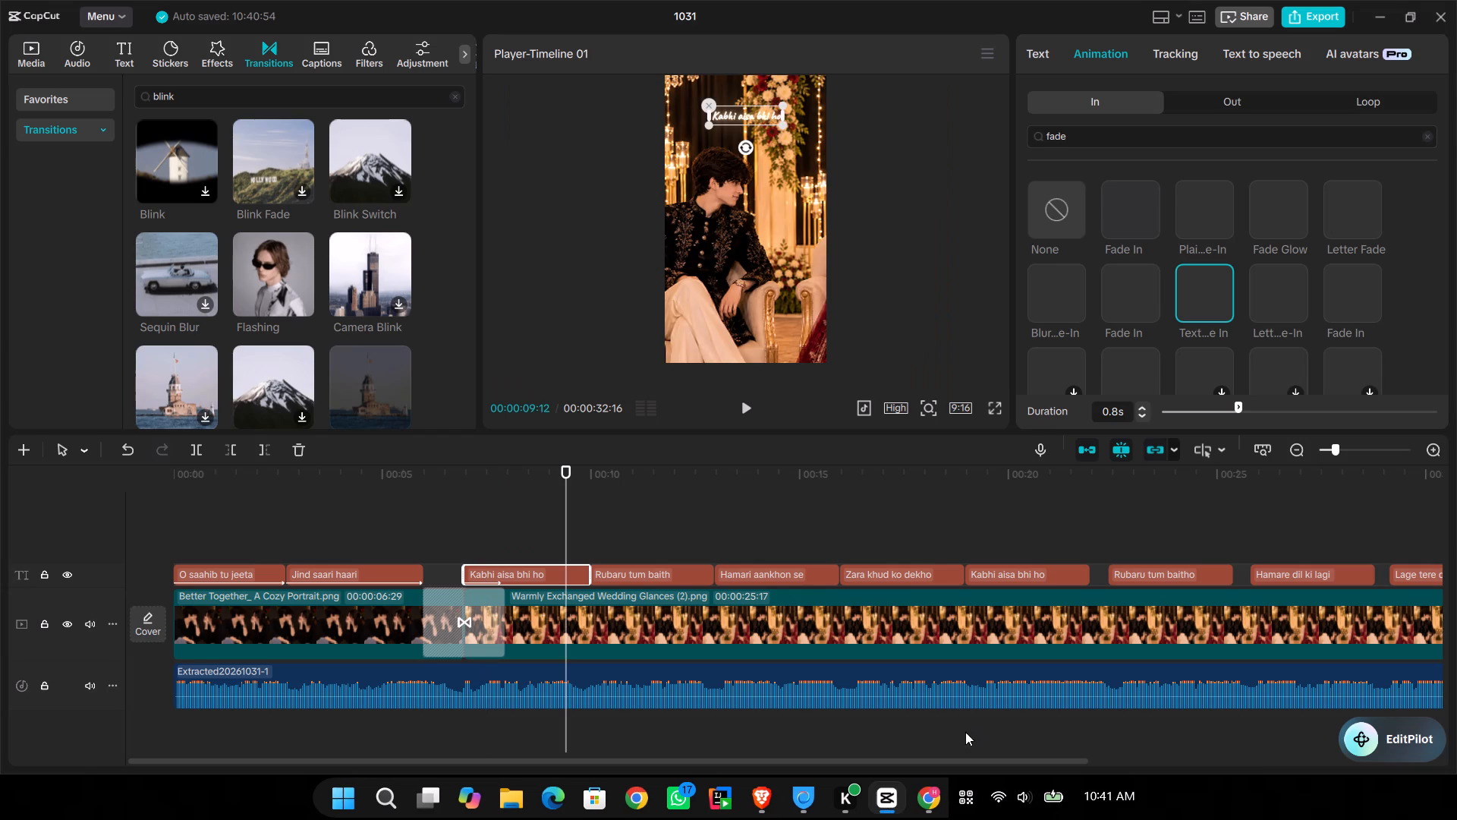
Apply the Text…e In fade entrance with a 0.7 s duration to all lyrics from Rubaru tum baith through Lage tere dil ko.
{"action": "left_click", "coordinate": [511, 577]}
{"action": "left_click_drag", "start_coordinate": [634, 553], "coordinate": [1445, 546]}
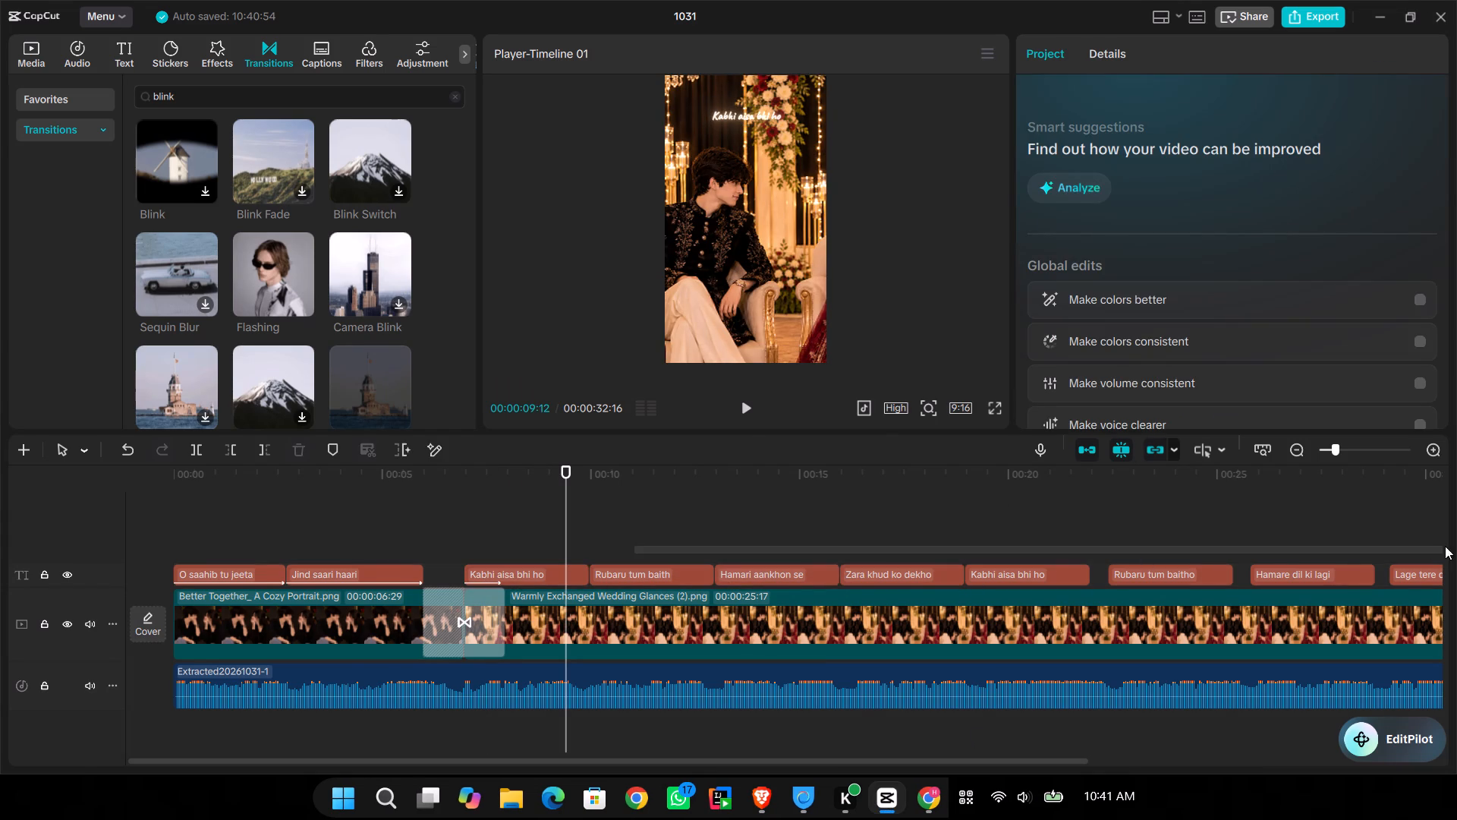
{"action": "left_click_drag", "start_coordinate": [1445, 546], "coordinate": [1260, 579]}
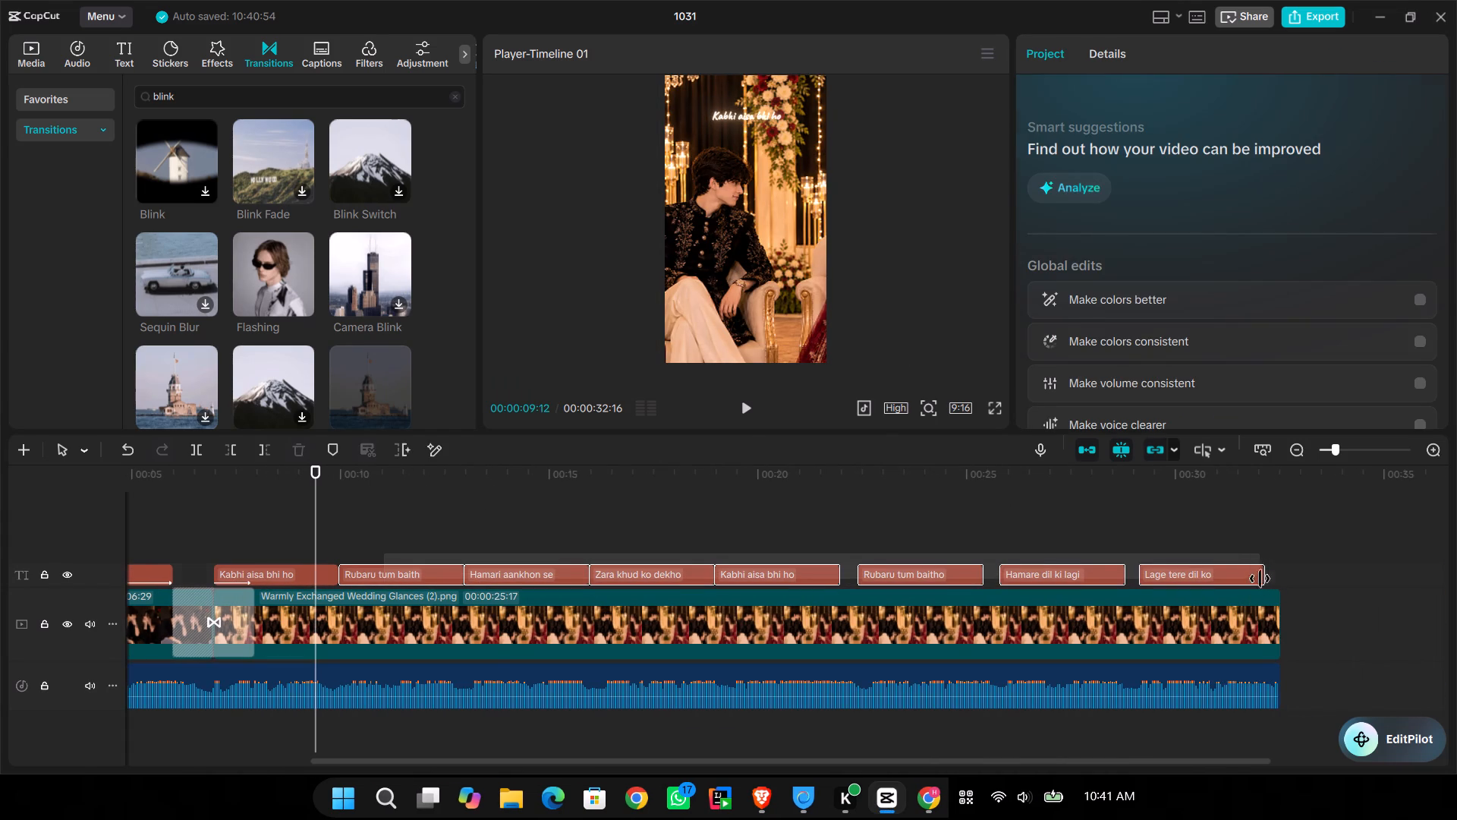
{"action": "left_click", "coordinate": [1091, 54]}
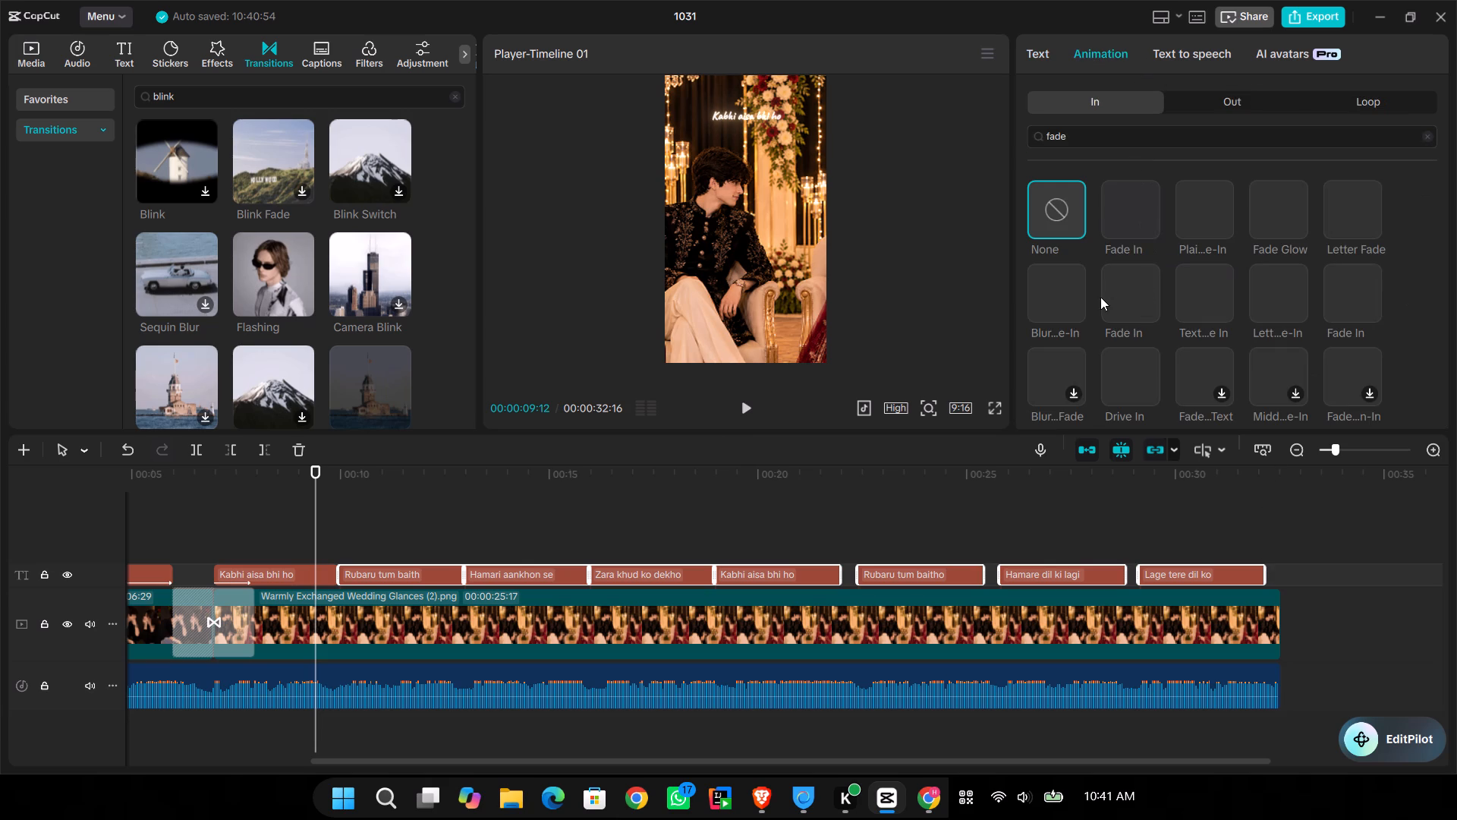
{"action": "left_click", "coordinate": [1202, 289]}
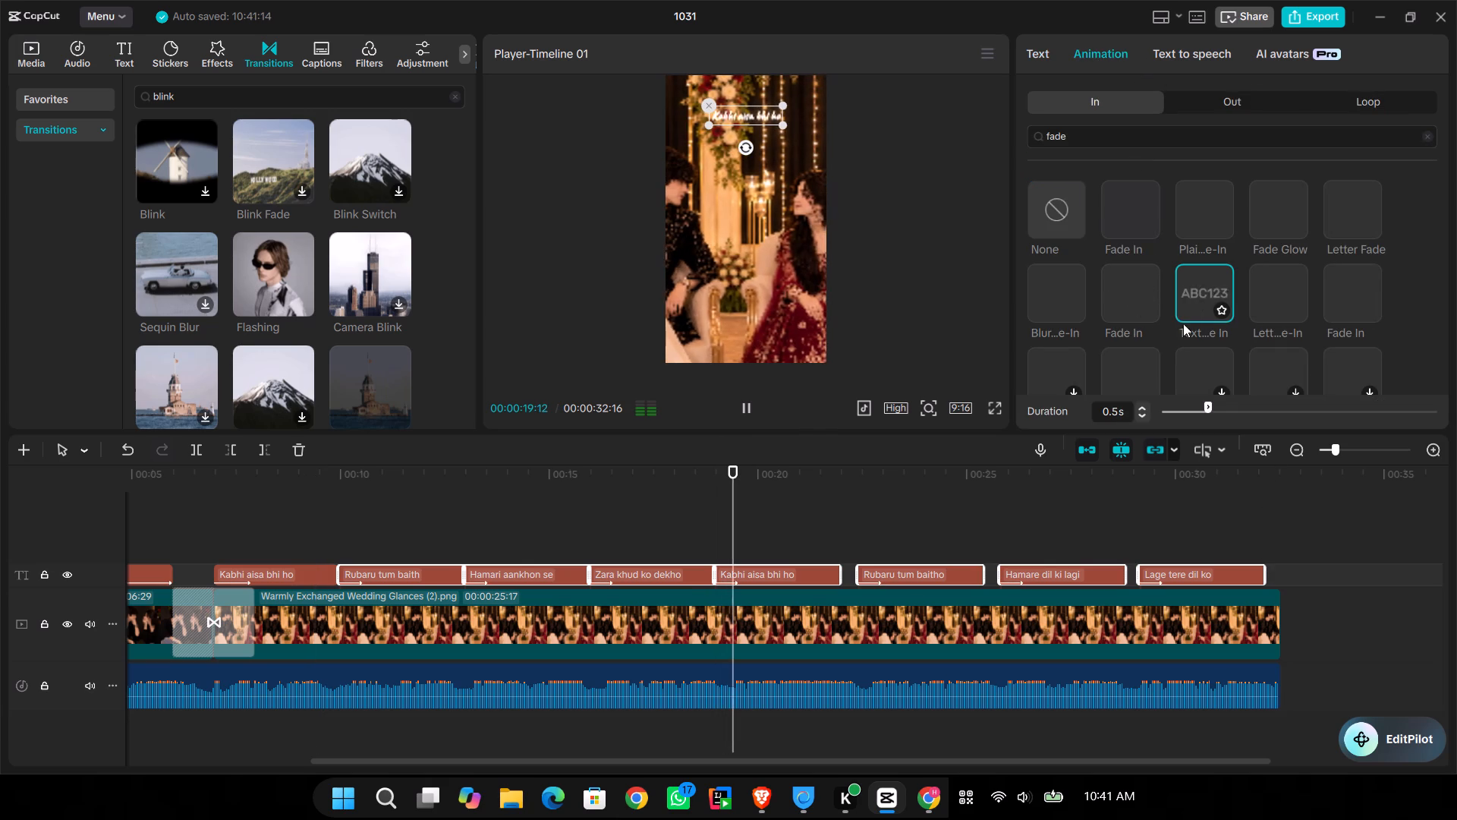
{"action": "left_click_drag", "start_coordinate": [1210, 404], "coordinate": [1229, 407]}
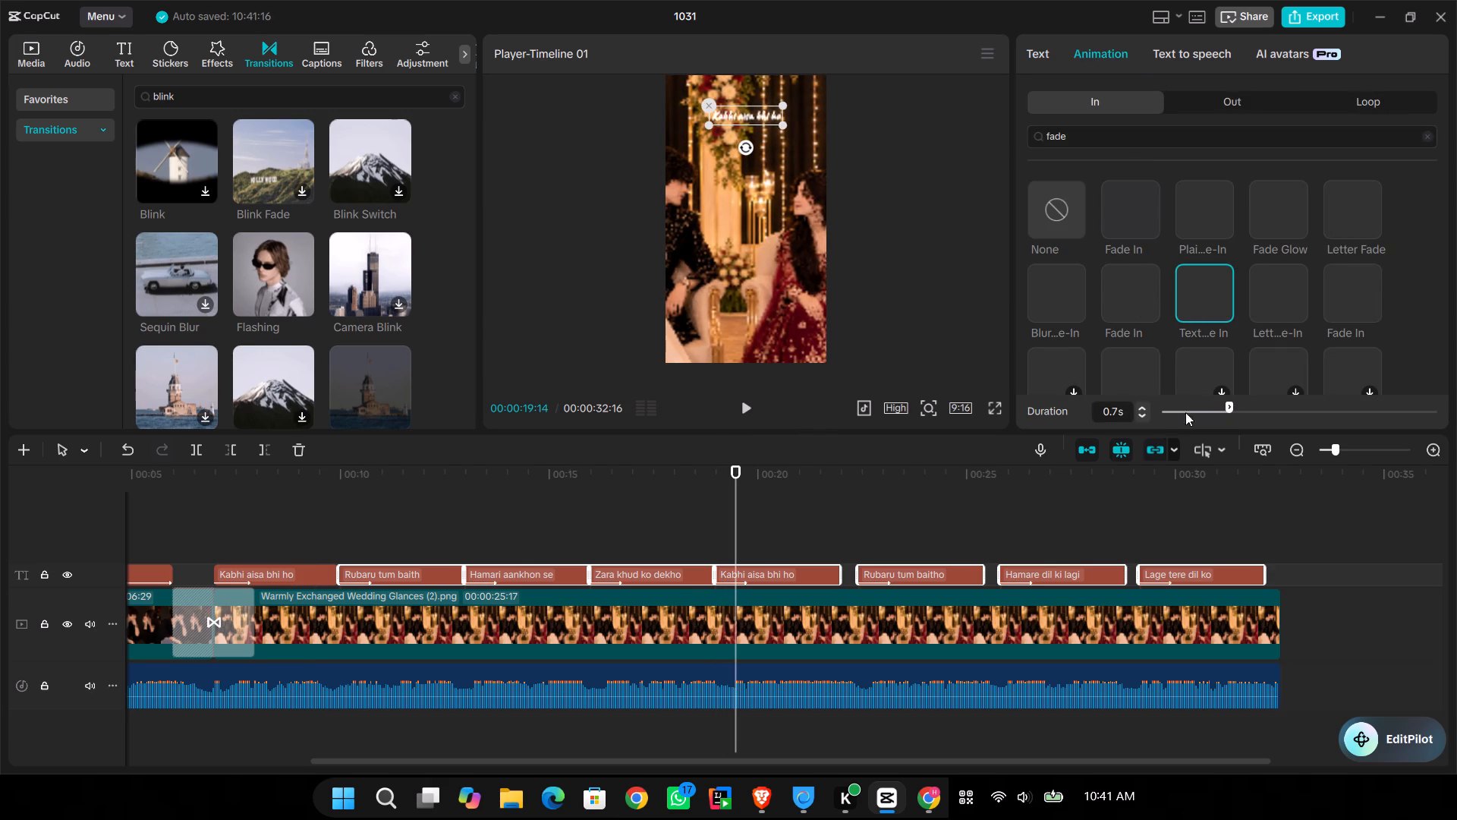
Play the video full screen from the start to check the lyric fades and the photo moves.
{"action": "left_click", "coordinate": [467, 550]}
{"action": "left_click_drag", "start_coordinate": [467, 550], "coordinate": [0, 546]}
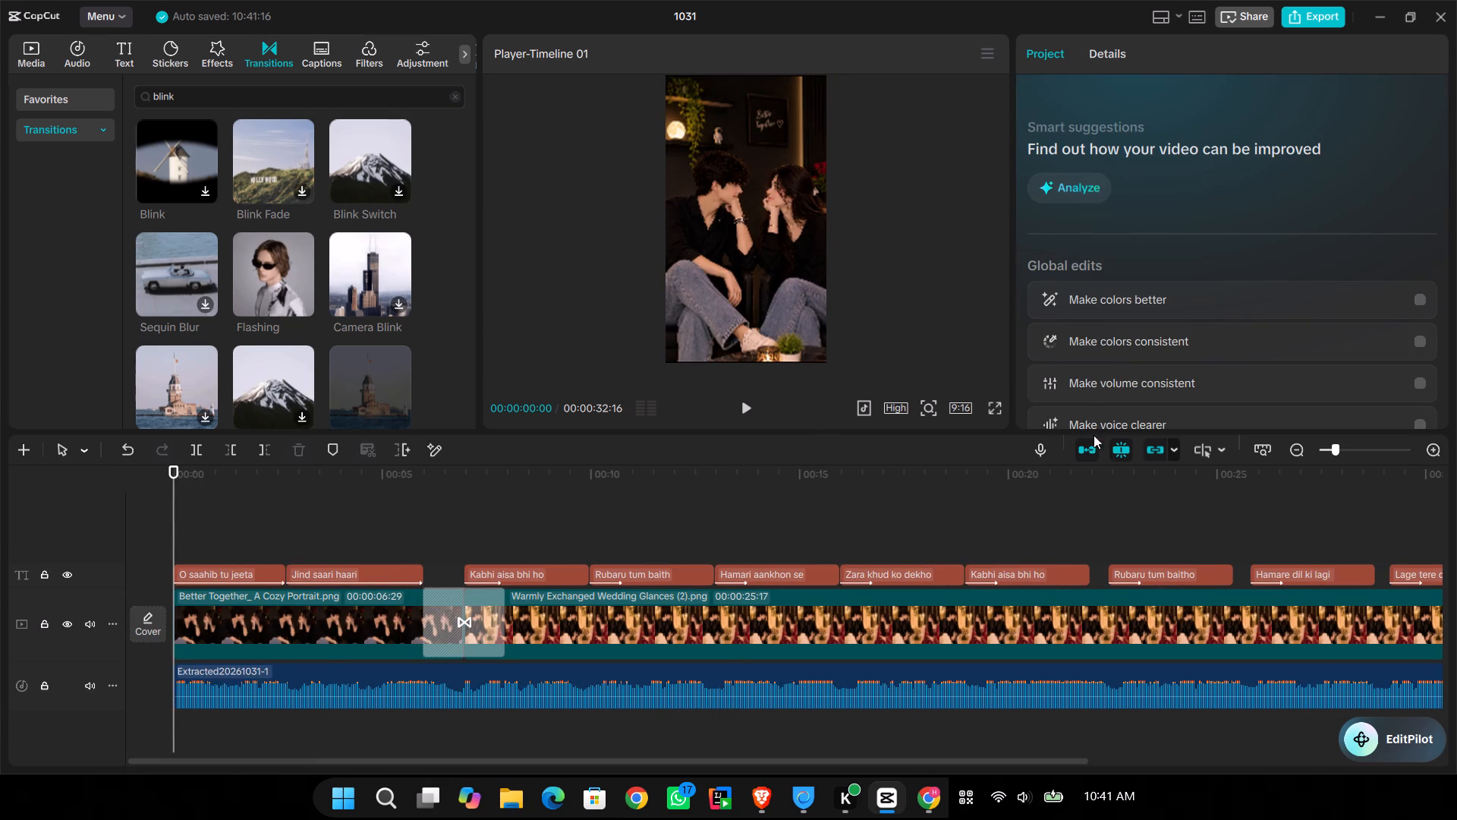
{"action": "left_click", "coordinate": [999, 408]}
{"action": "key", "text": "space"}
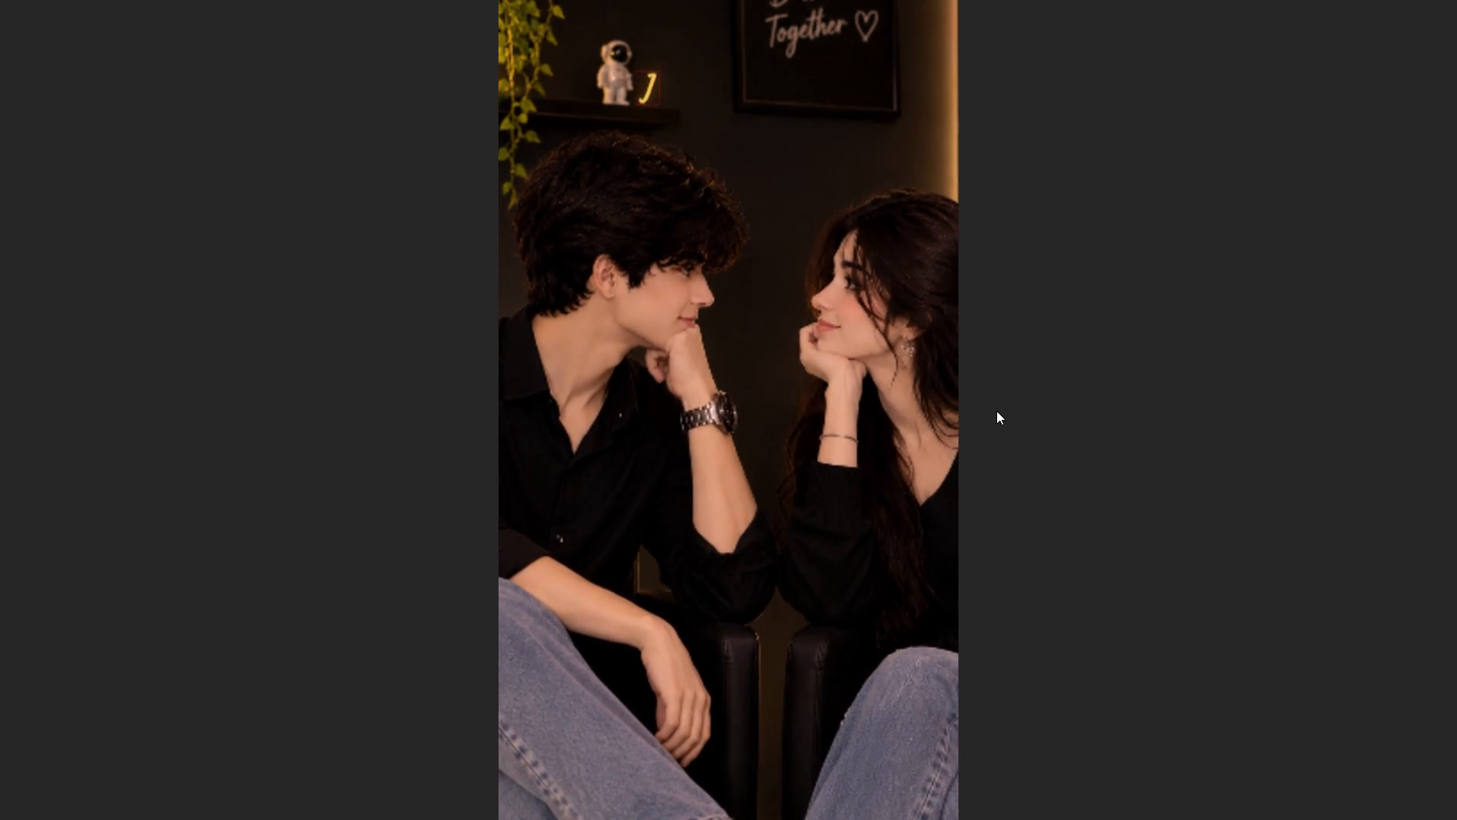
{"action": "key", "text": "space"}
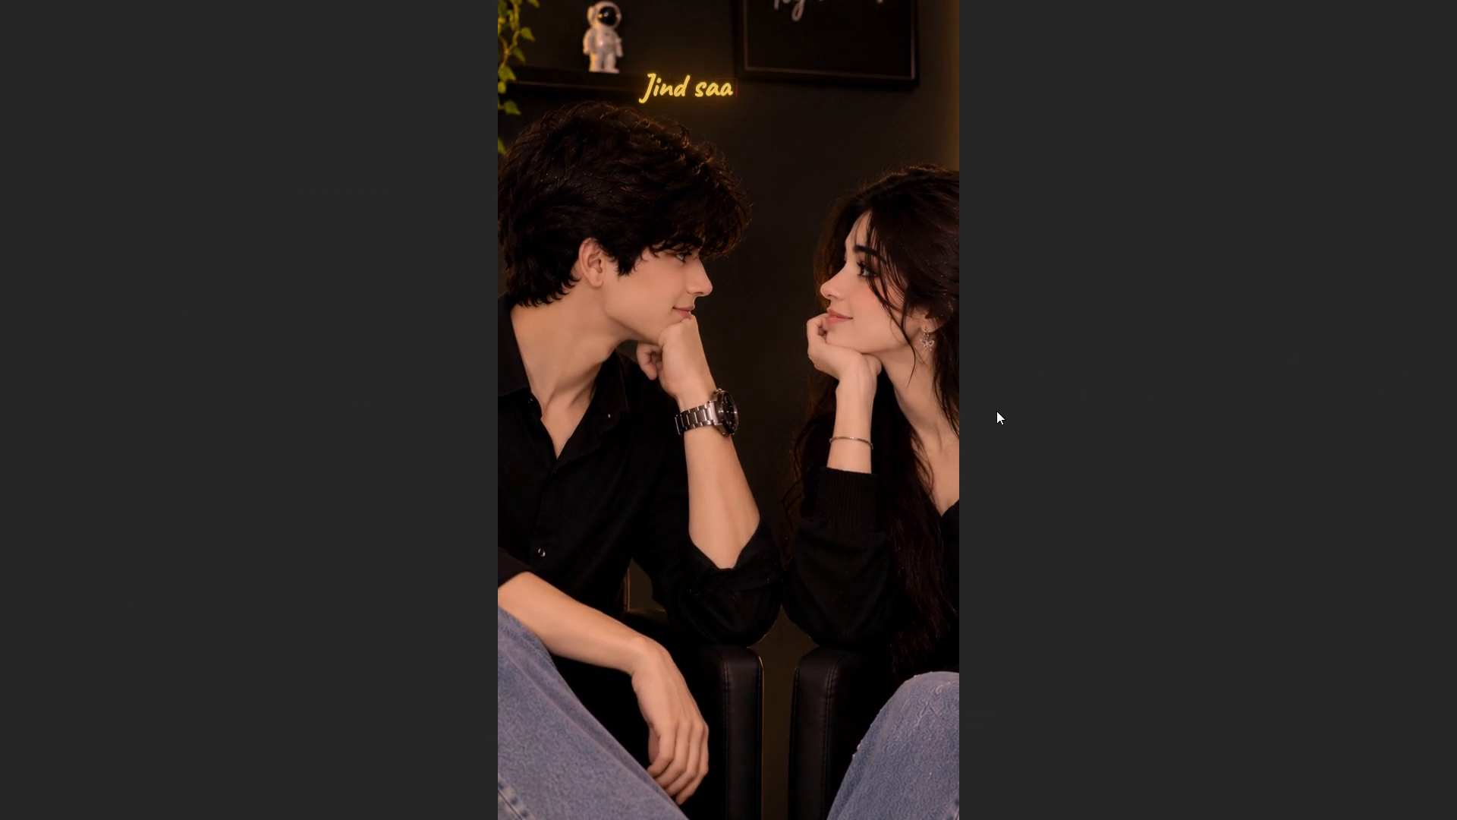
{"action": "key", "text": "space"}
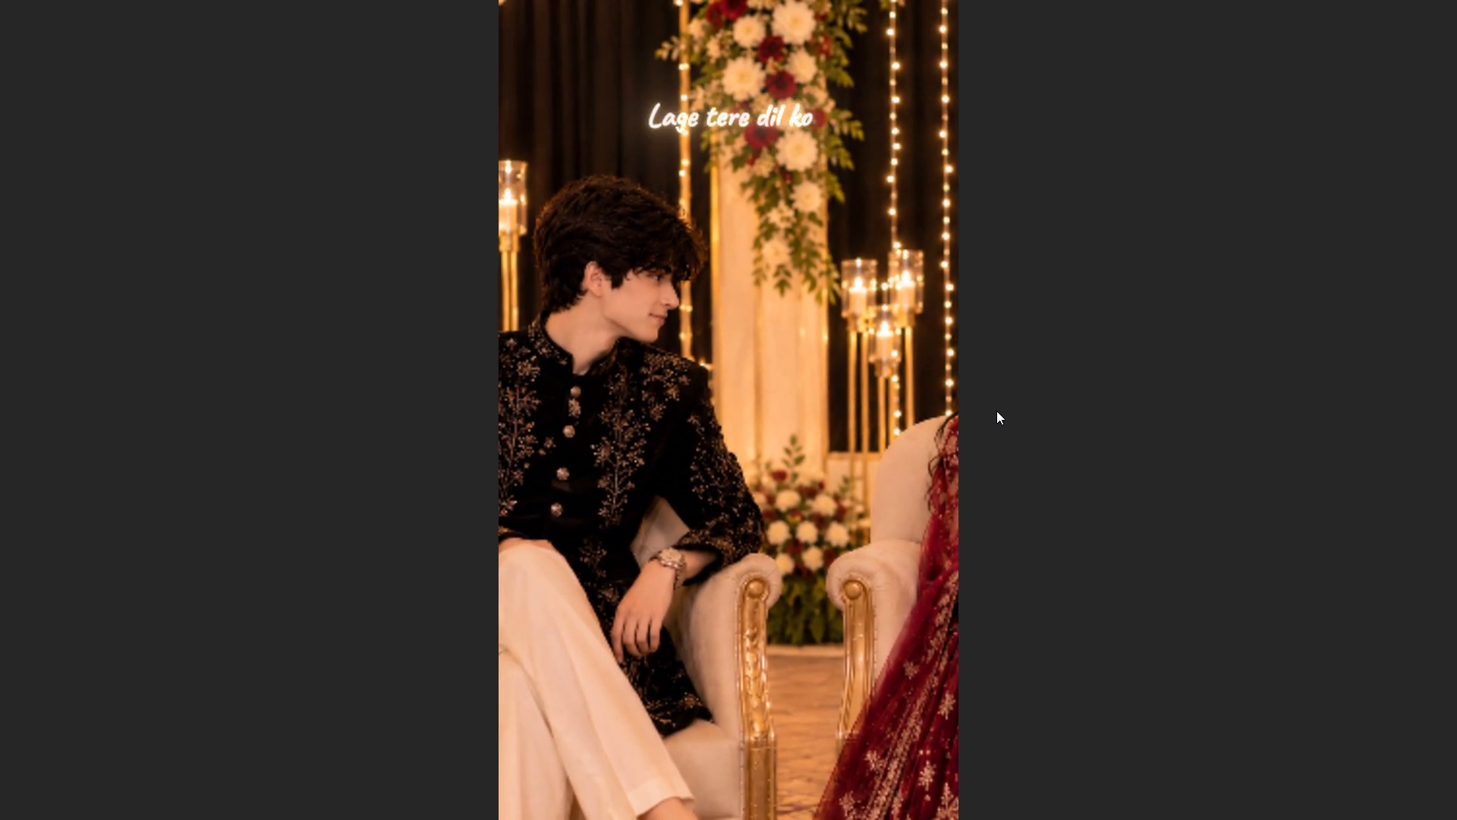
{"action": "key", "text": "space"}
{"action": "key", "text": "space"}
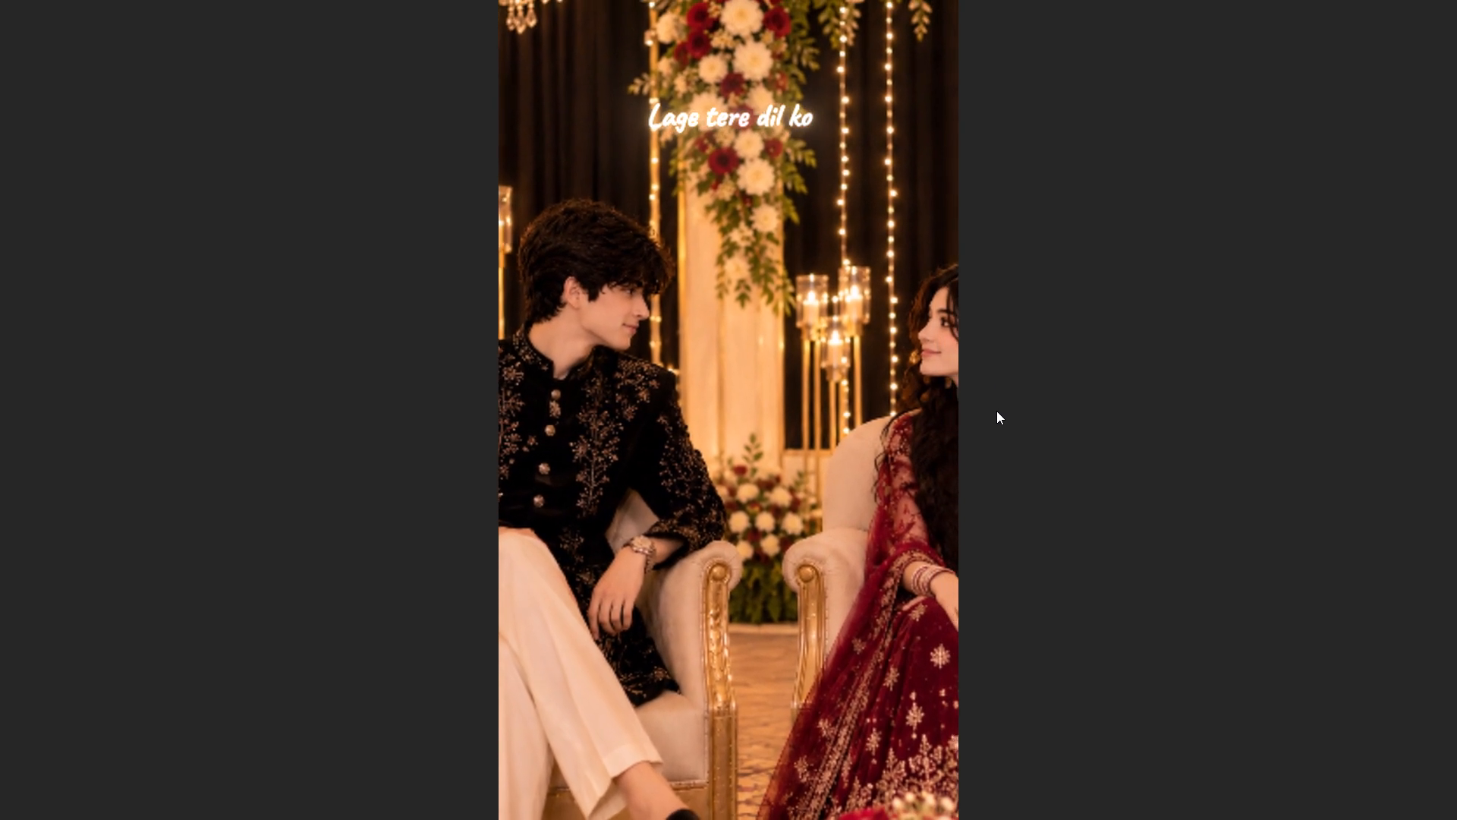
{"action": "key", "text": "space"}
{"action": "left_click", "coordinate": [920, 413]}
{"action": "left_click", "coordinate": [971, 724]}
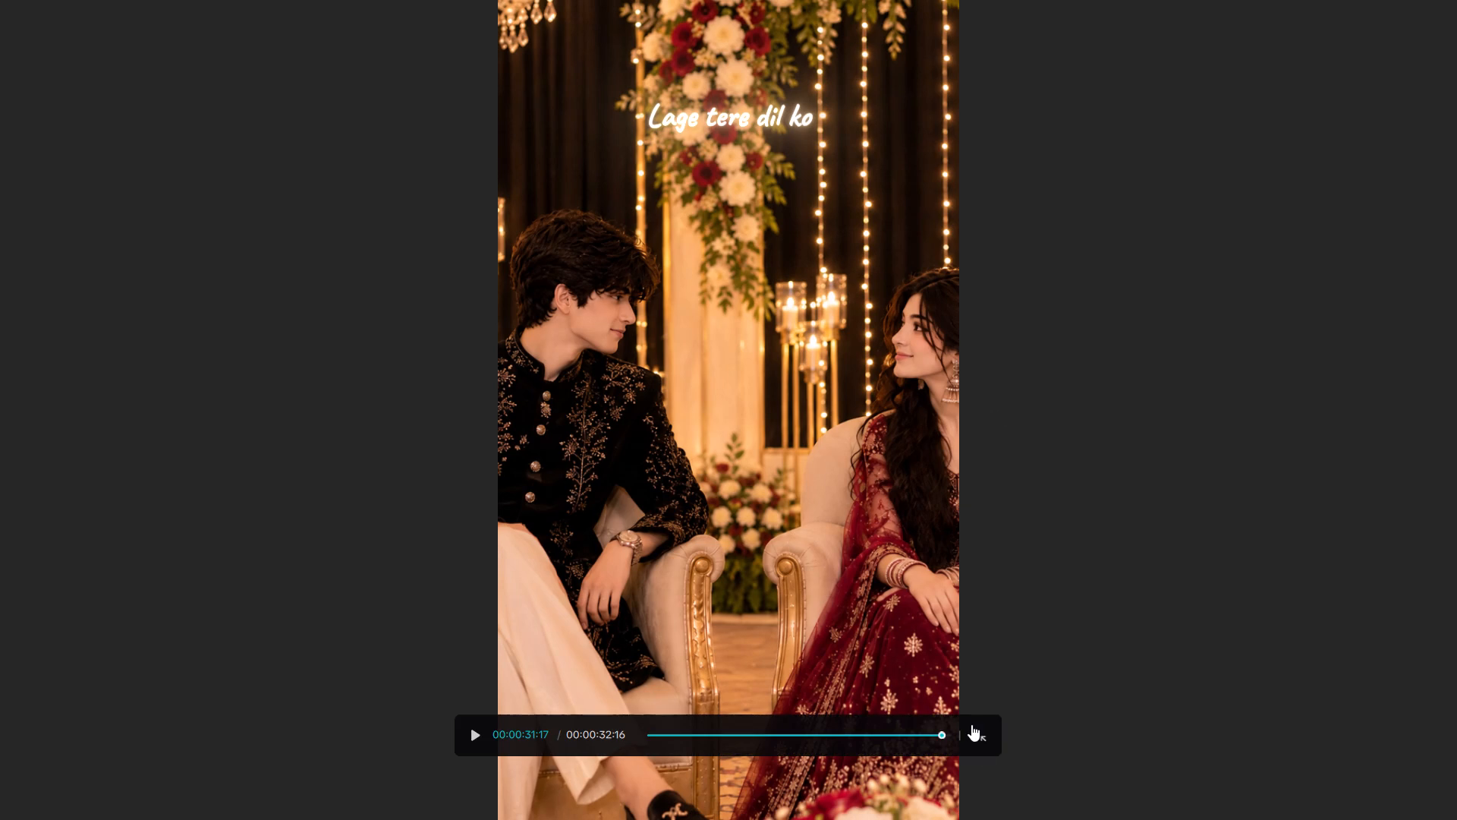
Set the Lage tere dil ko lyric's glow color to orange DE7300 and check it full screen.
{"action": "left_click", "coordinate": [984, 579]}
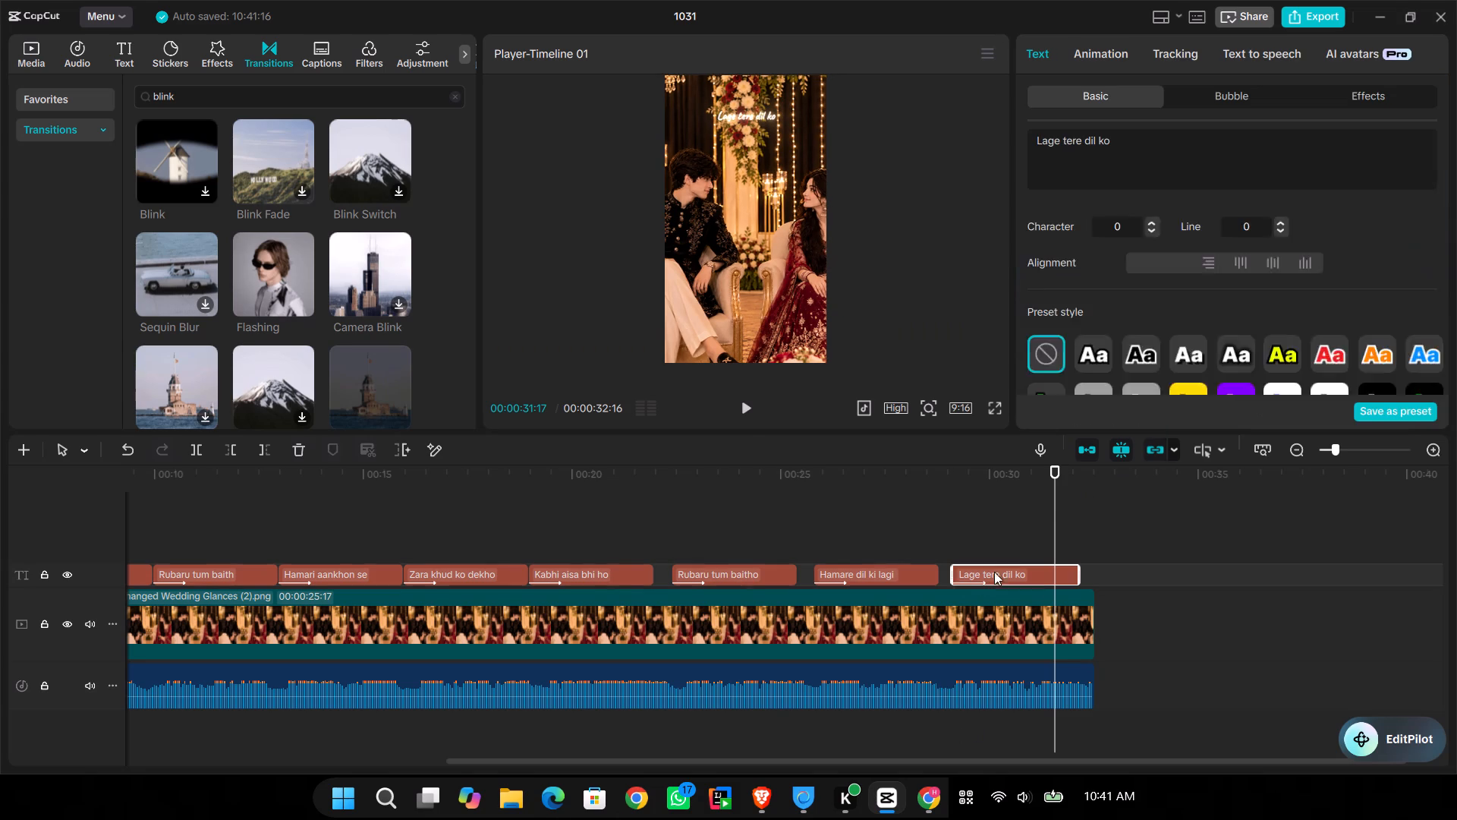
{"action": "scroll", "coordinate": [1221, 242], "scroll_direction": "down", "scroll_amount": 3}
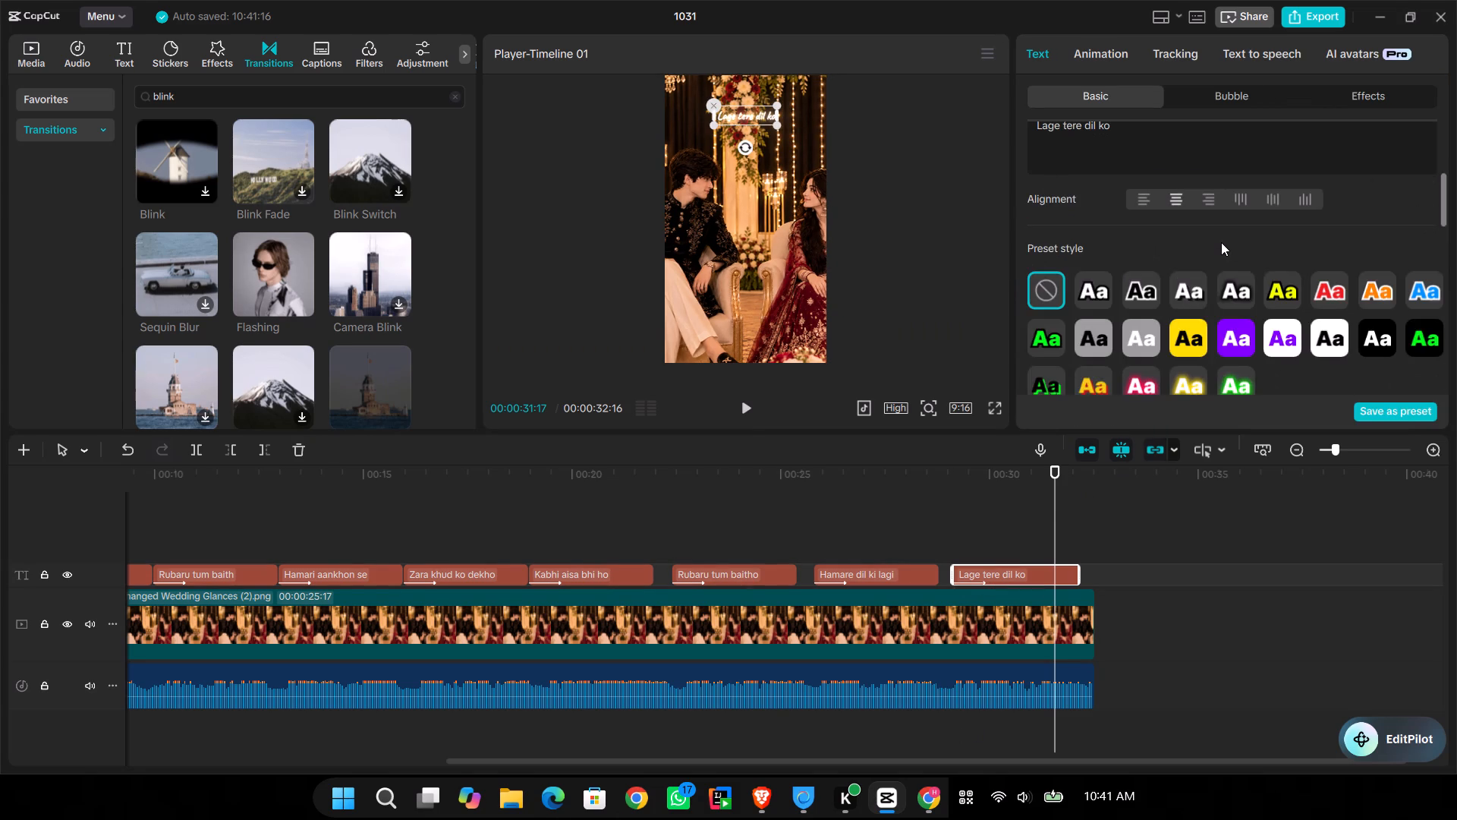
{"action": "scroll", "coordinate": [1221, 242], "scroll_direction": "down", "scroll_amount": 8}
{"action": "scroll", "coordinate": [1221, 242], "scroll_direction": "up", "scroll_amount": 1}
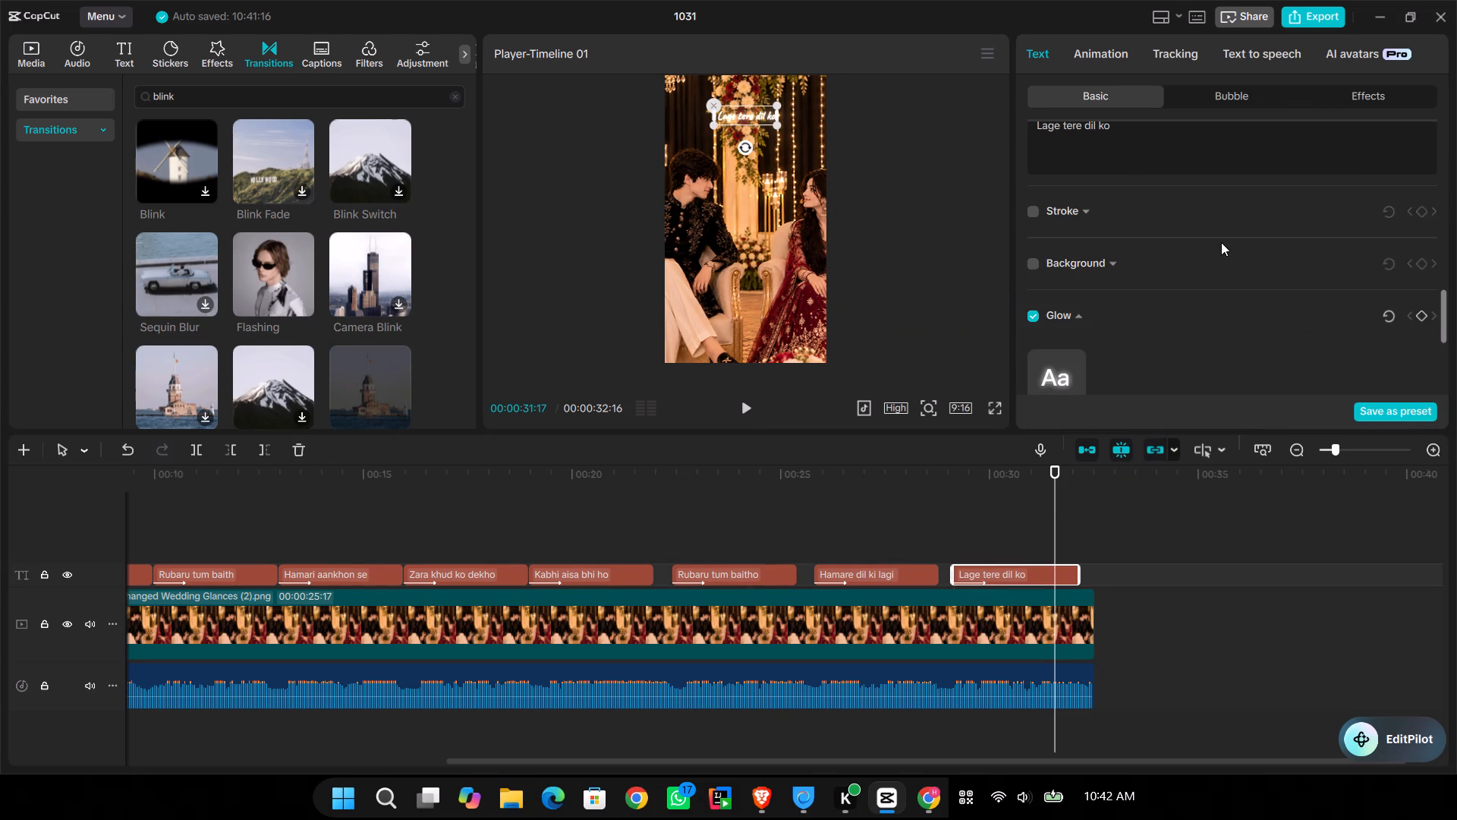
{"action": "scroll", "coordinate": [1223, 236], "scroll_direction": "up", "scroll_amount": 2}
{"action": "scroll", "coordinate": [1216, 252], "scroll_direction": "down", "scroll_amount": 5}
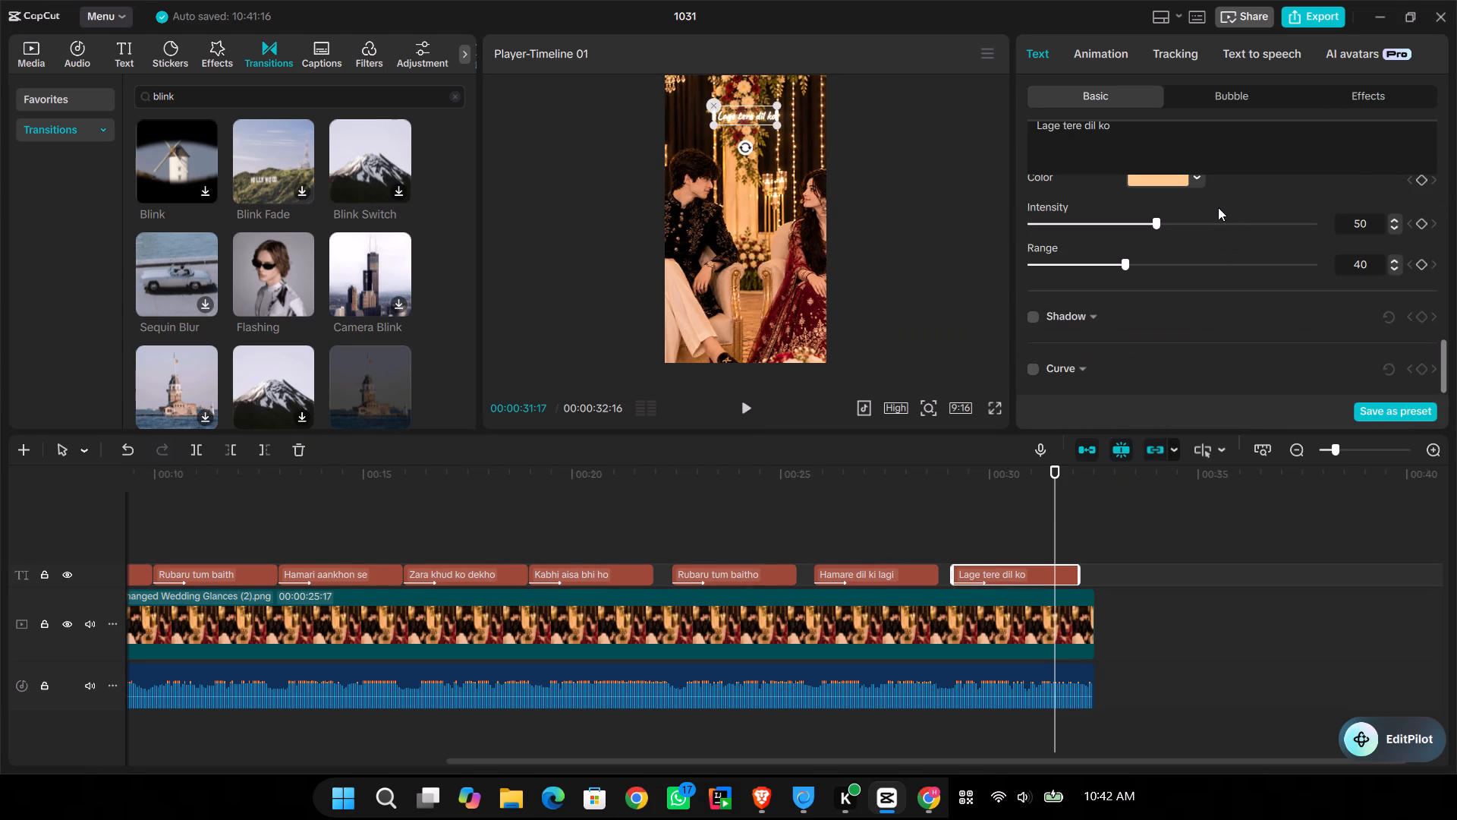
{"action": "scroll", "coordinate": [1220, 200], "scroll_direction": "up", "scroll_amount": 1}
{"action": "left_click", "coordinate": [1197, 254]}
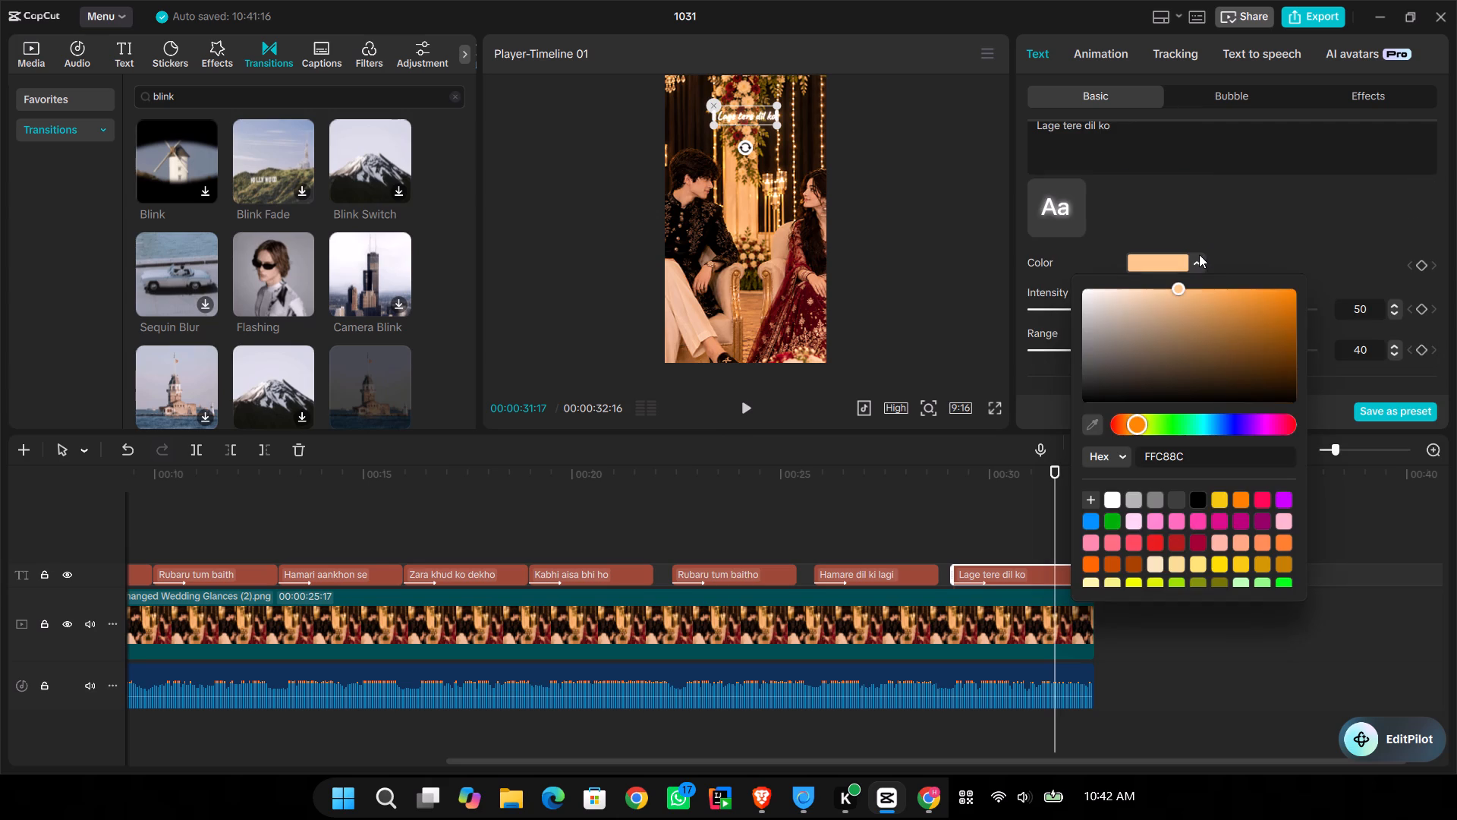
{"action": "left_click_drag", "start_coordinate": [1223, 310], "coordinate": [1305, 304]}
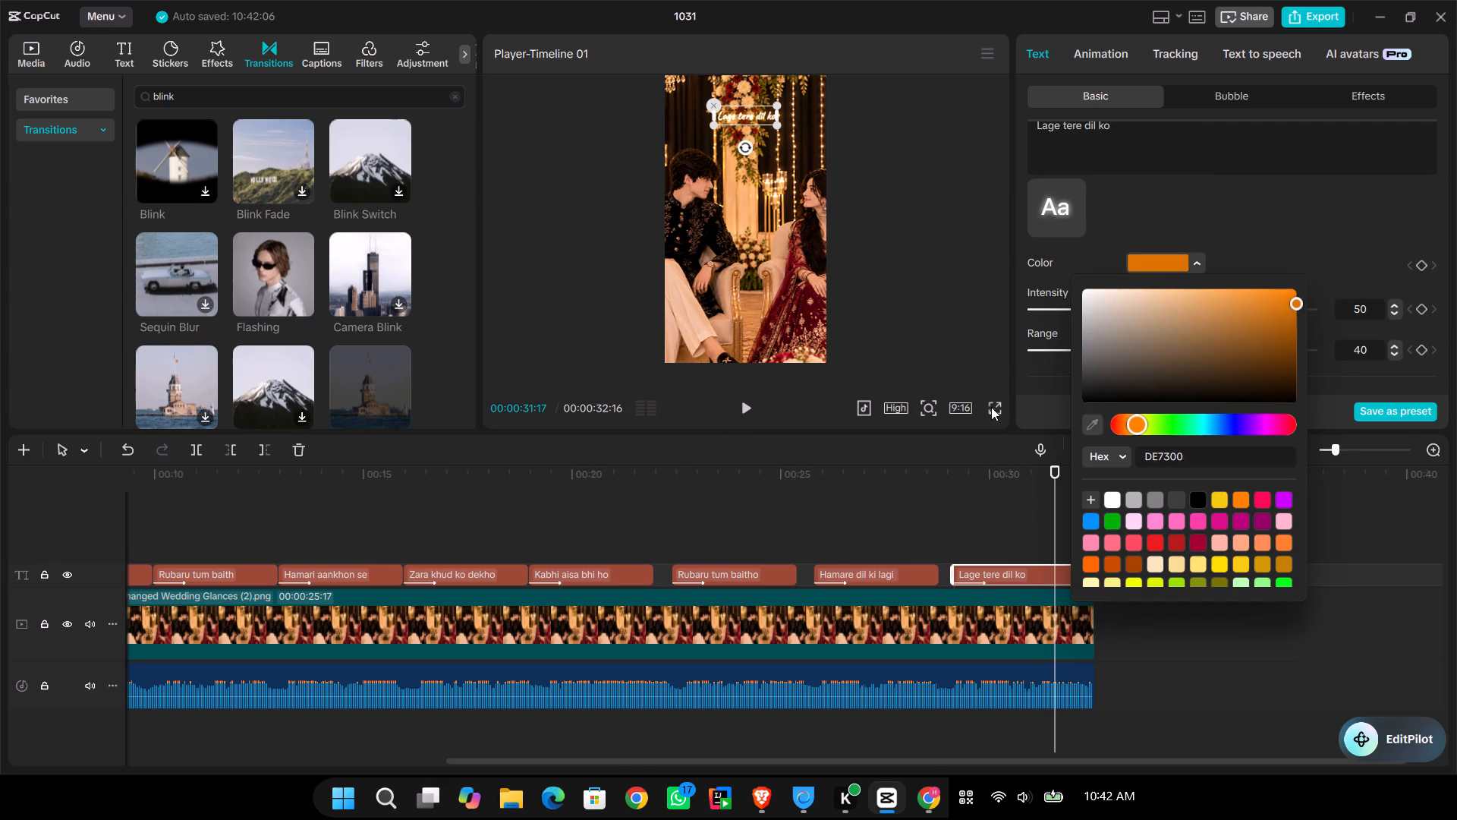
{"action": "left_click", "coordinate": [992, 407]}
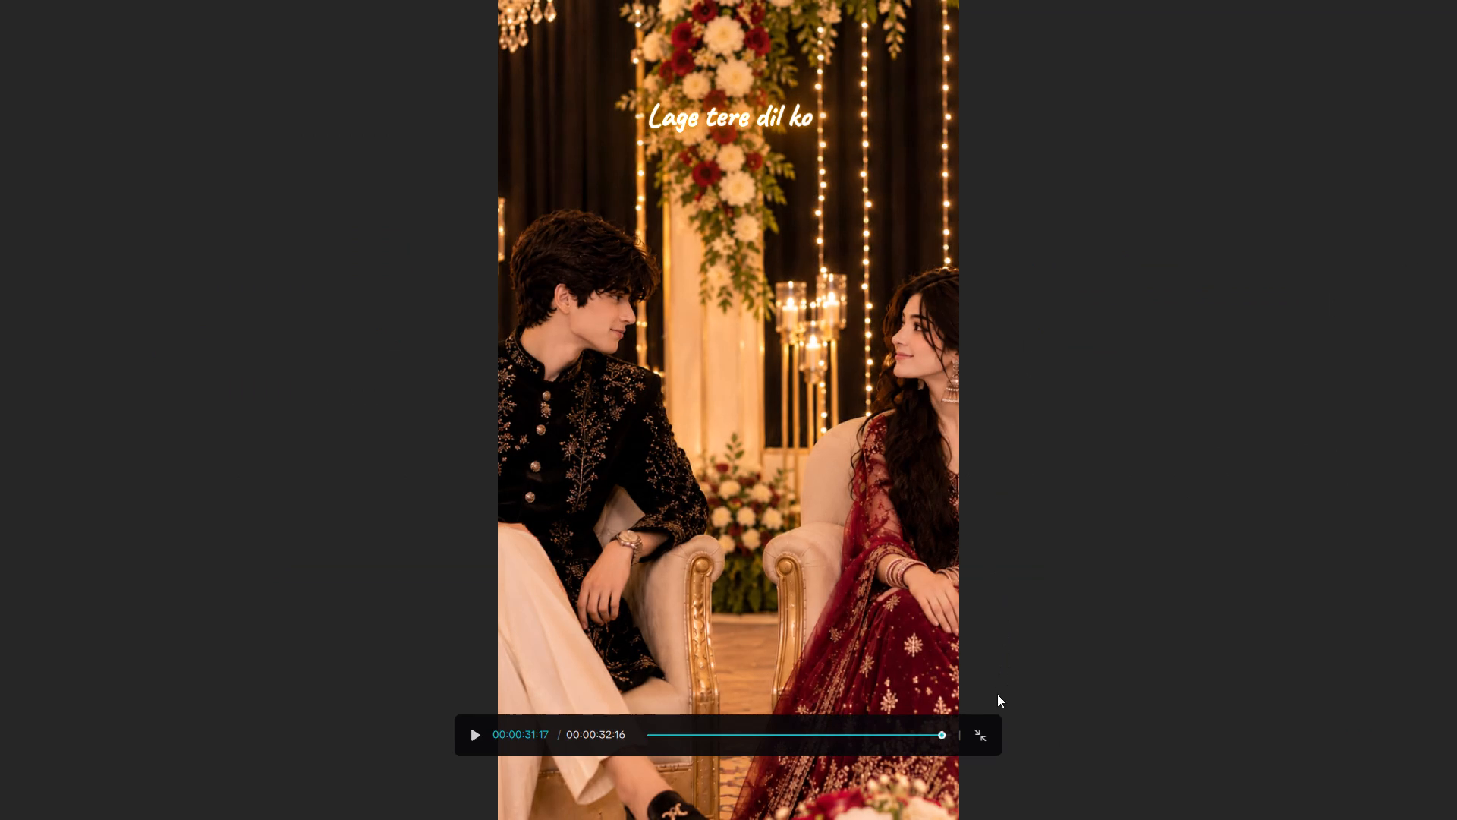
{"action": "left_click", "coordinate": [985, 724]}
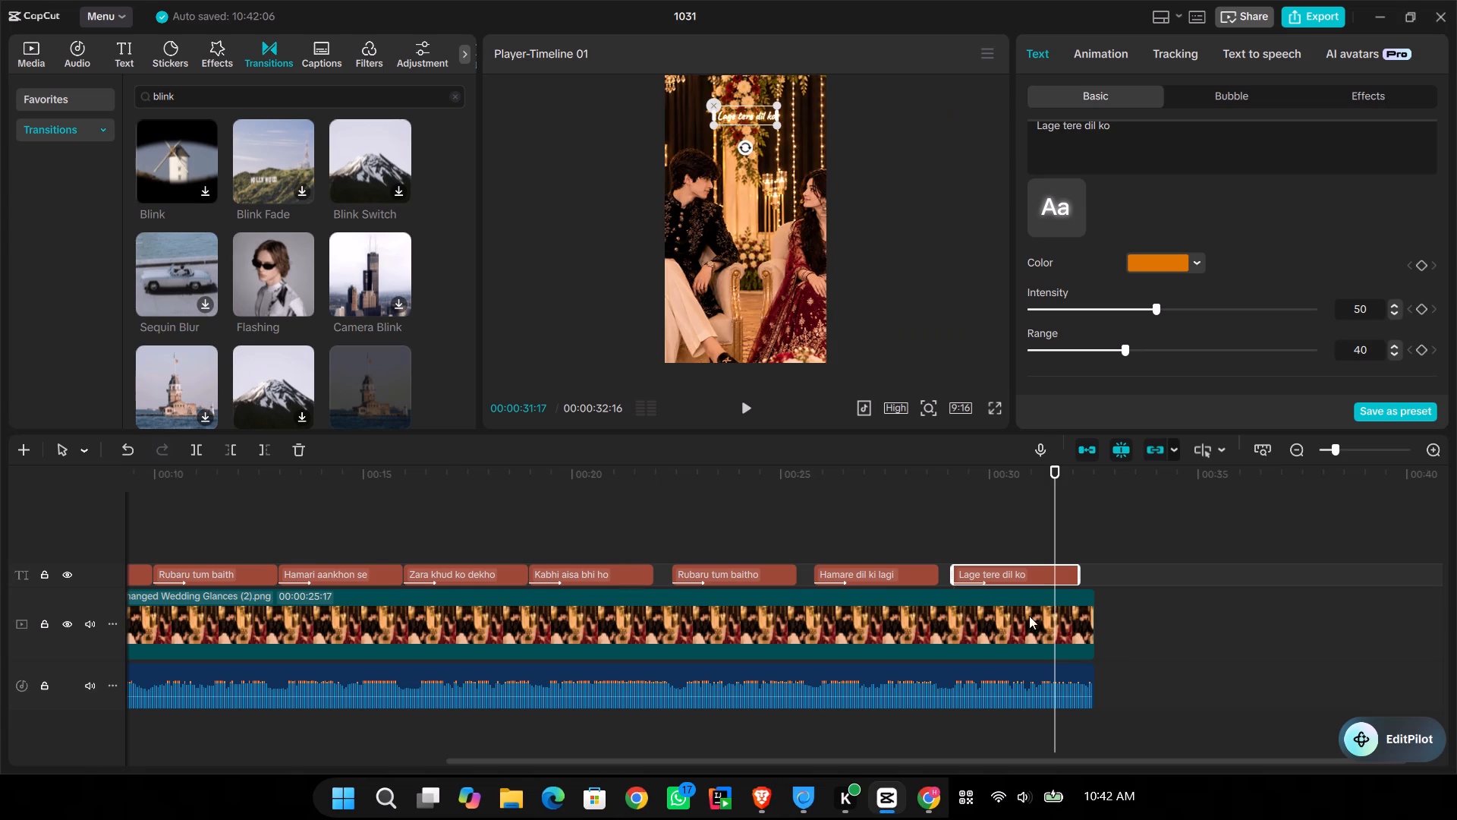
Set the glow color of all lyrics from the first Kabhi aisa bhi ho through Lage tere dil ko to orange F17901.
{"action": "left_click_drag", "start_coordinate": [1121, 560], "coordinate": [8, 562]}
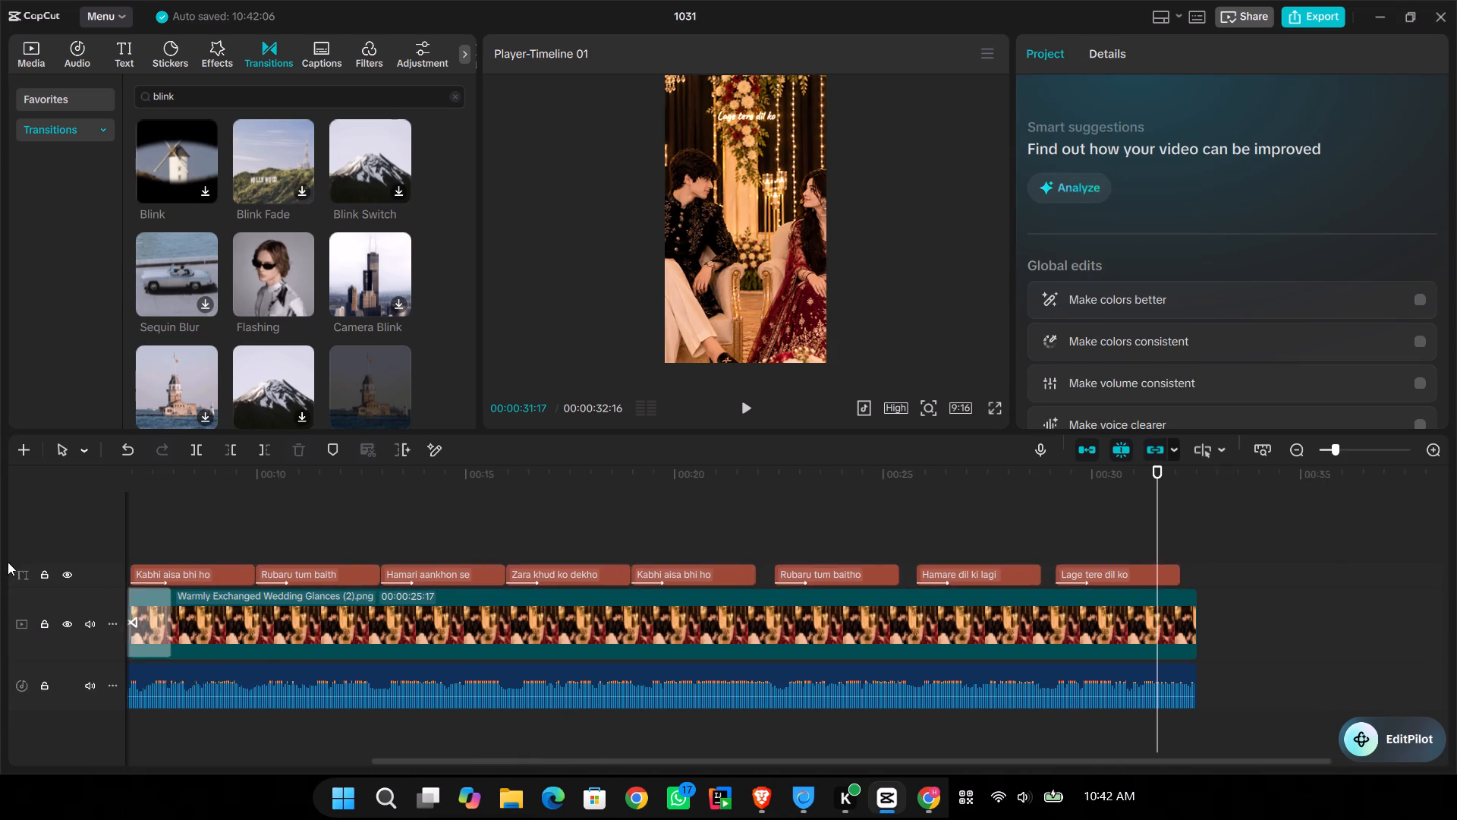
{"action": "left_click_drag", "start_coordinate": [8, 562], "coordinate": [301, 575]}
{"action": "scroll", "coordinate": [1259, 241], "scroll_direction": "down", "scroll_amount": 2}
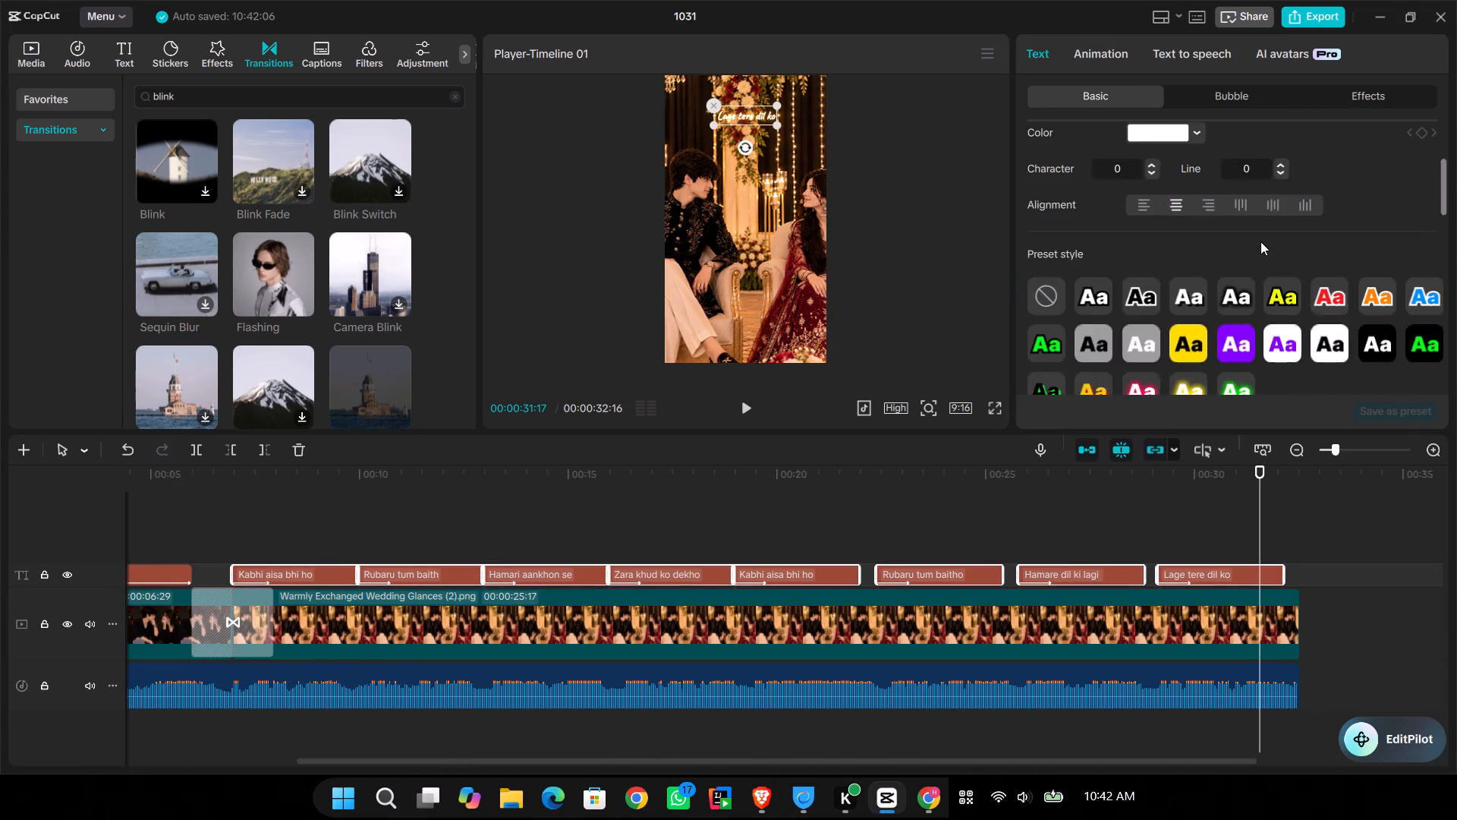
{"action": "scroll", "coordinate": [1260, 241], "scroll_direction": "down", "scroll_amount": 9}
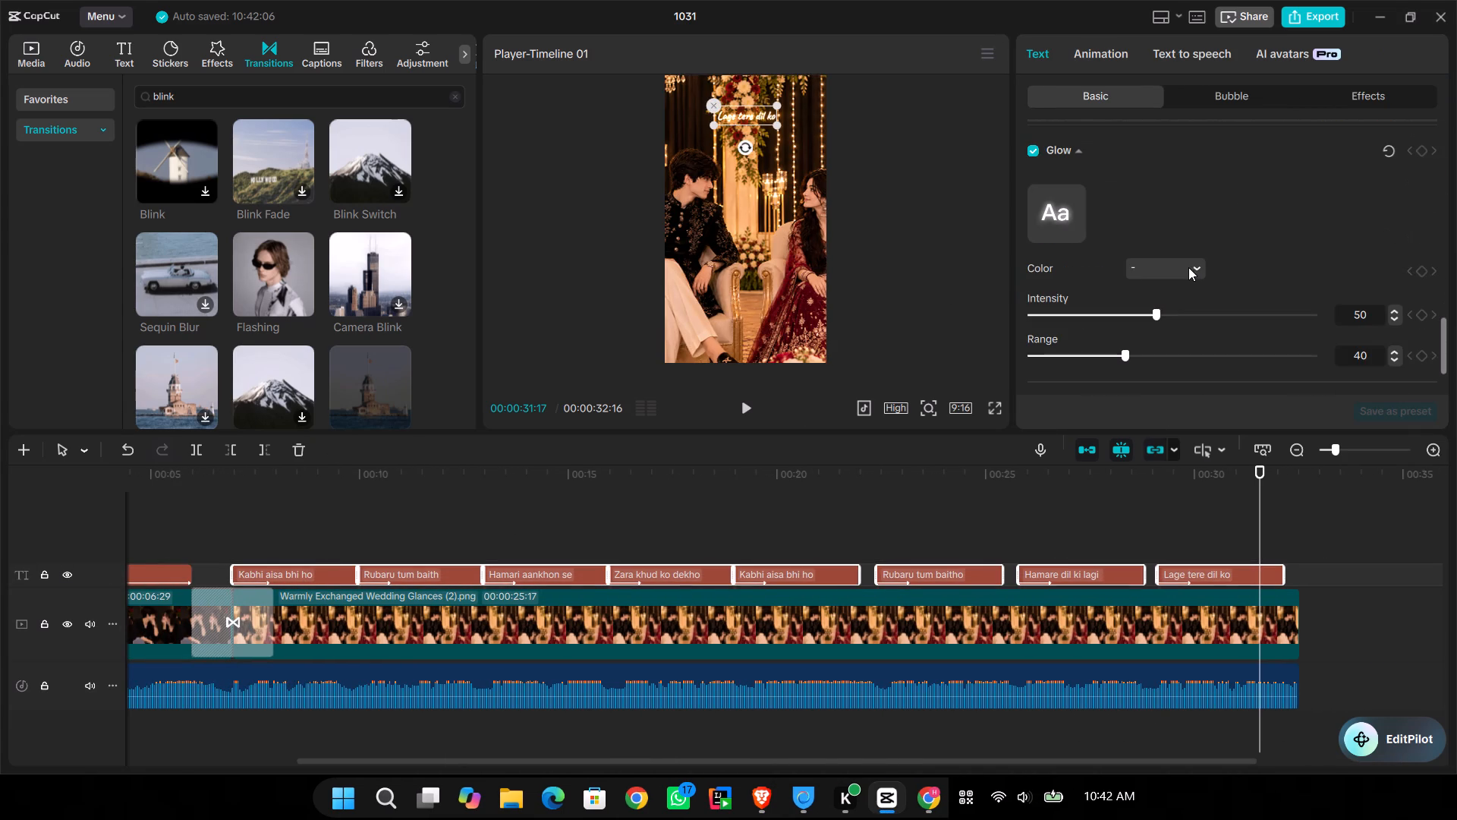
{"action": "scroll", "coordinate": [1185, 268], "scroll_direction": "up", "scroll_amount": 2}
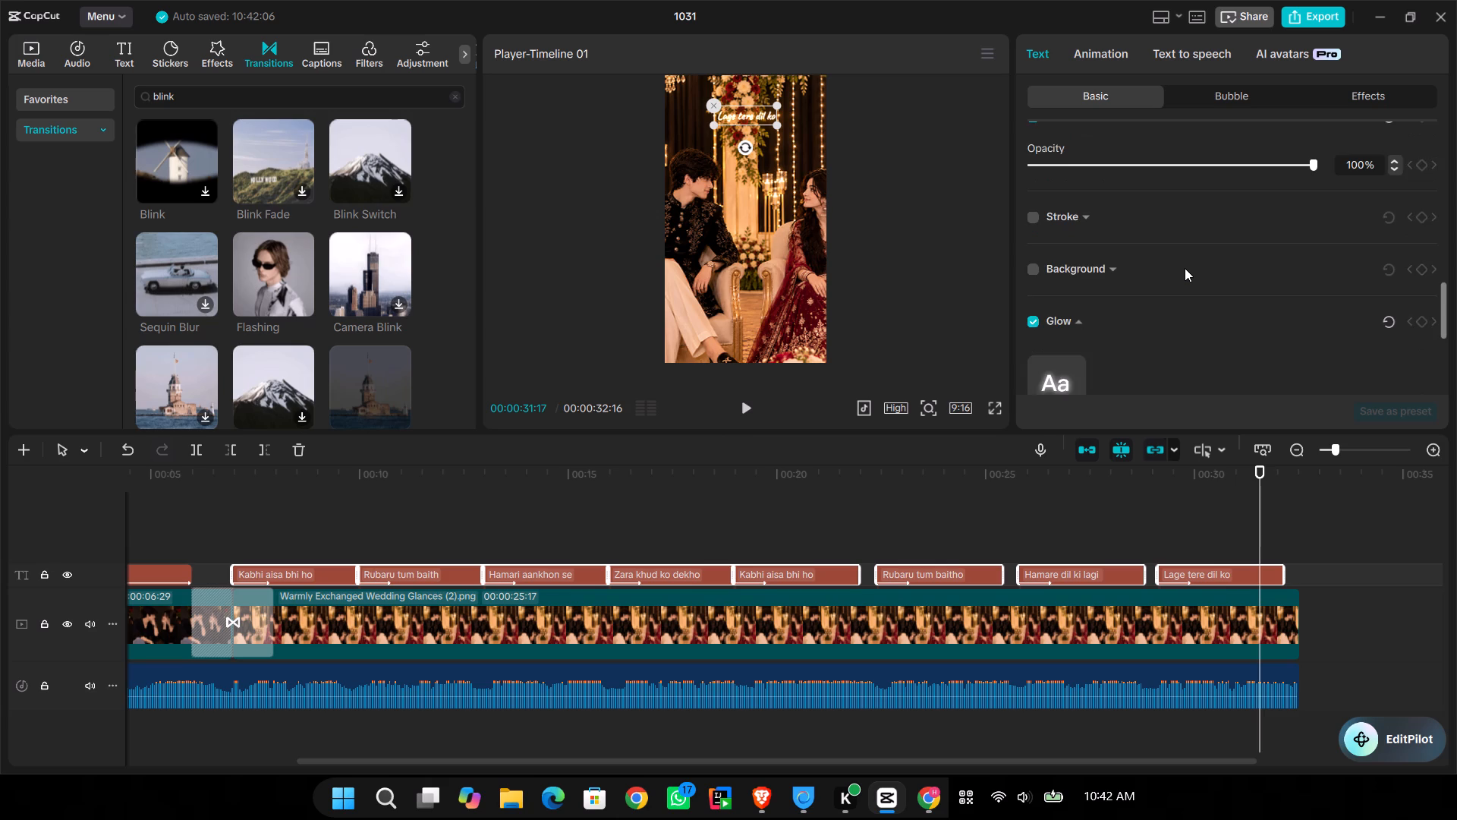
{"action": "scroll", "coordinate": [1185, 268], "scroll_direction": "down", "scroll_amount": 3}
{"action": "scroll", "coordinate": [1185, 268], "scroll_direction": "up", "scroll_amount": 1}
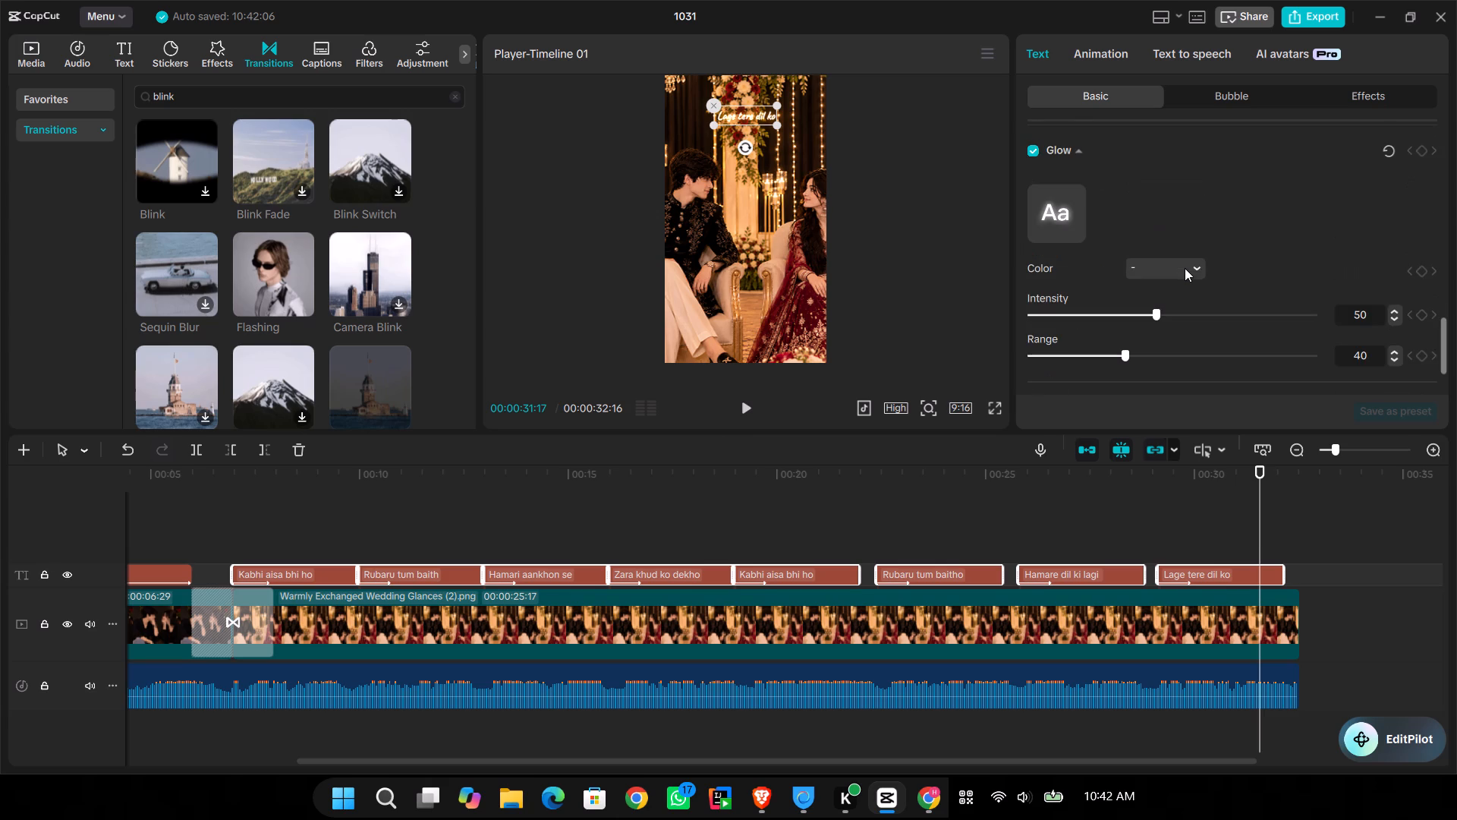
{"action": "left_click", "coordinate": [1197, 266]}
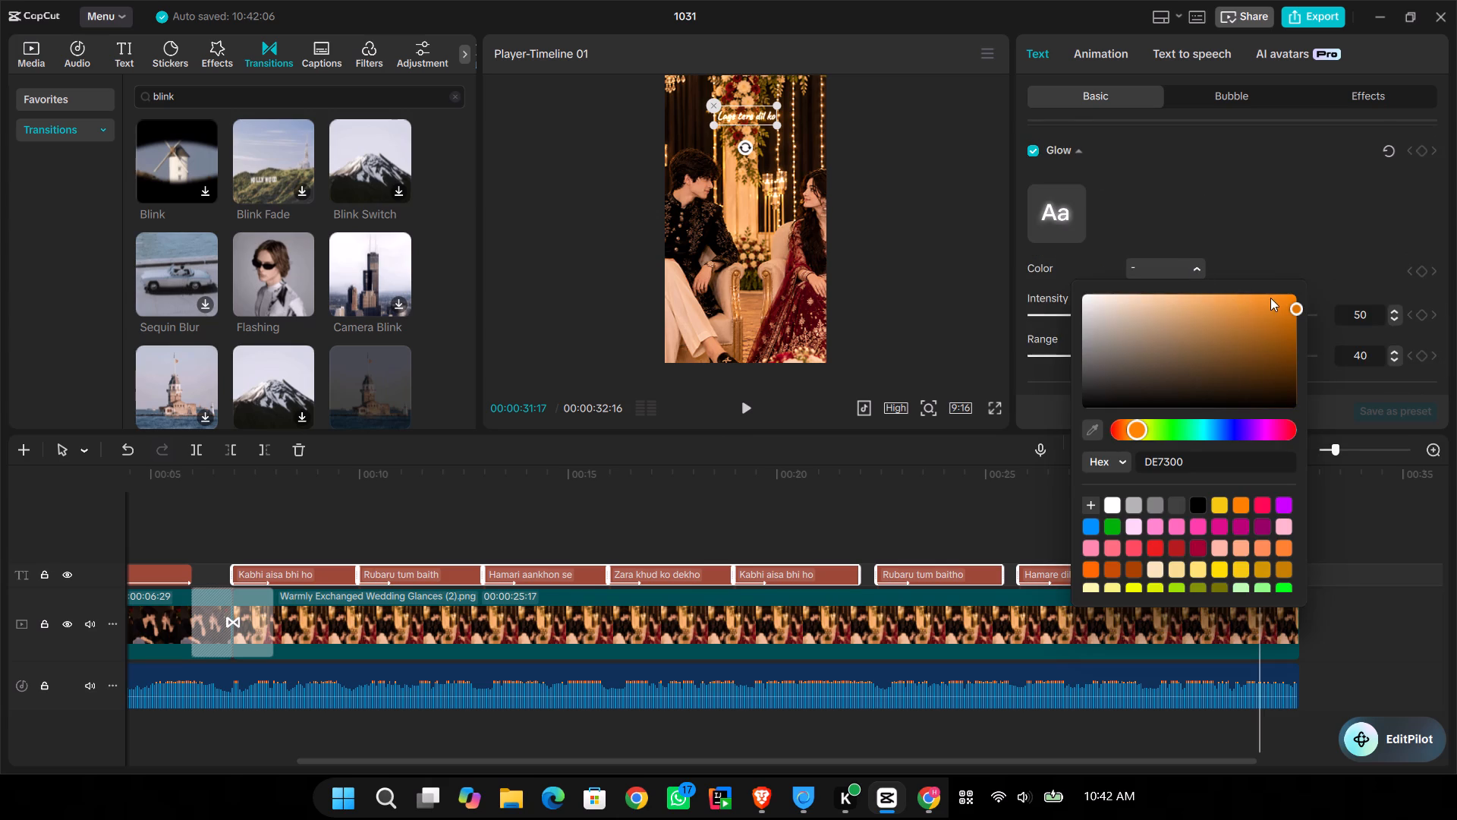
{"action": "left_click_drag", "start_coordinate": [1270, 298], "coordinate": [1295, 301]}
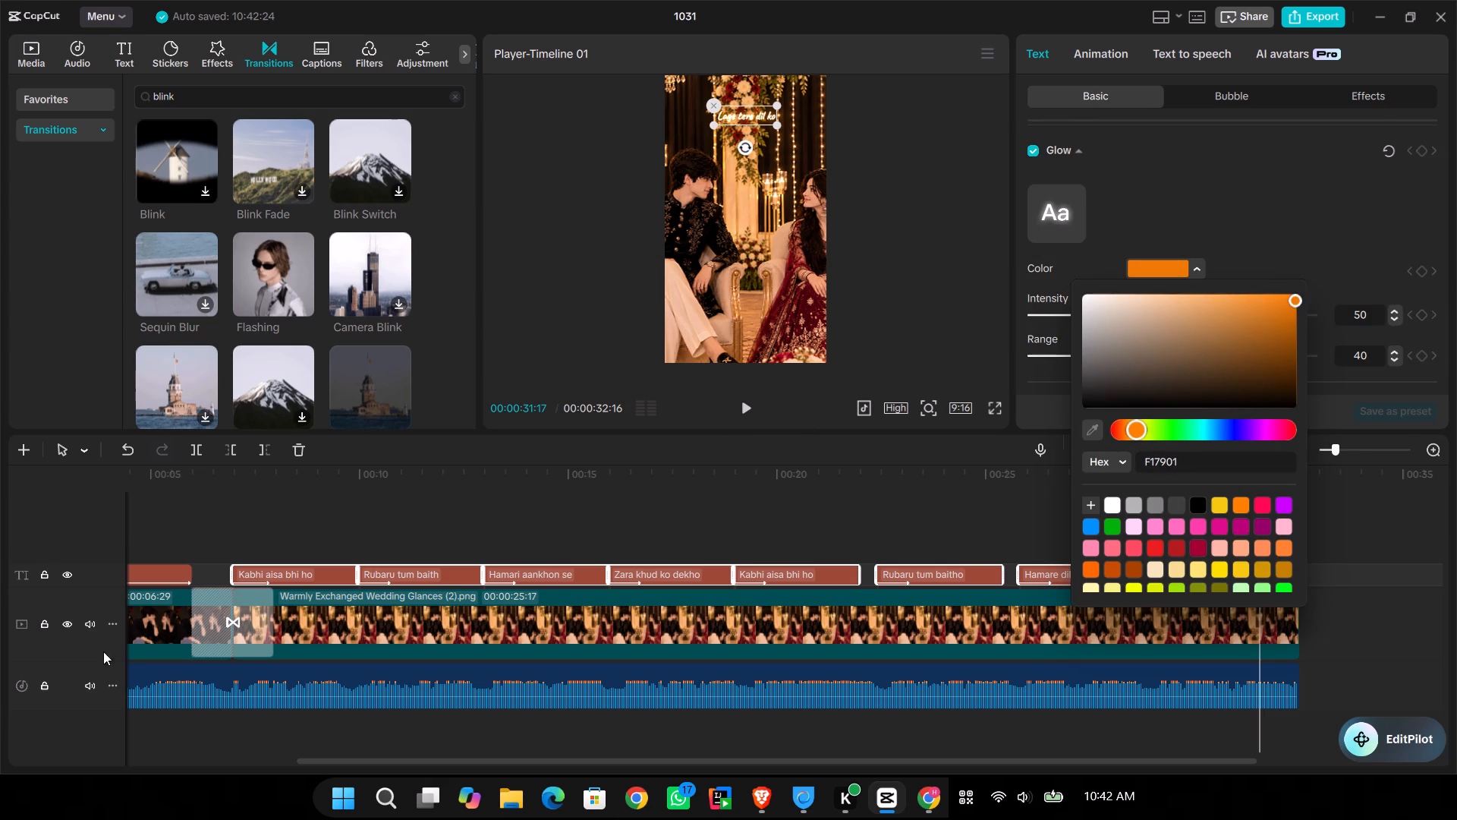
Play the video full screen from the Flashing transition to the end to check the lyrics' orange glow.
{"action": "left_click", "coordinate": [211, 529]}
{"action": "left_click_drag", "start_coordinate": [211, 529], "coordinate": [234, 540]}
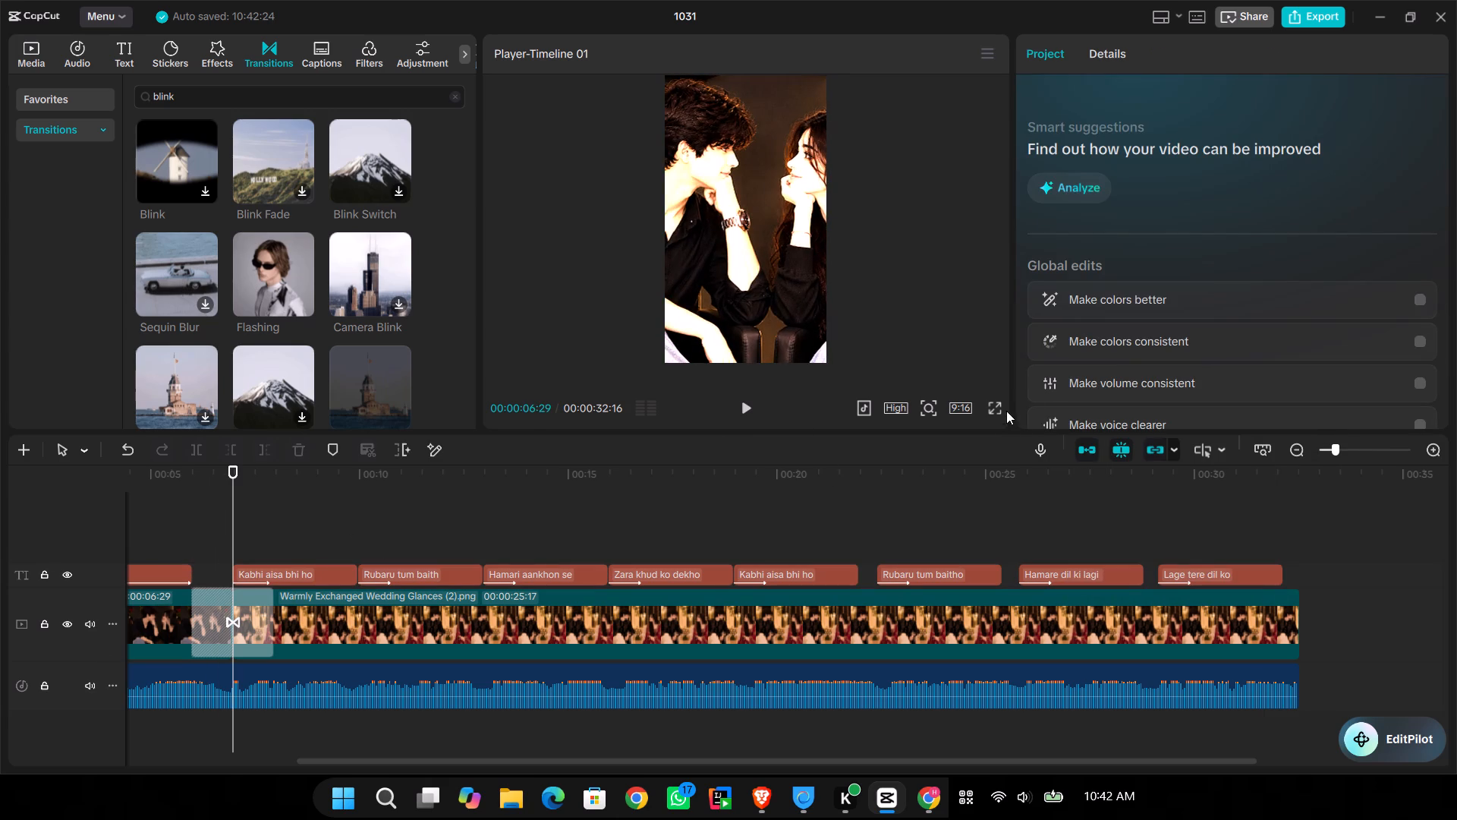
{"action": "left_click", "coordinate": [991, 409]}
{"action": "key", "text": "space"}
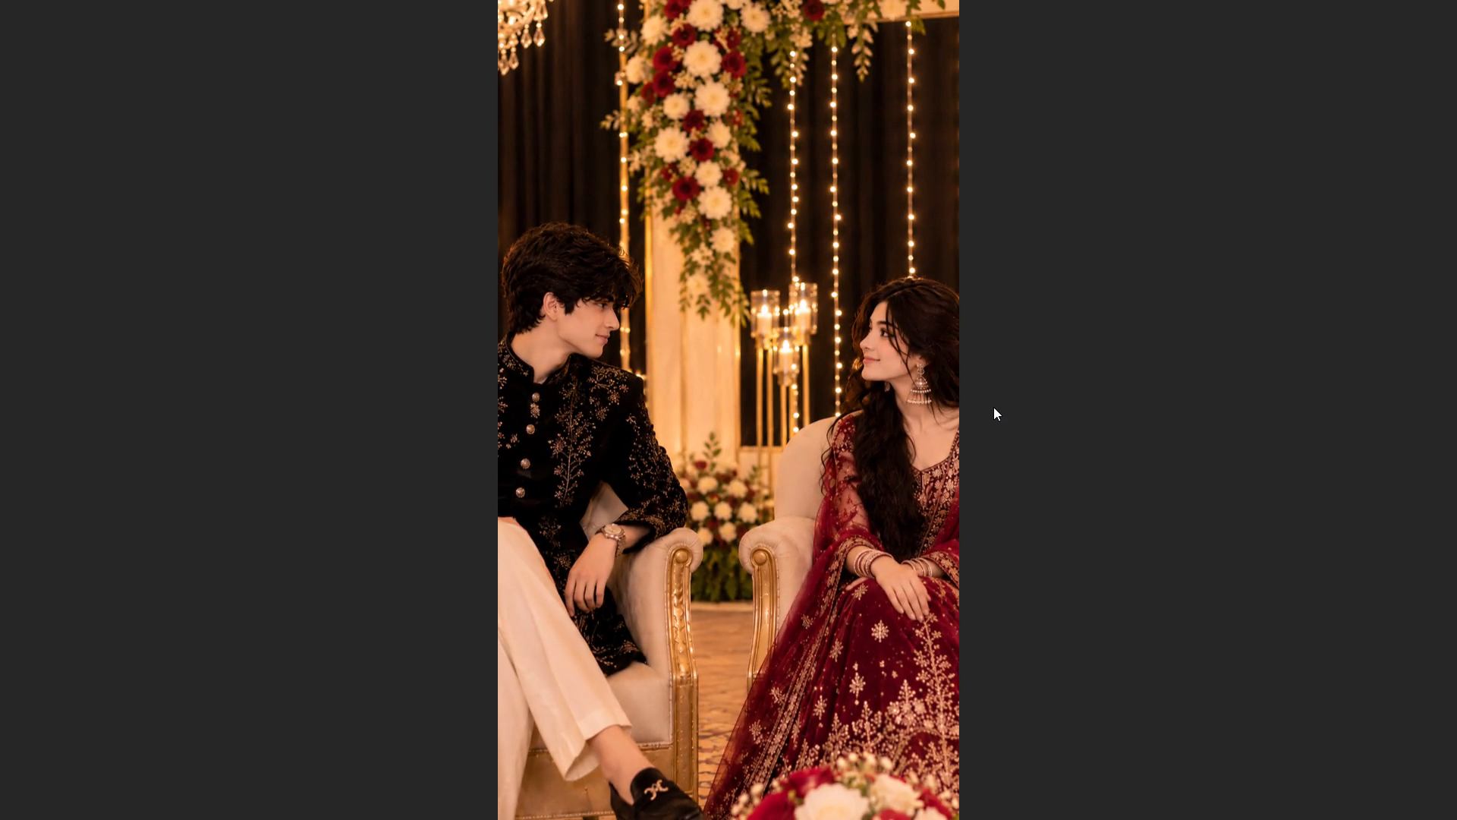
{"action": "left_click", "coordinate": [993, 407]}
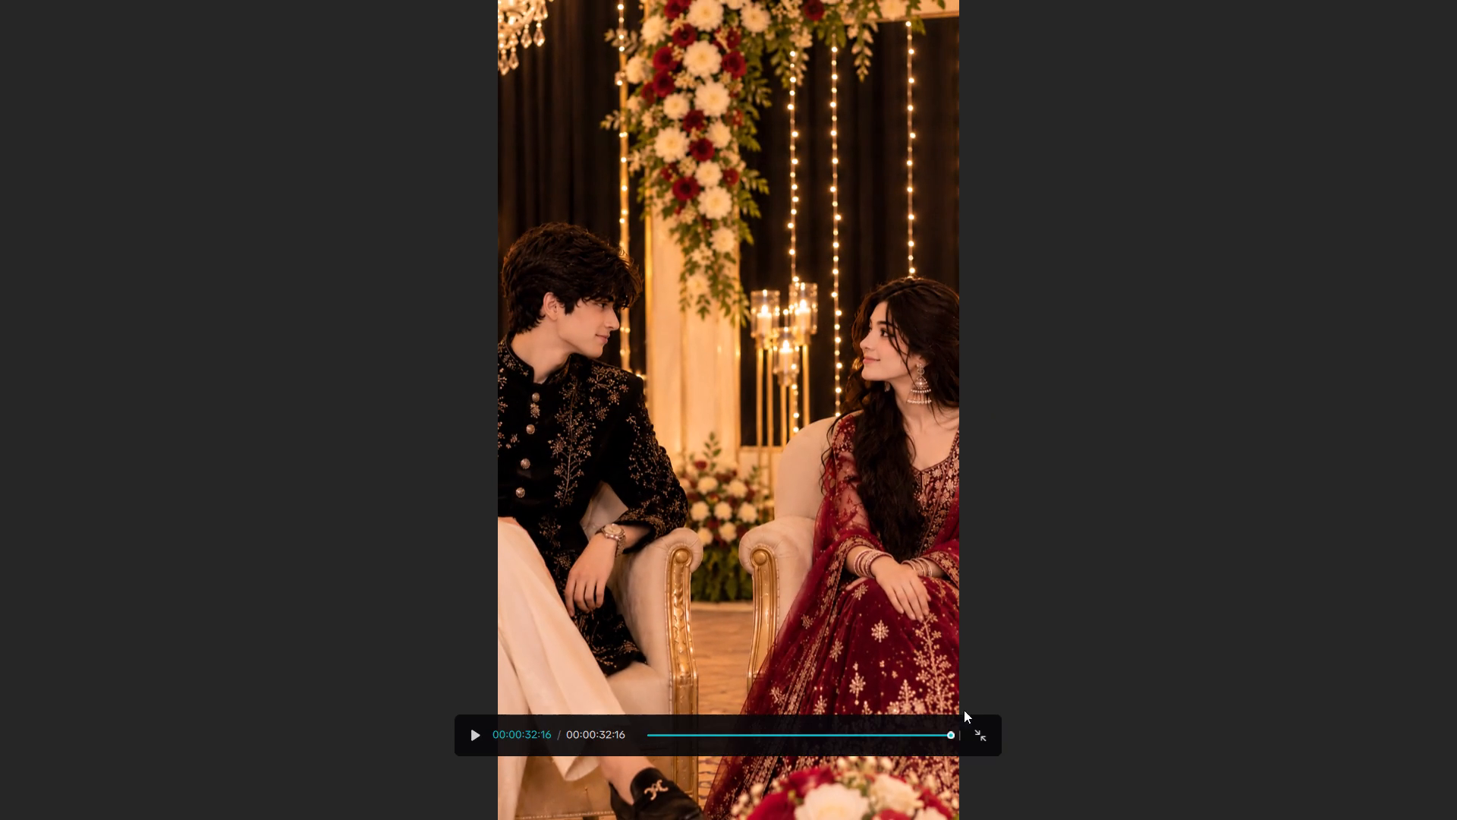
{"action": "left_click", "coordinate": [981, 743]}
Play the opening second of the video and return the playhead to the start.
{"action": "left_click", "coordinate": [285, 500]}
{"action": "left_click_drag", "start_coordinate": [288, 500], "coordinate": [93, 499]}
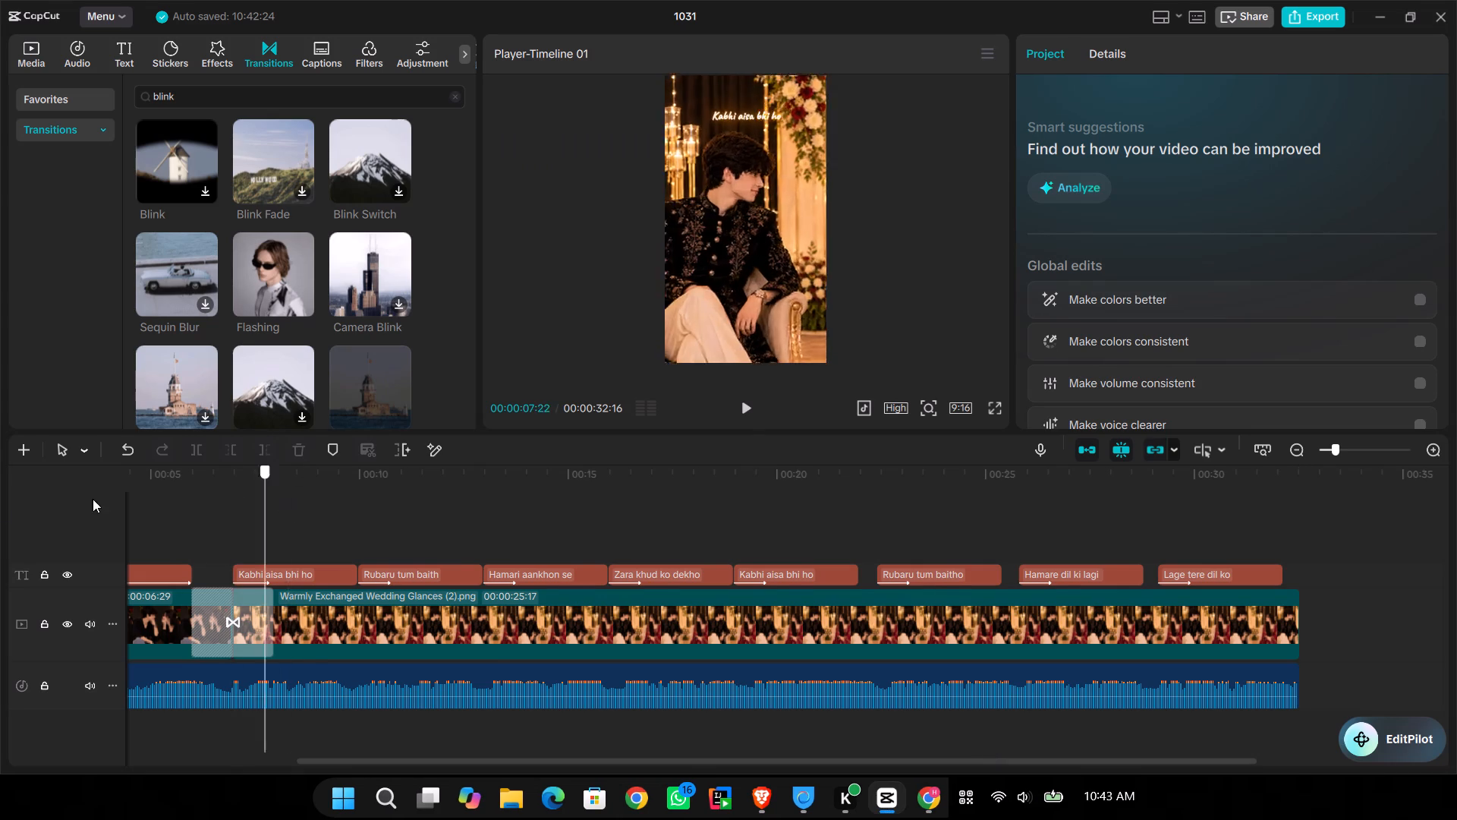
{"action": "left_click_drag", "start_coordinate": [93, 499], "coordinate": [0, 506]}
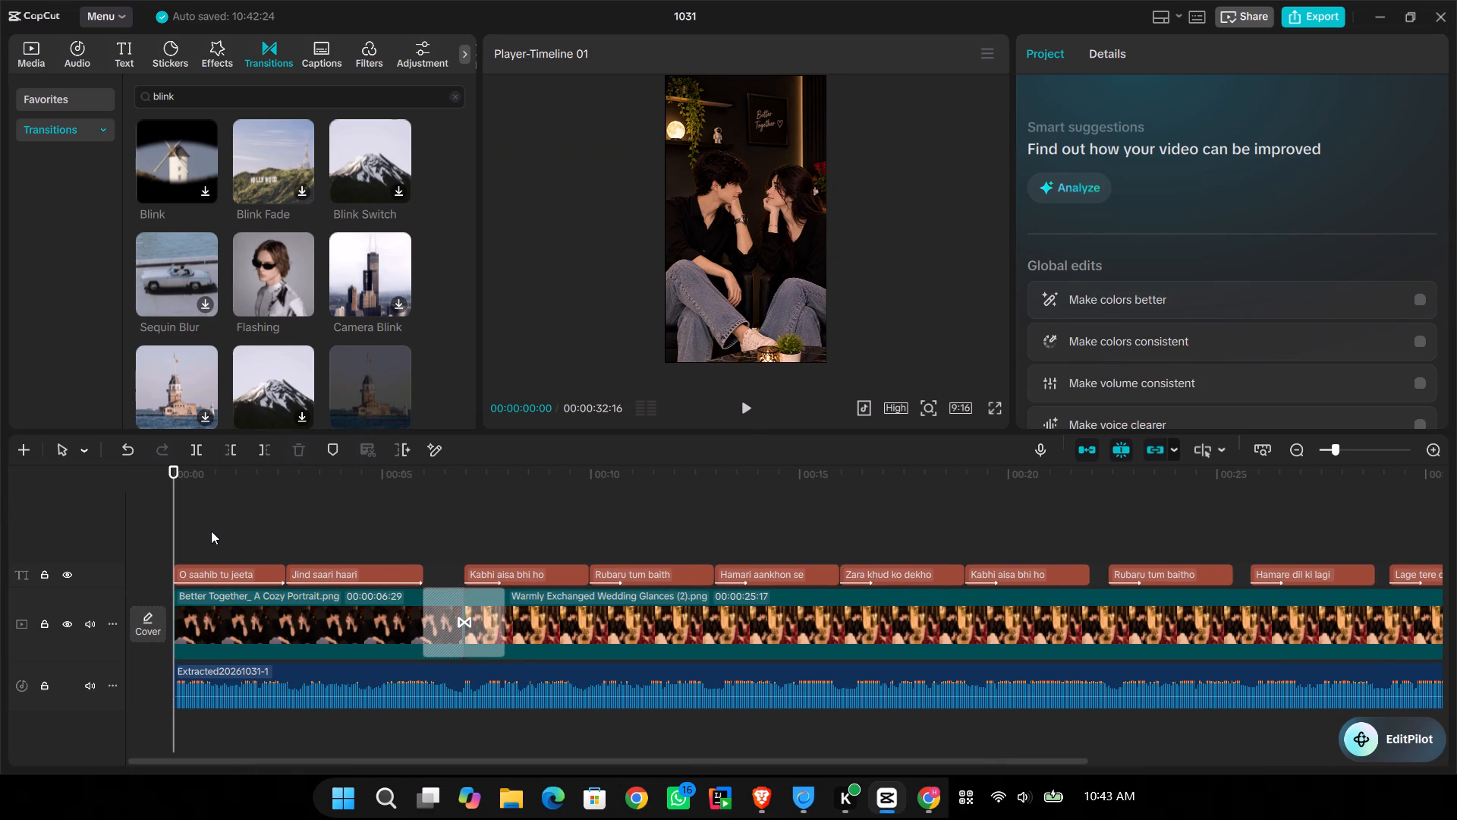
{"action": "key", "text": "space"}
{"action": "key", "text": "space"}
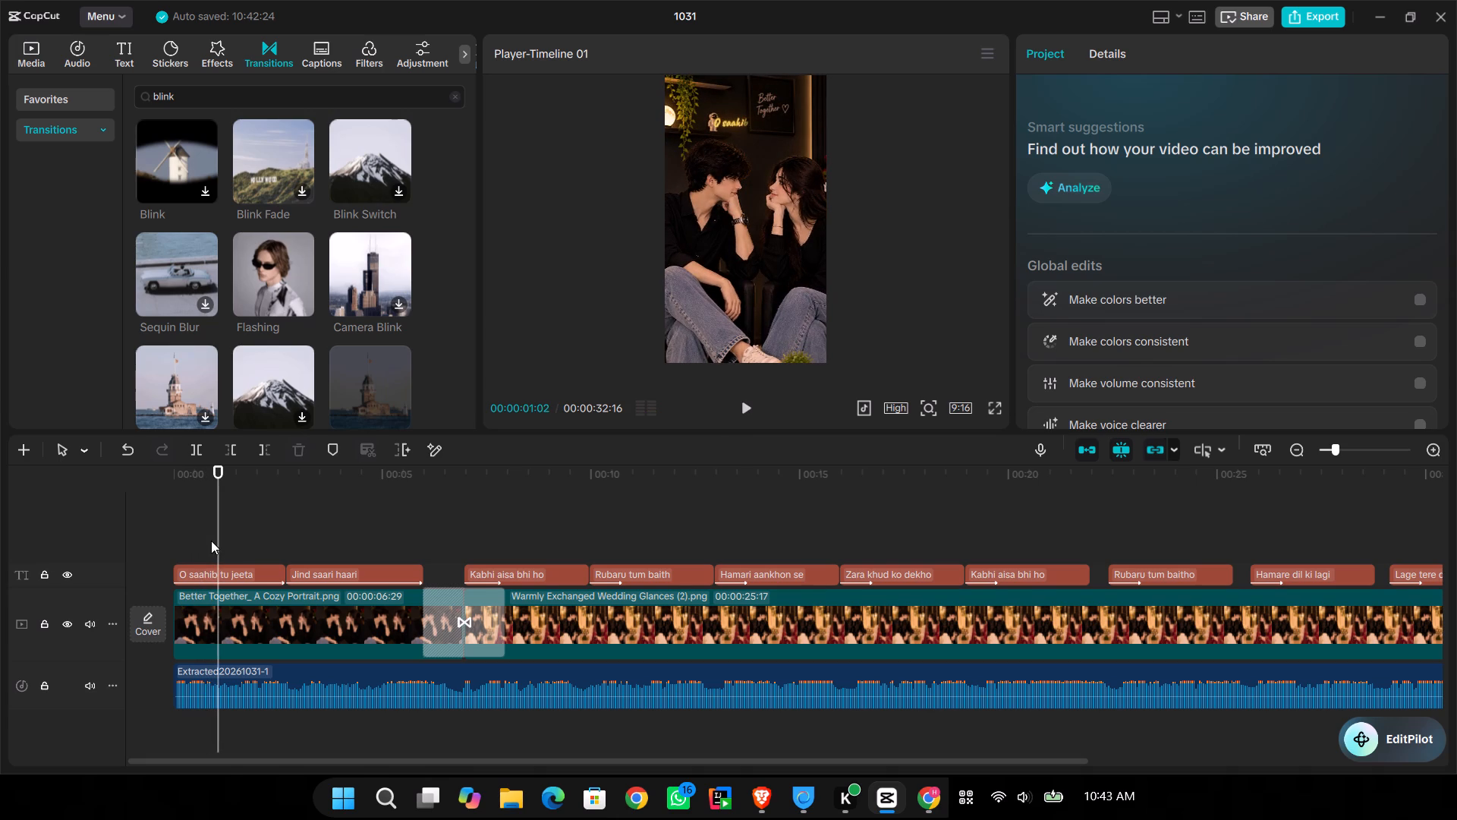
{"action": "left_click_drag", "start_coordinate": [211, 541], "coordinate": [134, 535]}
{"action": "left_click", "coordinate": [179, 525]}
{"action": "left_click_drag", "start_coordinate": [183, 525], "coordinate": [144, 525]}
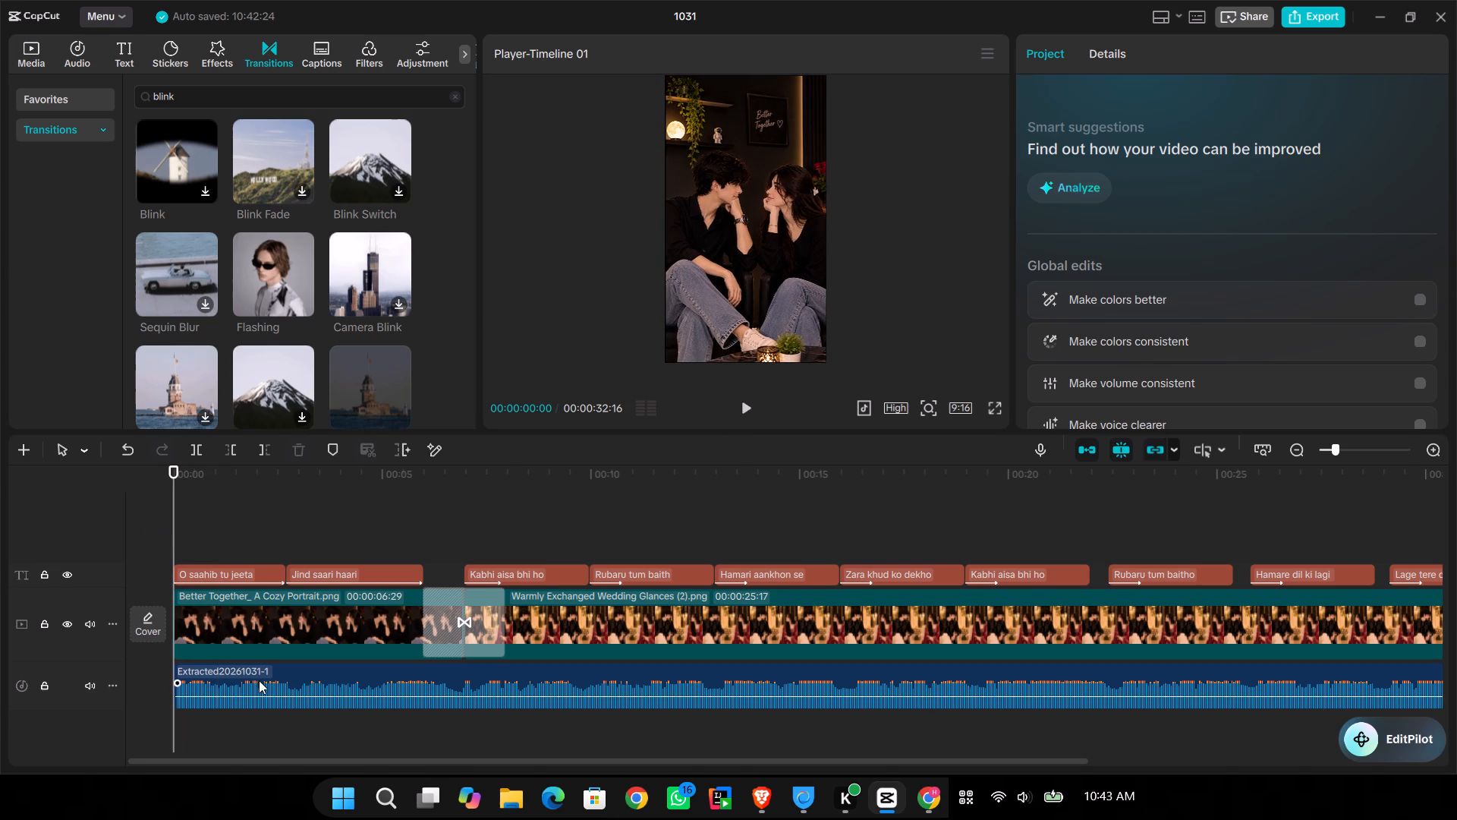
Split the extracted audio at 00:00:06:29, at the middle of the Flashing transition.
{"action": "left_click", "coordinate": [260, 680]}
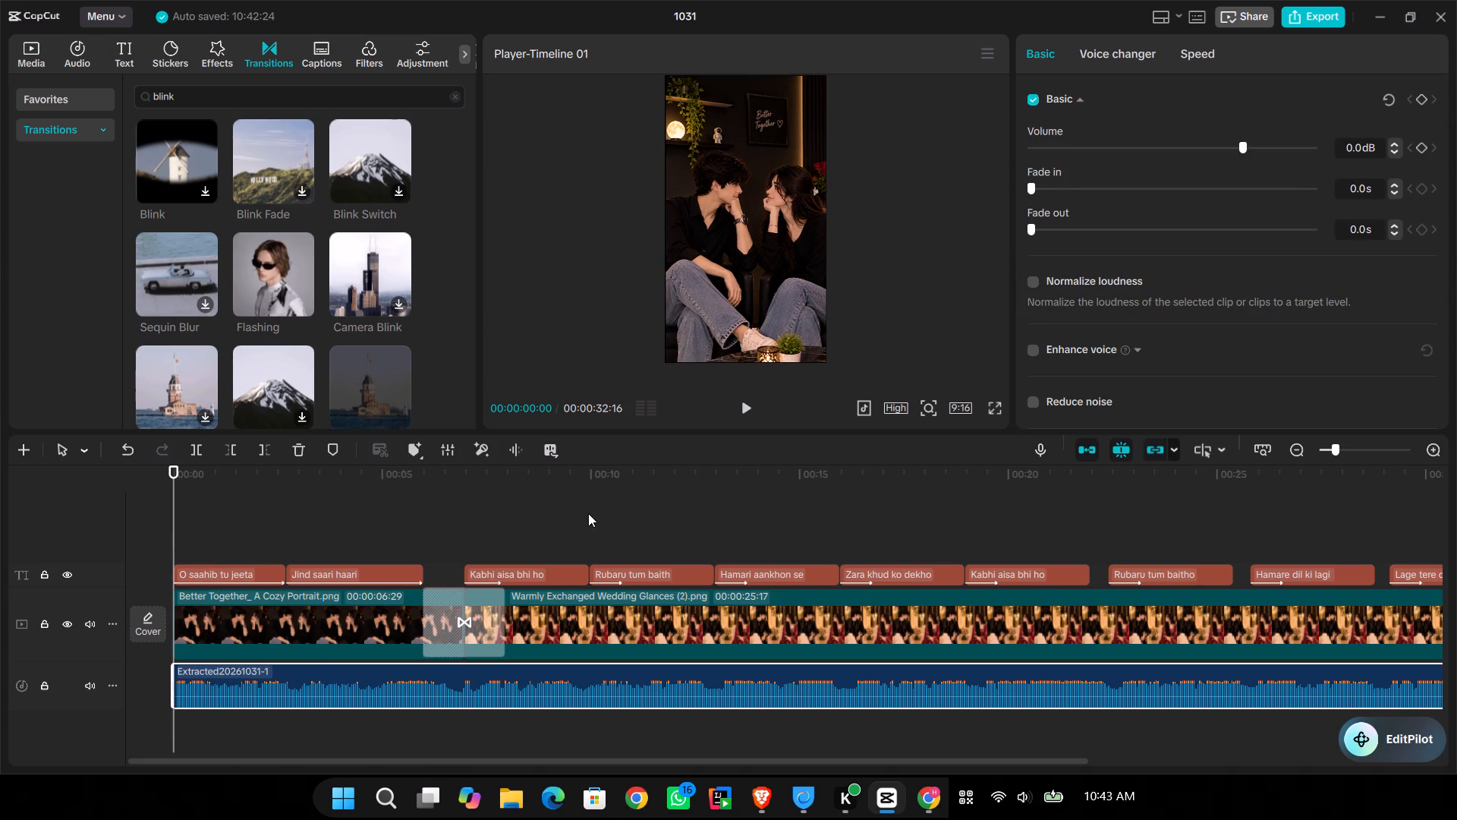
{"action": "left_click", "coordinate": [456, 522]}
{"action": "left_click_drag", "start_coordinate": [458, 523], "coordinate": [467, 524]}
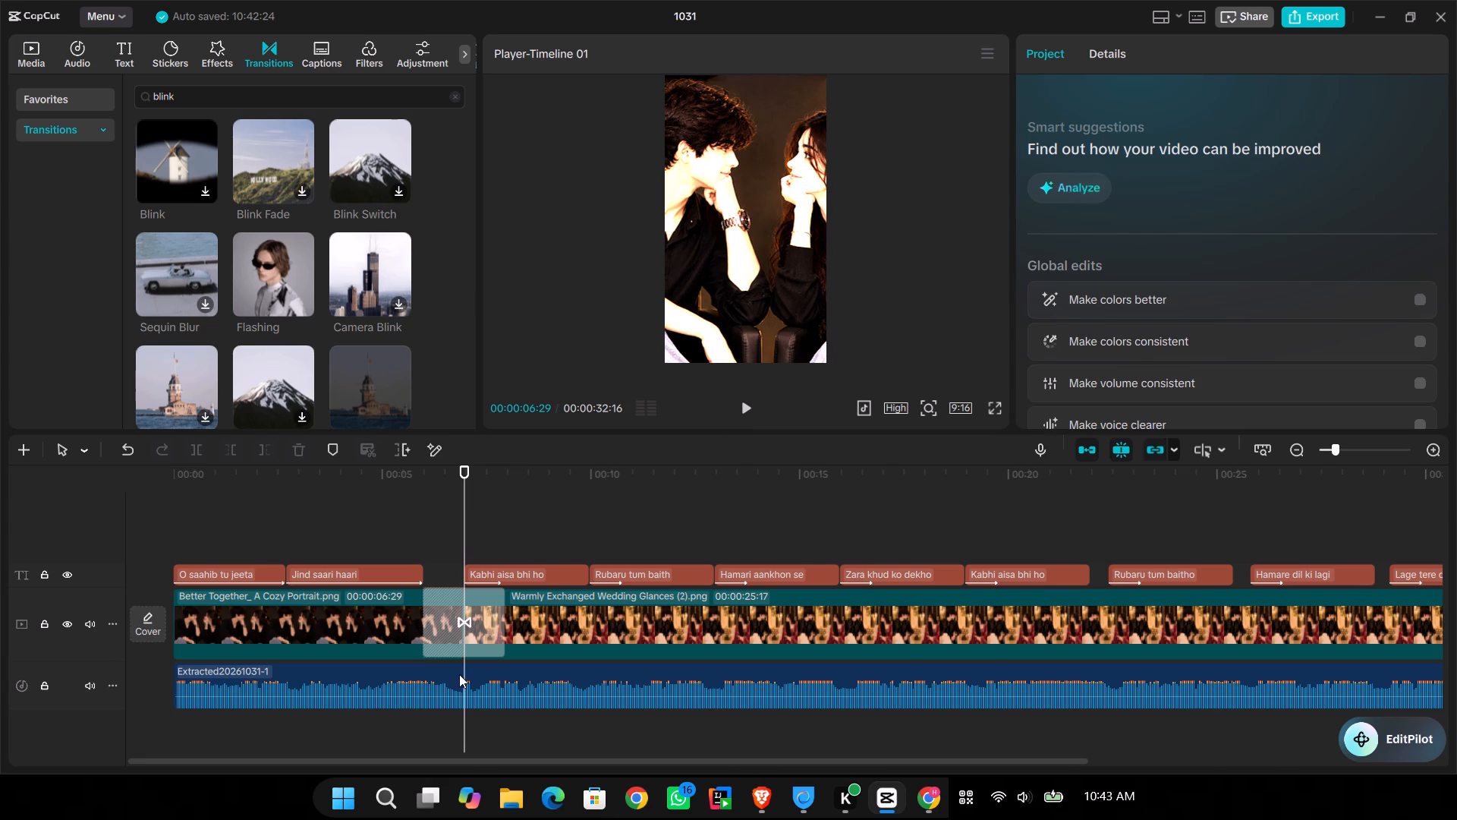
{"action": "left_click", "coordinate": [461, 675]}
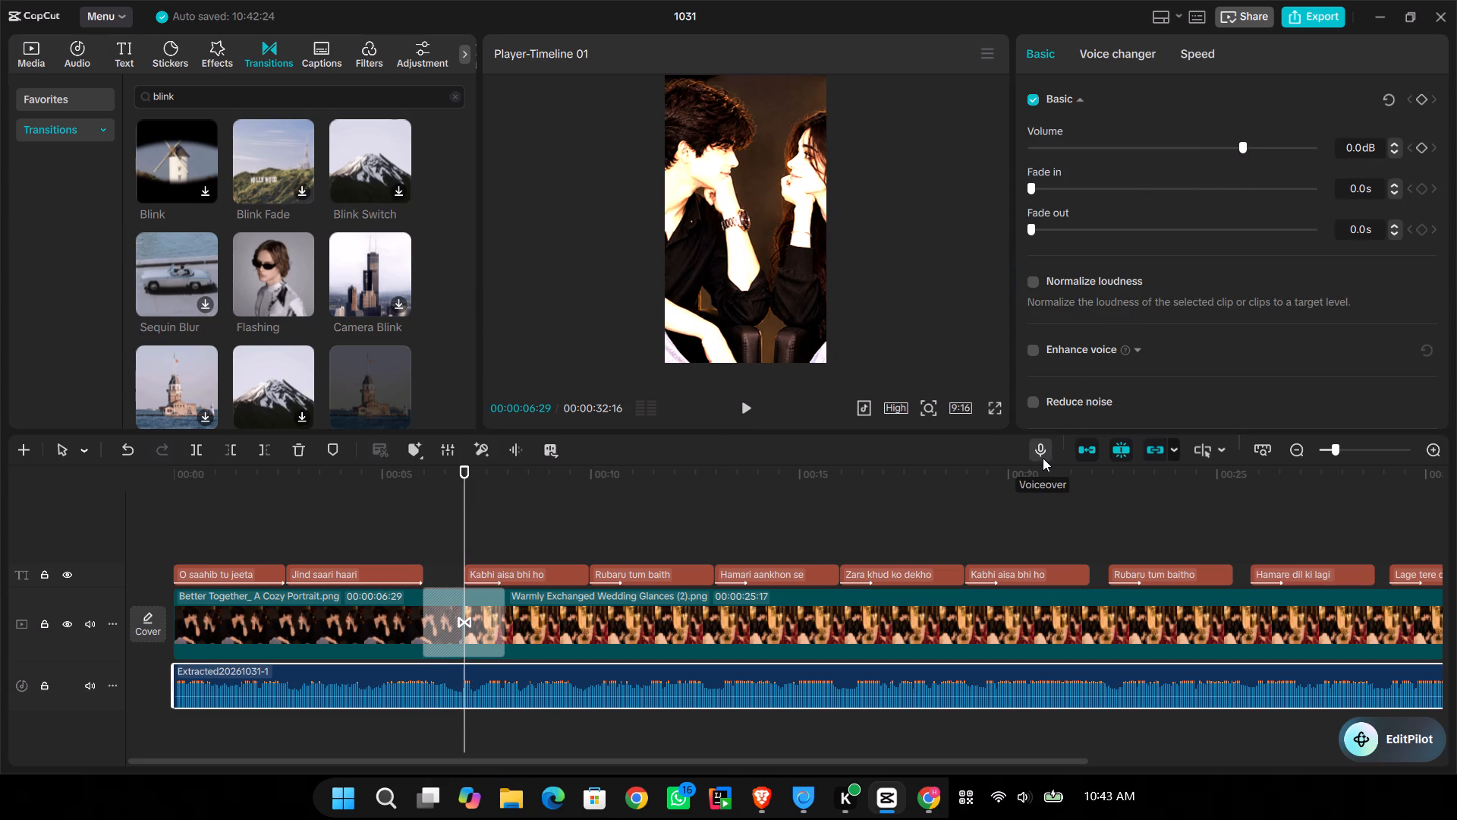
{"action": "key", "text": "ctrl+d"}
{"action": "key", "text": "ctrl+b"}
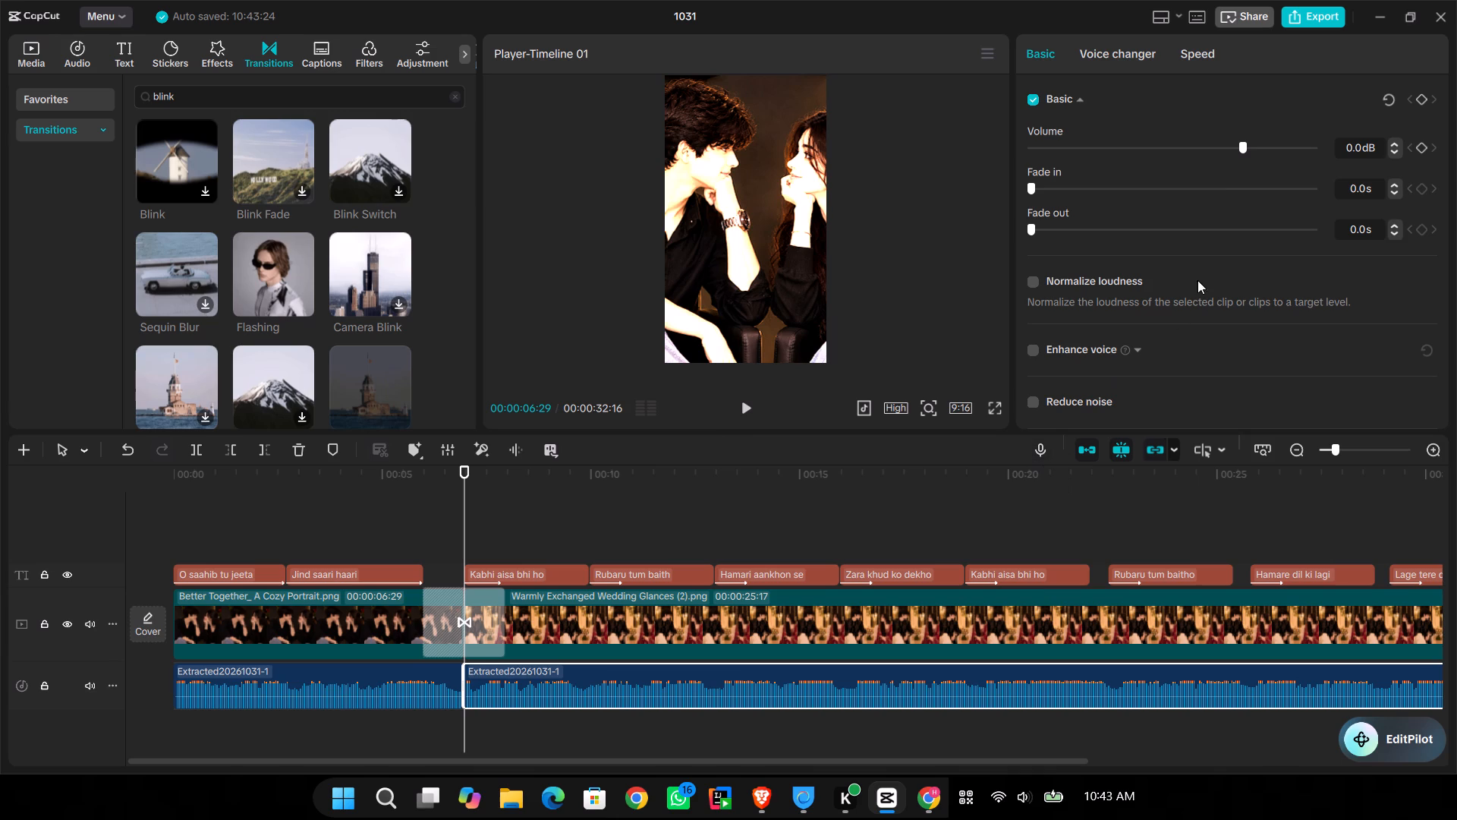
Raise the volume of the second audio part slightly above 0 dB.
{"action": "left_click", "coordinate": [1262, 145]}
Play from shortly before the Flashing transition to check the louder second audio part, and return the playhead to the start.
{"action": "left_click", "coordinate": [378, 502]}
{"action": "key", "text": "space"}
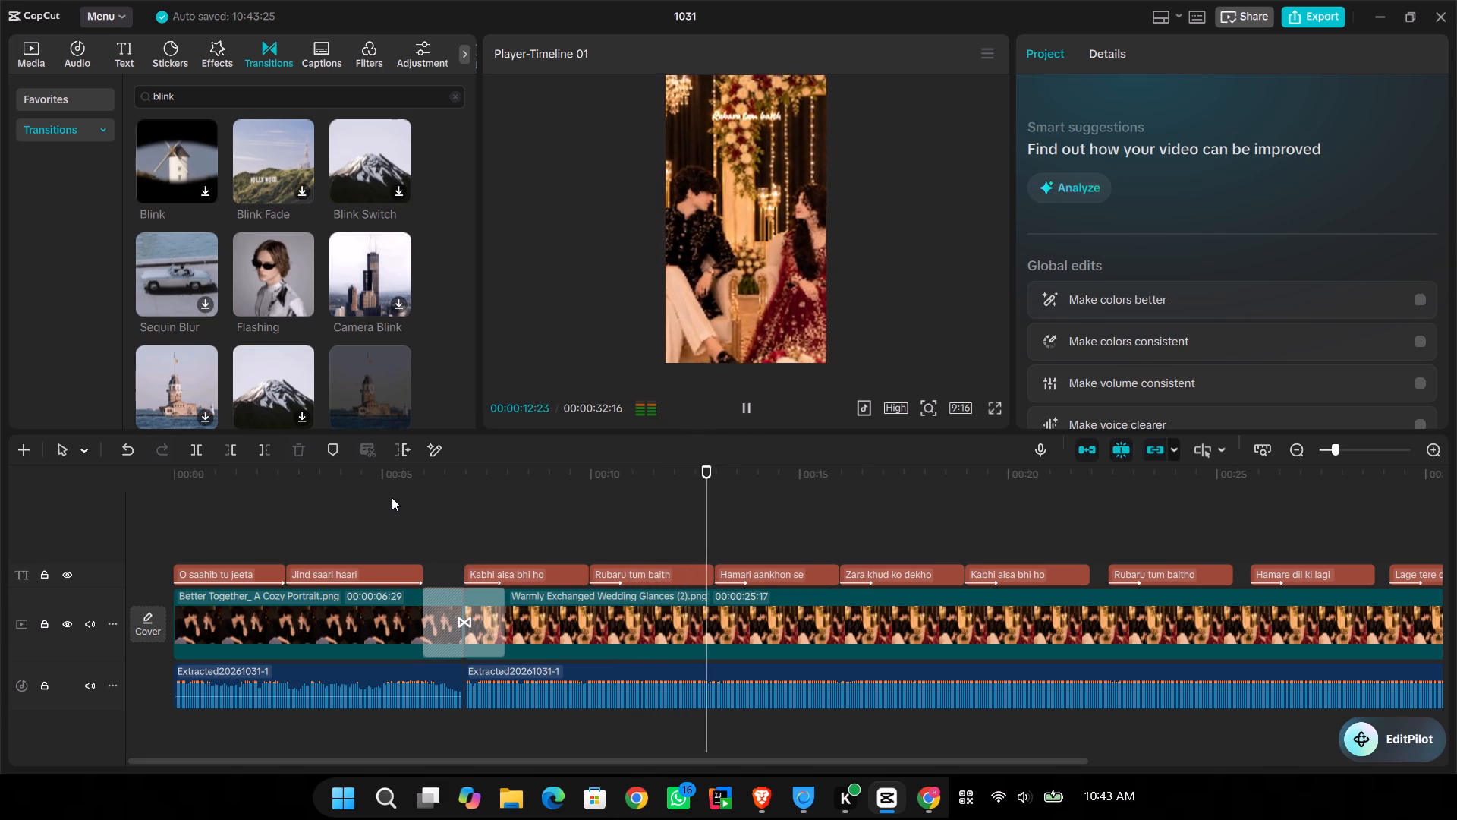
{"action": "left_click", "coordinate": [389, 492]}
{"action": "left_click_drag", "start_coordinate": [389, 492], "coordinate": [354, 502]}
{"action": "left_click_drag", "start_coordinate": [354, 502], "coordinate": [0, 528]}
Export the finished video under the name oh sahib and close the export window once it is saved.
{"action": "left_click", "coordinate": [1321, 22]}
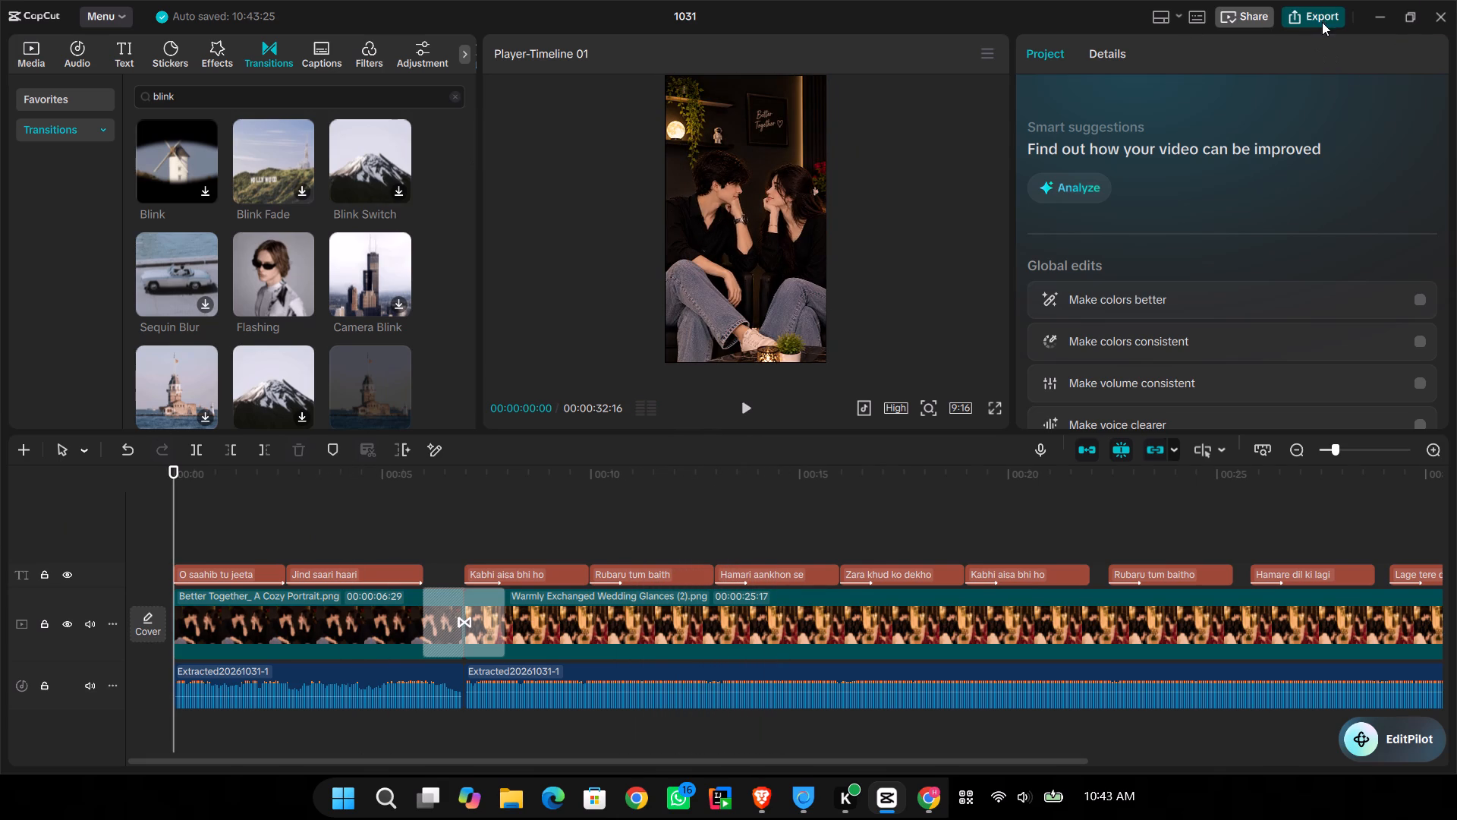
{"action": "left_click", "coordinate": [893, 172]}
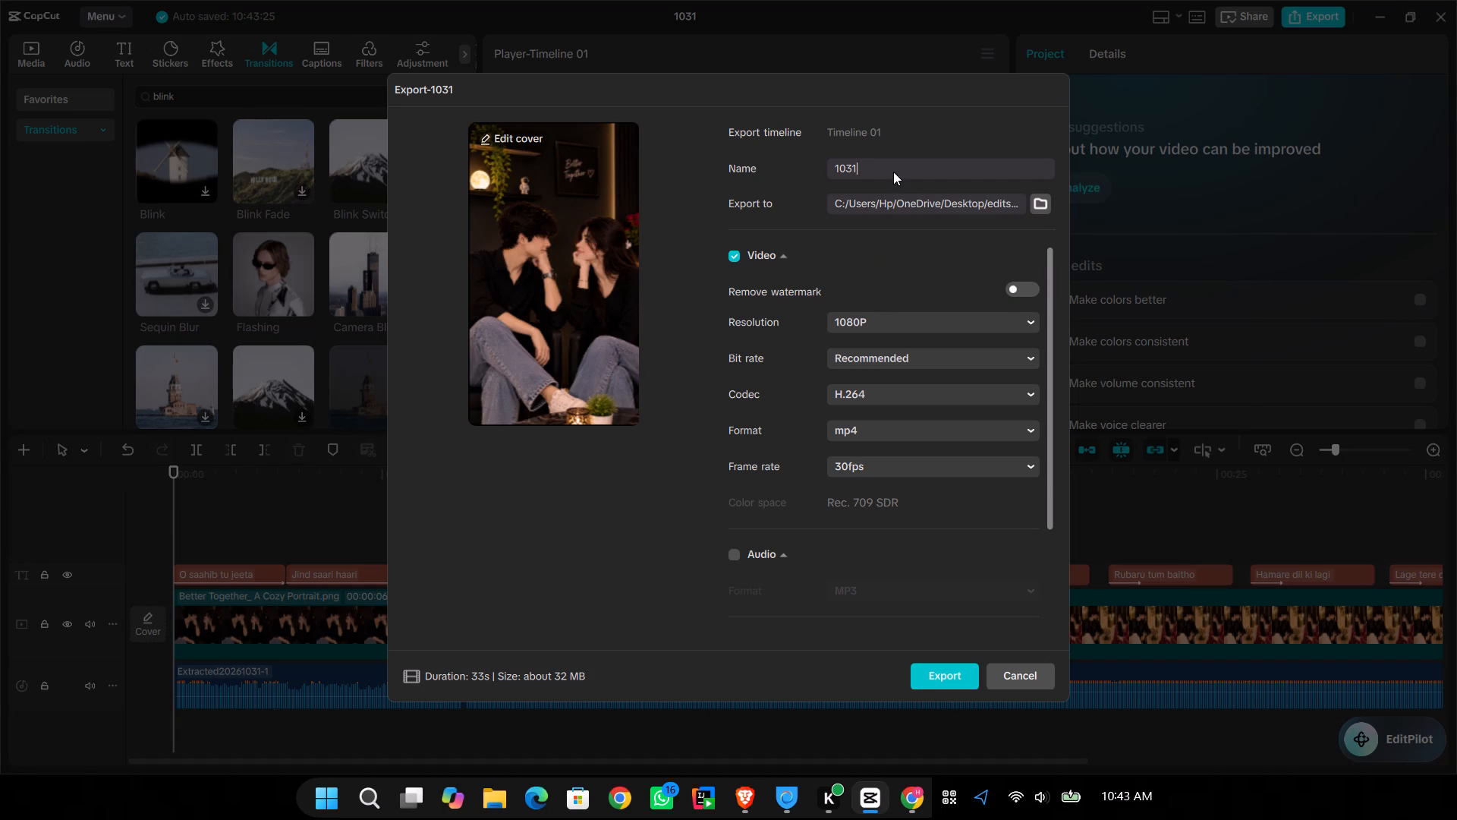
{"action": "left_click_drag", "start_coordinate": [893, 172], "coordinate": [846, 172]}
{"action": "double_click", "coordinate": [875, 173]}
{"action": "key", "text": "BackSpace"}
{"action": "type", "text": "oh s"}
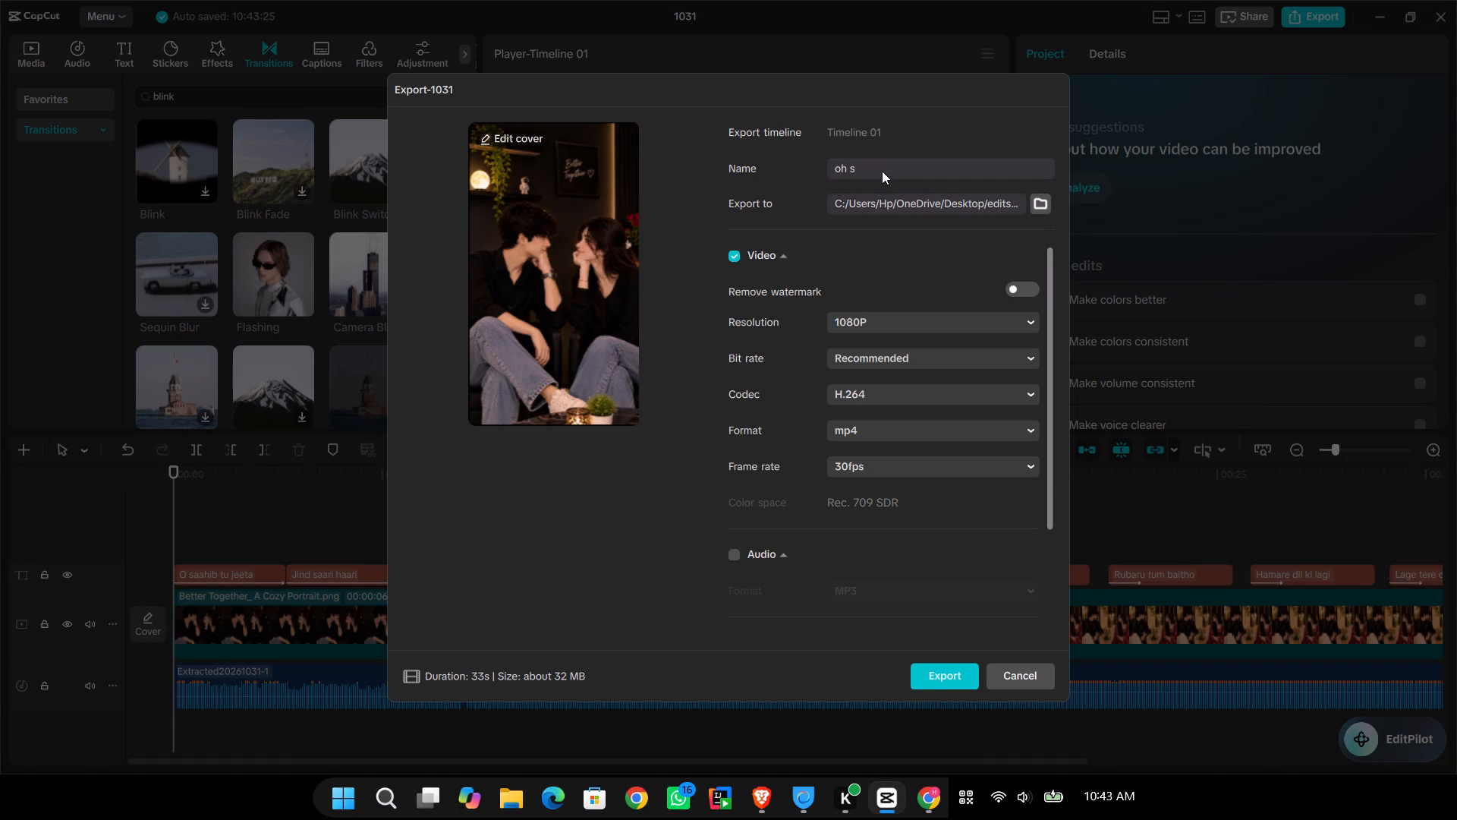
{"action": "type", "text": "ahi"}
{"action": "key", "text": "b"}
{"action": "key", "text": "Return"}
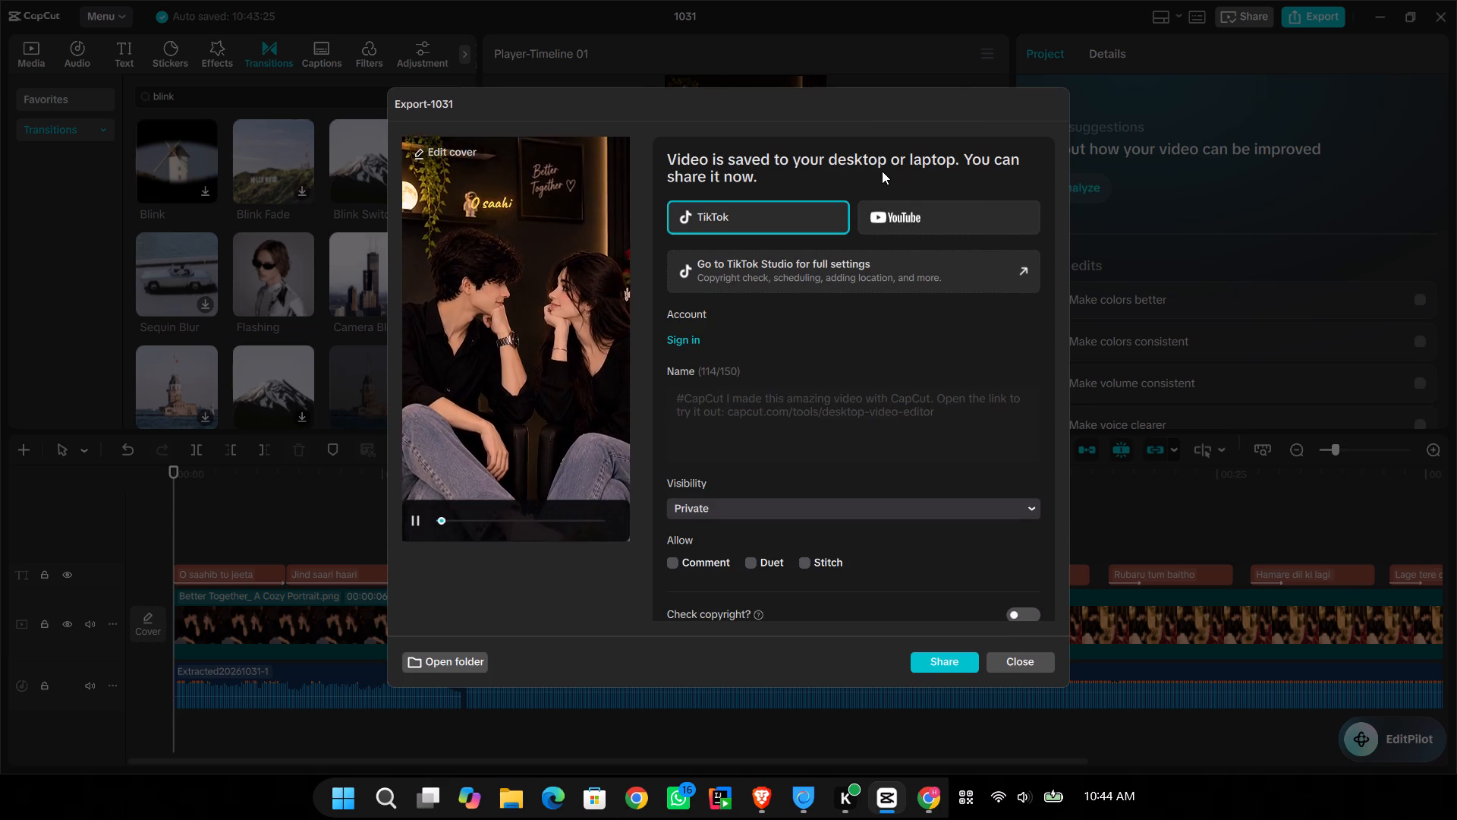
{"action": "left_click", "coordinate": [1005, 664]}
{"action": "left_click", "coordinate": [799, 500]}
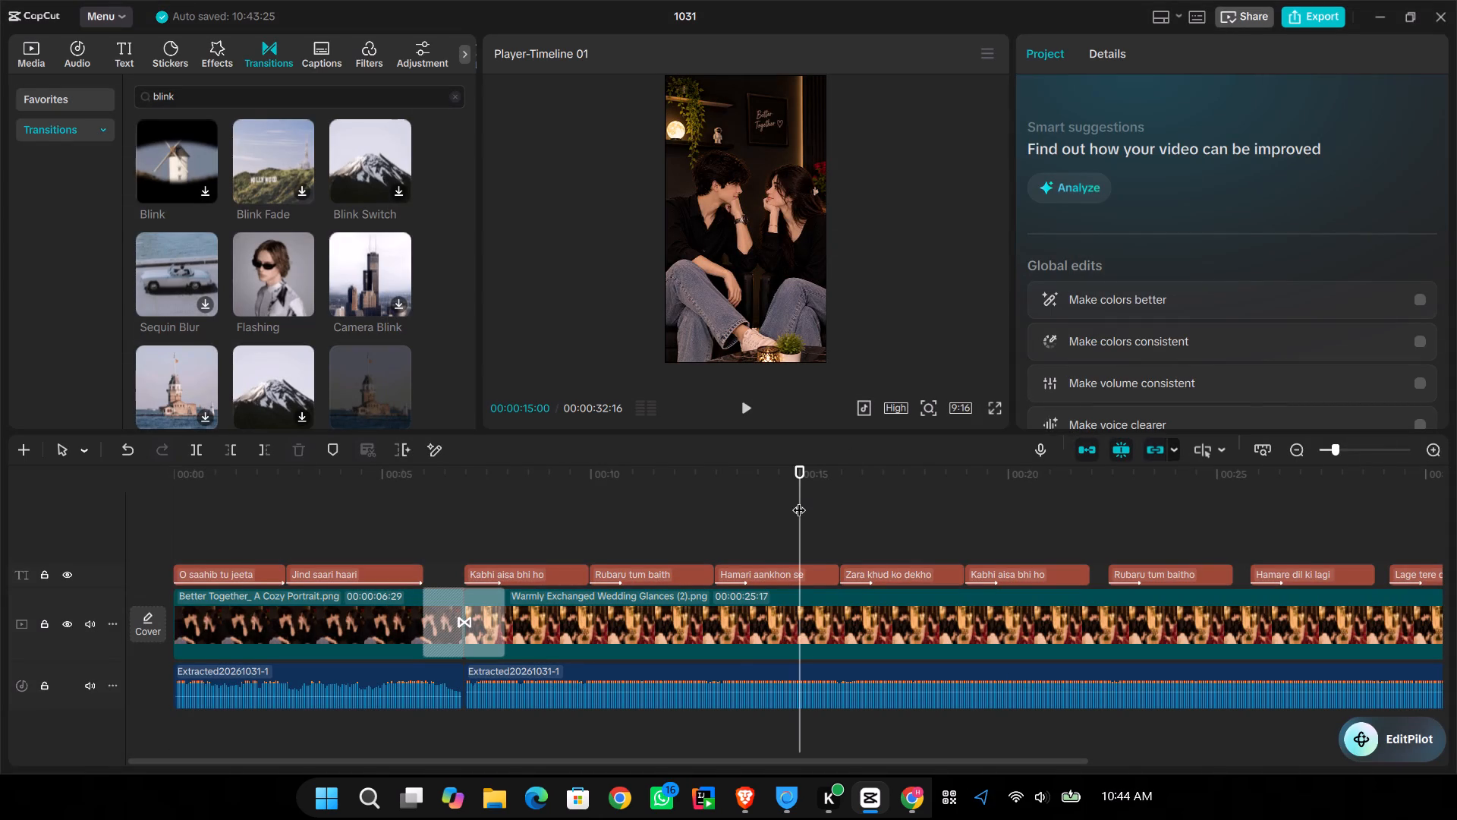
{"action": "left_click_drag", "start_coordinate": [799, 500], "coordinate": [202, 545]}
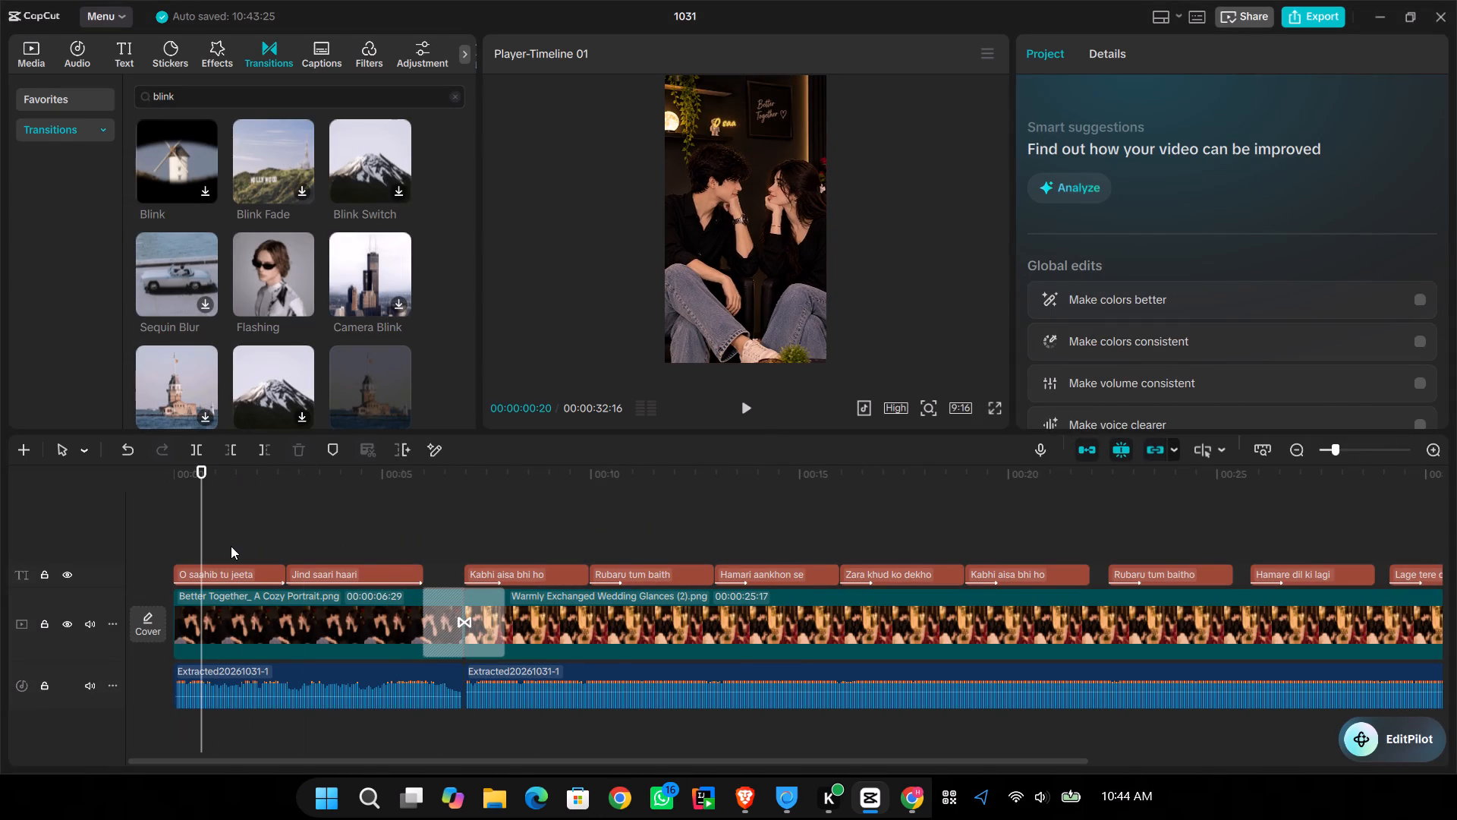
{"action": "left_click", "coordinate": [1437, 30]}
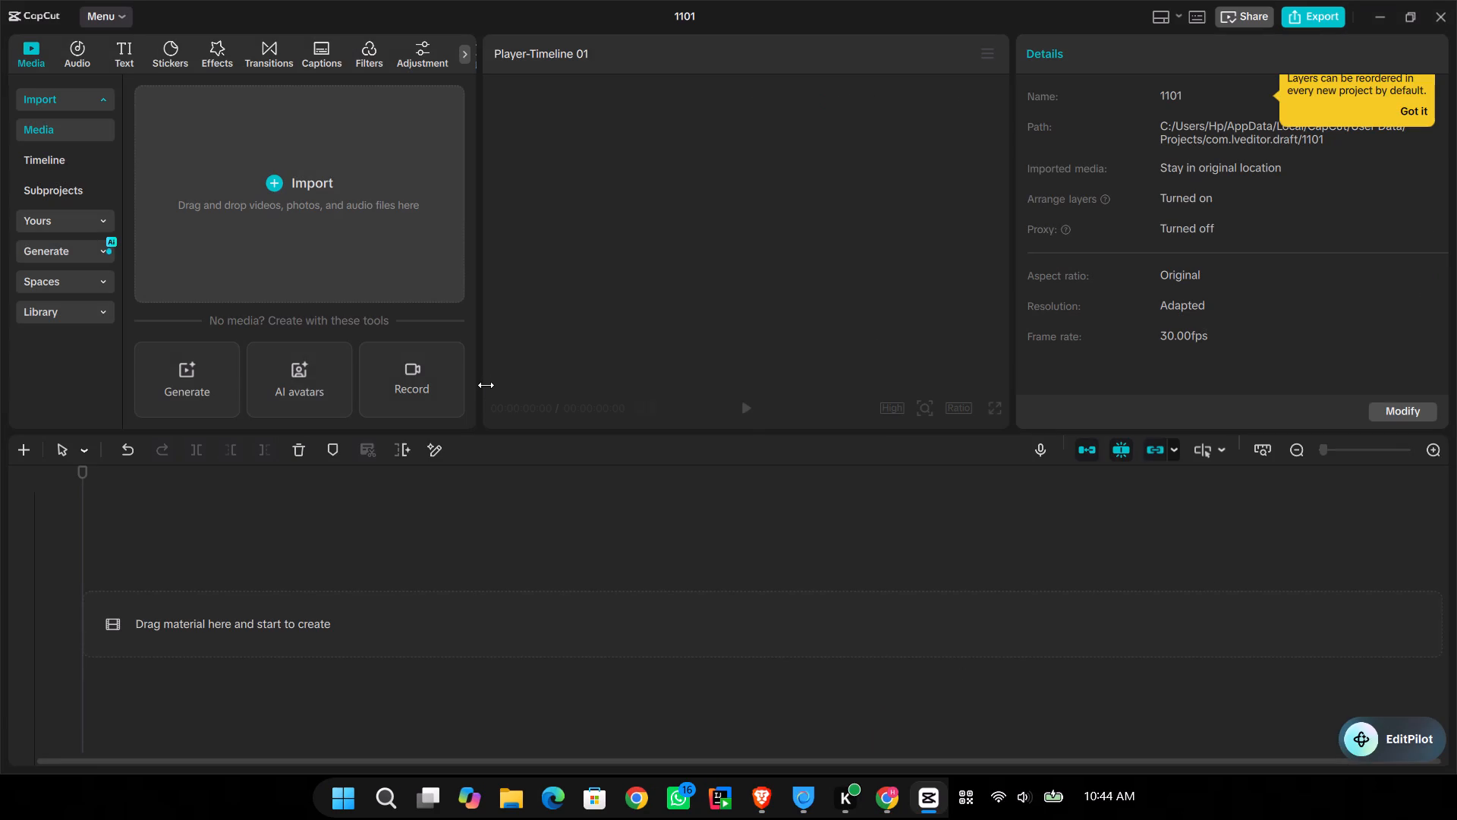
Extract the audio from the Chal Diye Tum Kahan file in the song folder on the Desktop.
{"action": "left_click", "coordinate": [203, 167]}
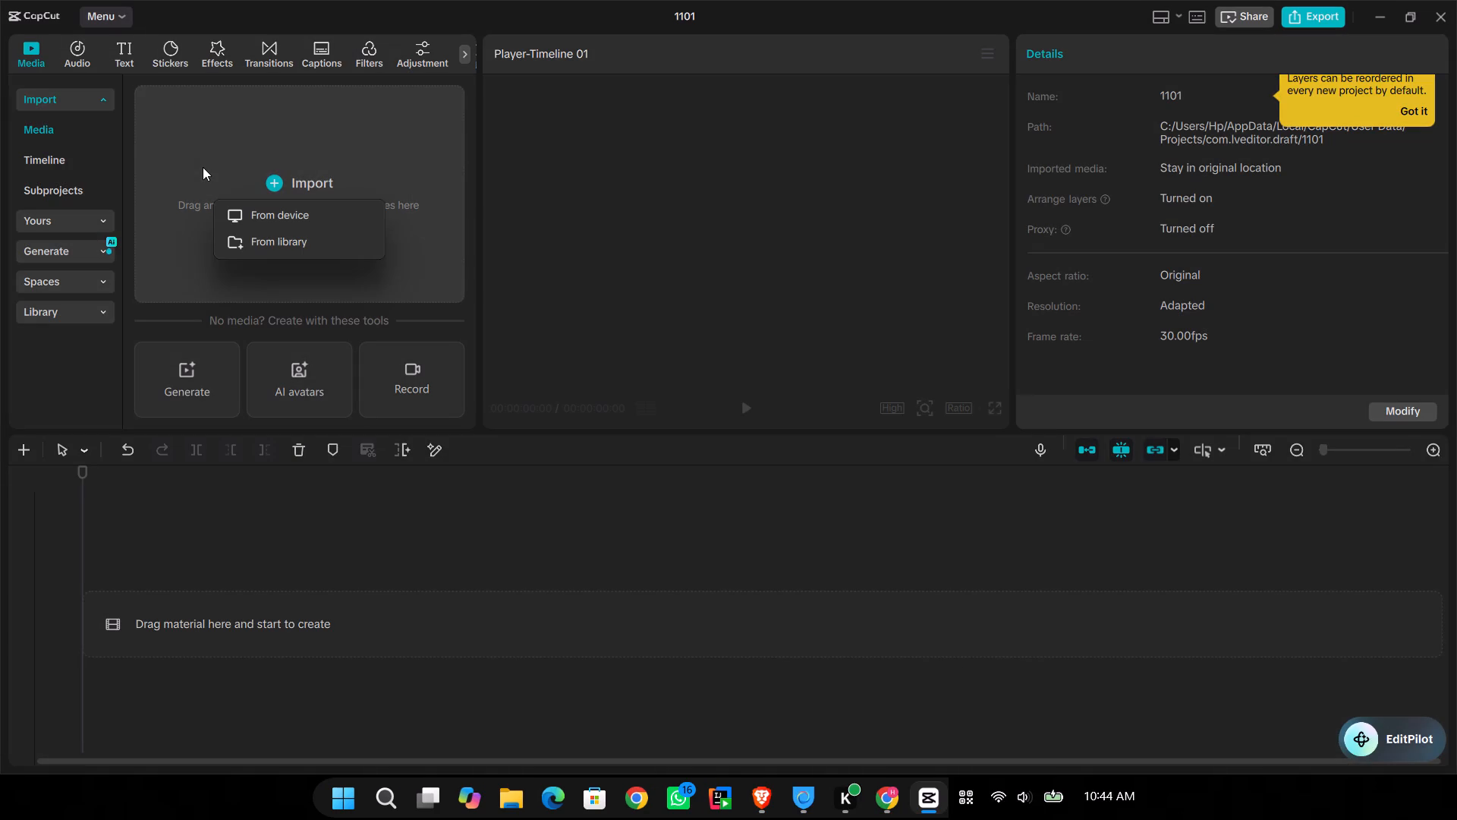
{"action": "left_click", "coordinate": [127, 49]}
{"action": "left_click", "coordinate": [77, 58]}
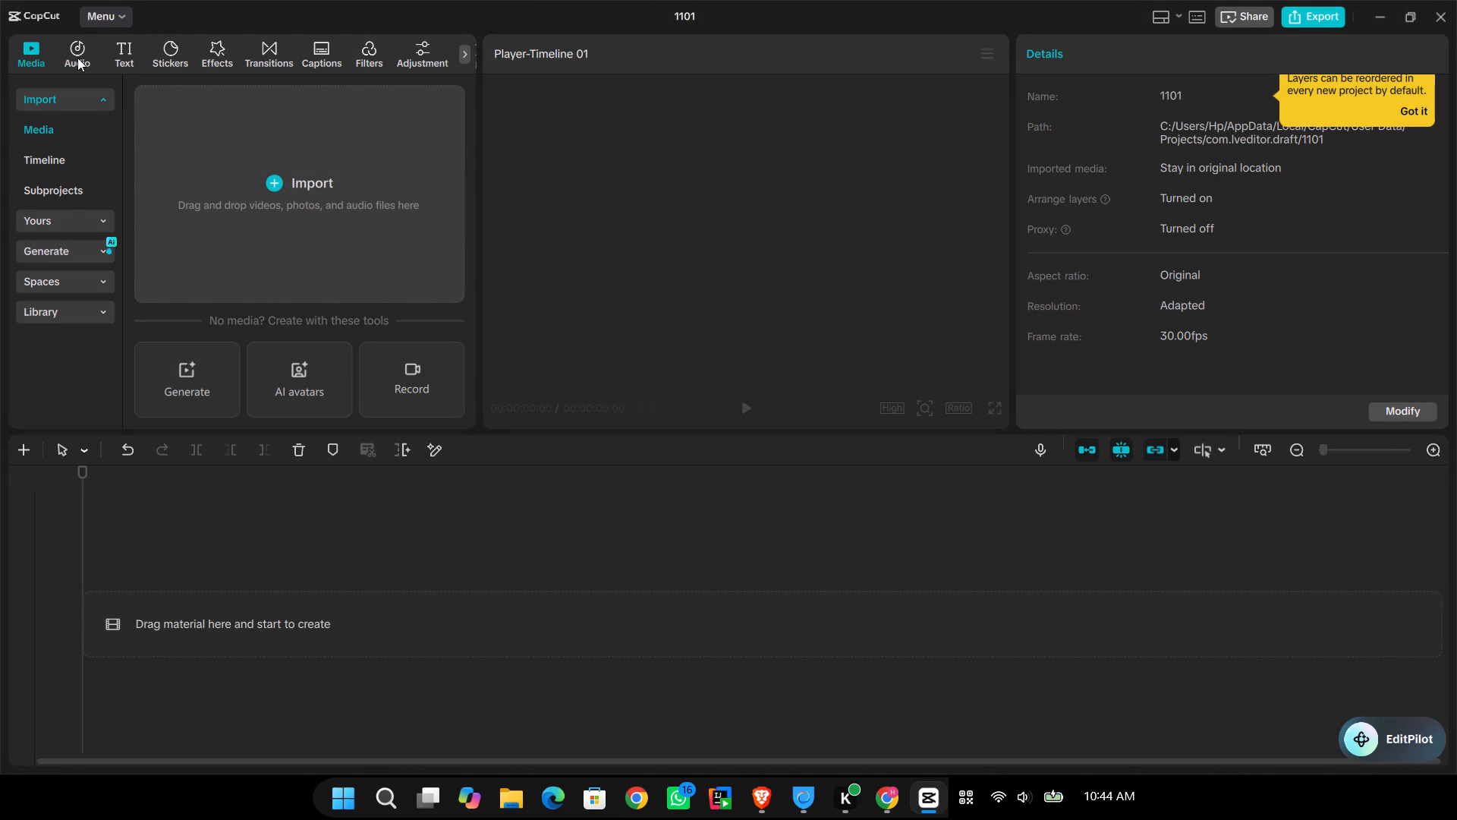
{"action": "left_click", "coordinate": [77, 58]}
{"action": "left_click", "coordinate": [105, 99]}
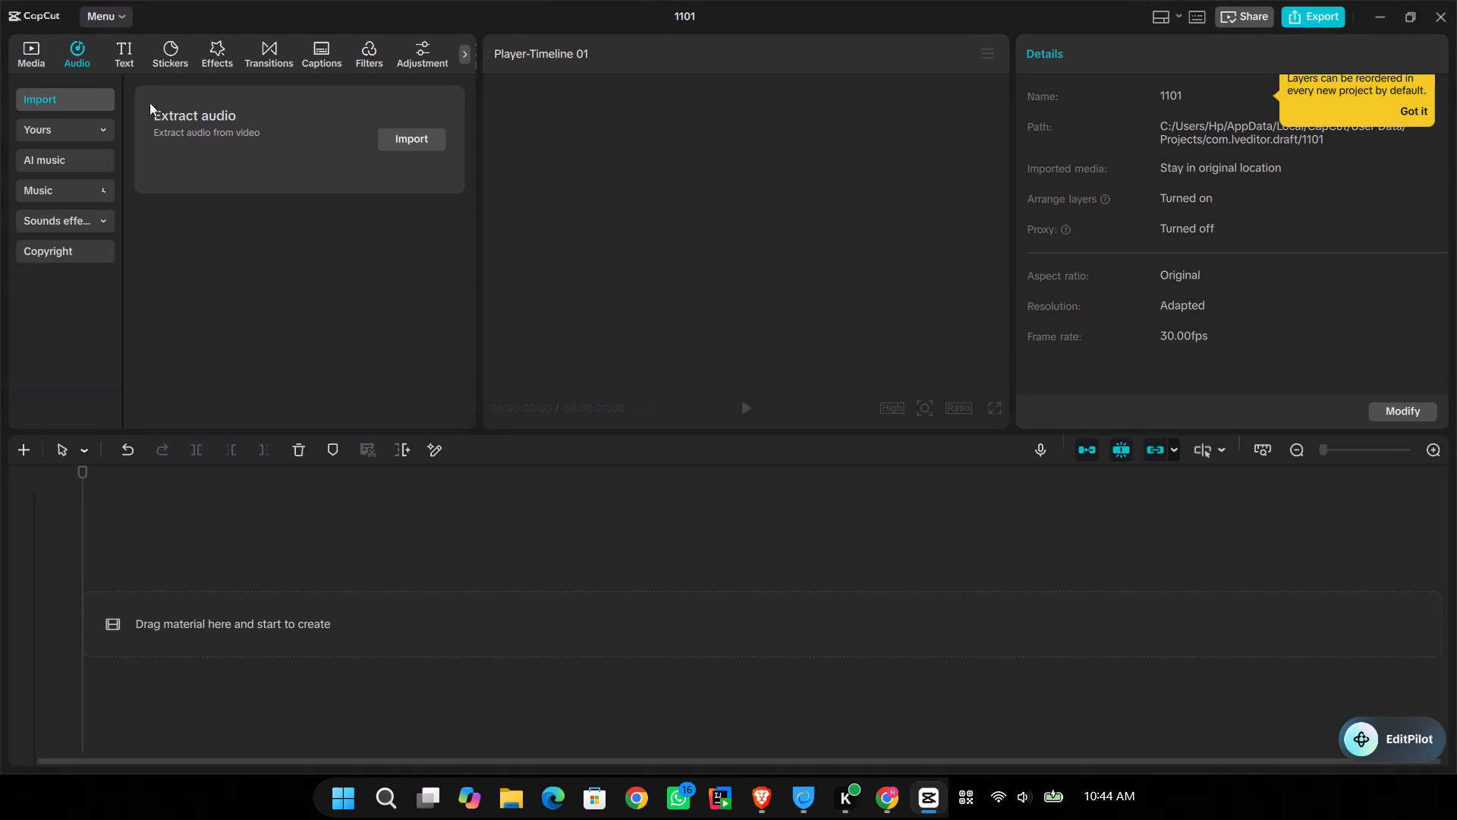
{"action": "left_click", "coordinate": [402, 139]}
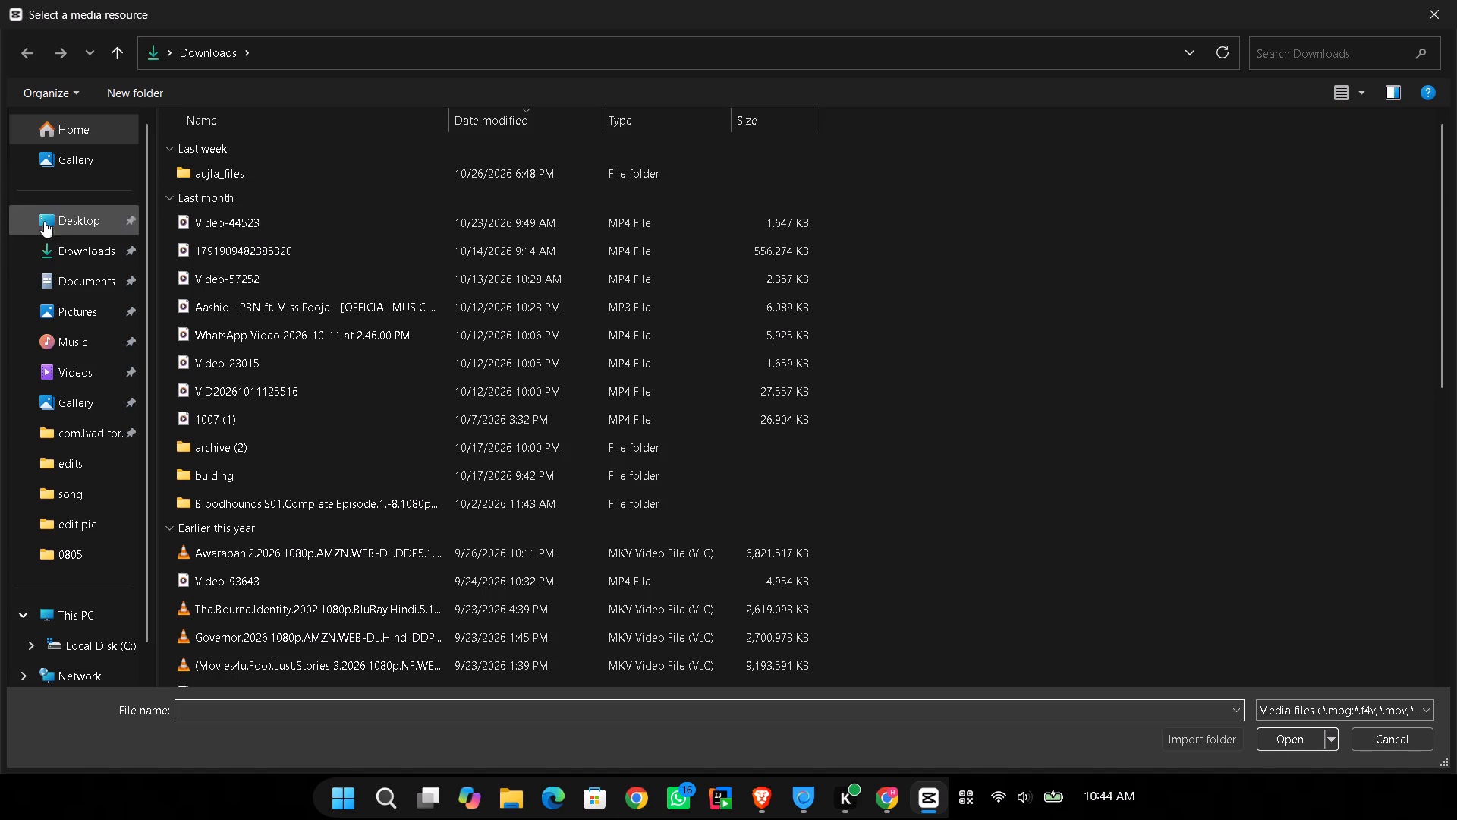
{"action": "left_click", "coordinate": [52, 215]}
{"action": "double_click", "coordinate": [227, 159]}
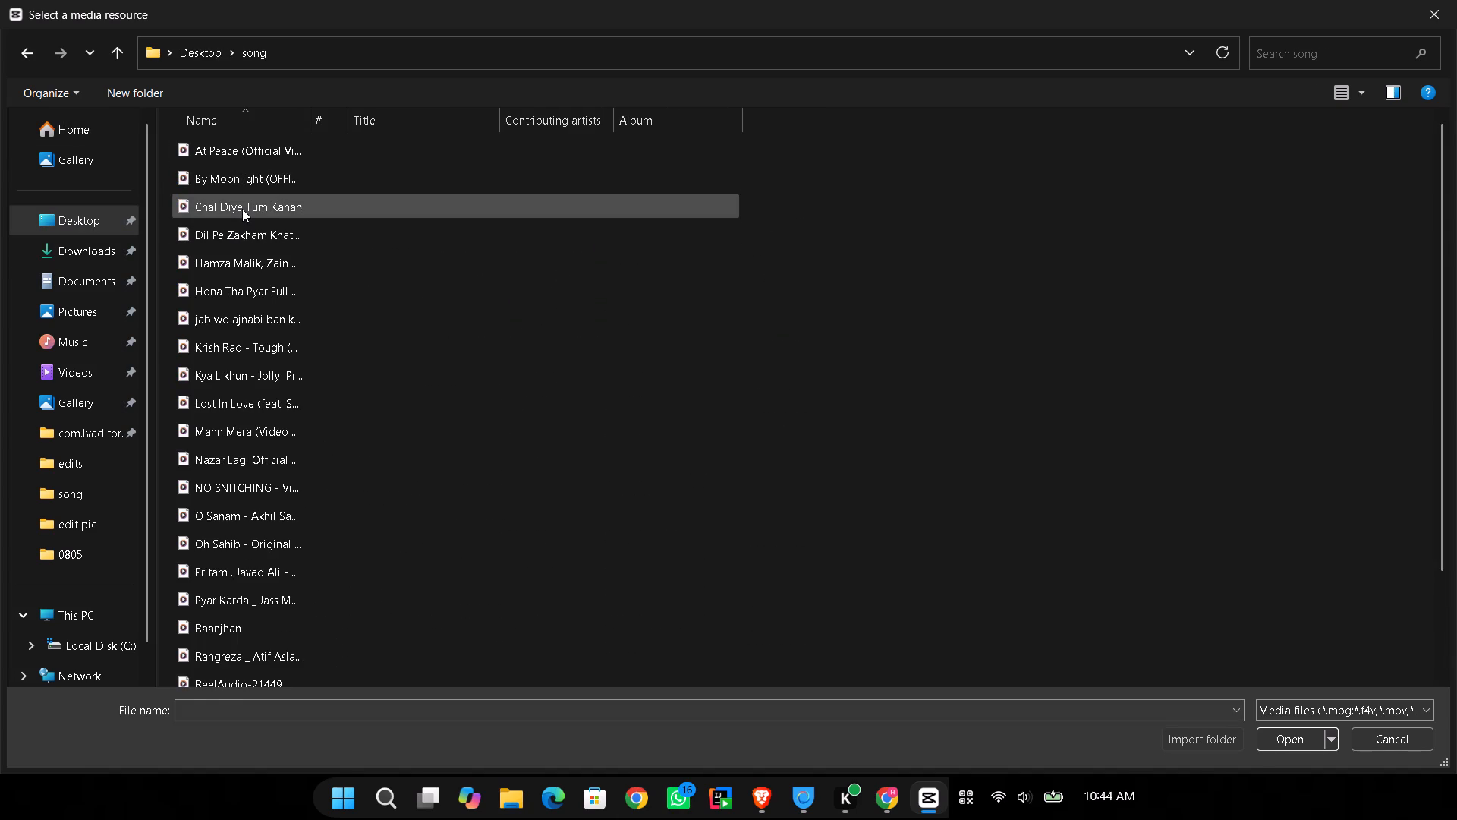
{"action": "double_click", "coordinate": [242, 209]}
Preview the first seconds of the extracted audio and add it to the timeline.
{"action": "left_click", "coordinate": [238, 146]}
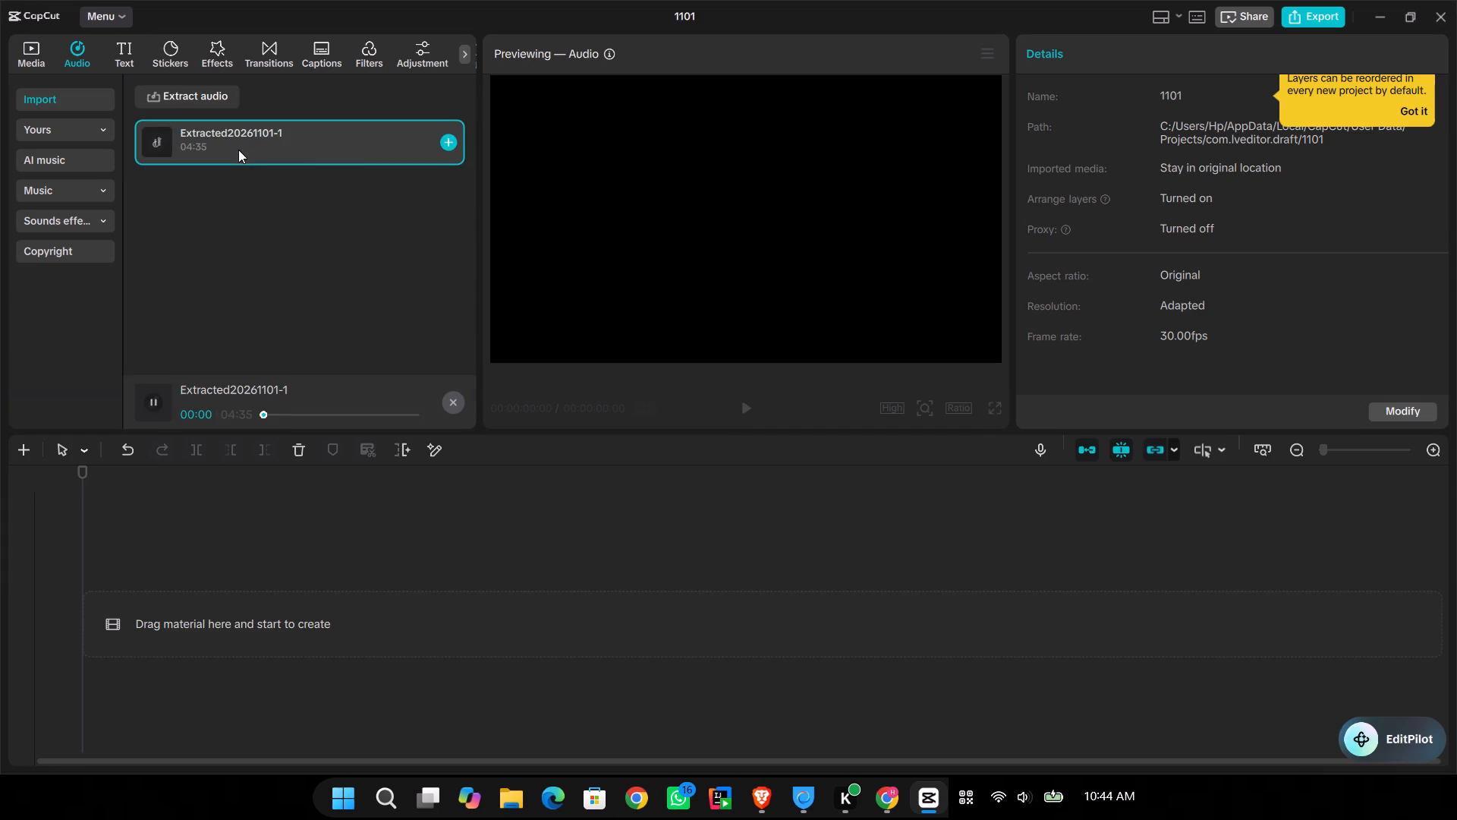
{"action": "key", "text": "space"}
{"action": "key", "text": "space"}
{"action": "key", "text": "space"}
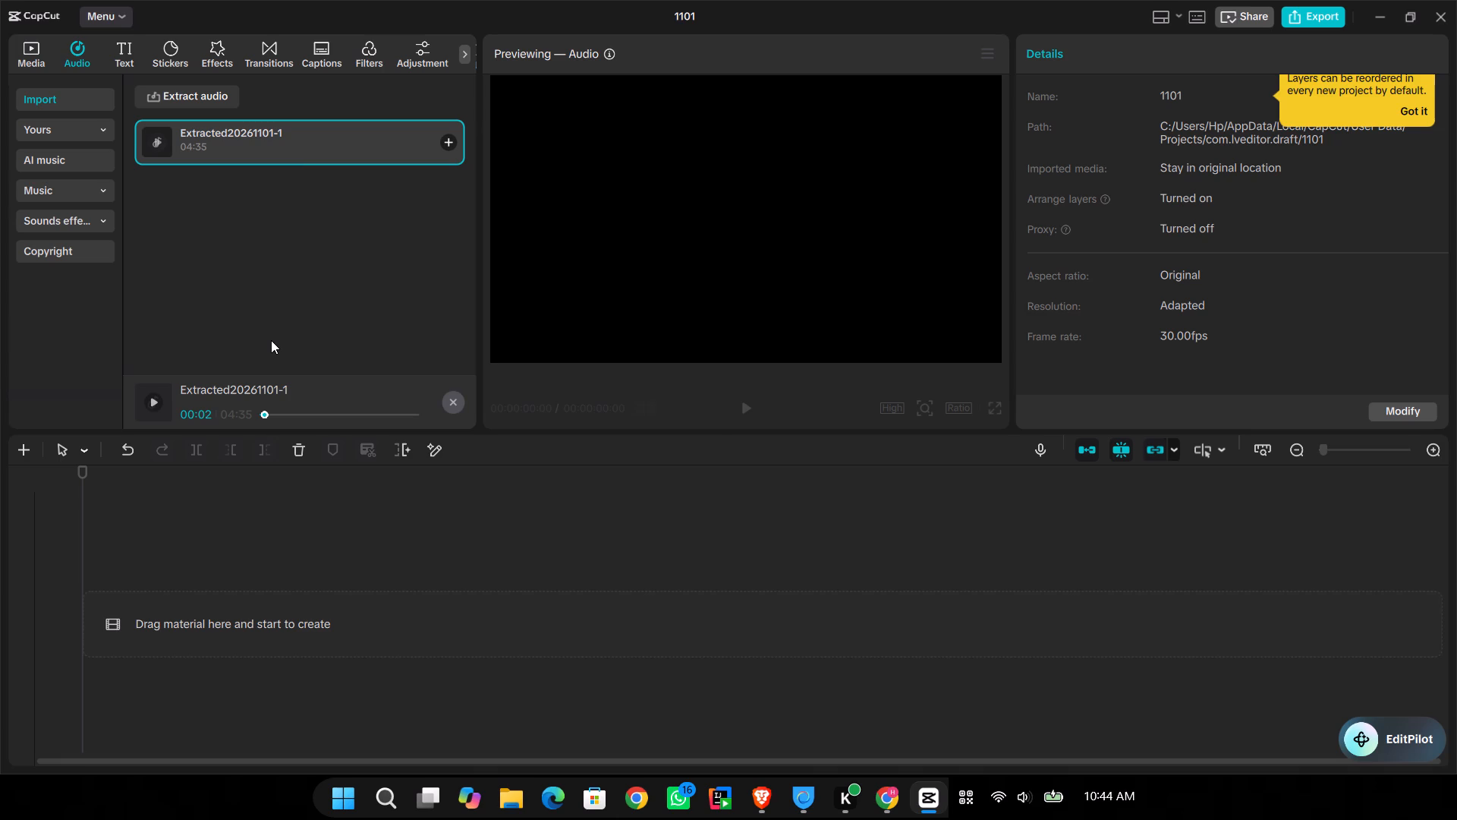
{"action": "left_click", "coordinate": [450, 139]}
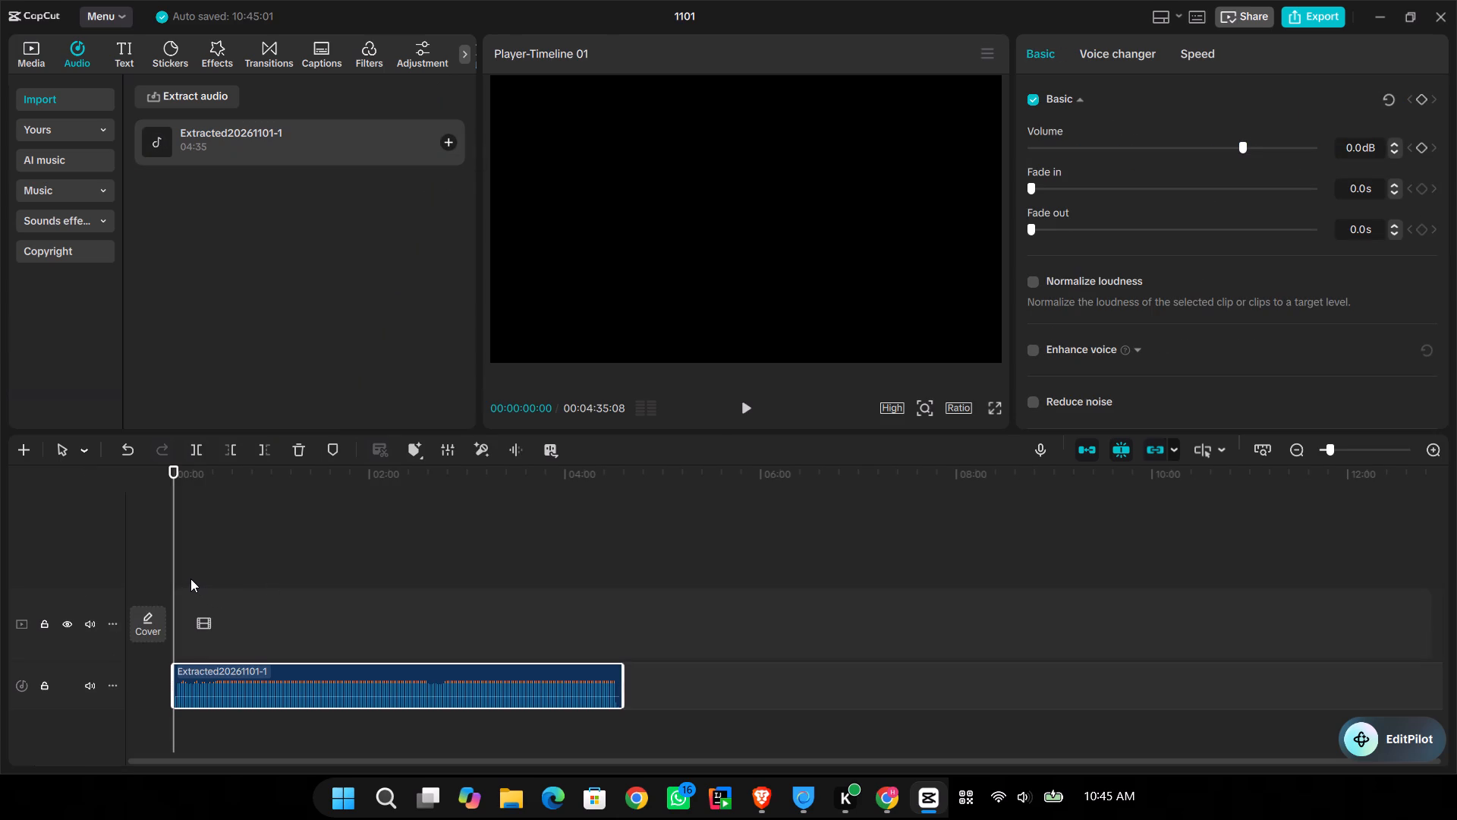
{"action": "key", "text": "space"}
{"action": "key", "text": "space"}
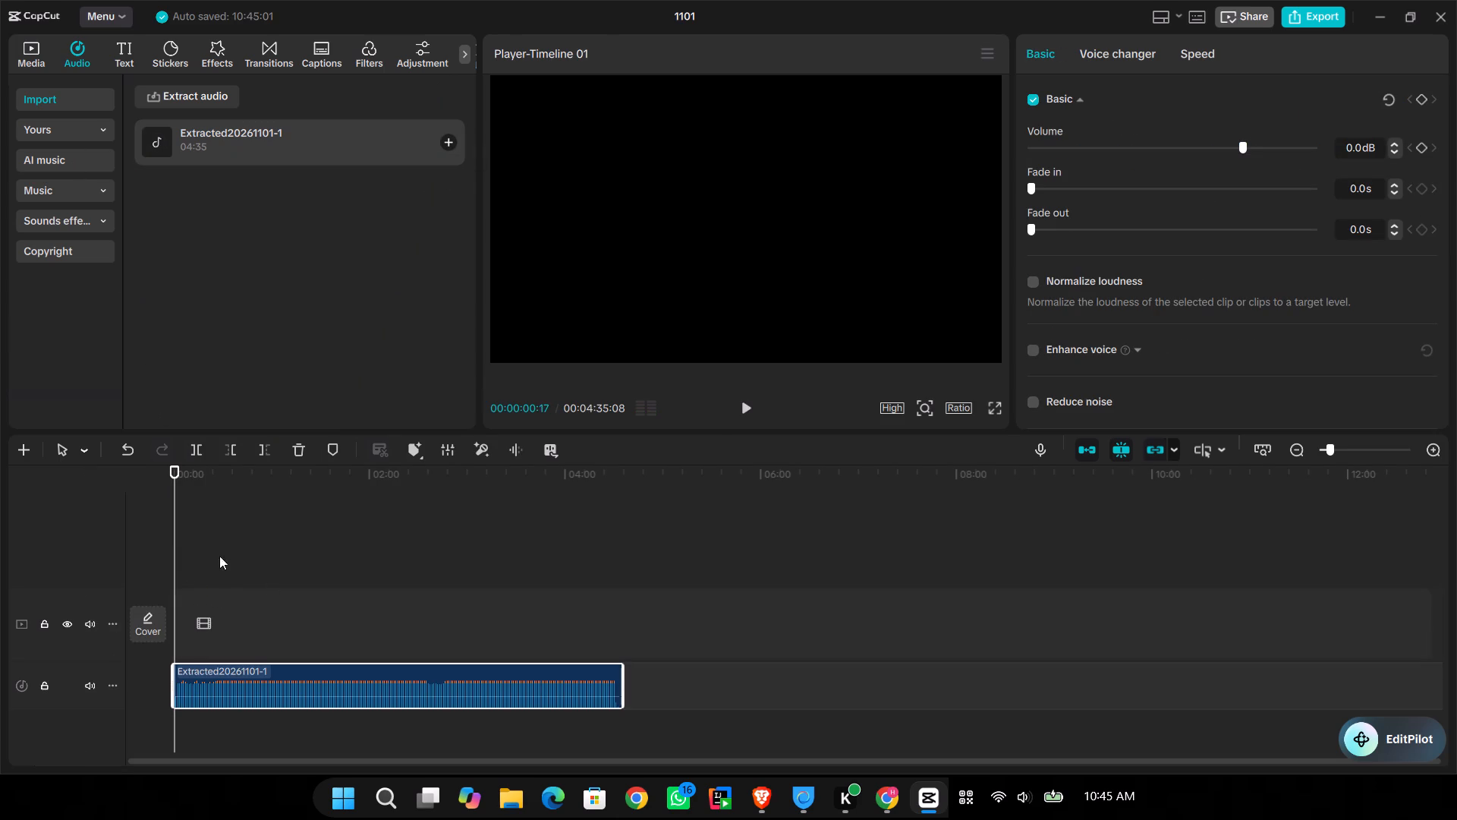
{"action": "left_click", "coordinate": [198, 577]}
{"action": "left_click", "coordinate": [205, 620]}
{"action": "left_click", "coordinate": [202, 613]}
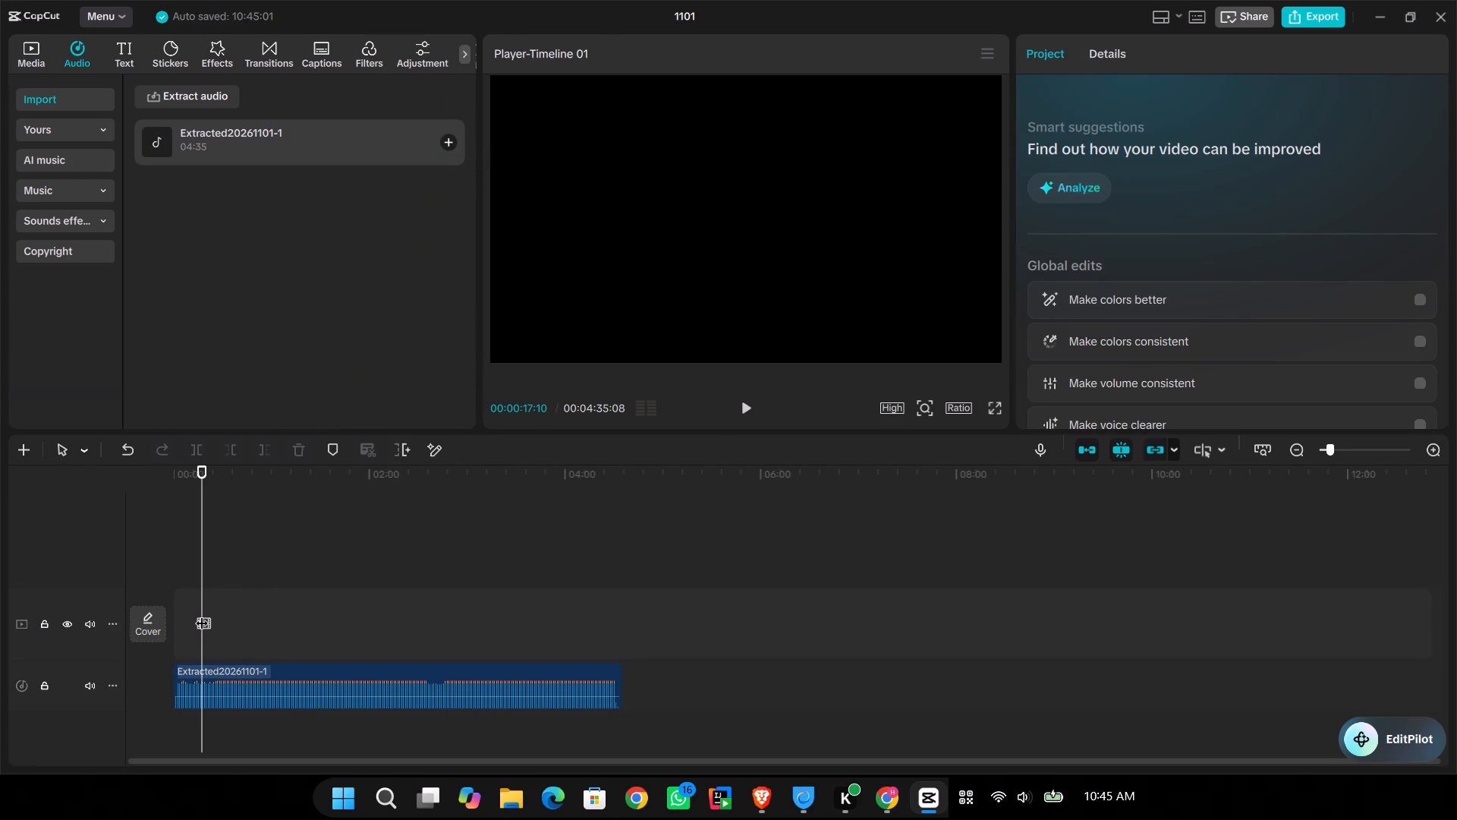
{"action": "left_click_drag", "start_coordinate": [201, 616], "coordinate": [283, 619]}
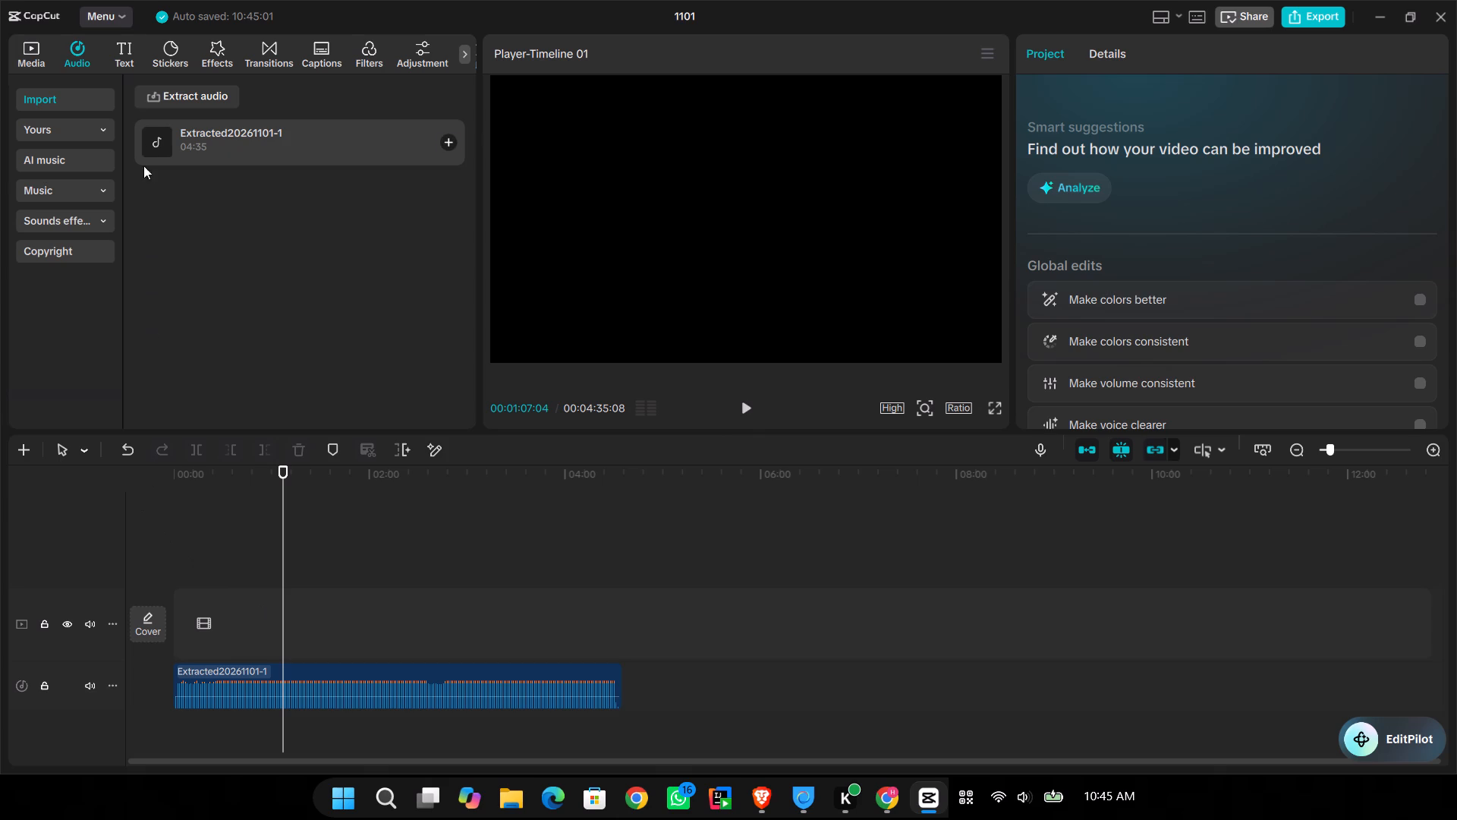
Import the Moonlit Garden Hand in Hand picture from the Desktop's edit pic folder and add it to the main track.
{"action": "left_click", "coordinate": [27, 64]}
{"action": "left_click", "coordinate": [244, 168]}
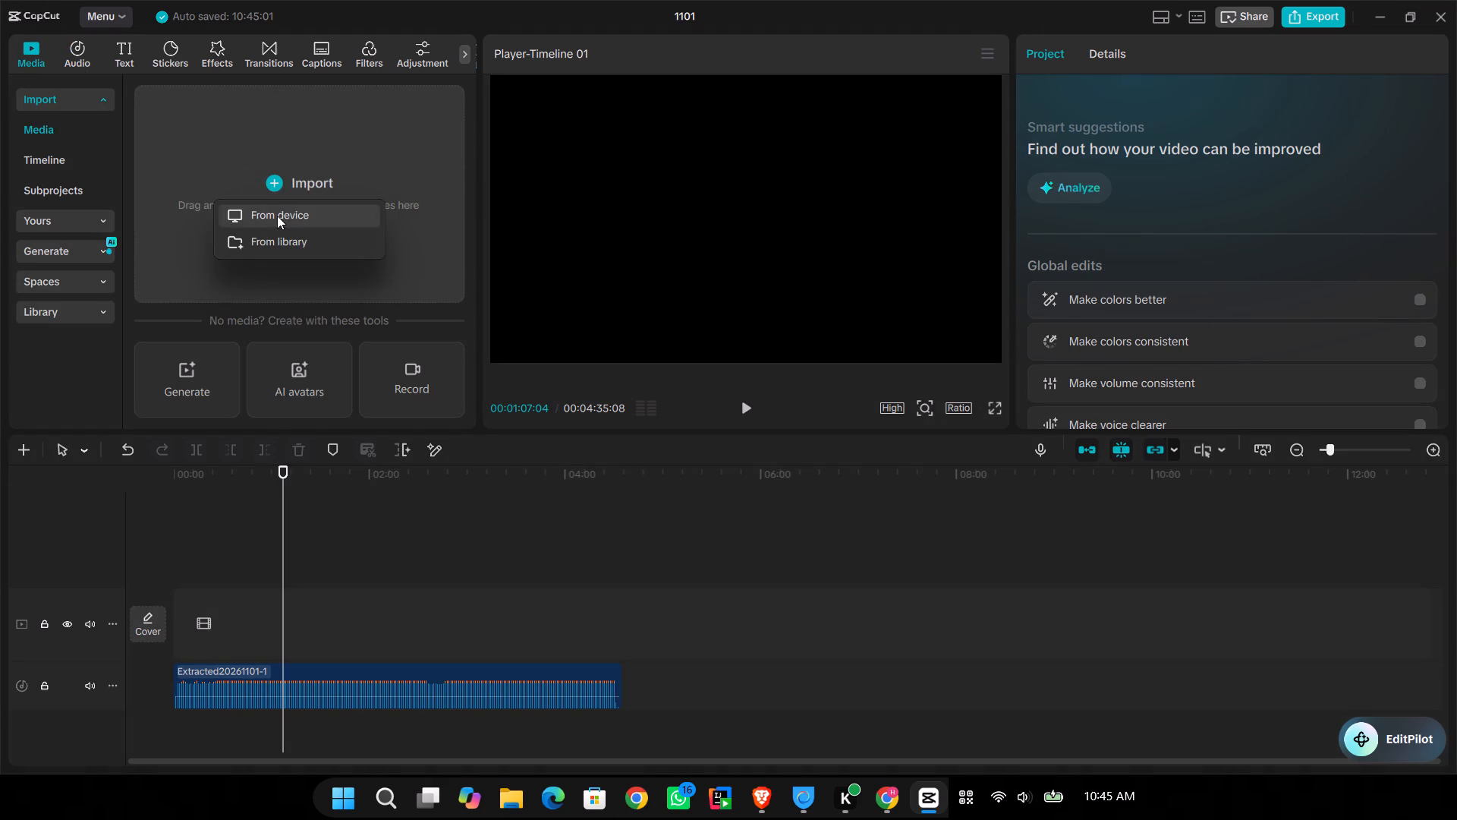
{"action": "left_click", "coordinate": [277, 216]}
{"action": "left_click", "coordinate": [103, 226]}
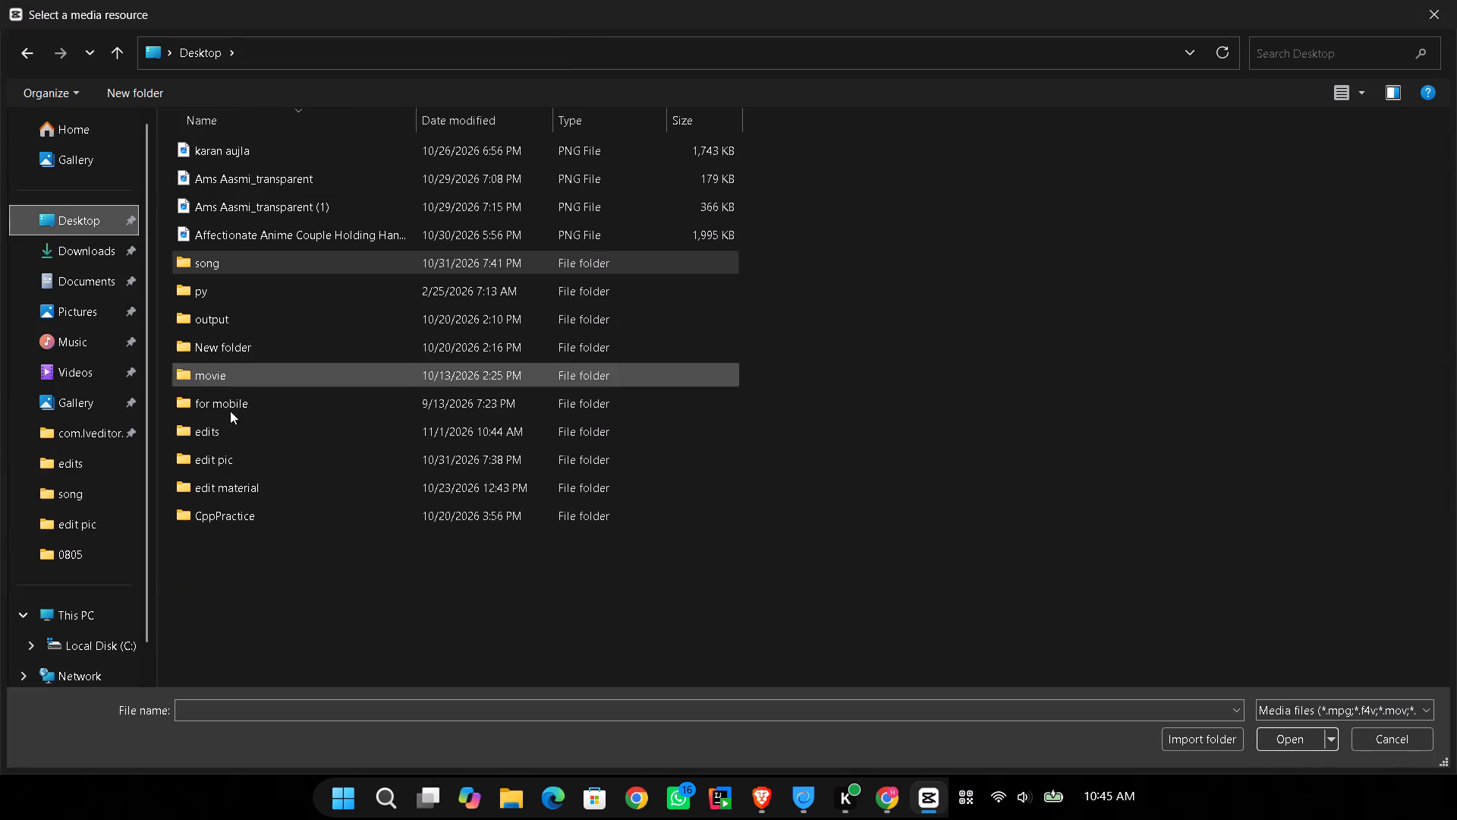
{"action": "double_click", "coordinate": [214, 468]}
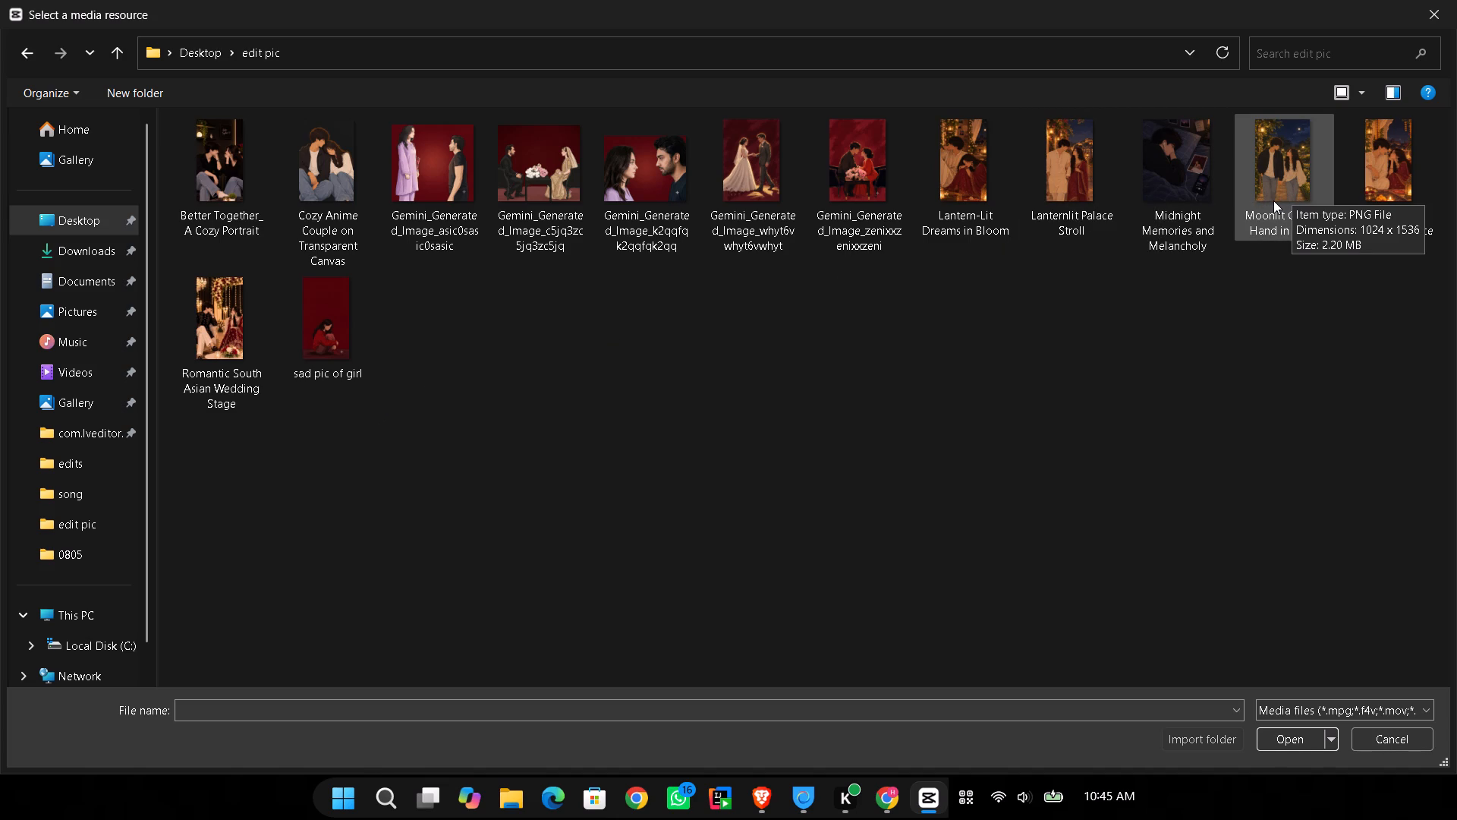
{"action": "double_click", "coordinate": [1273, 200]}
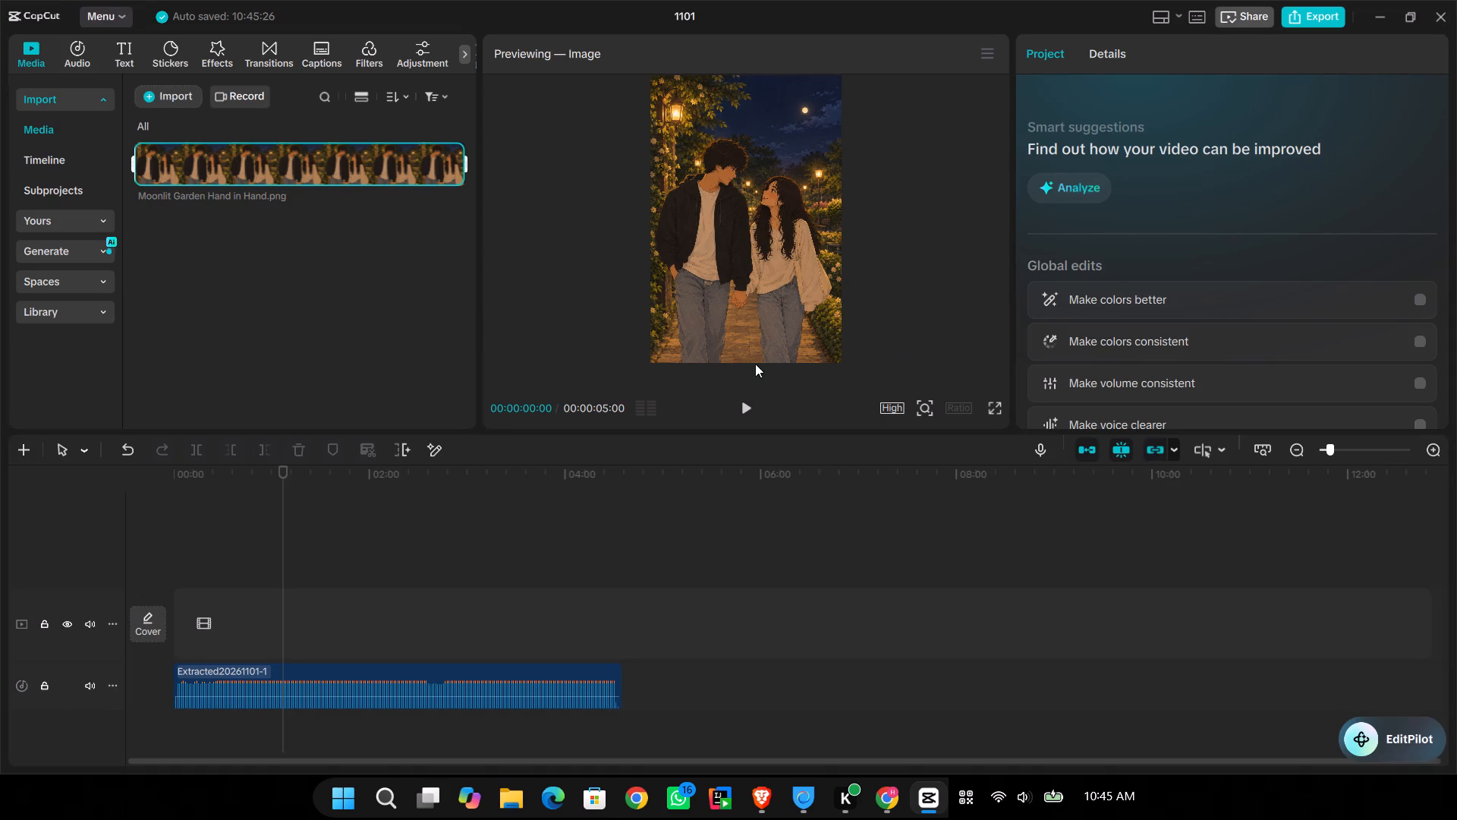
{"action": "left_click", "coordinate": [451, 174]}
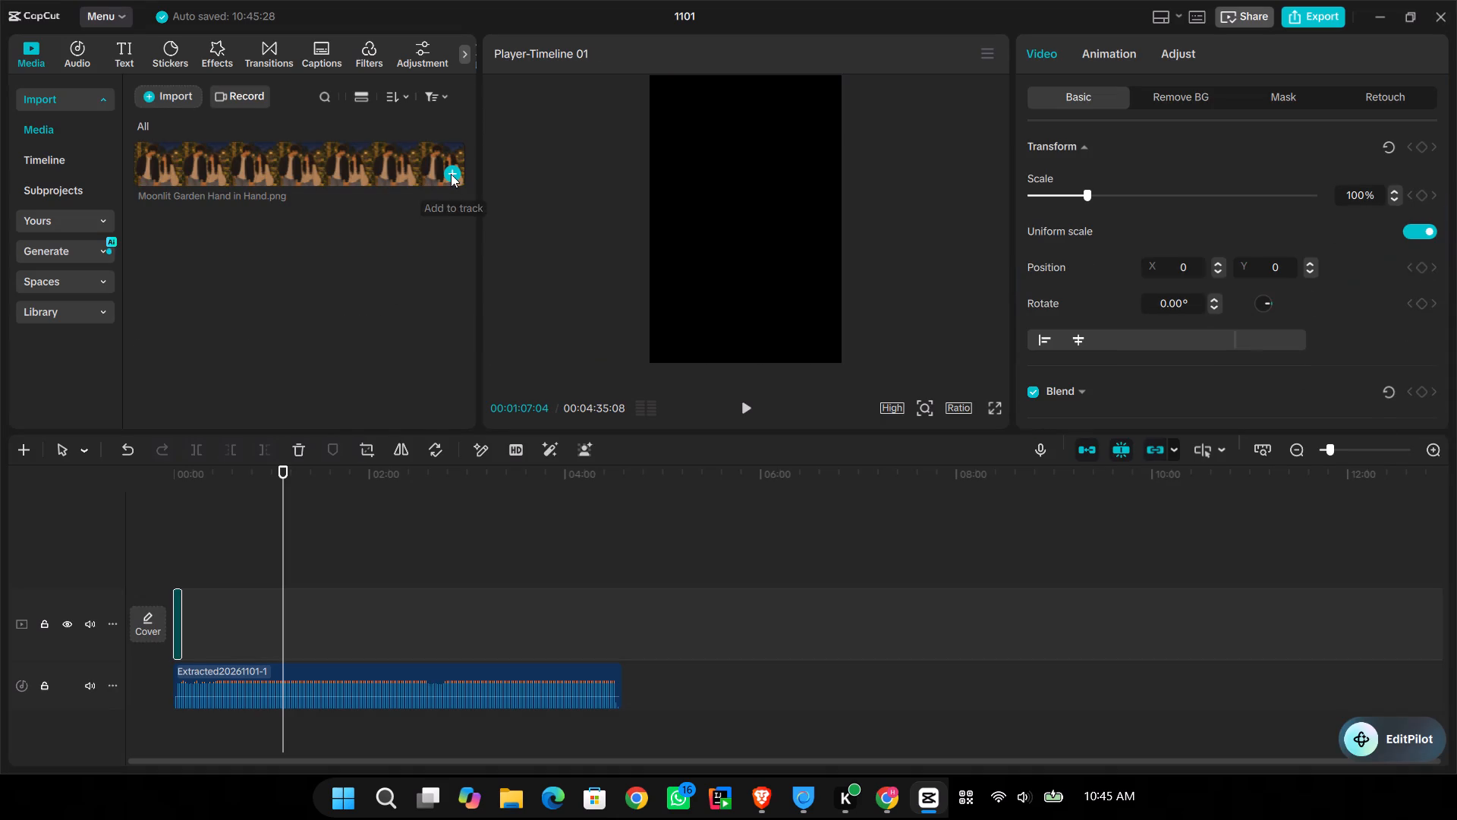
Play the extracted audio from about 35 seconds into the timeline.
{"action": "left_click", "coordinate": [231, 566]}
{"action": "key", "text": "space"}
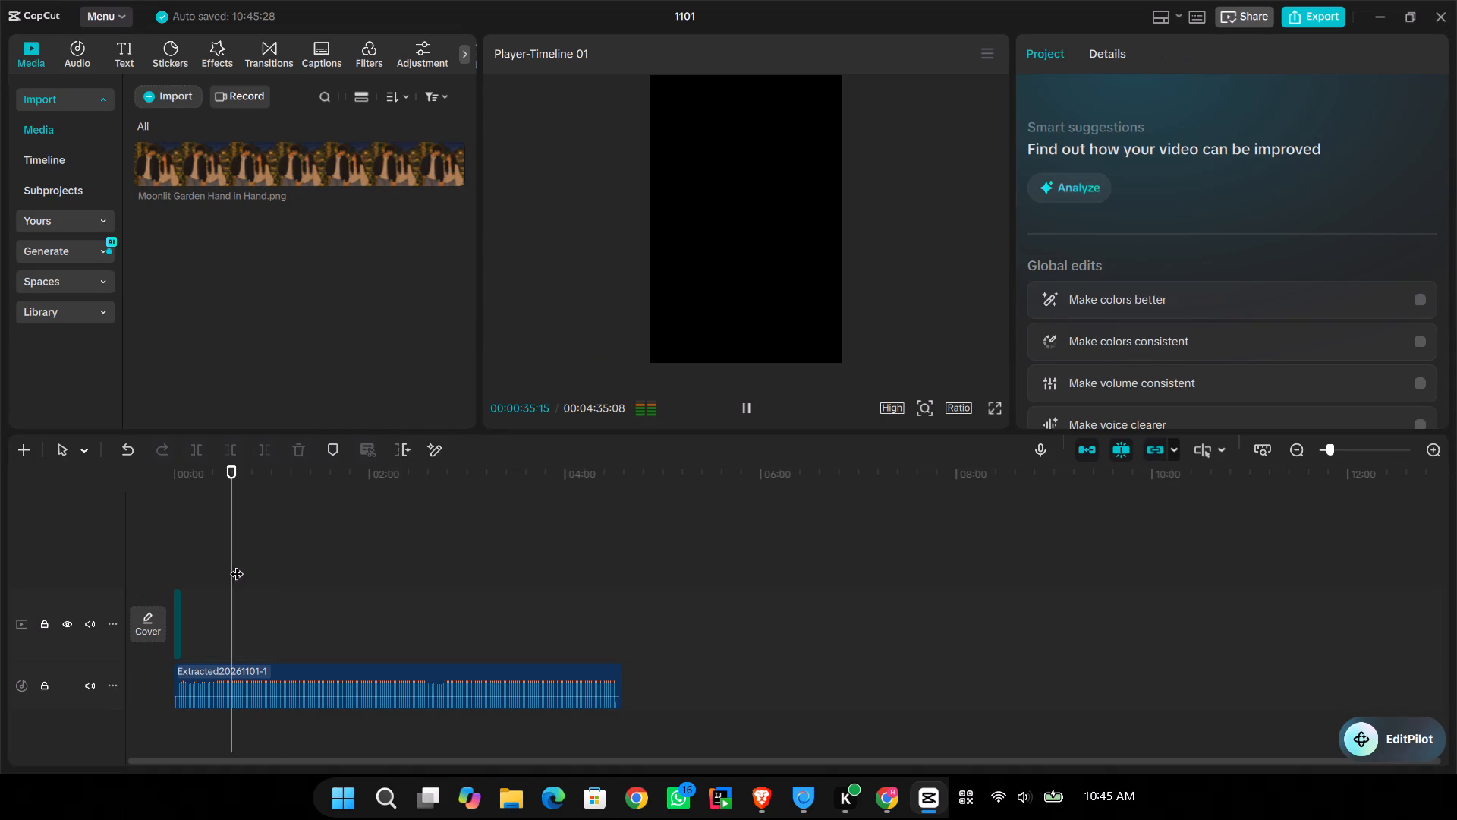
Replay the extracted audio from an earlier point in the timeline and pause it at about 33 seconds.
{"action": "left_click", "coordinate": [201, 576]}
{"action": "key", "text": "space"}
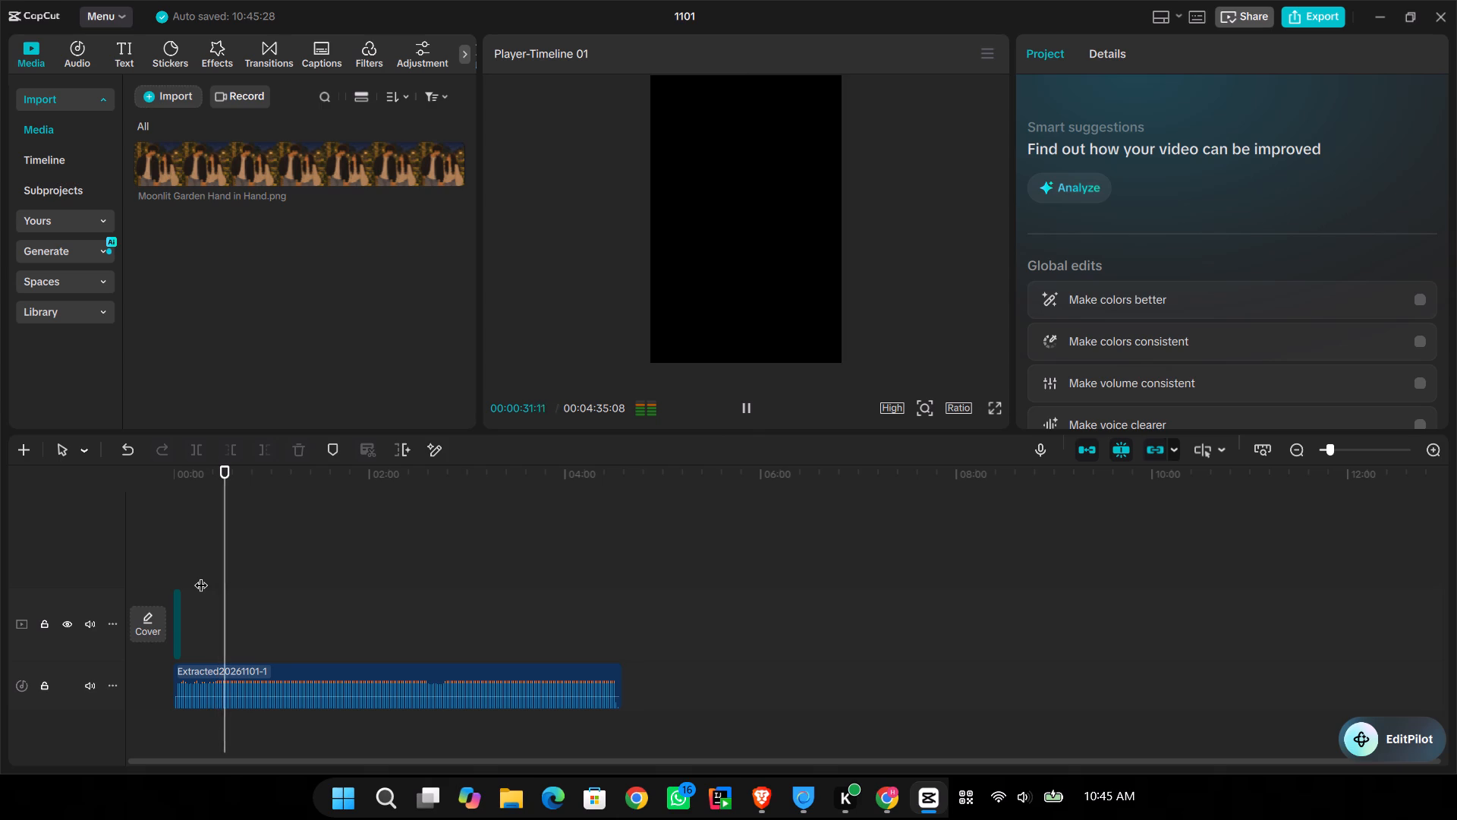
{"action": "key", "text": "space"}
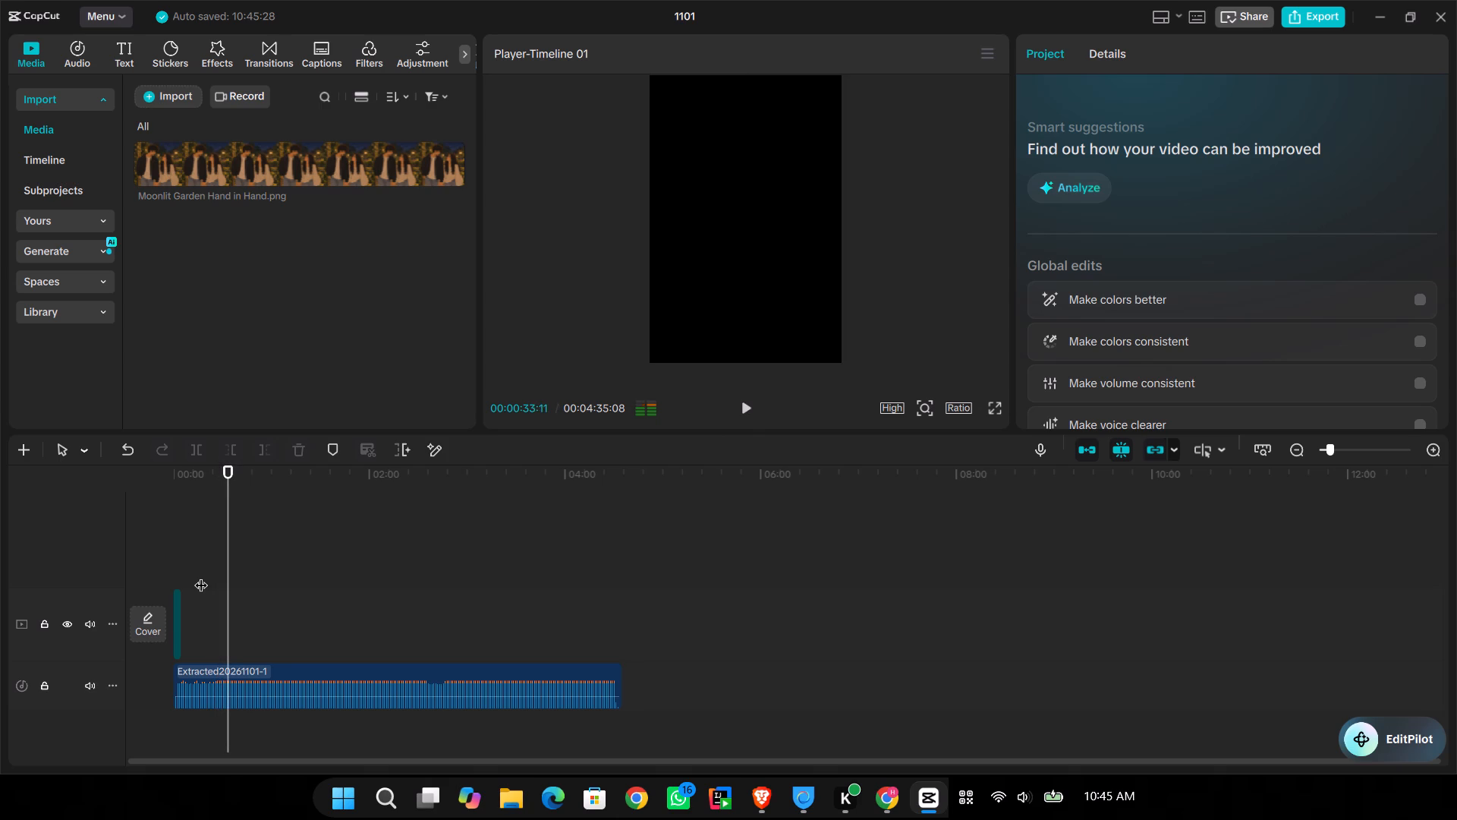
Close the CapCut project 1101.
{"action": "left_click", "coordinate": [1441, 10]}
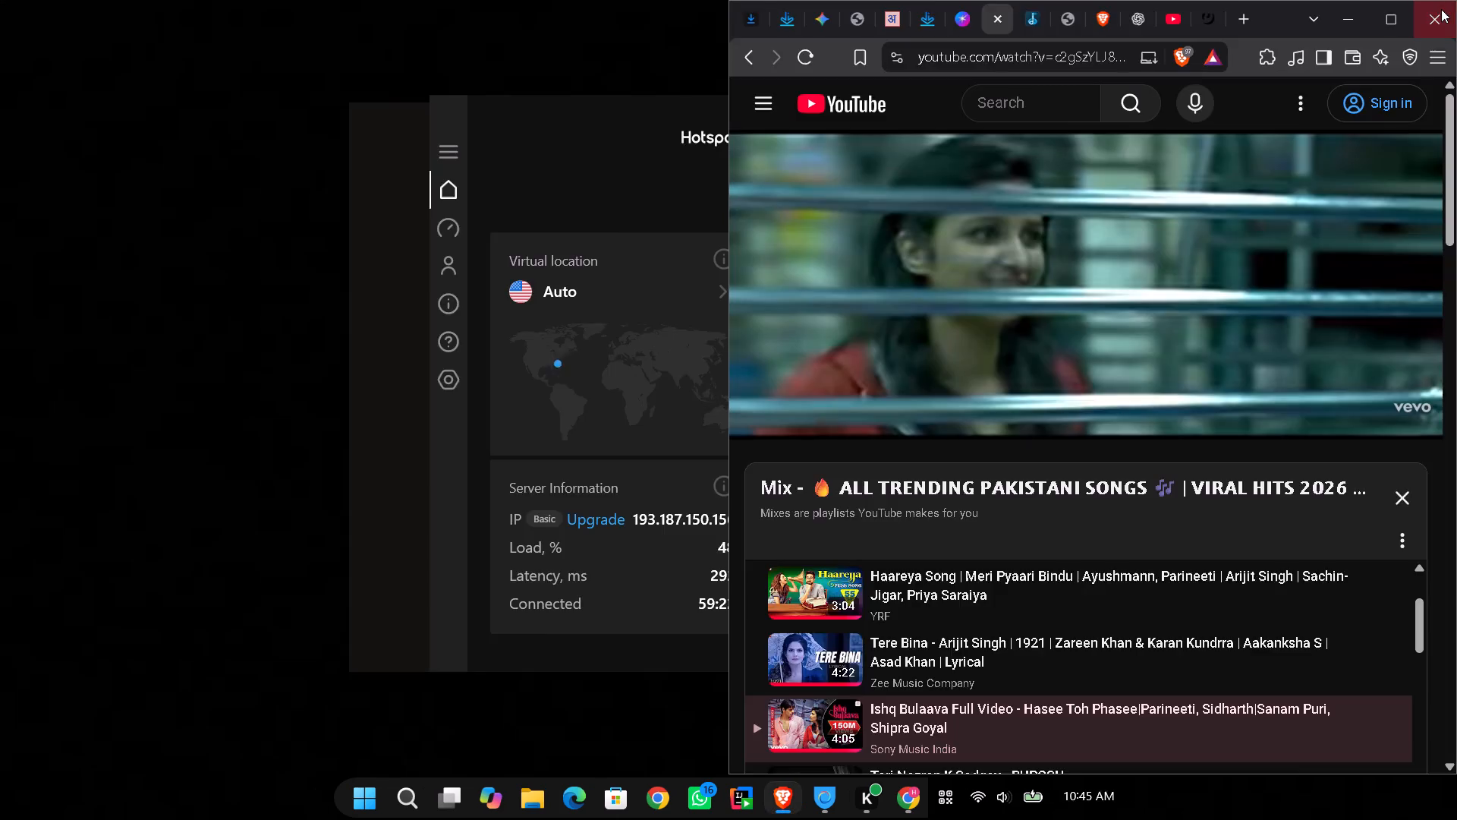
Close the Brave browser window showing the YouTube song mix.
{"action": "left_click", "coordinate": [1430, 20]}
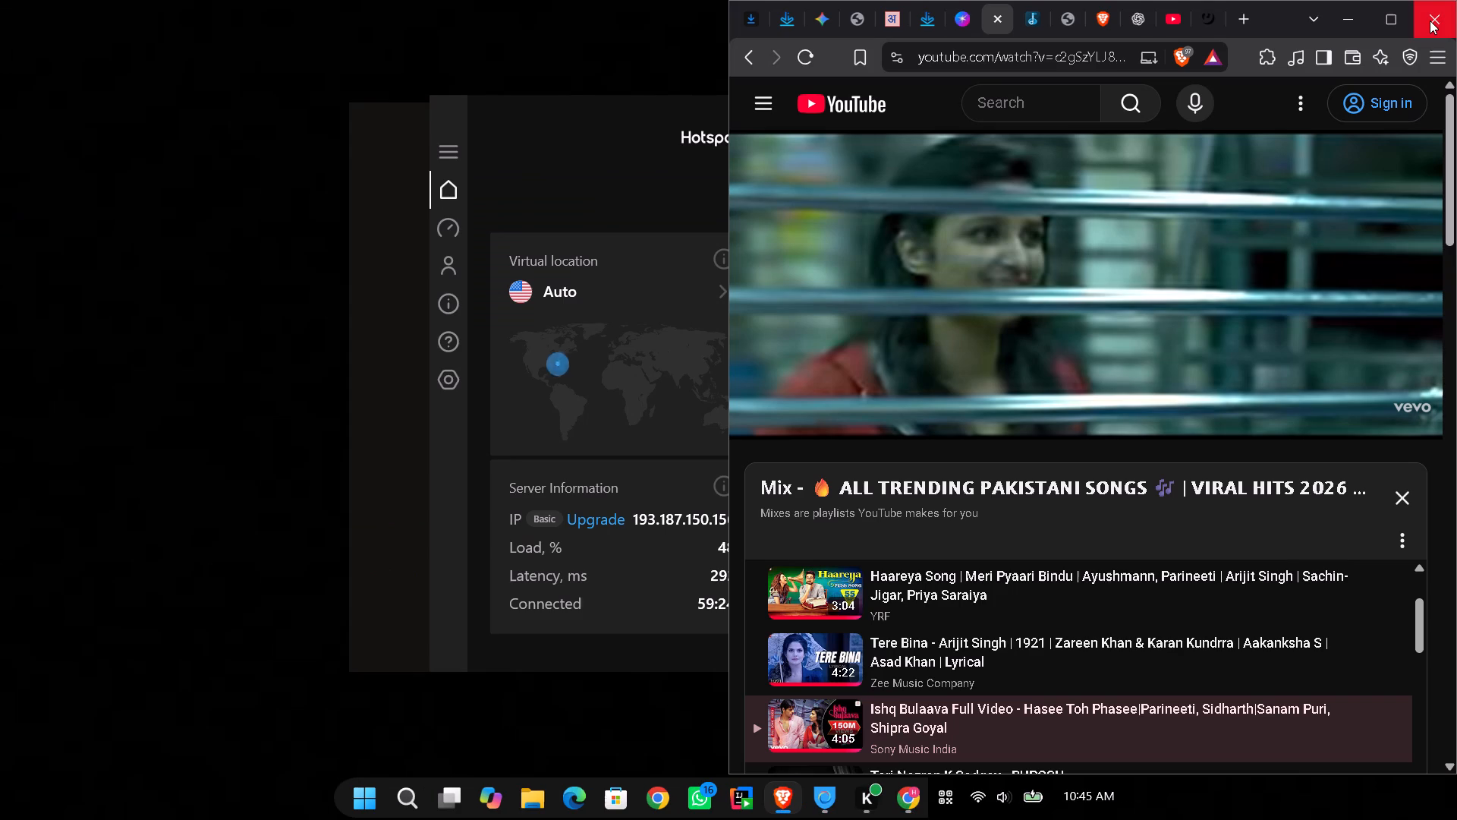
{"action": "left_click", "coordinate": [1430, 20]}
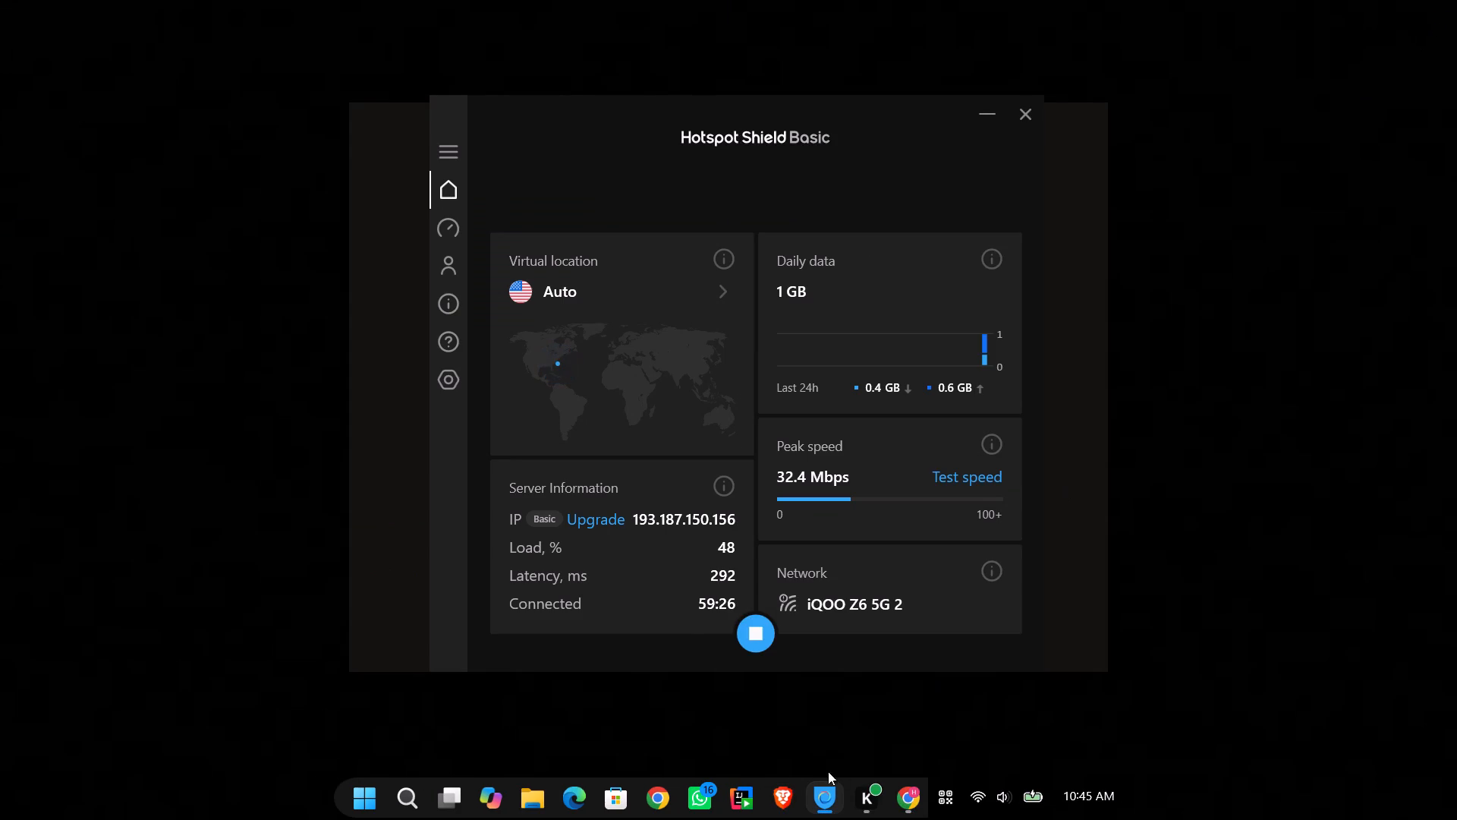
Disconnect the Hotspot Shield VPN.
{"action": "left_click", "coordinate": [764, 621]}
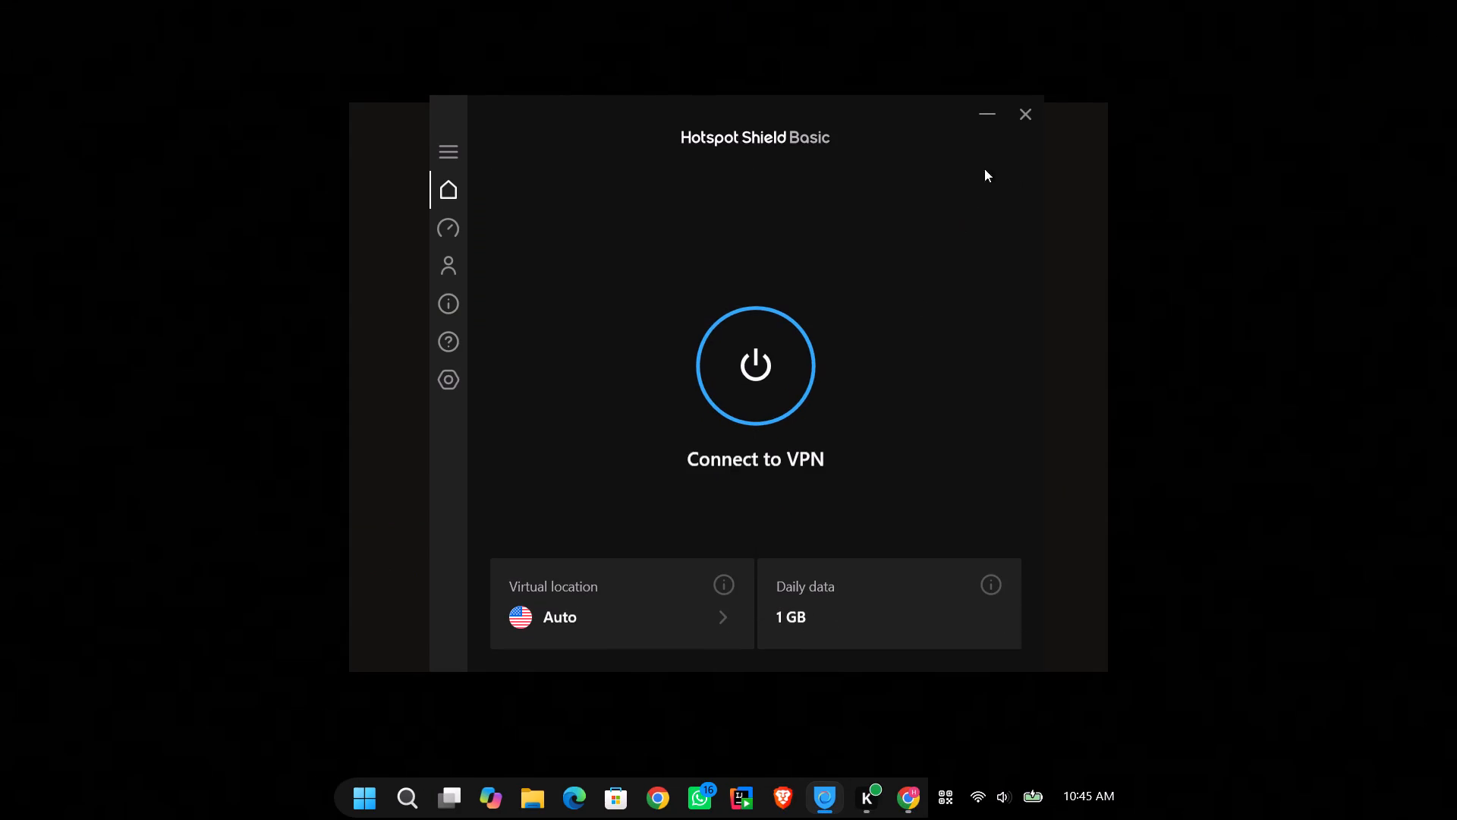